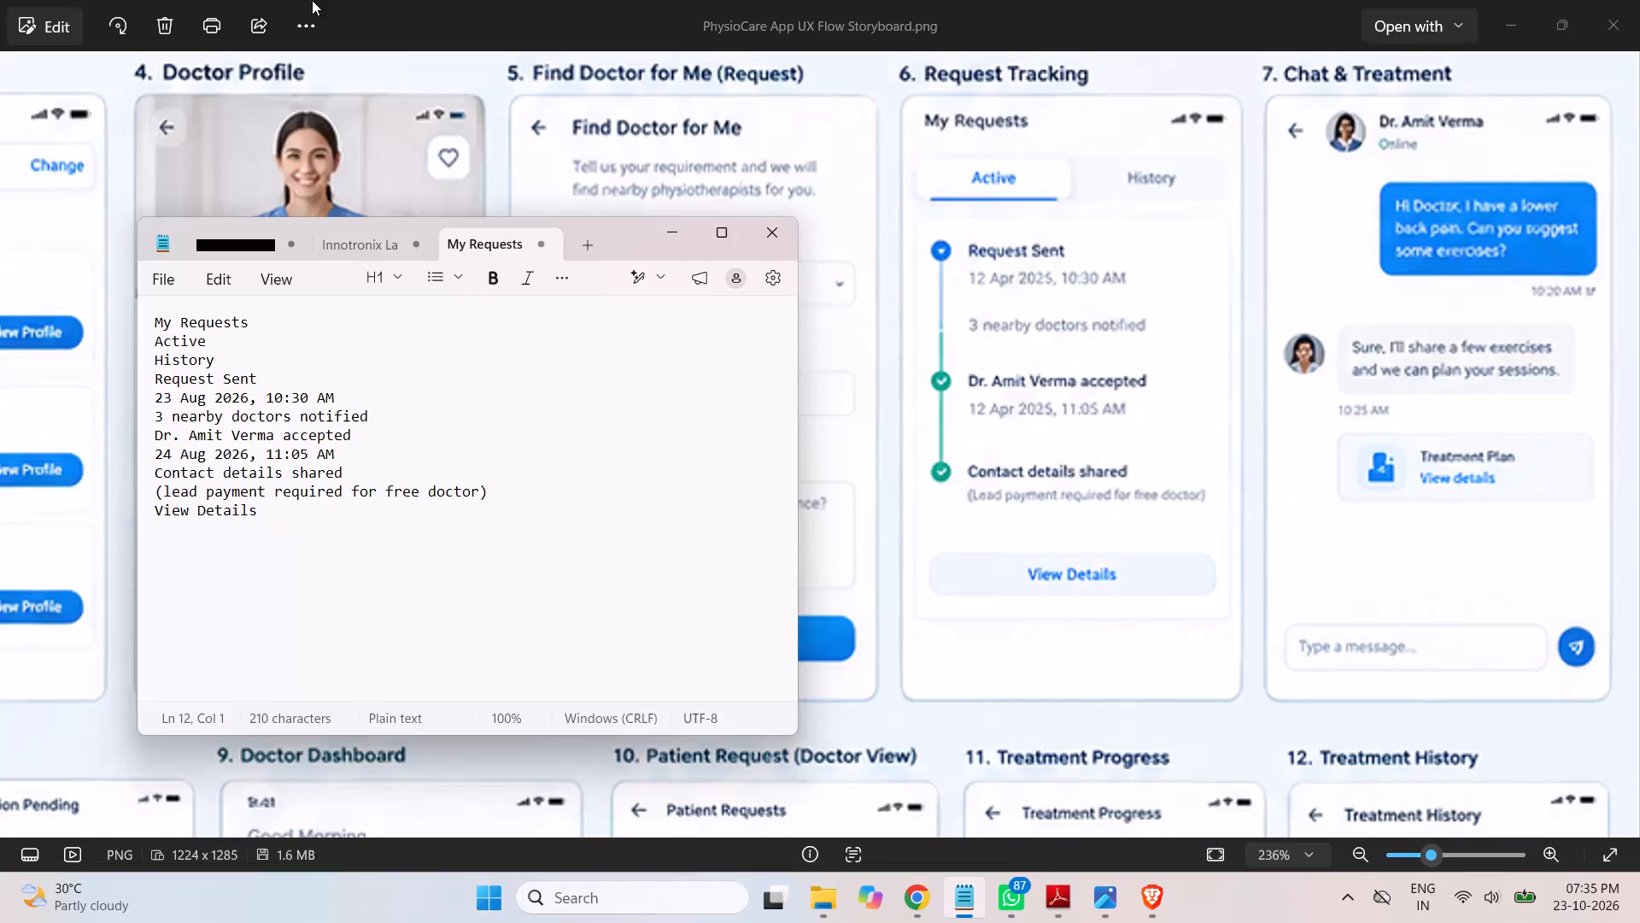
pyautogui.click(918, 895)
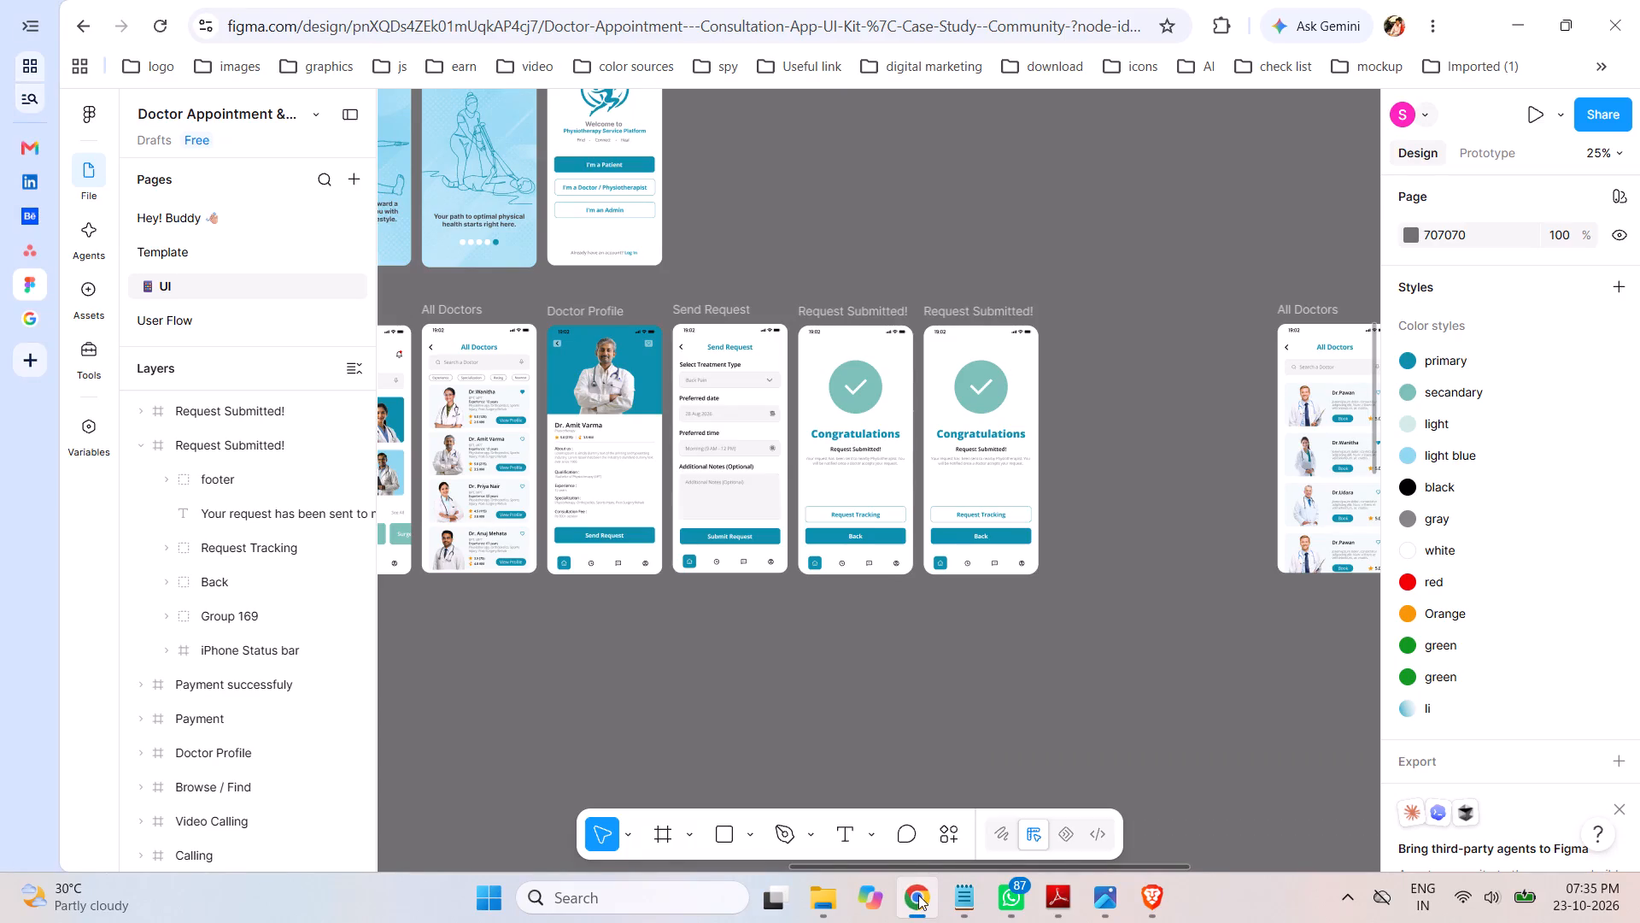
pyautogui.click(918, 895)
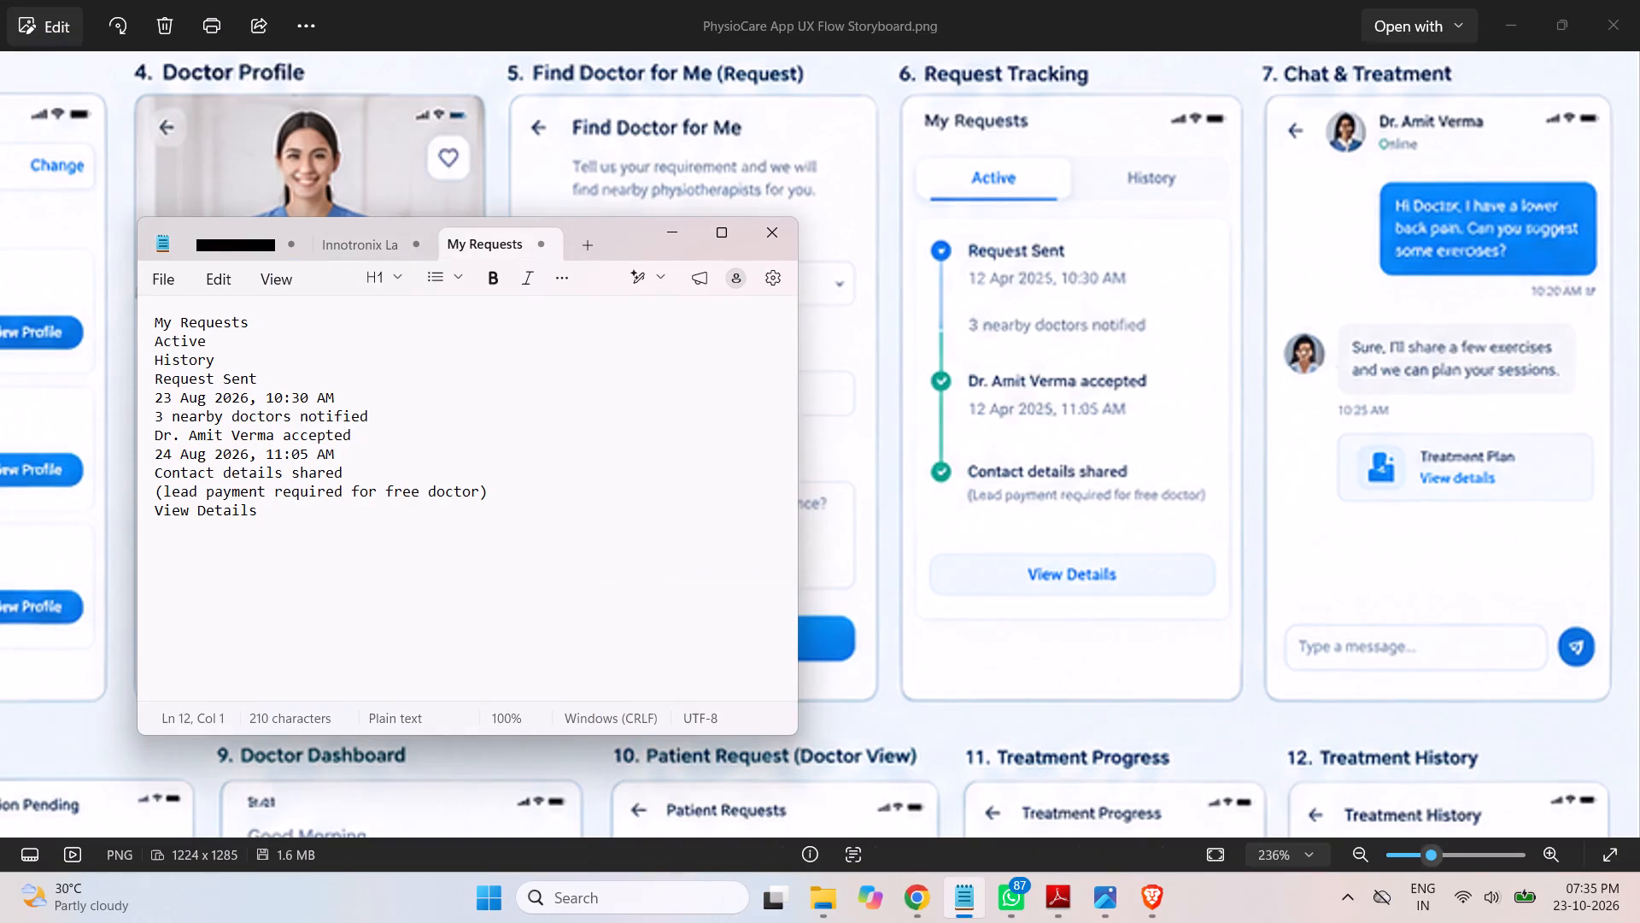
# Duplicate the "My Requests" line directly below itself in the Notepad notes.
pyautogui.moveTo(255, 324); pyautogui.dragTo(99, 322)
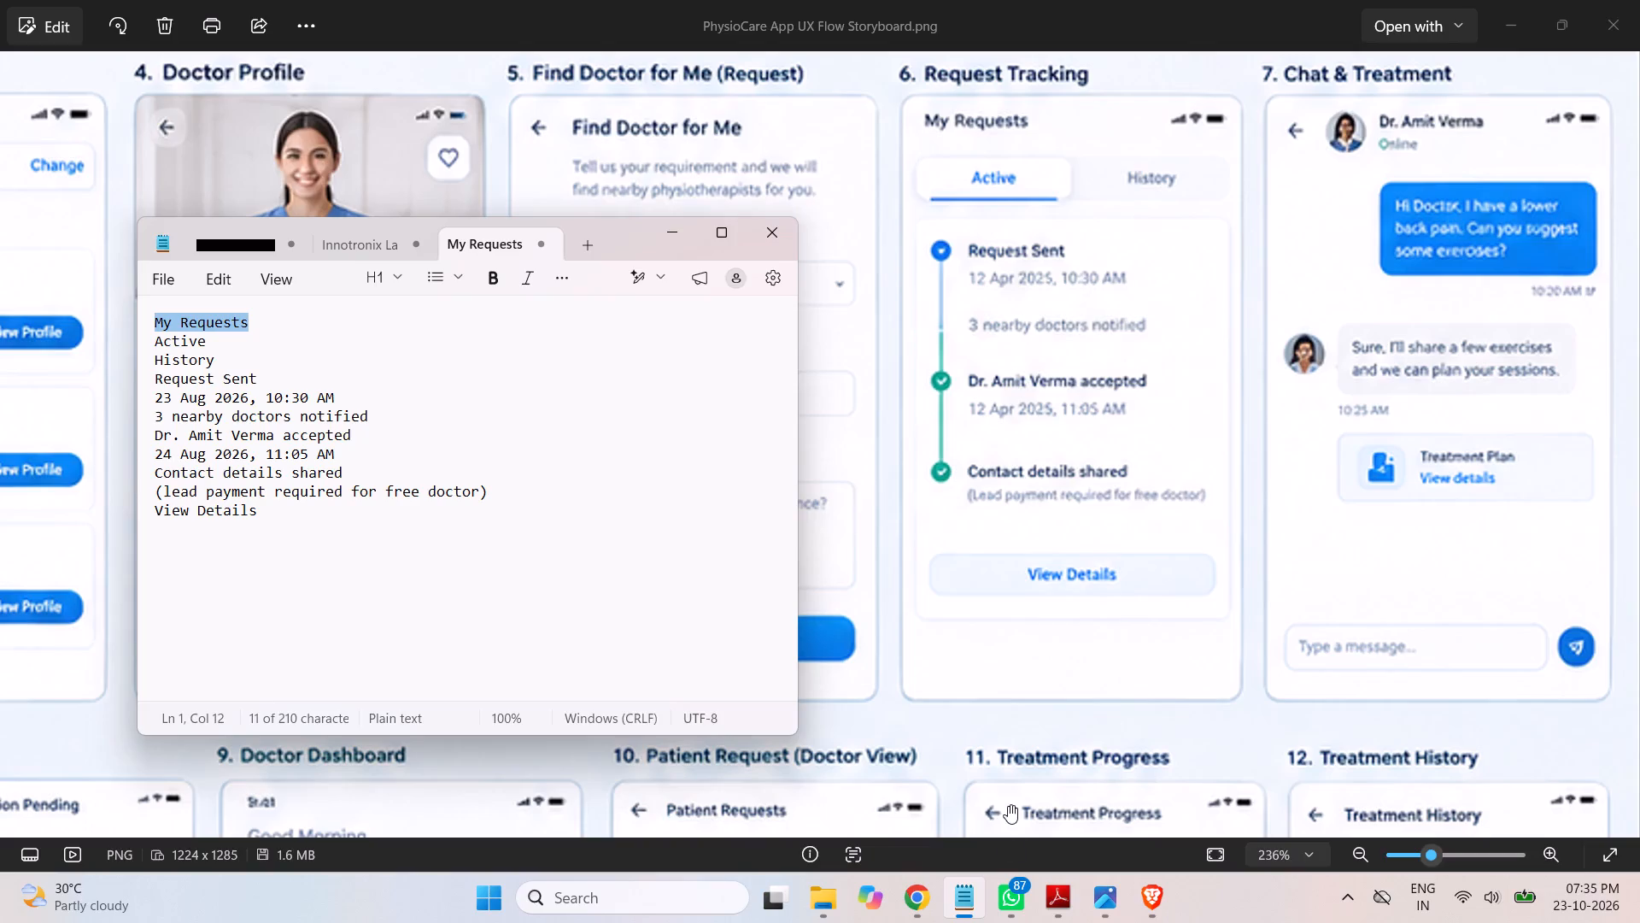
pyautogui.click(925, 899)
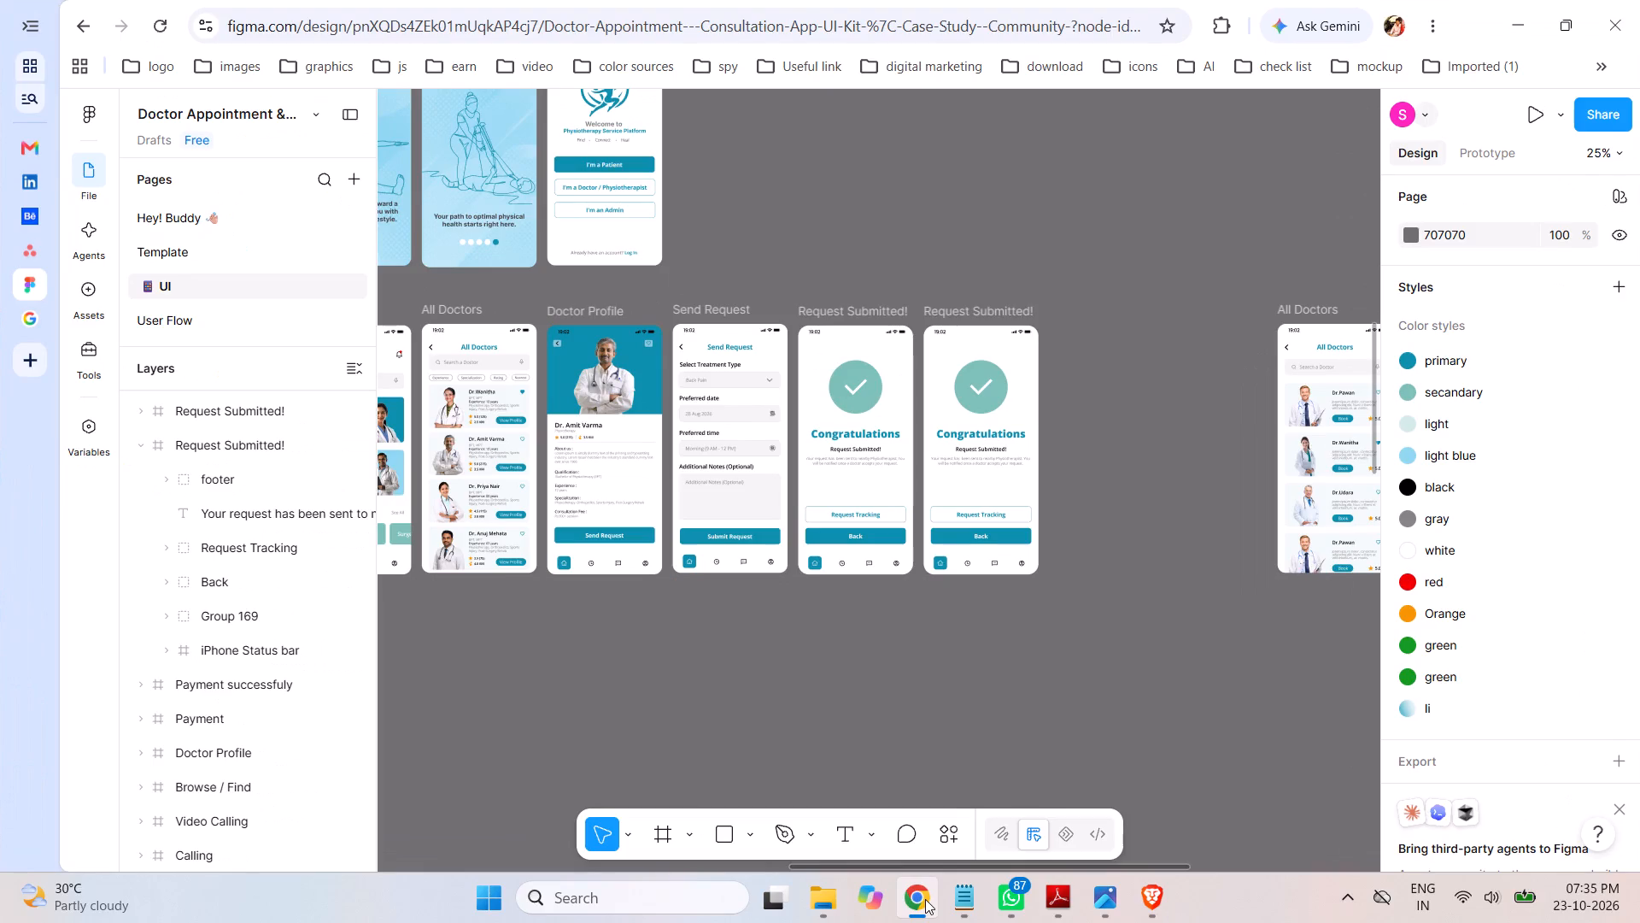
pyautogui.click(925, 899)
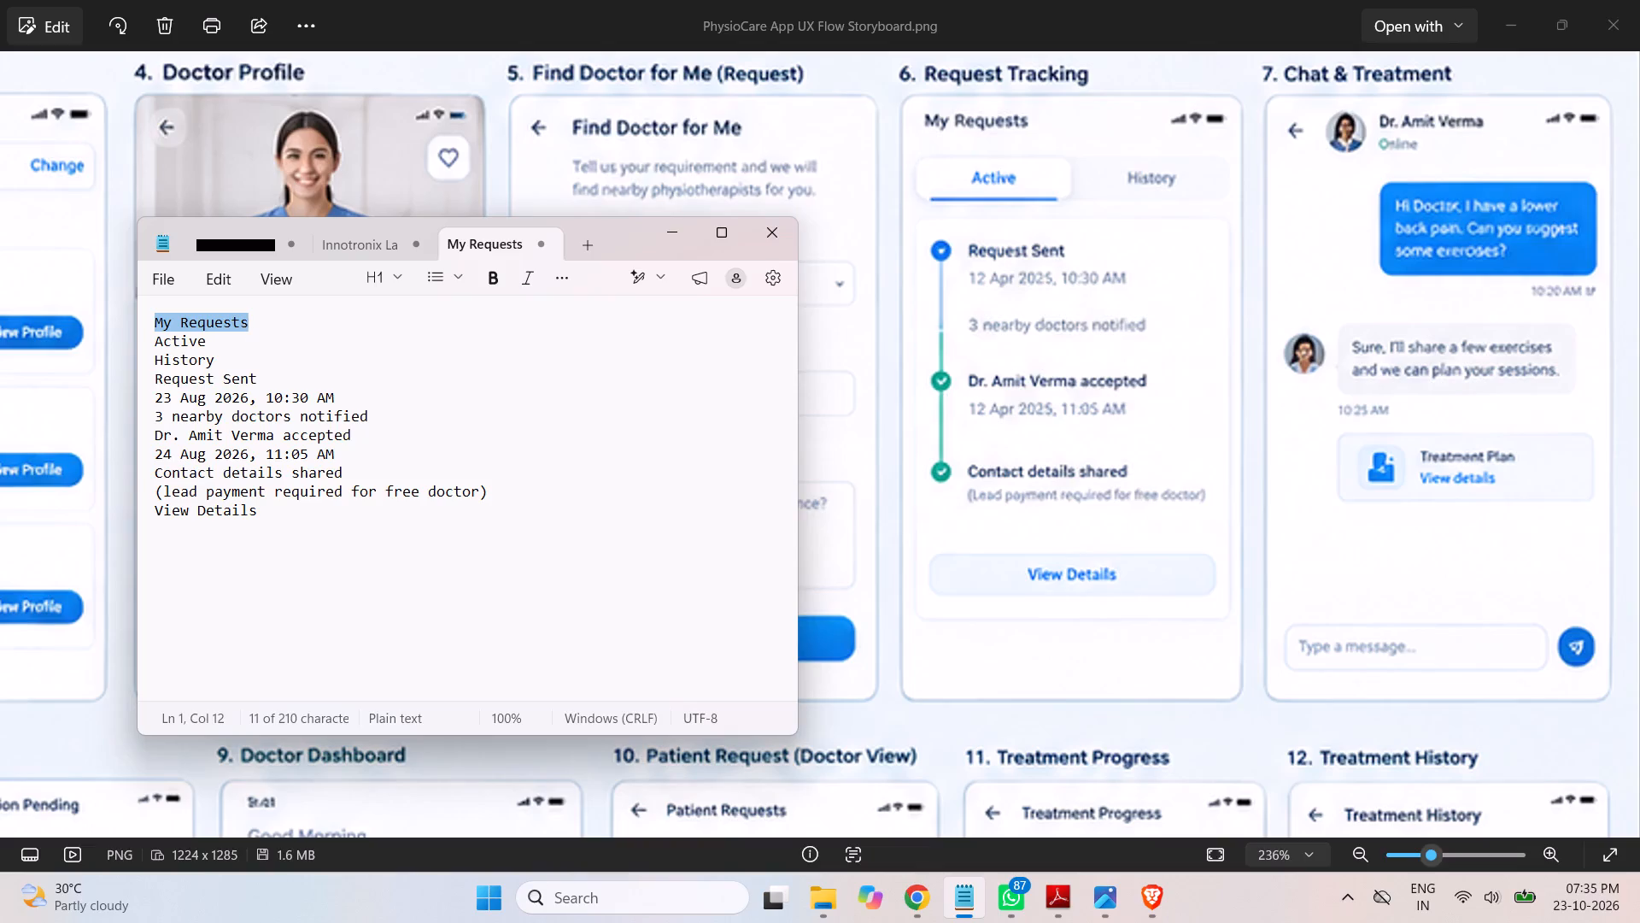
pyautogui.moveTo(261, 323); pyautogui.dragTo(123, 321)
pyautogui.hotkey('ctrl', 'c')
pyautogui.click(256, 316)
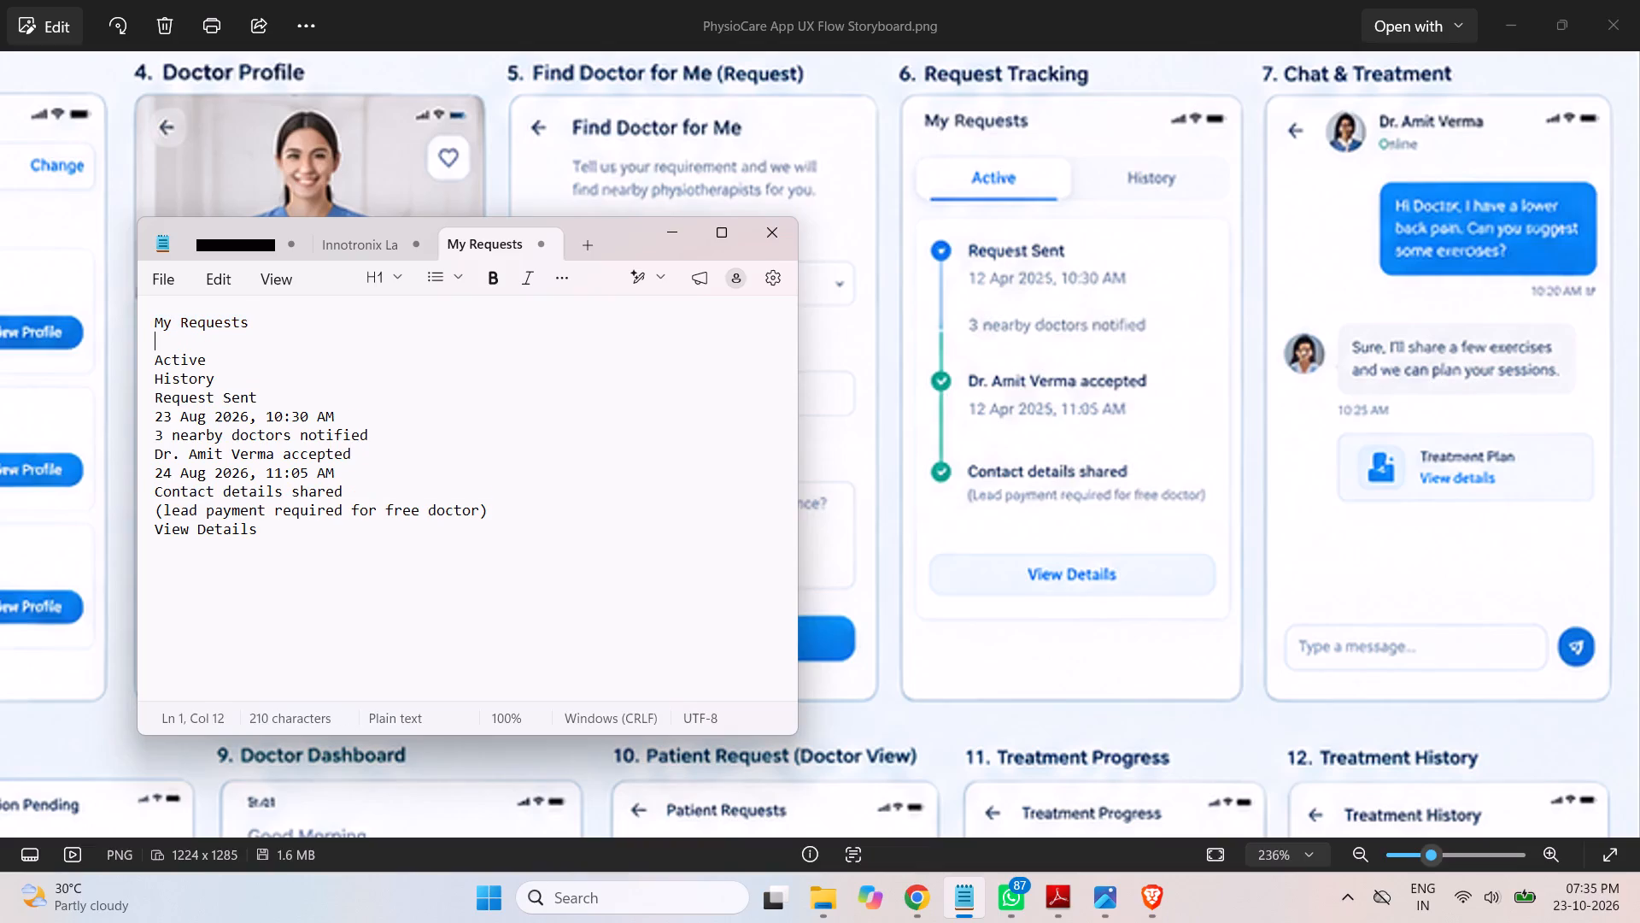
pyautogui.press('Return')
pyautogui.hotkey('ctrl', 'v')
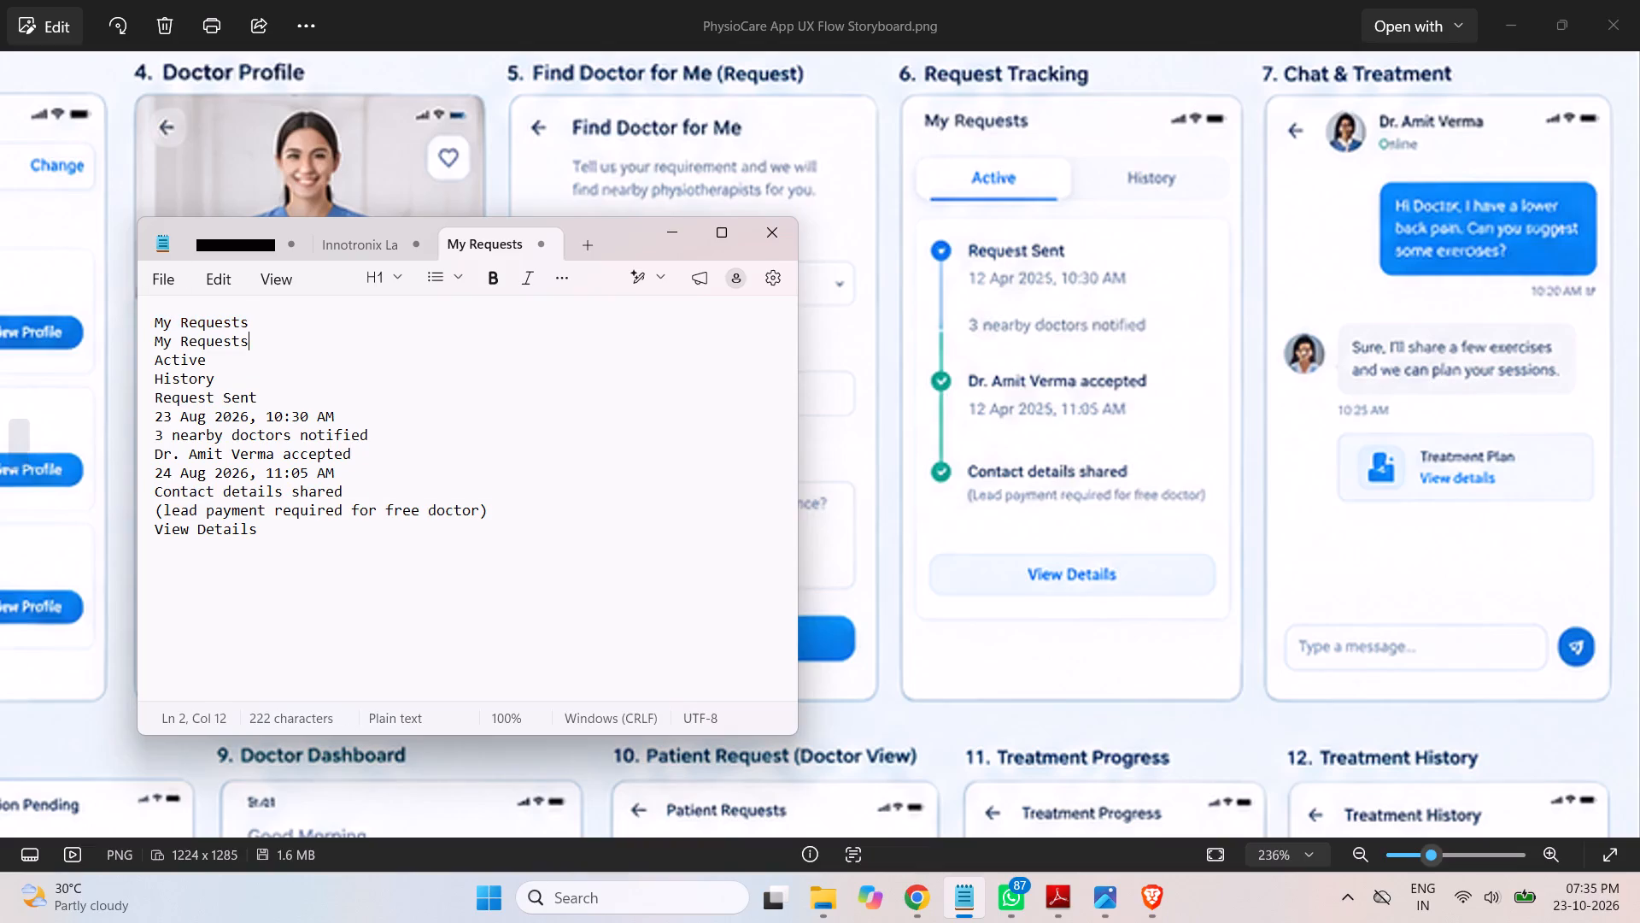
# Change the first line of the notes to "Request Tracking".
pyautogui.moveTo(179, 322); pyautogui.dragTo(82, 320)
pyautogui.press('BackSpace')
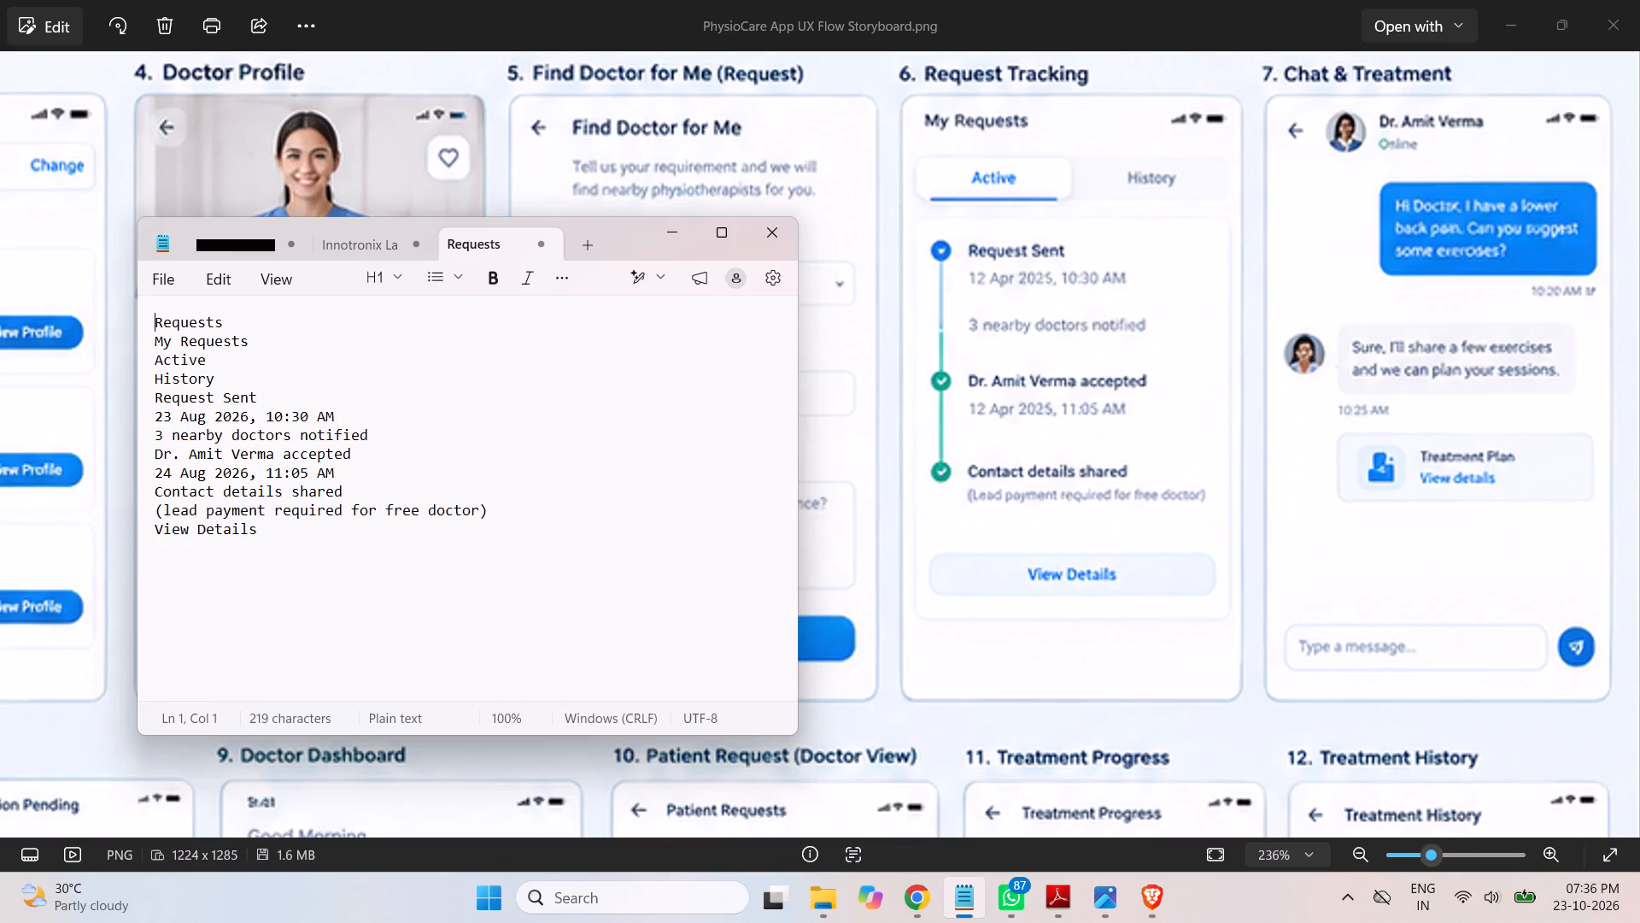
pyautogui.moveTo(220, 320); pyautogui.dragTo(213, 317)
pyautogui.press('BackSpace')
pyautogui.press('space')
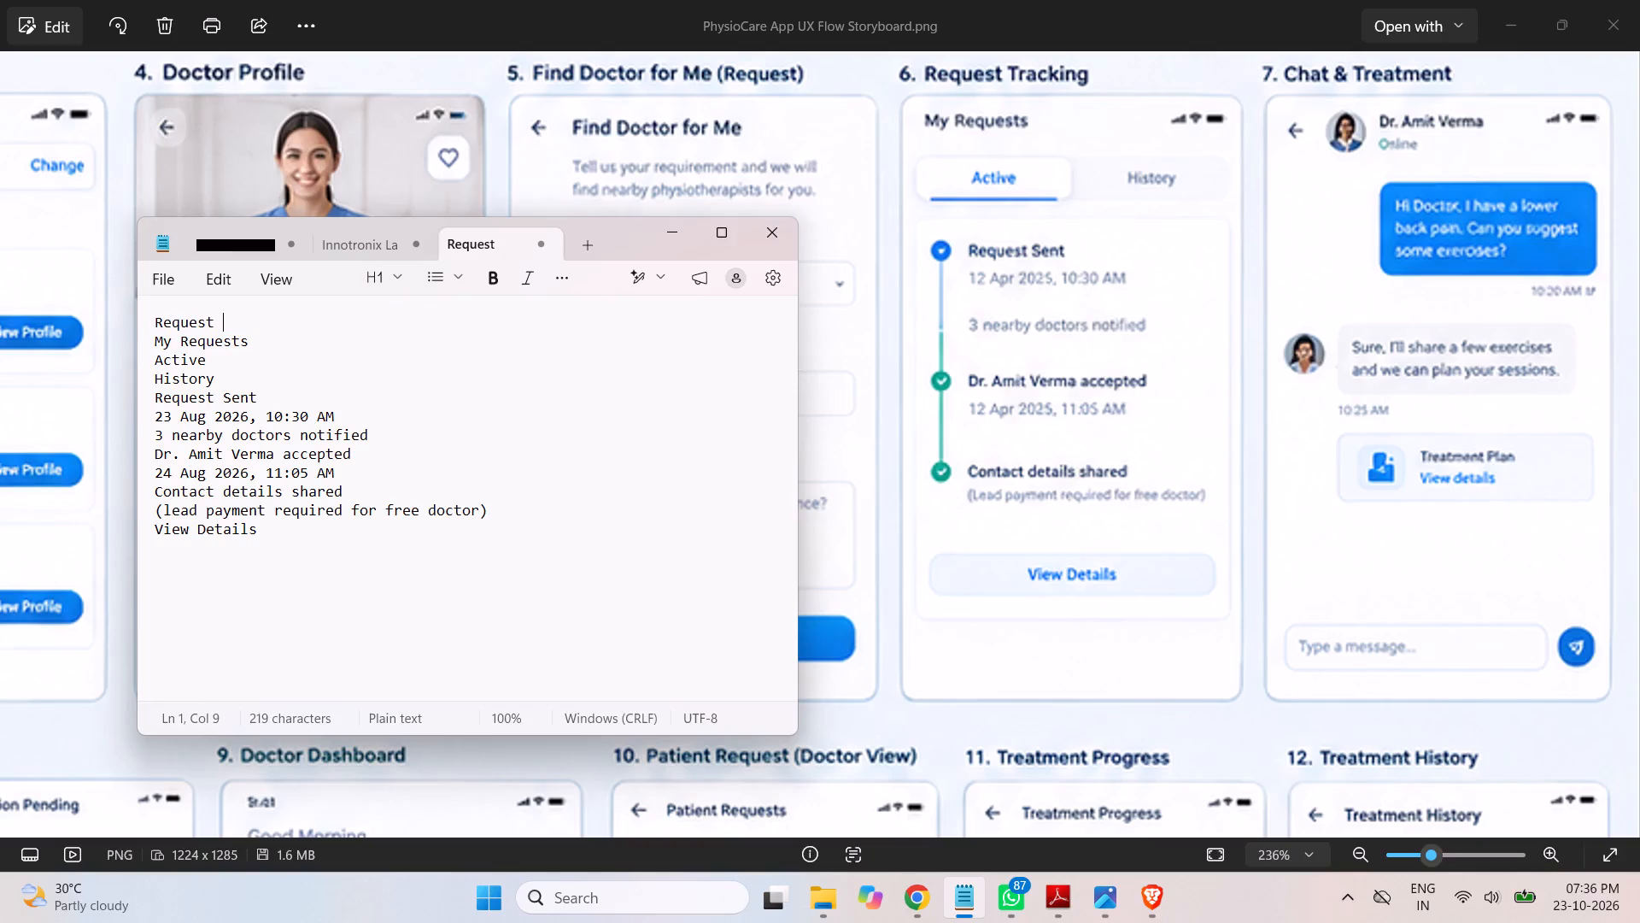
pyautogui.hotkey('shift', 't')
pyautogui.write('racking')
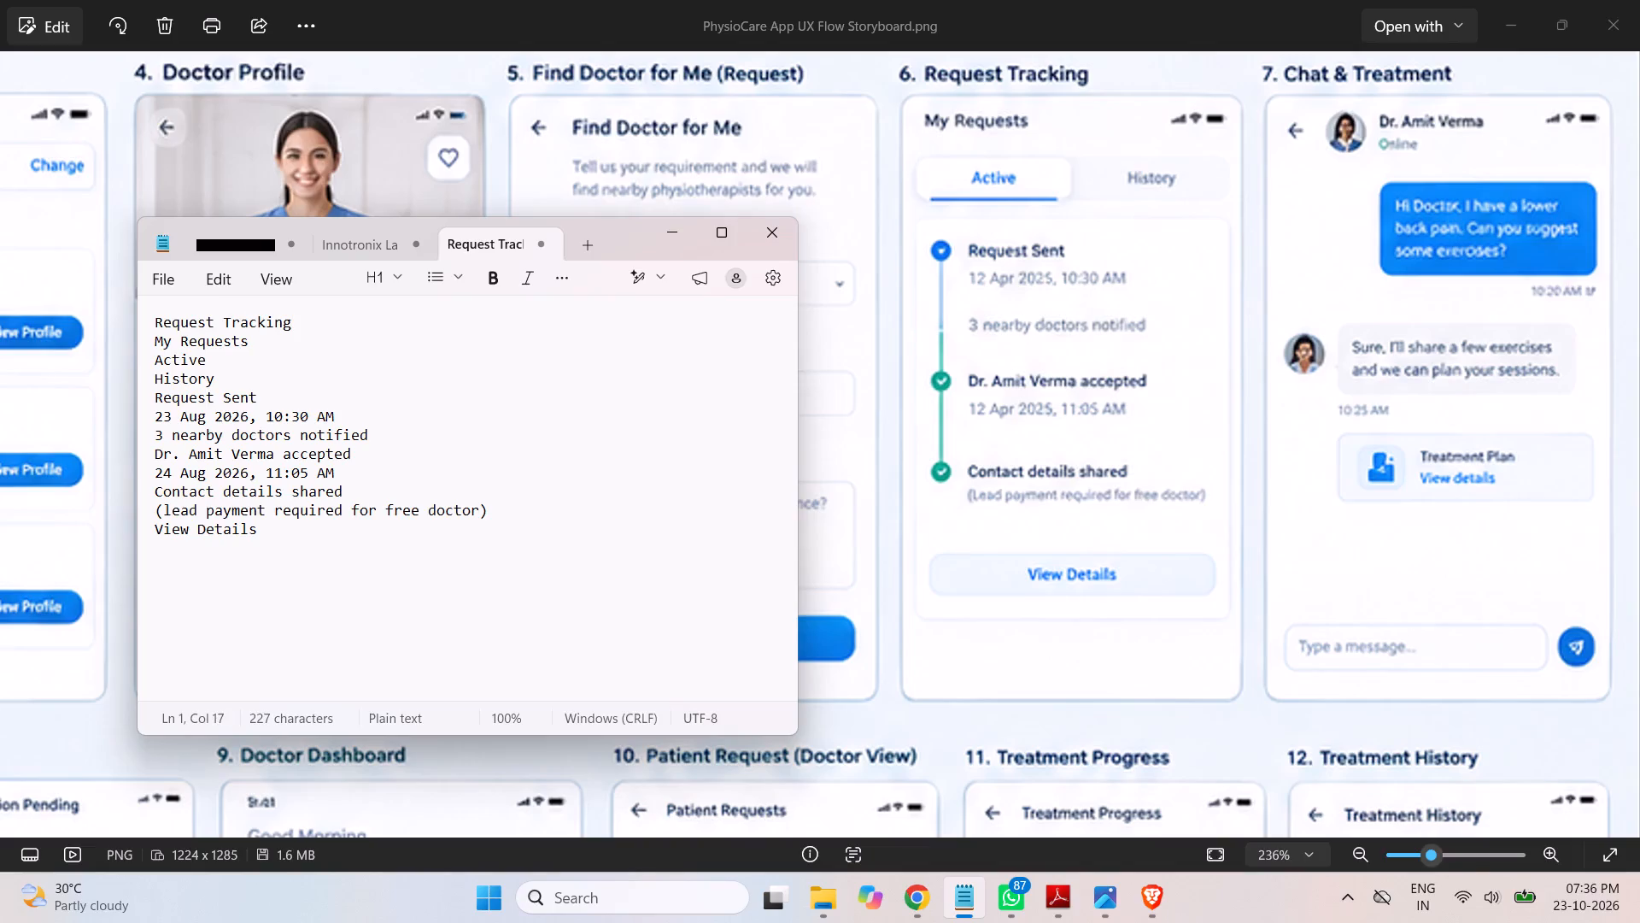
# Copy "Request Tracking" from the notes, rename the second Request Submitted! frame in the Figma design with it, and save.
pyautogui.moveTo(298, 323); pyautogui.dragTo(102, 326)
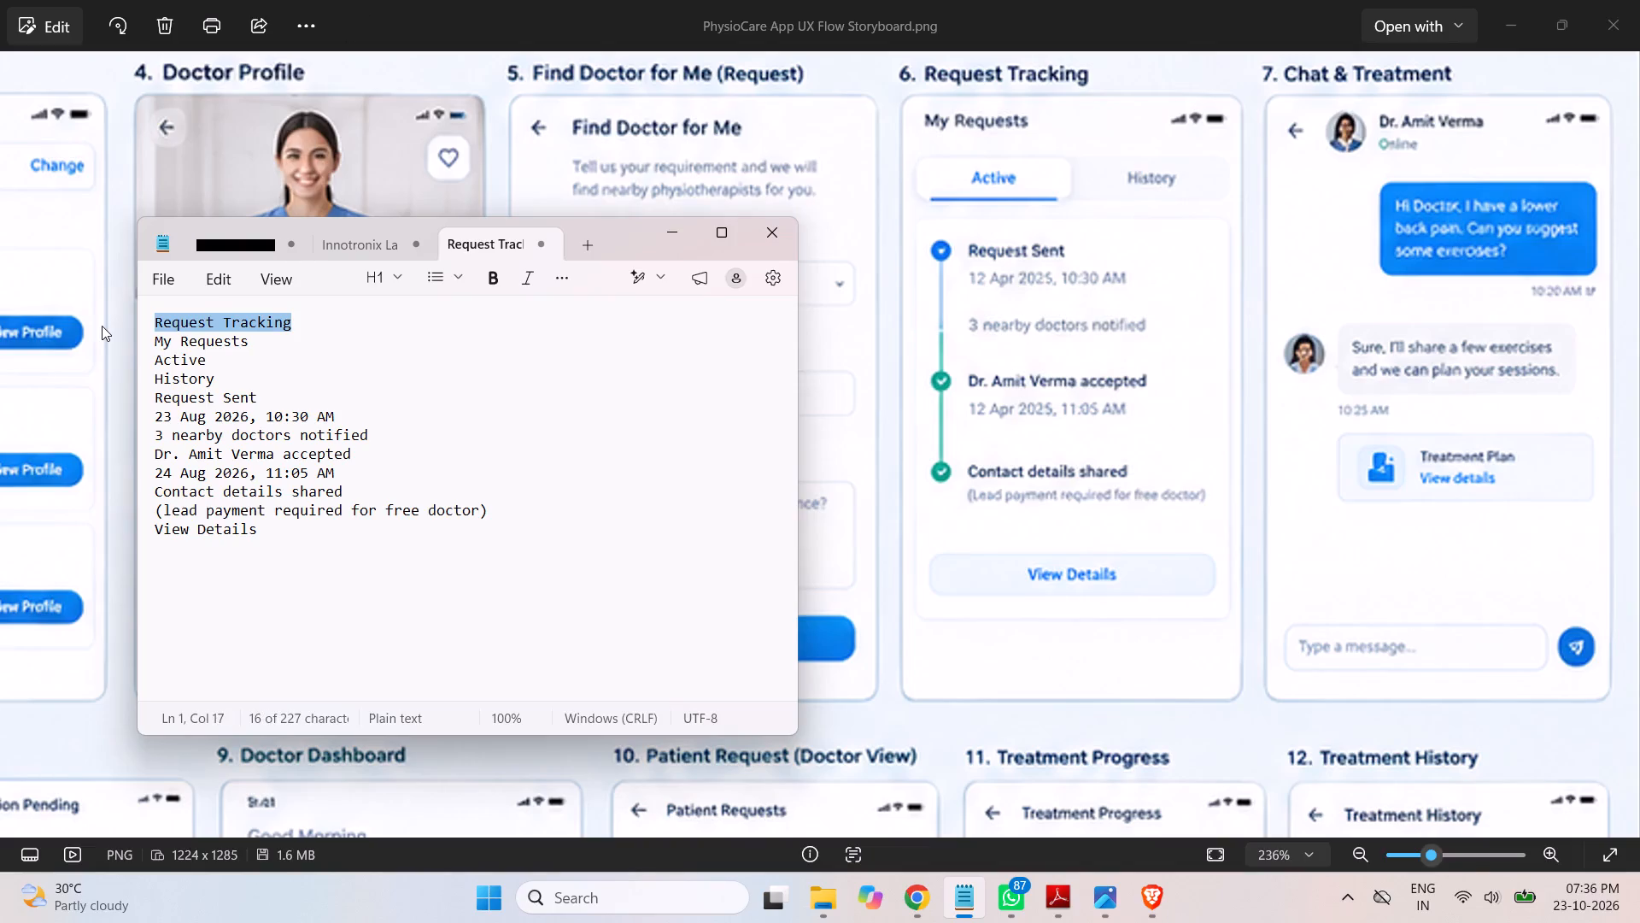
pyautogui.hotkey('ctrl', 'c')
pyautogui.click(920, 897)
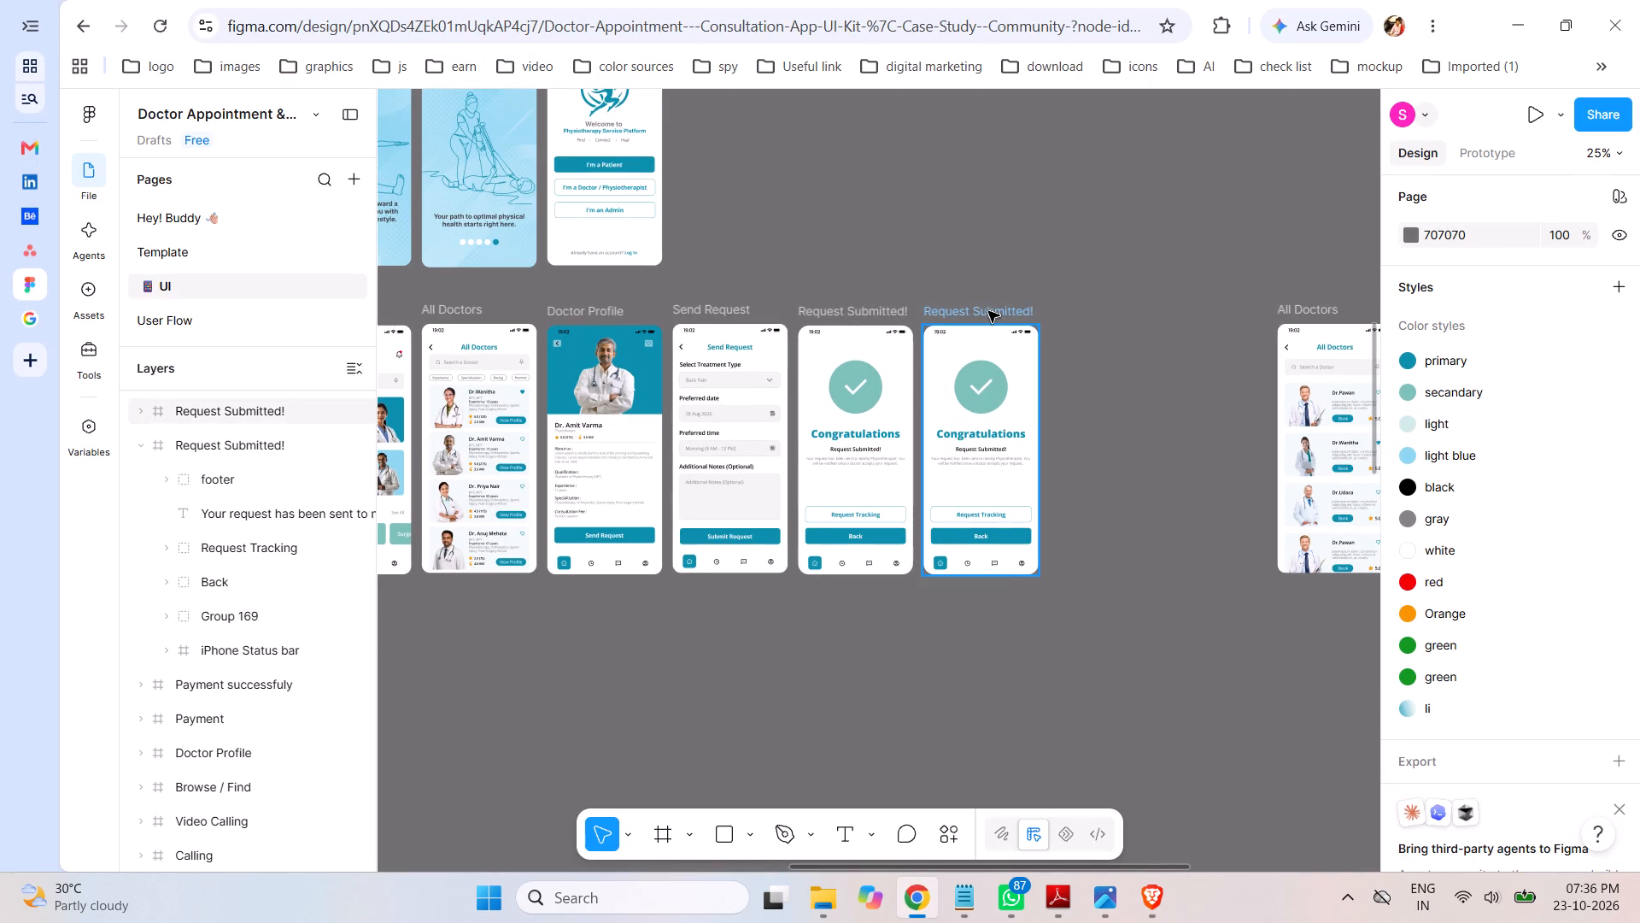
pyautogui.doubleClick(988, 311)
pyautogui.hotkey('ctrl', 'v')
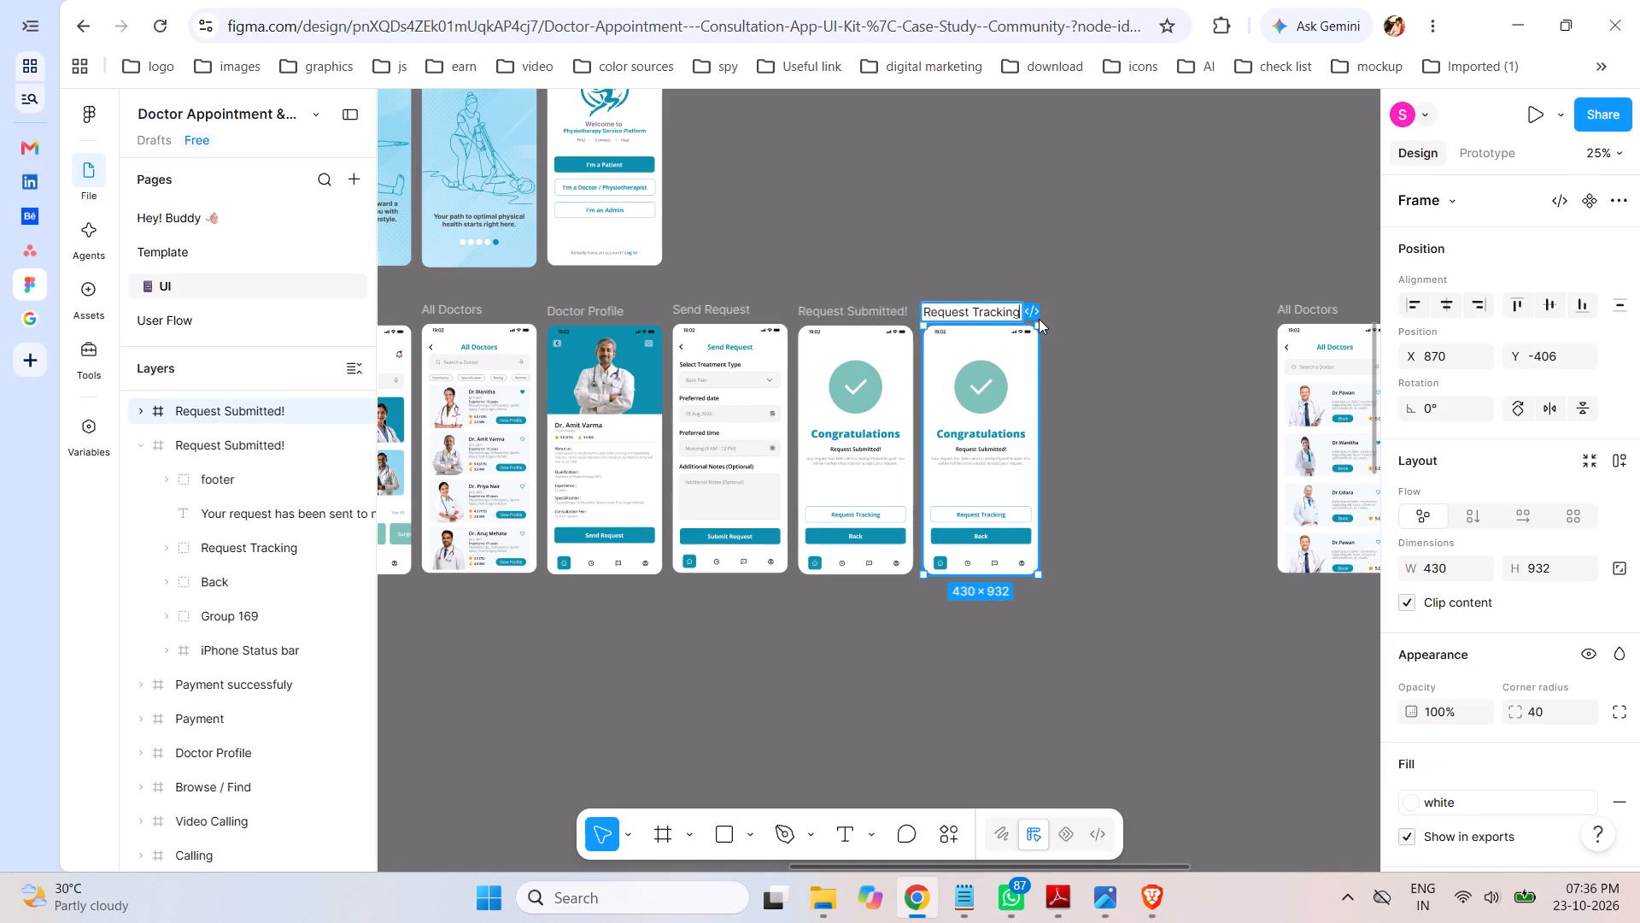
pyautogui.click(1137, 325)
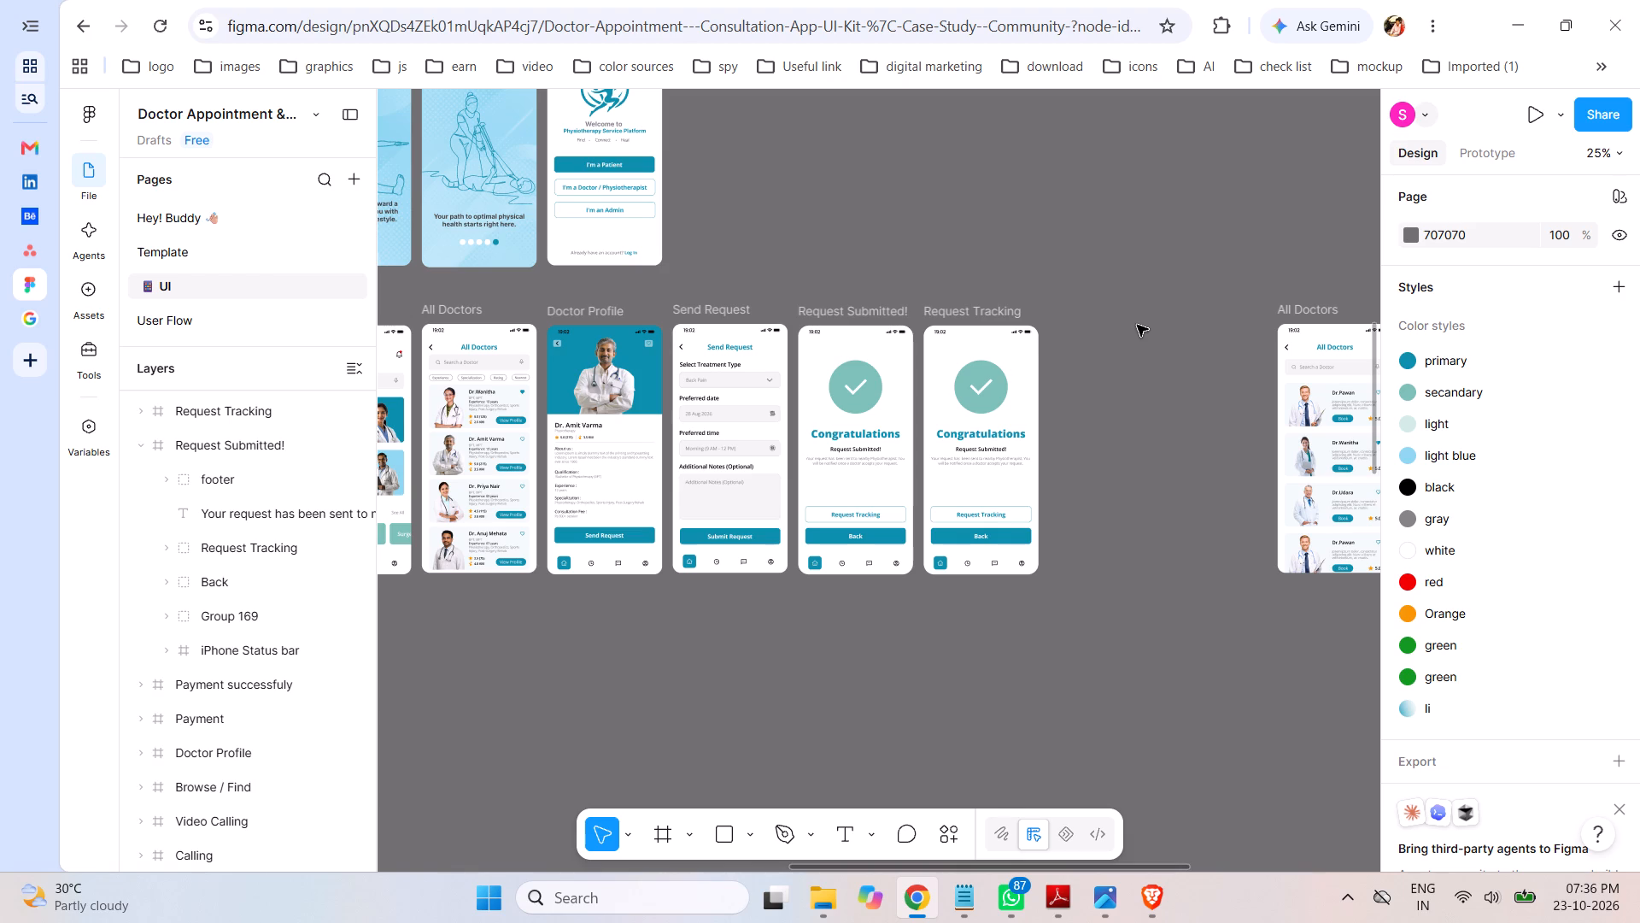
pyautogui.click(138, 447)
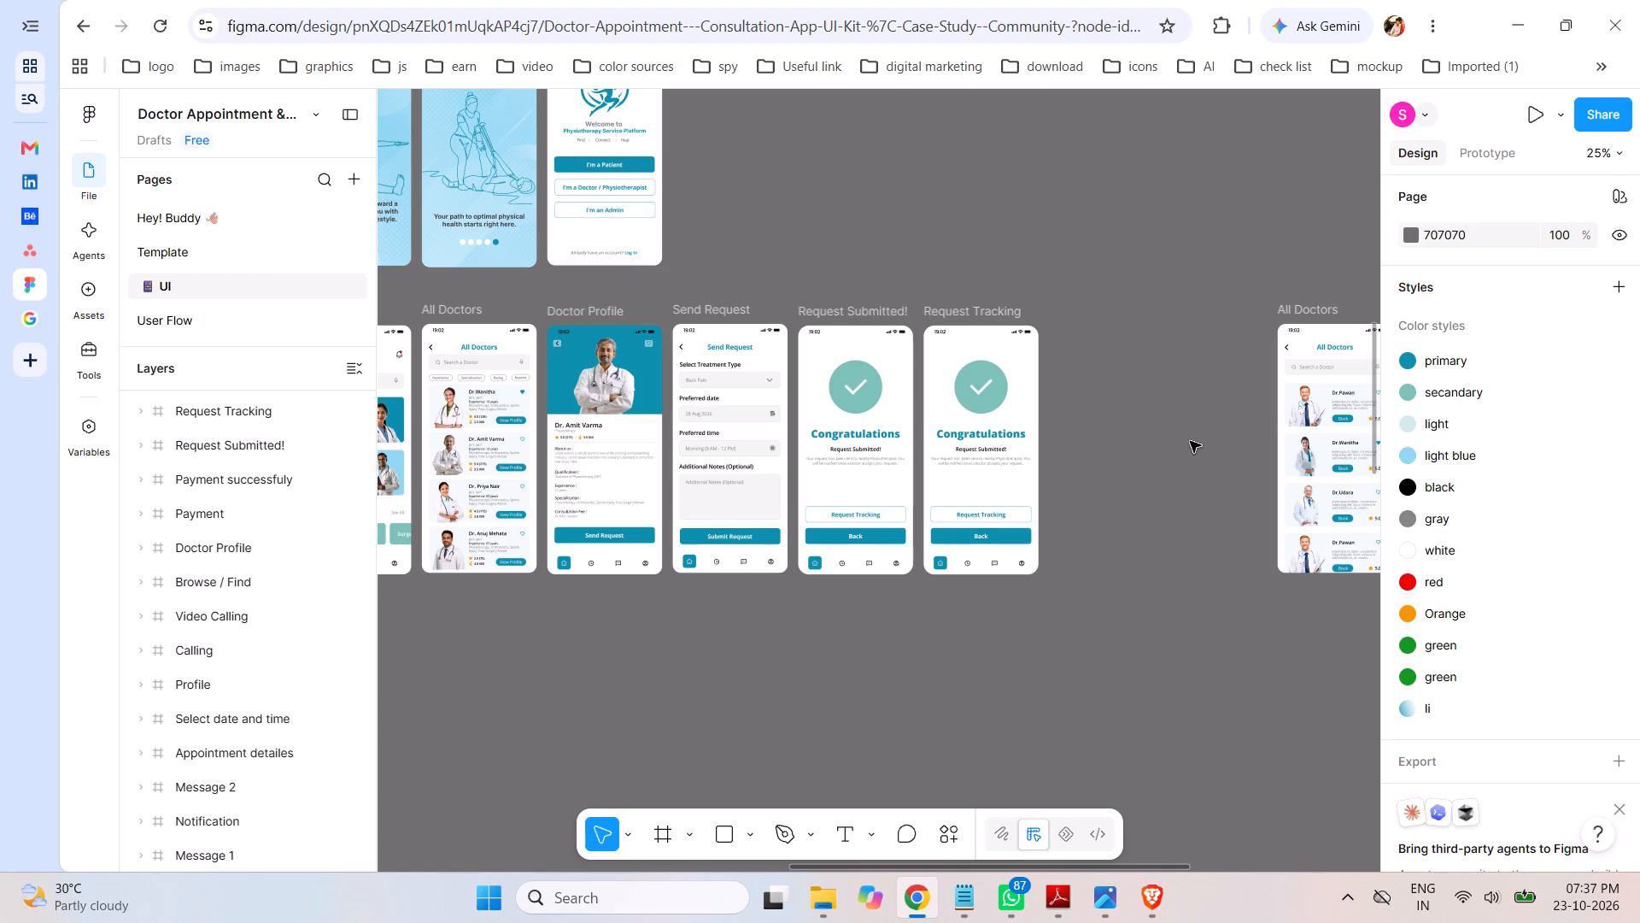
pyautogui.hotkey('ctrl', 's')
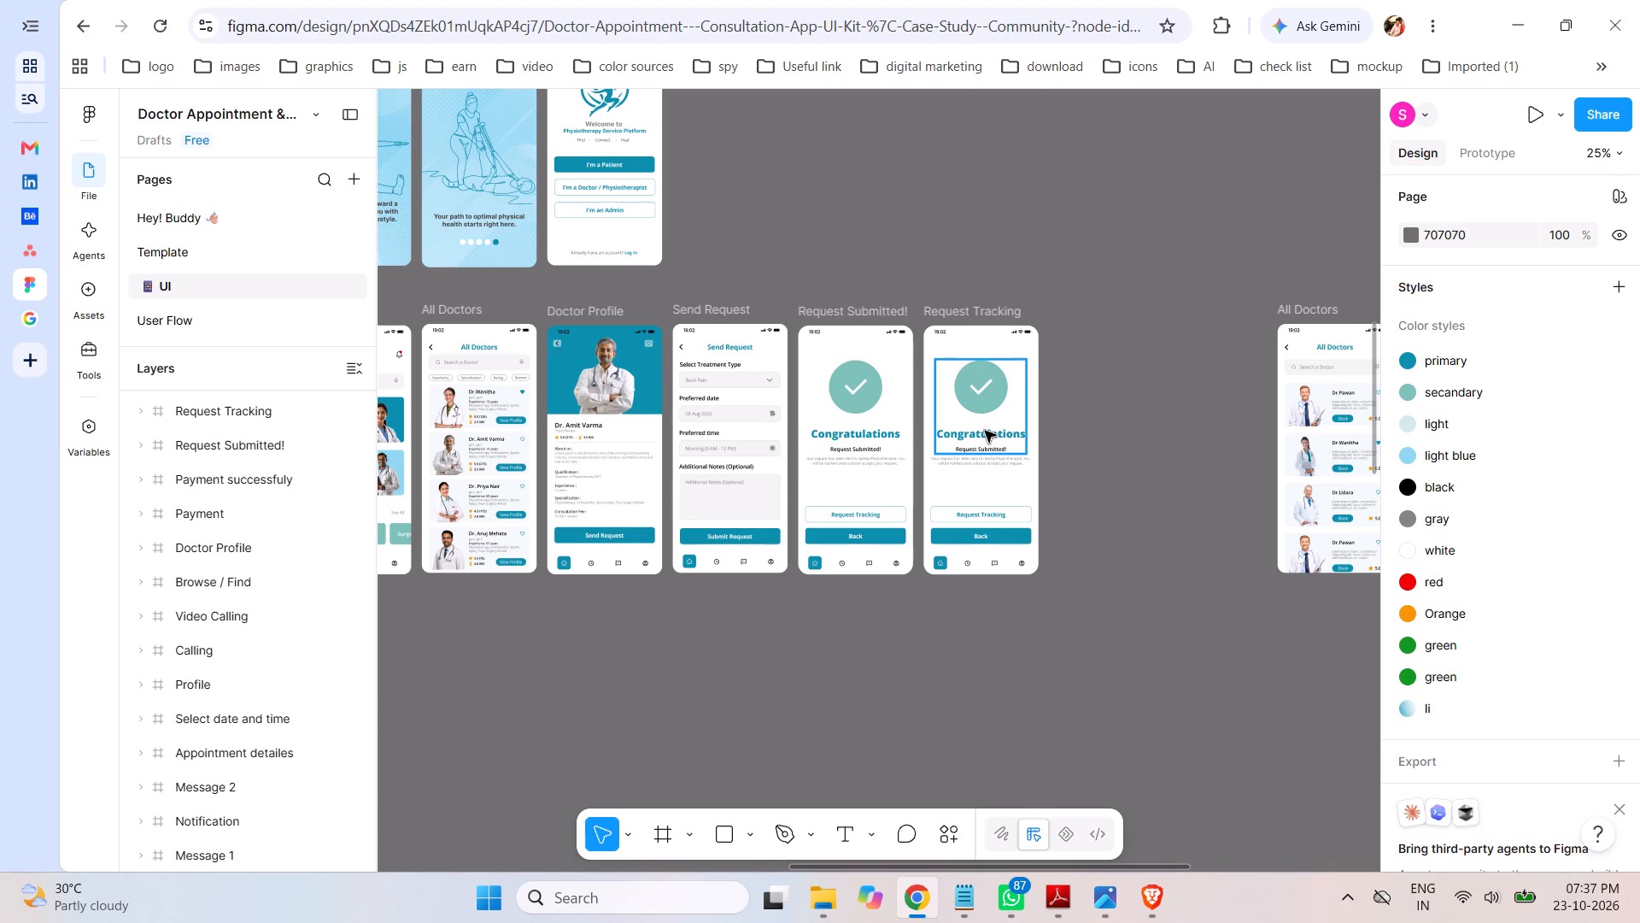
# Delete the Congratulations checkmark group and the description text below it from the Request Tracking frame.
pyautogui.click(985, 431)
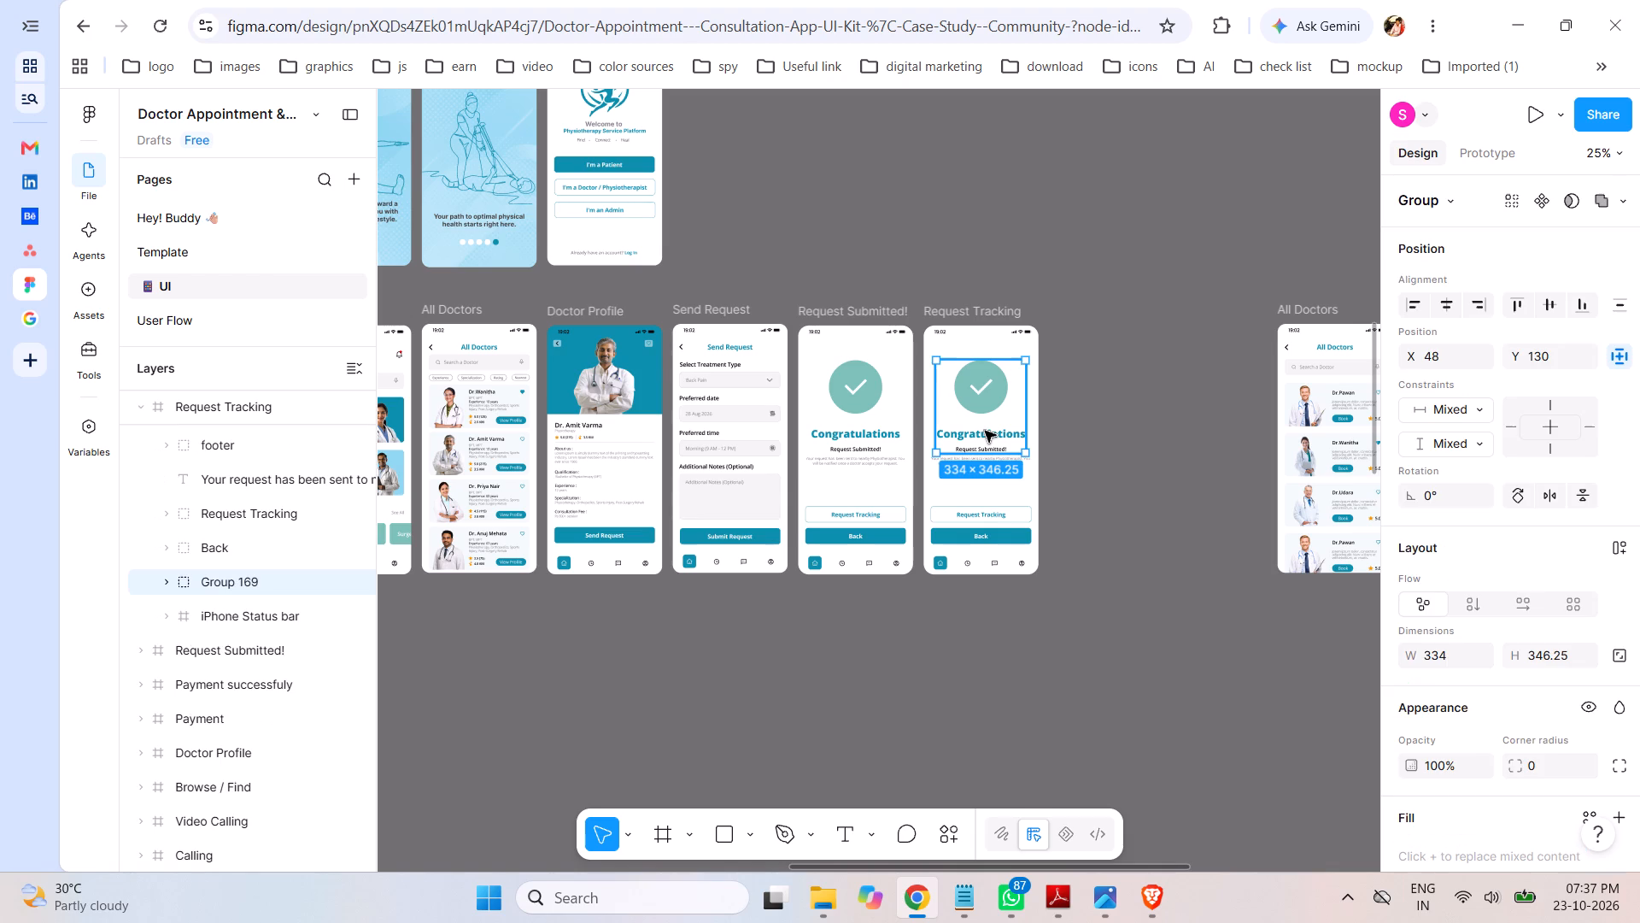
pyautogui.press('Delete')
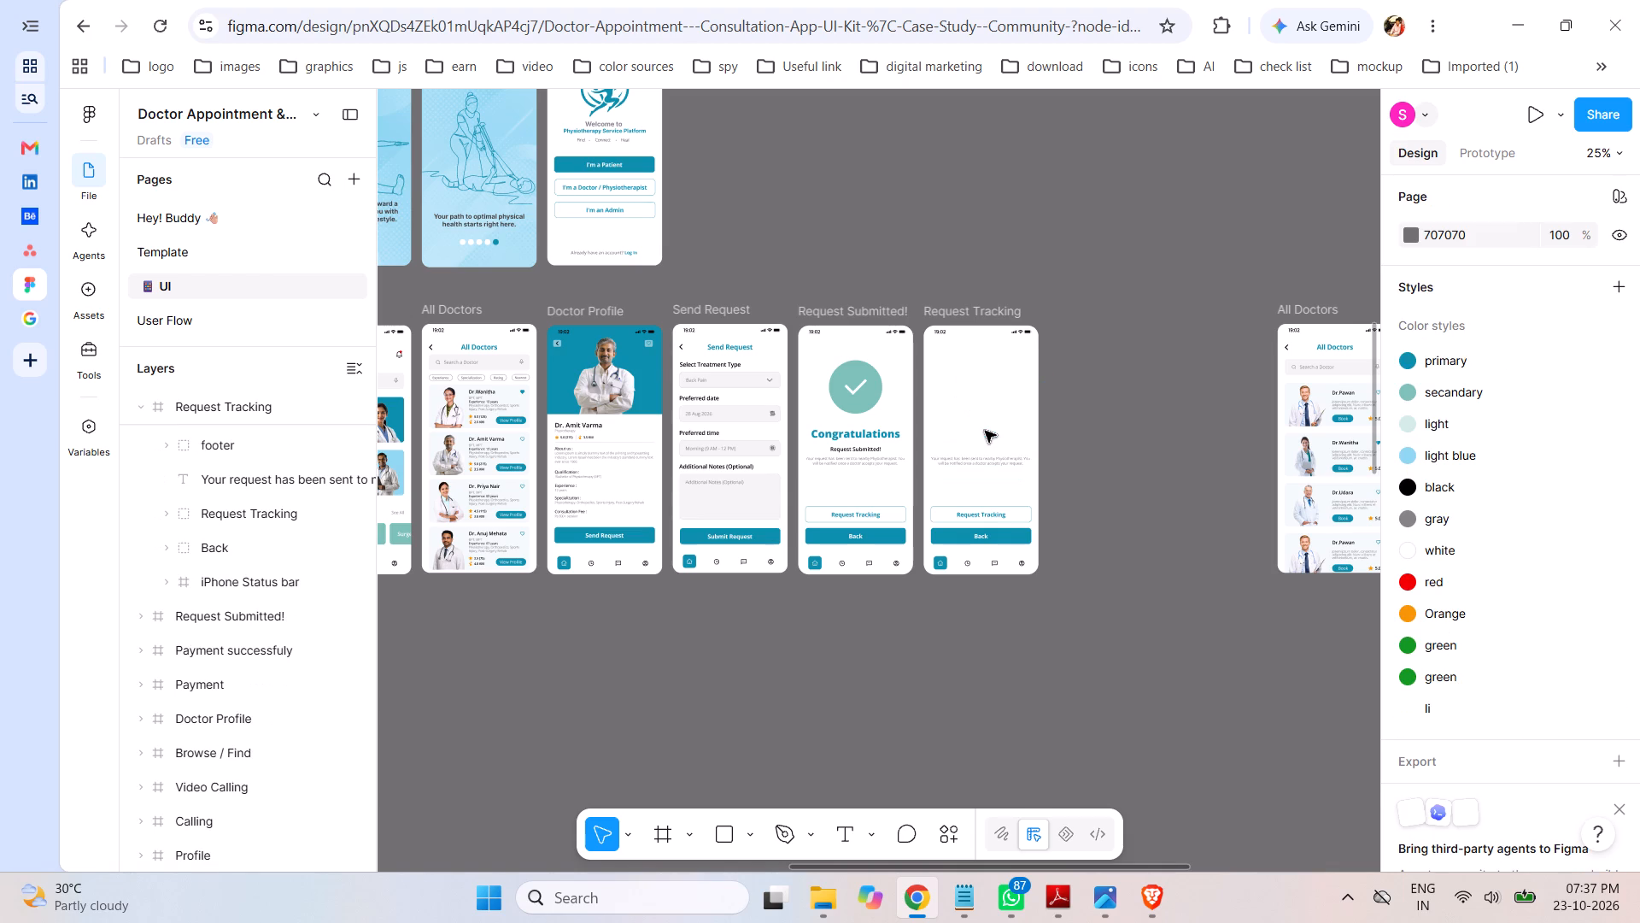
pyautogui.click(987, 462)
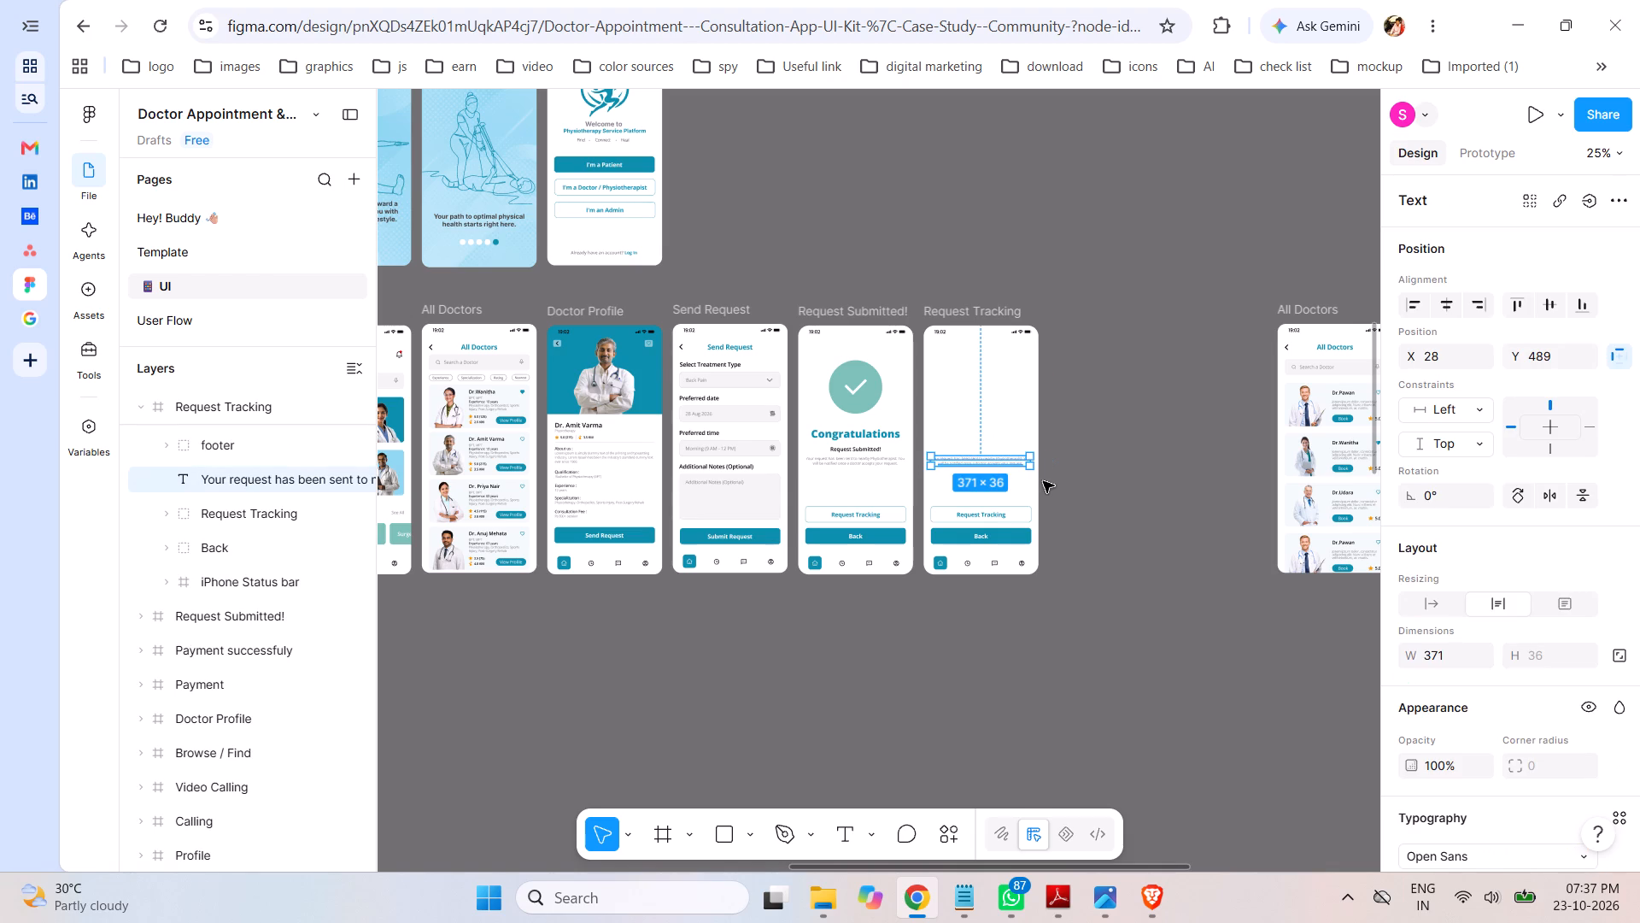
pyautogui.press('Delete')
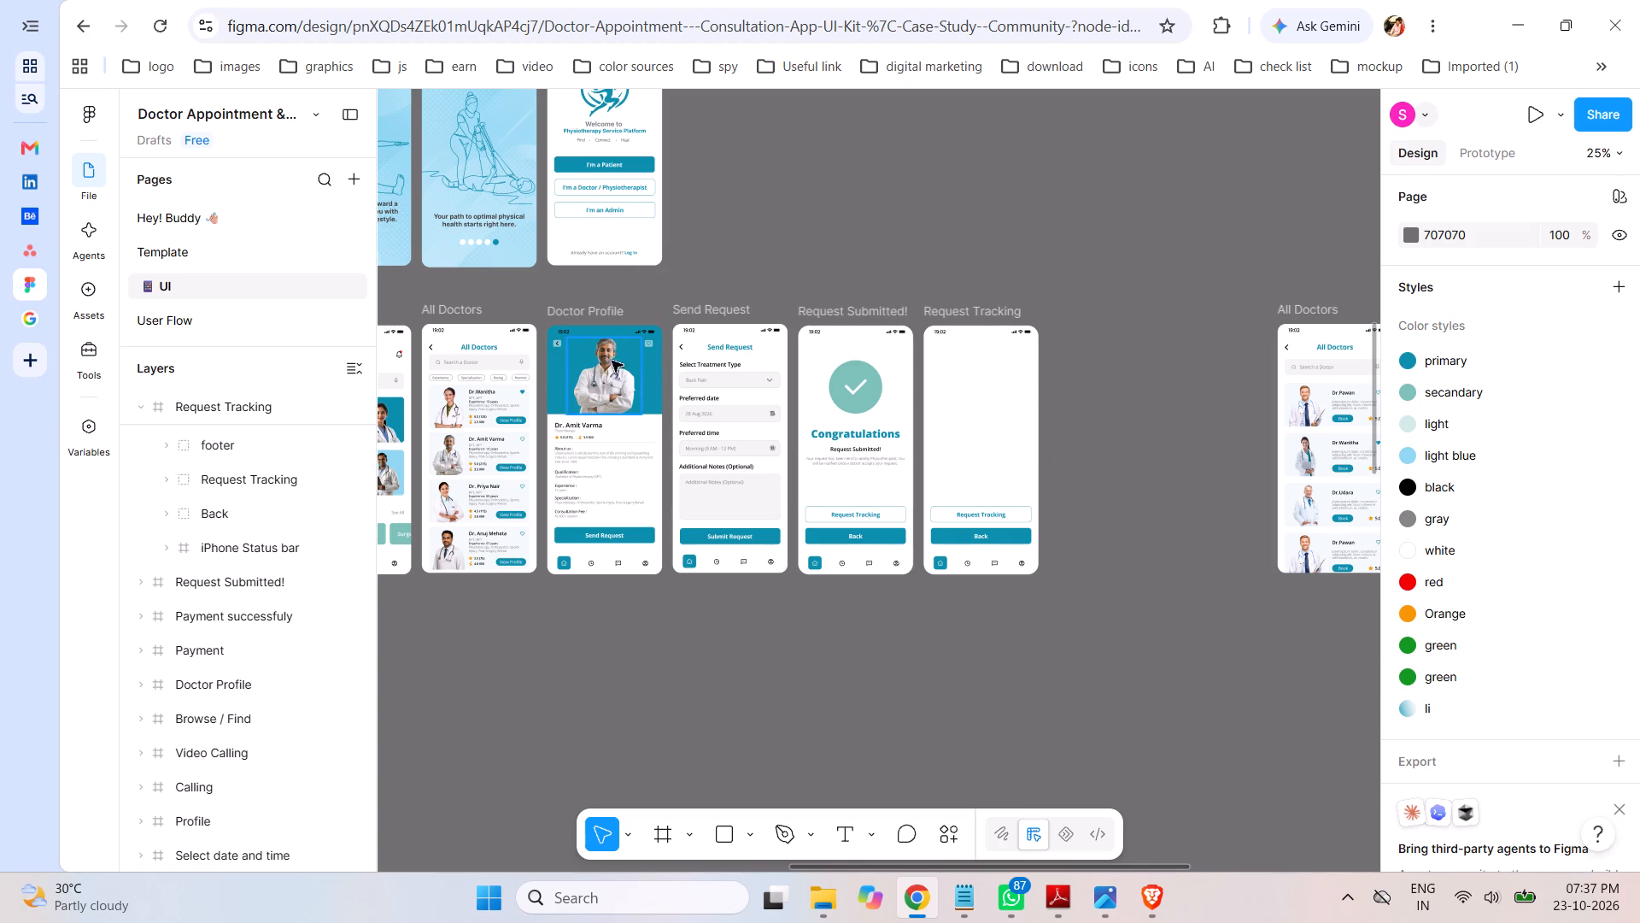
# Copy the All Doctors header with its back arrow into the top of the Request Tracking frame, at about X 38, Y 62.
pyautogui.click(483, 348)
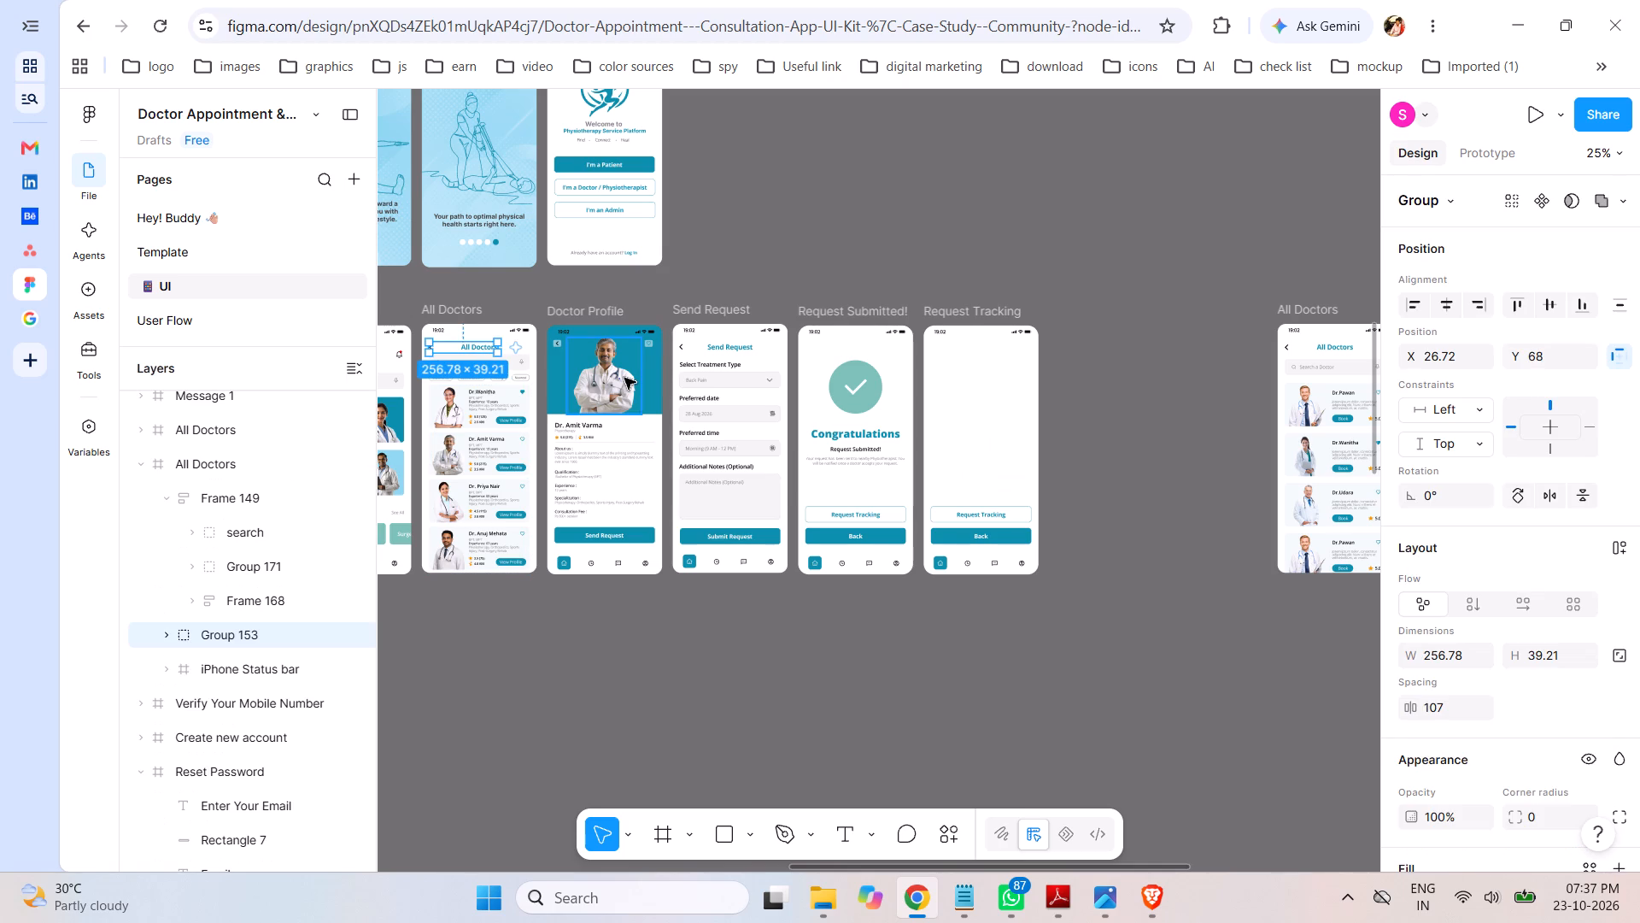
pyautogui.hotkey('ctrl', 'c')
pyautogui.click(975, 339)
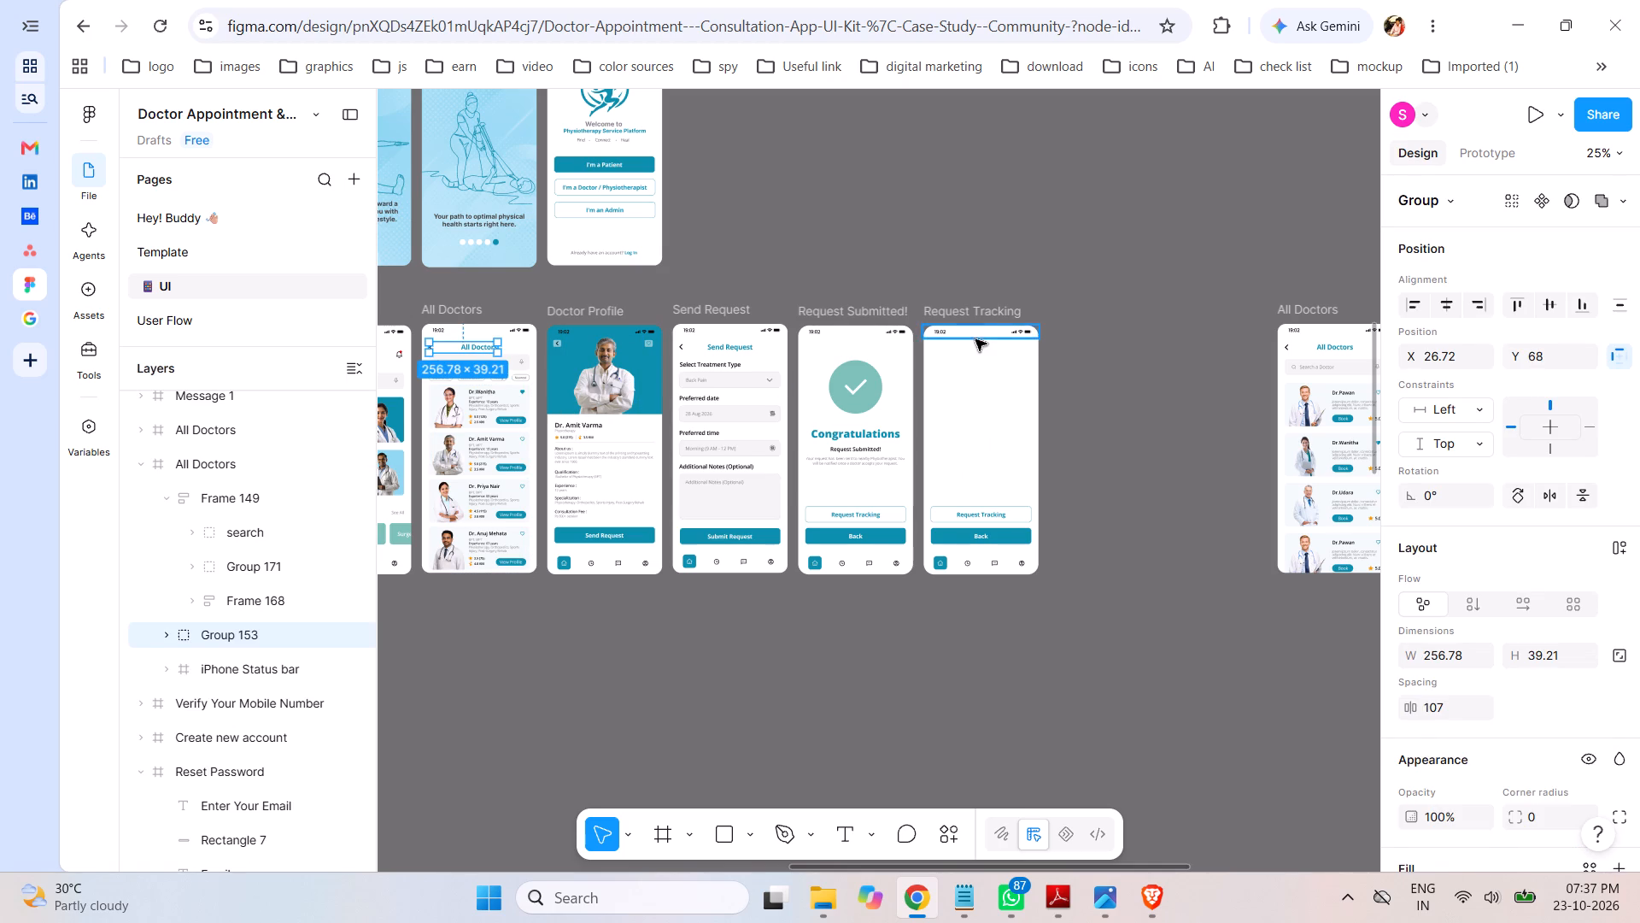
pyautogui.click(981, 361)
pyautogui.hotkey('ctrl', 'v')
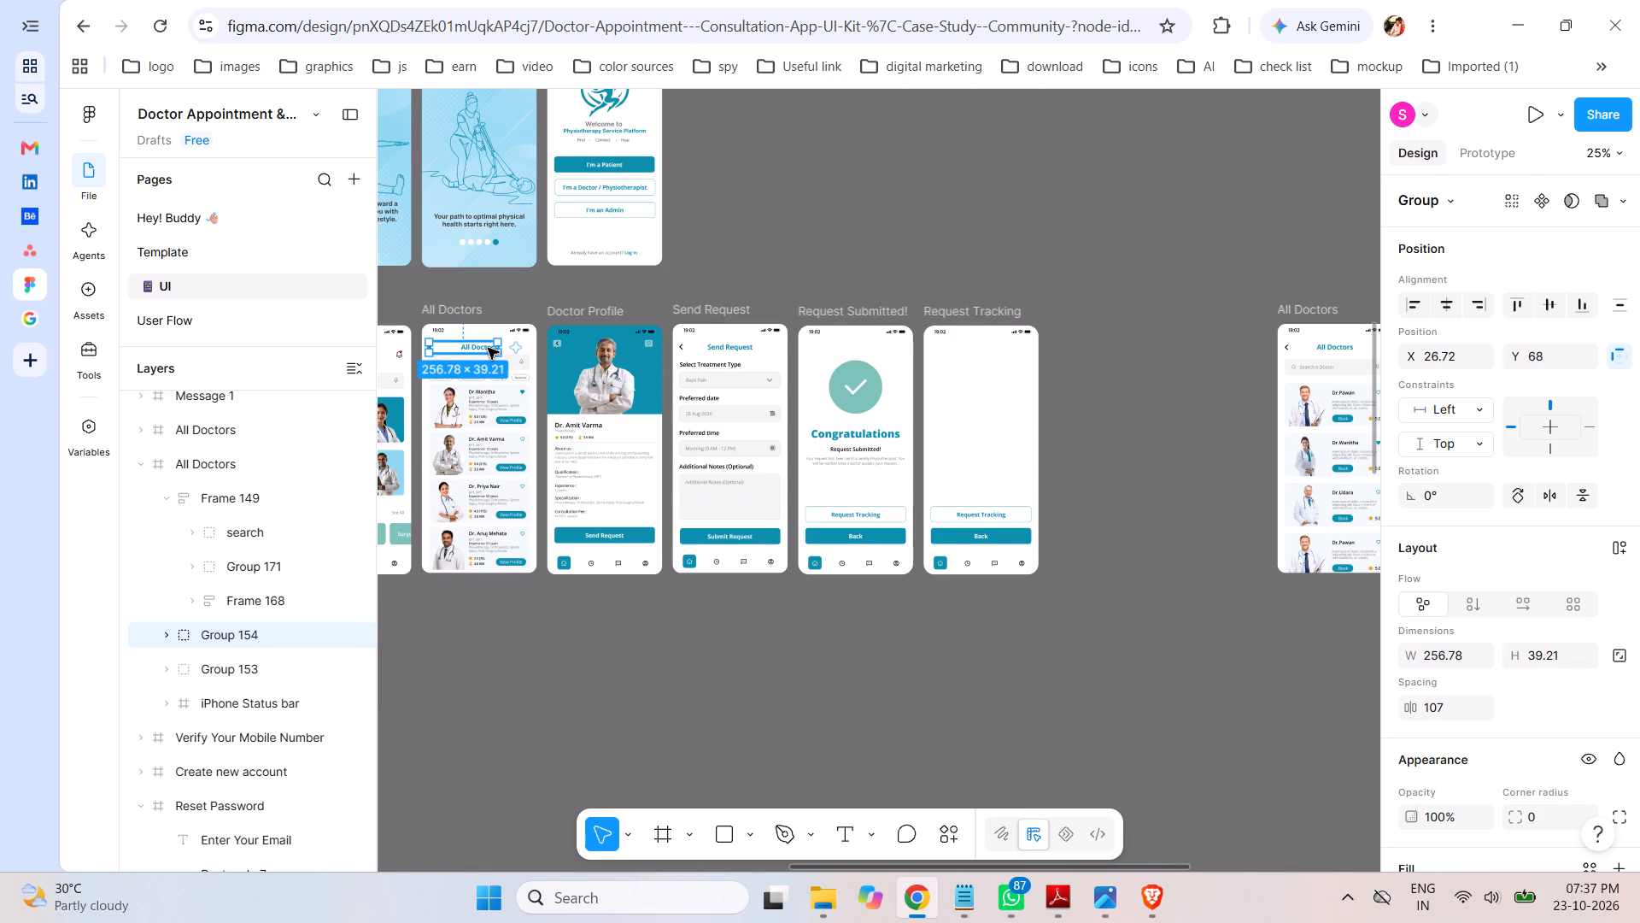
pyautogui.moveTo(488, 348); pyautogui.dragTo(935, 350)
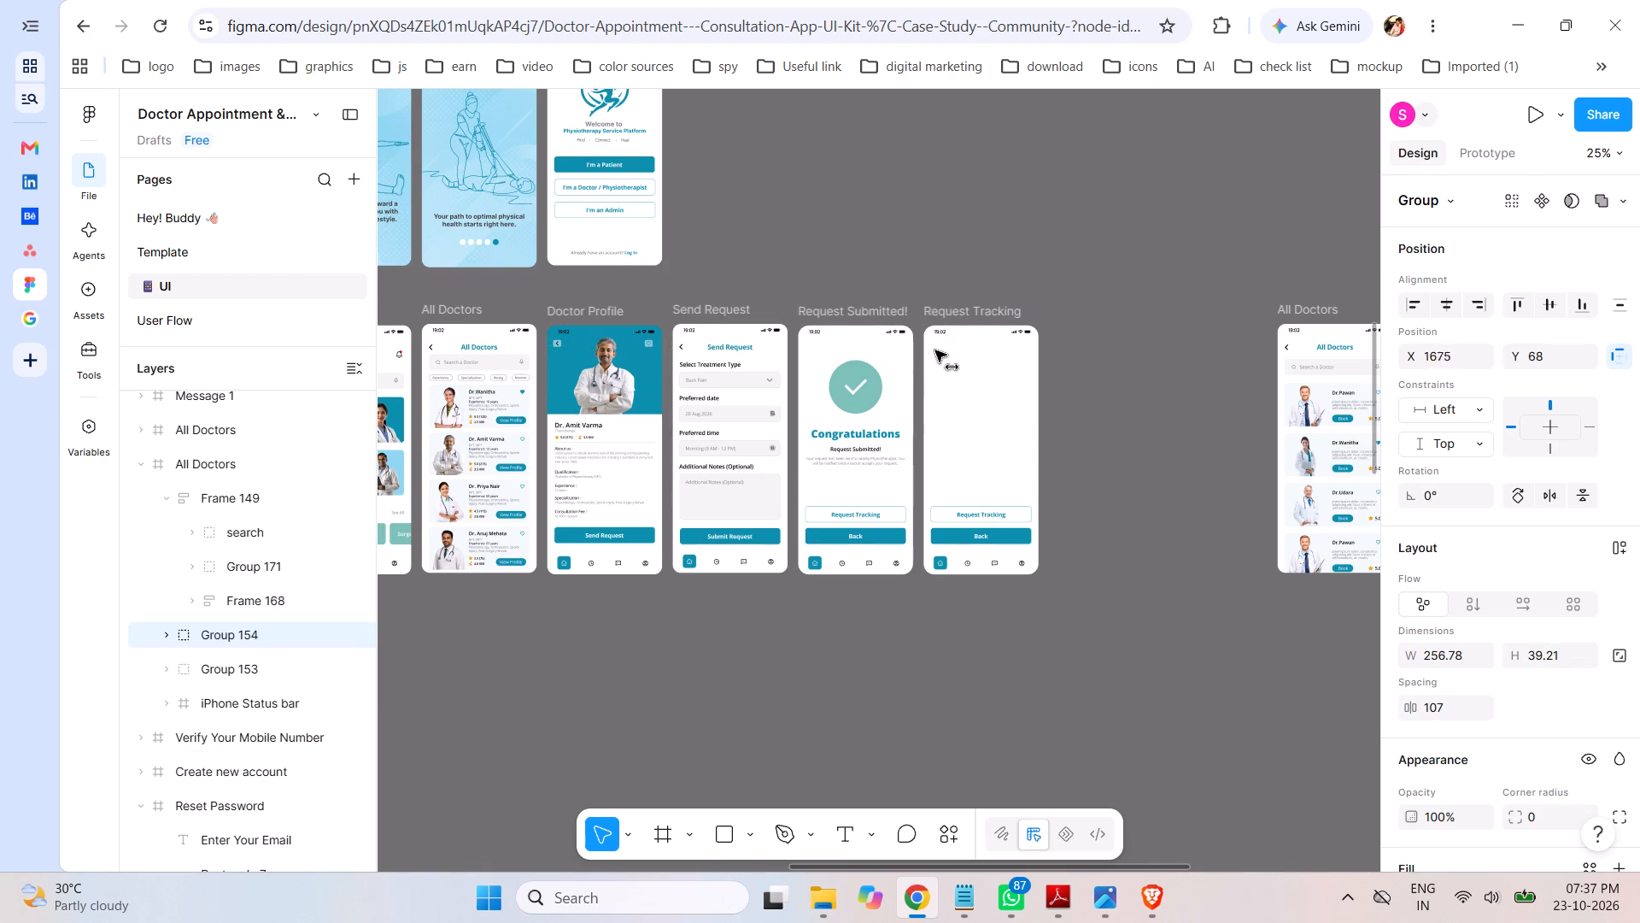
pyautogui.moveTo(935, 350); pyautogui.dragTo(993, 355)
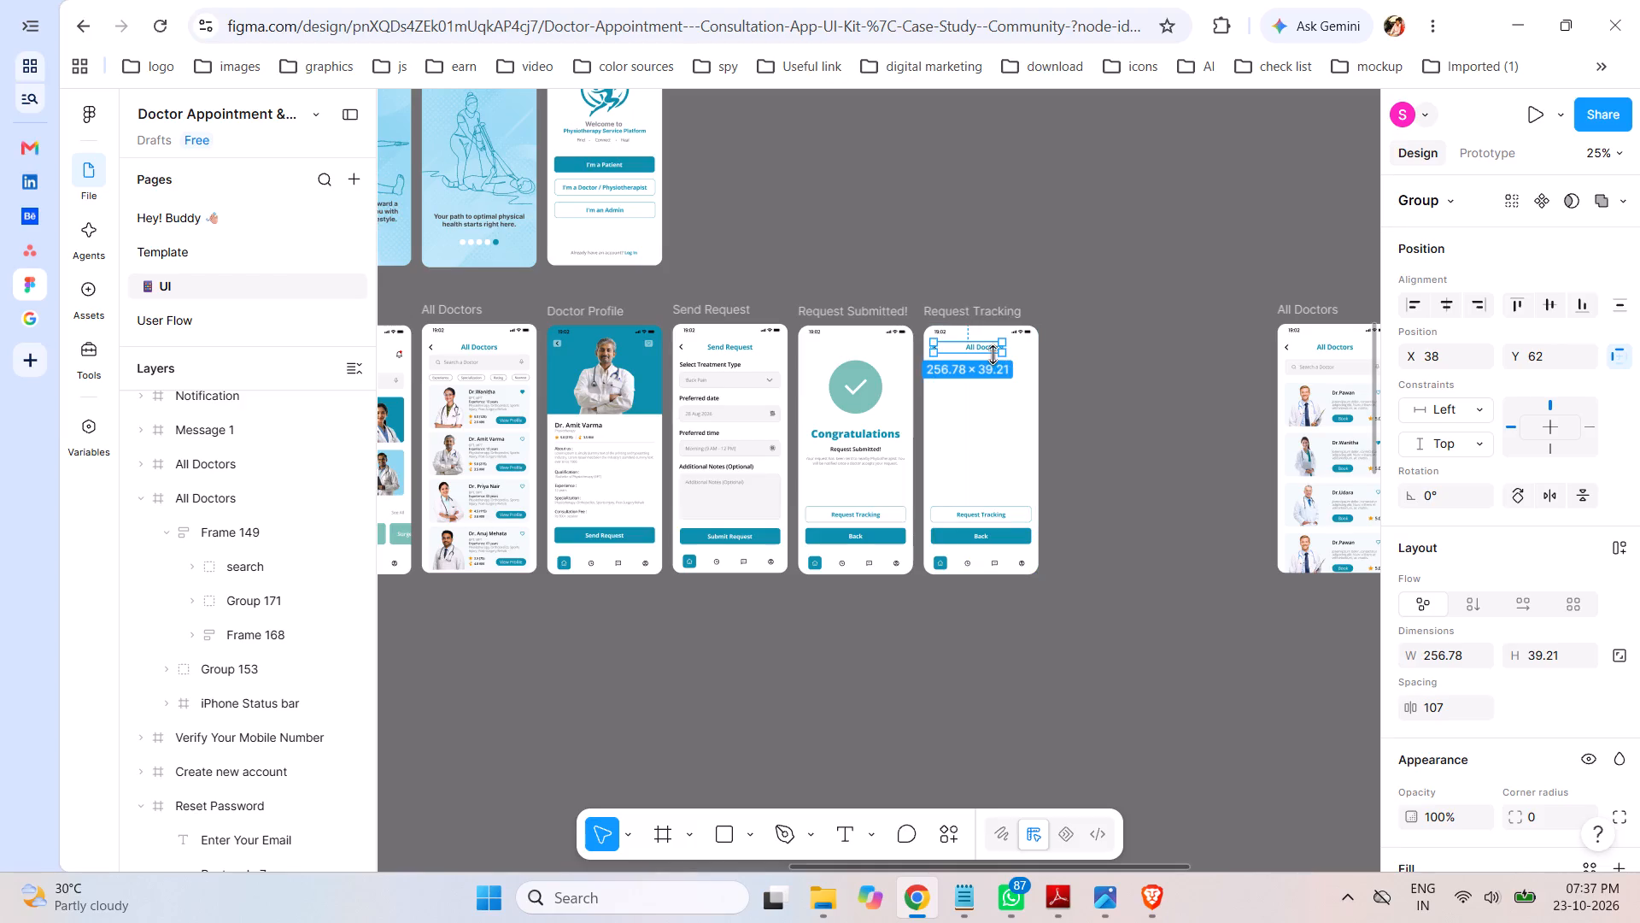
pyautogui.click(1160, 397)
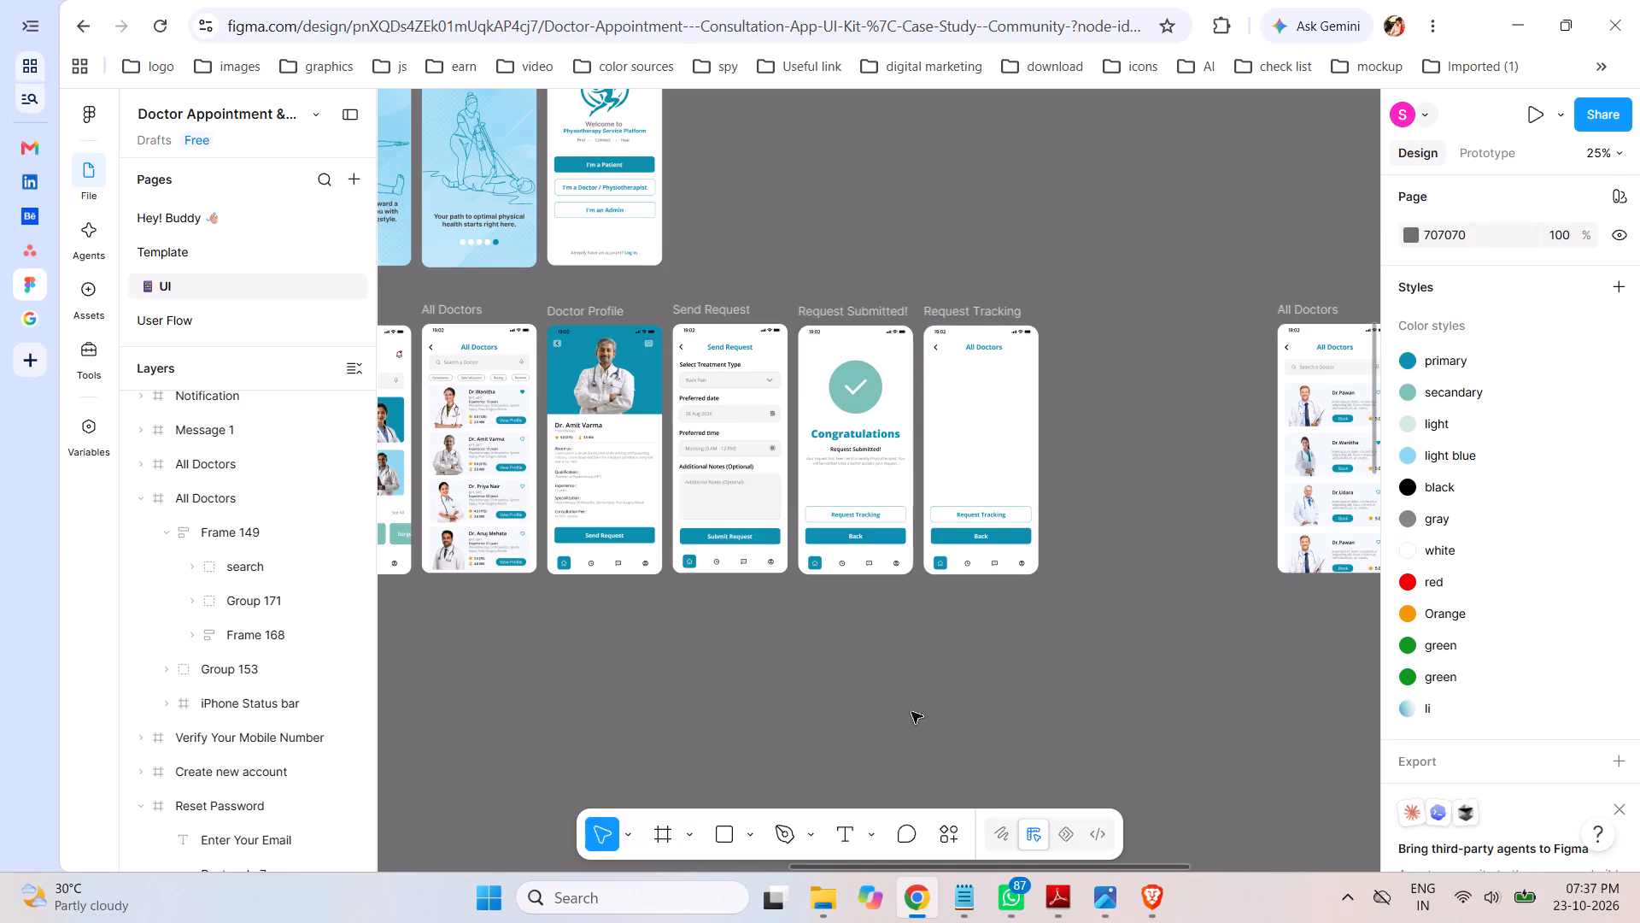
# Copy "My Requests" from the Notepad notes and replace the Request Tracking frame's "All Doctors" title with it in Figma.
pyautogui.click(968, 904)
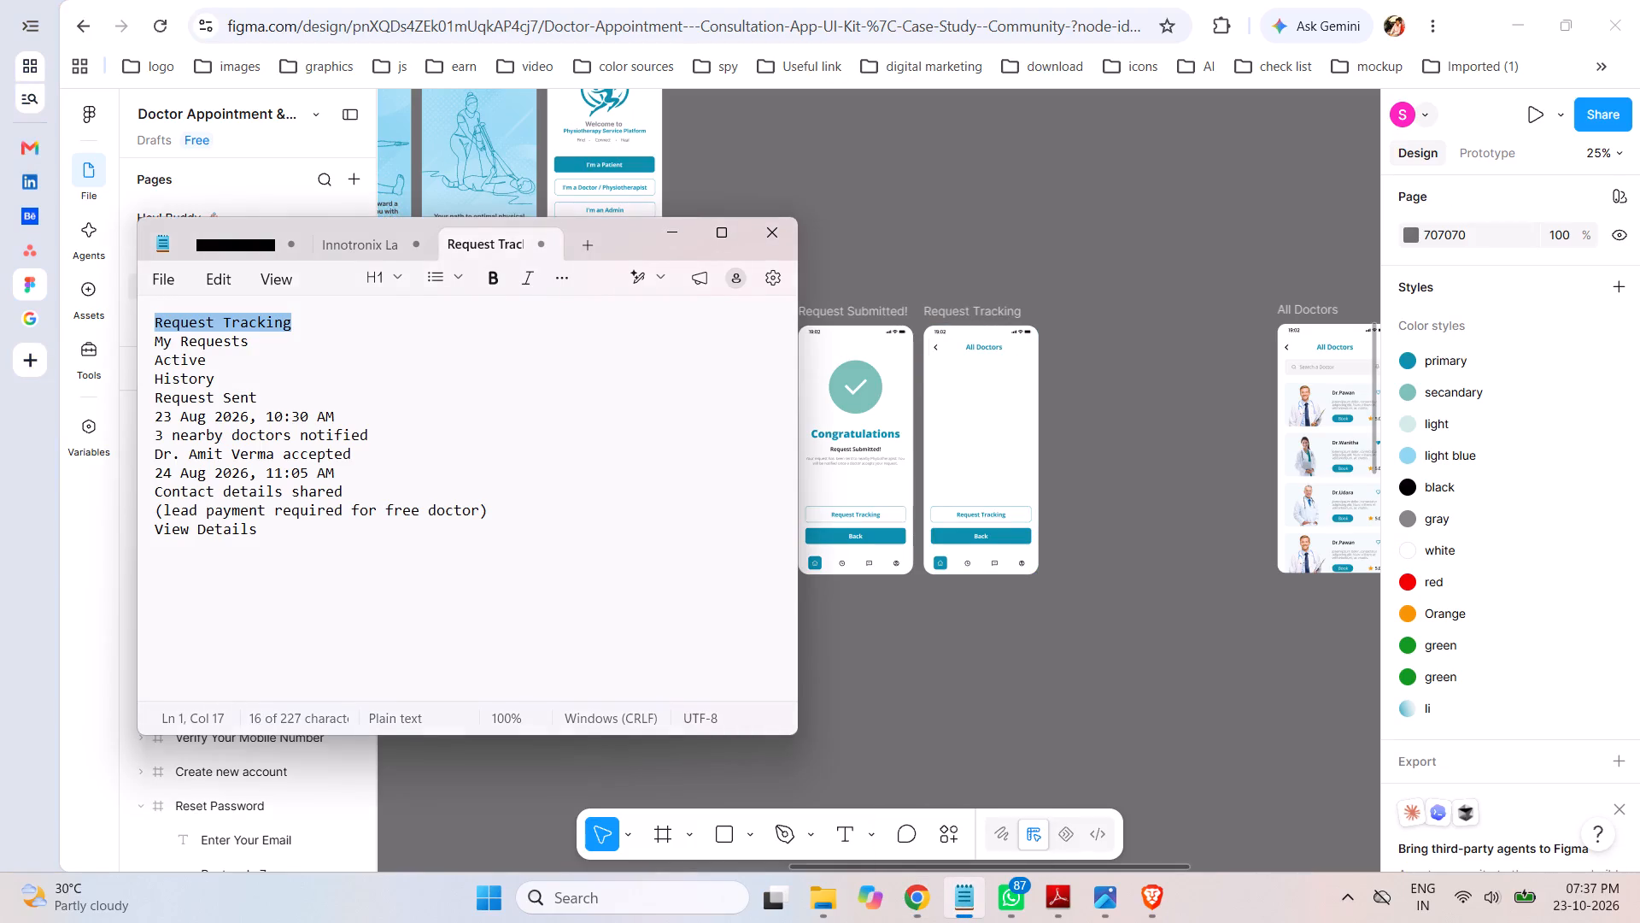
pyautogui.moveTo(253, 342); pyautogui.dragTo(163, 343)
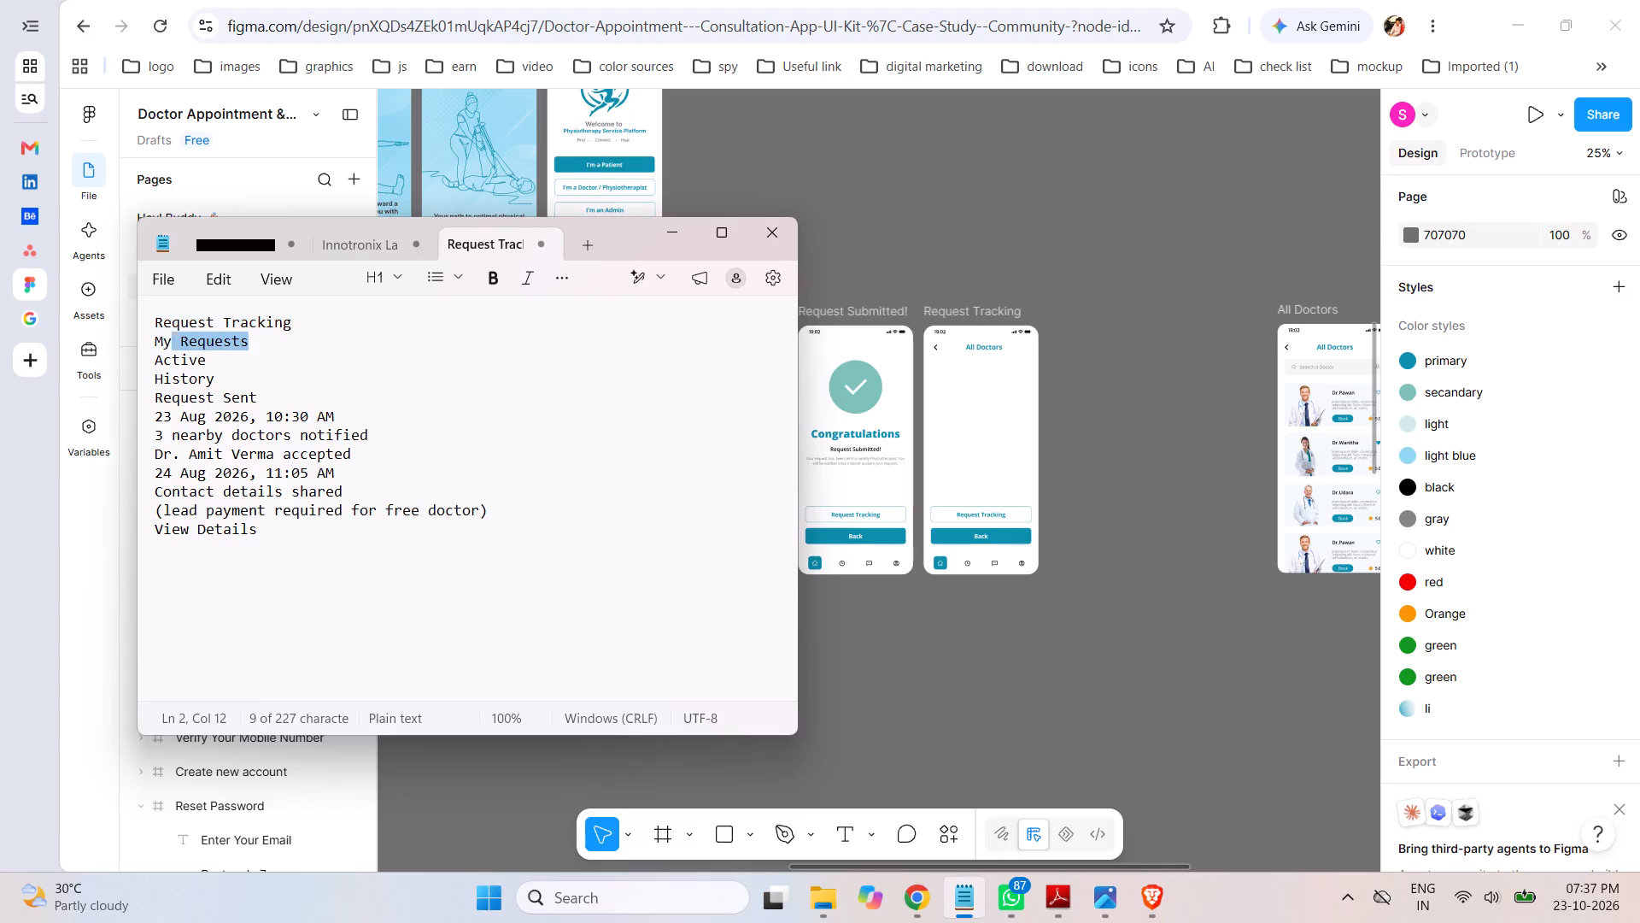
pyautogui.moveTo(163, 343); pyautogui.dragTo(127, 346)
pyautogui.hotkey('ctrl', 'c')
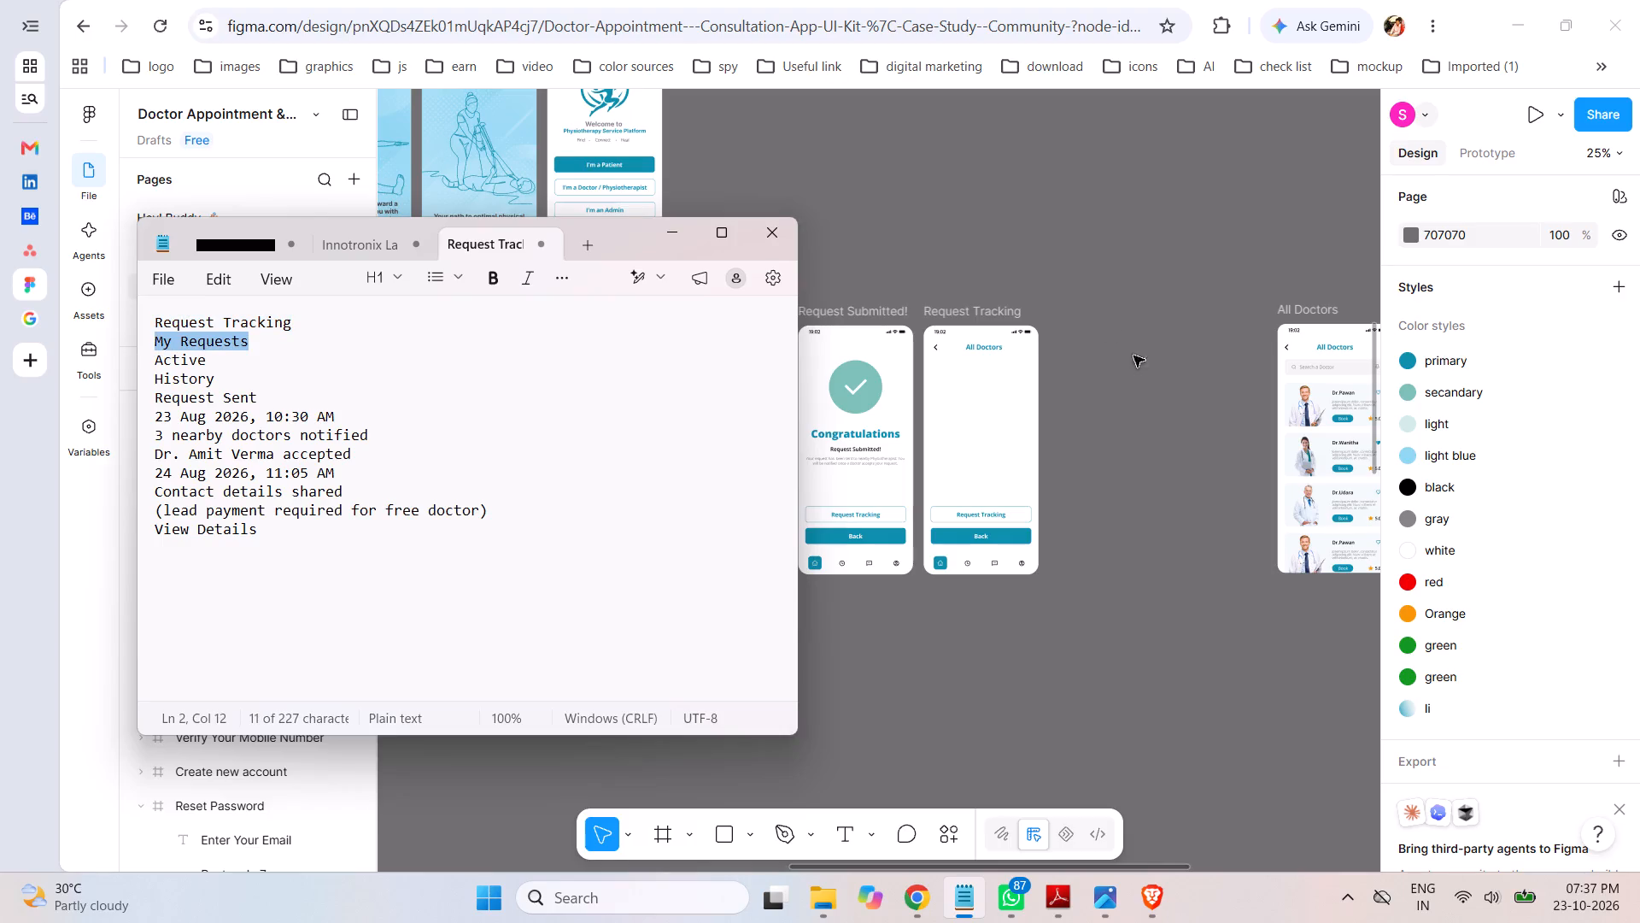
pyautogui.click(1115, 359)
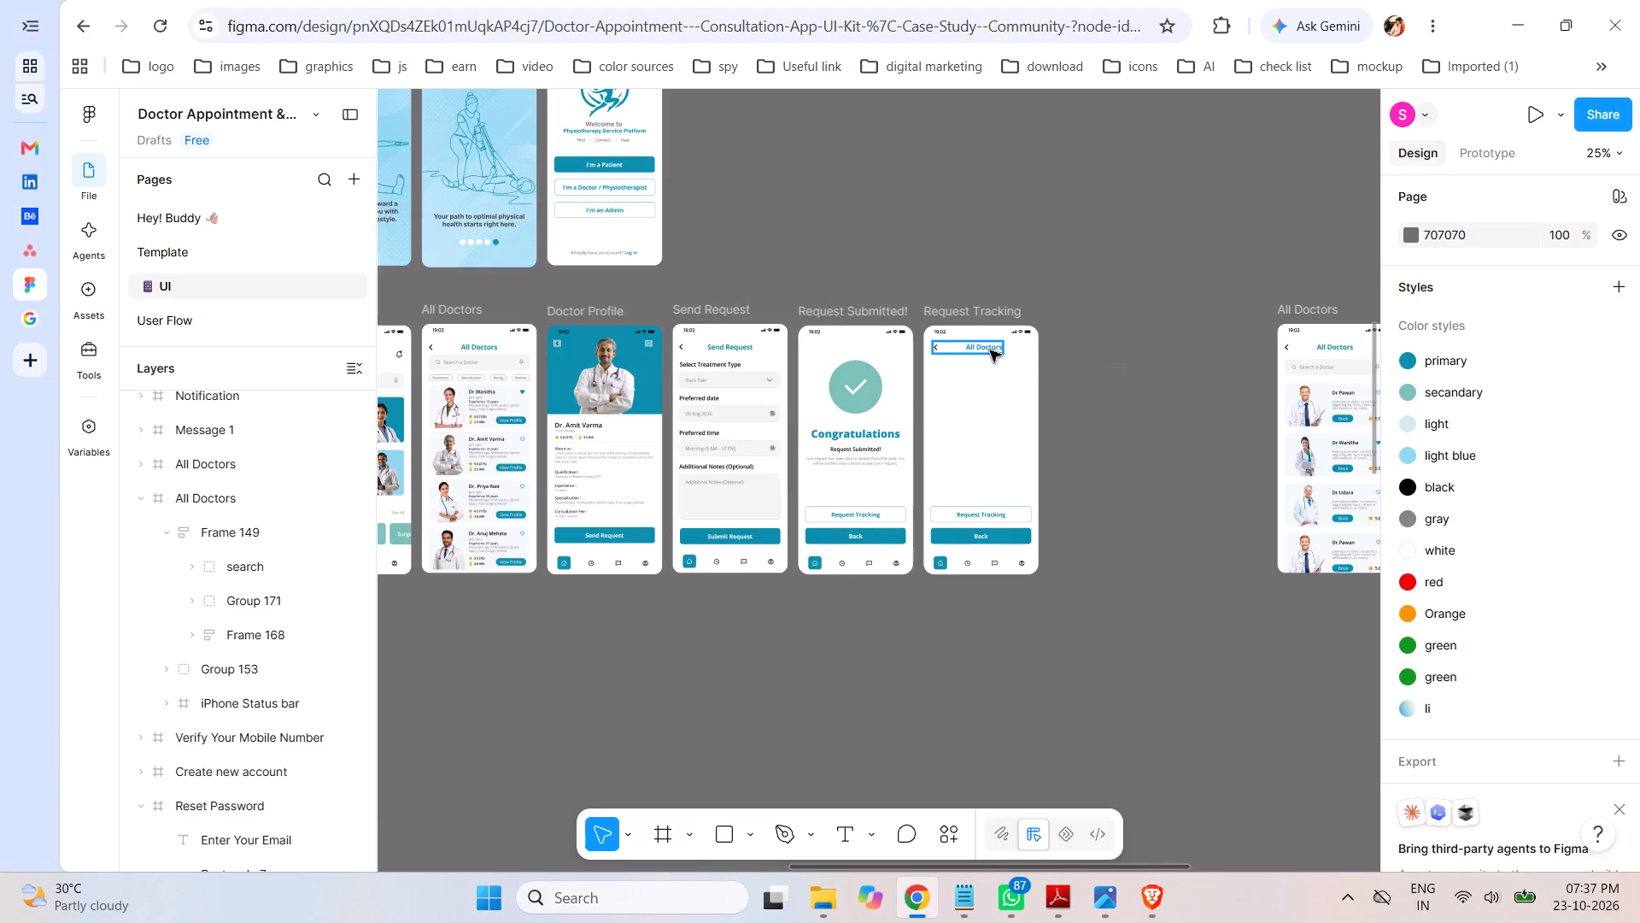
pyautogui.hotkey('ctrl', '=')
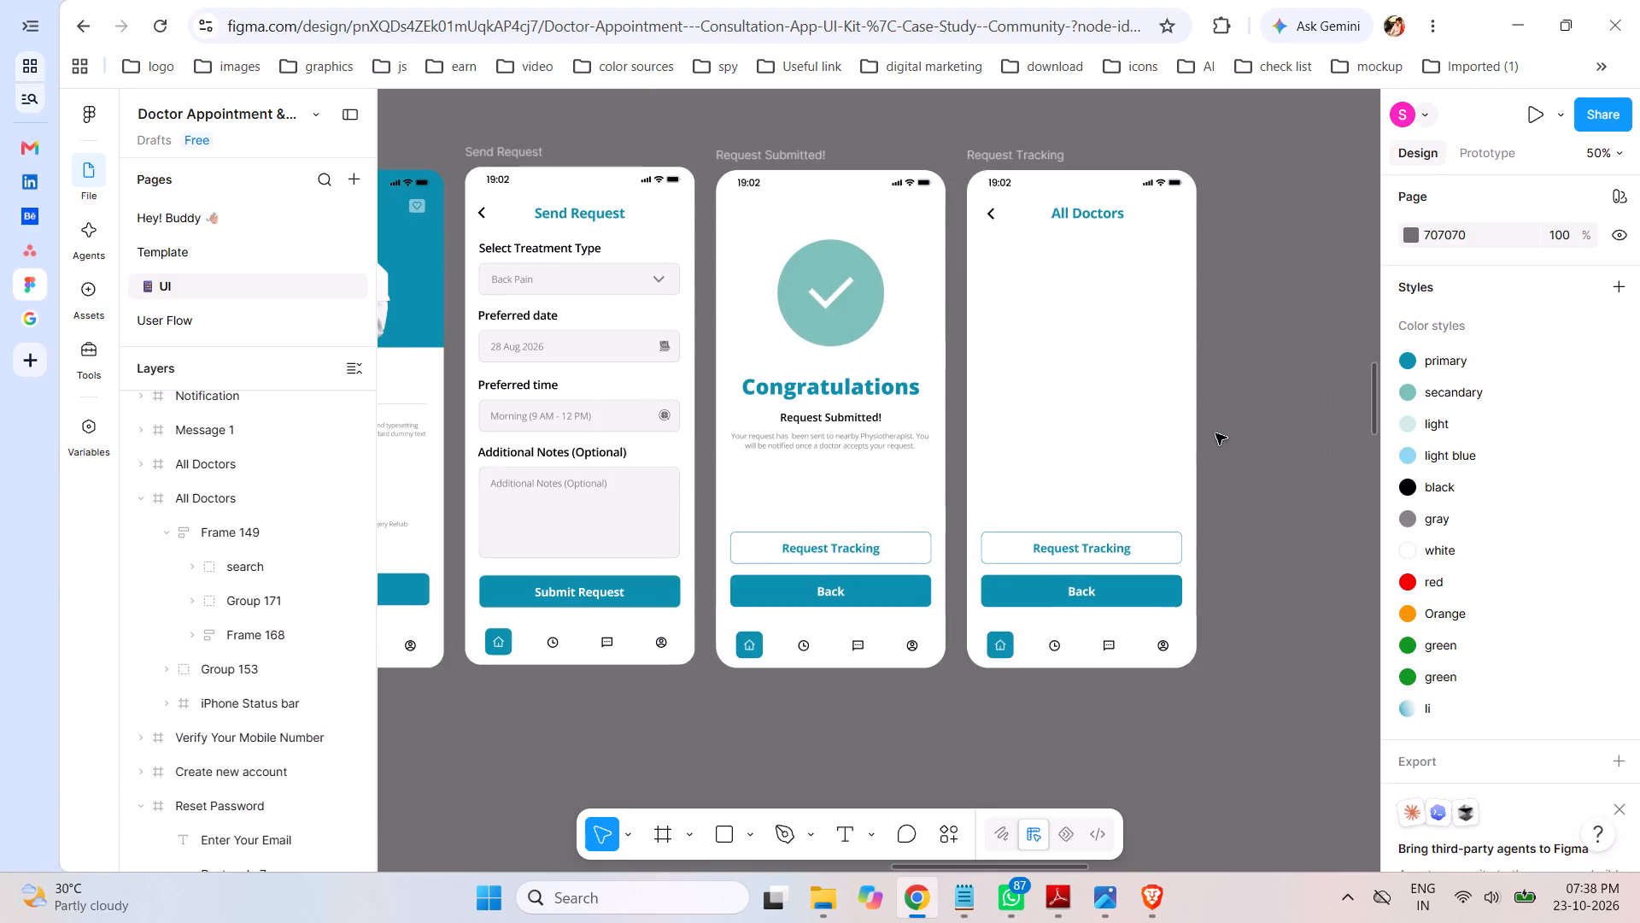
pyautogui.doubleClick(1097, 215)
pyautogui.doubleClick(1097, 216)
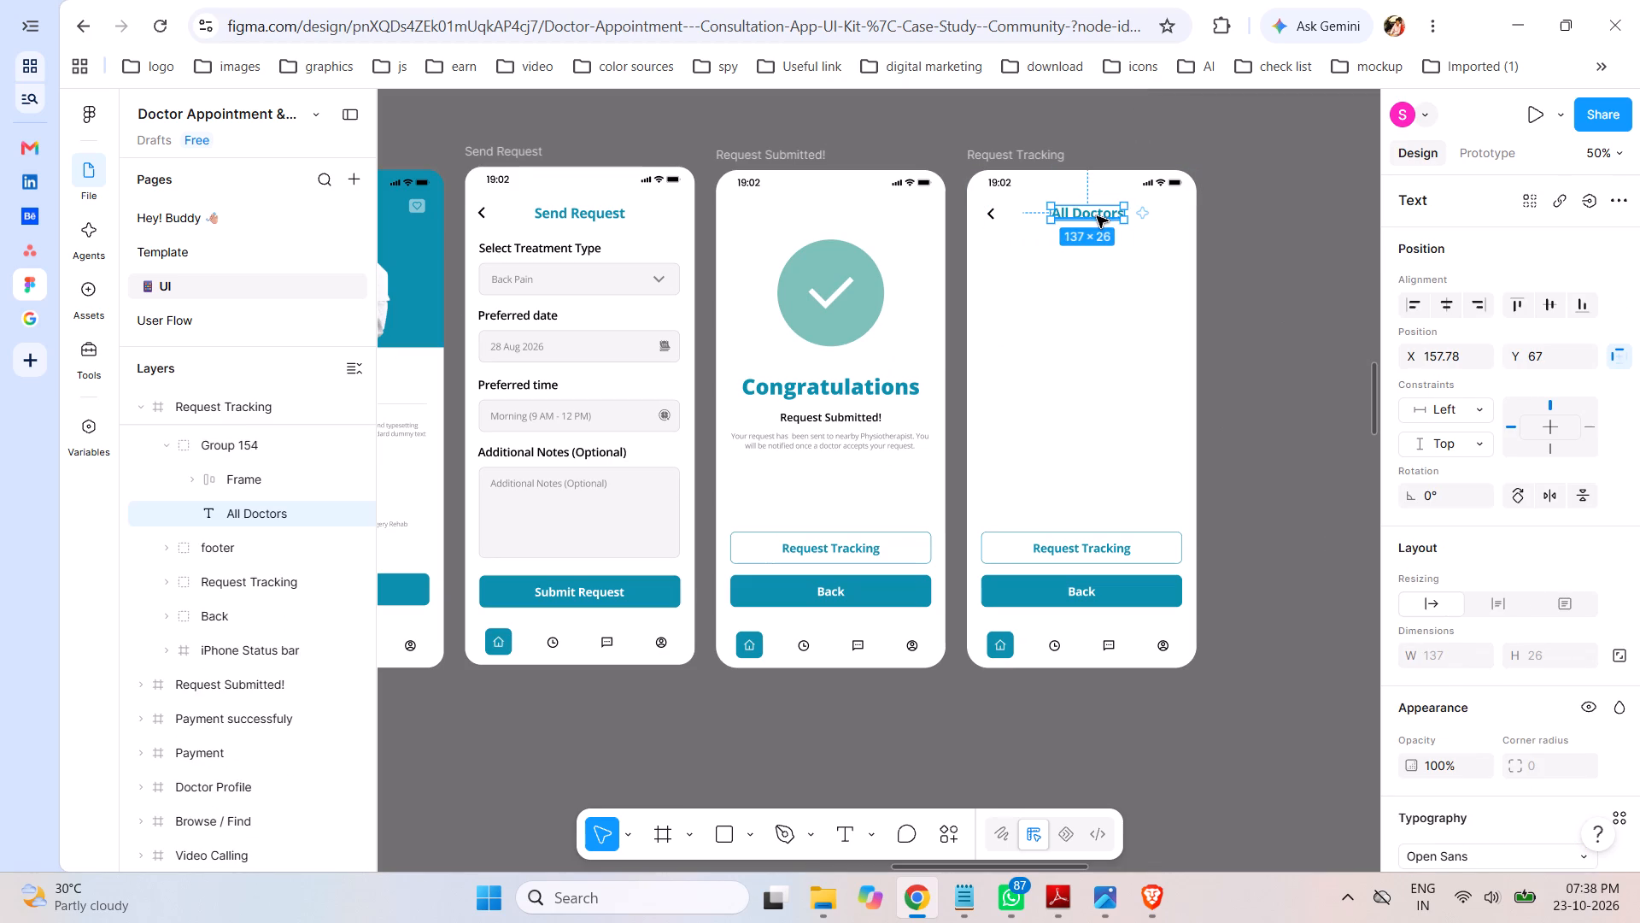
pyautogui.hotkey('ctrl', 'v')
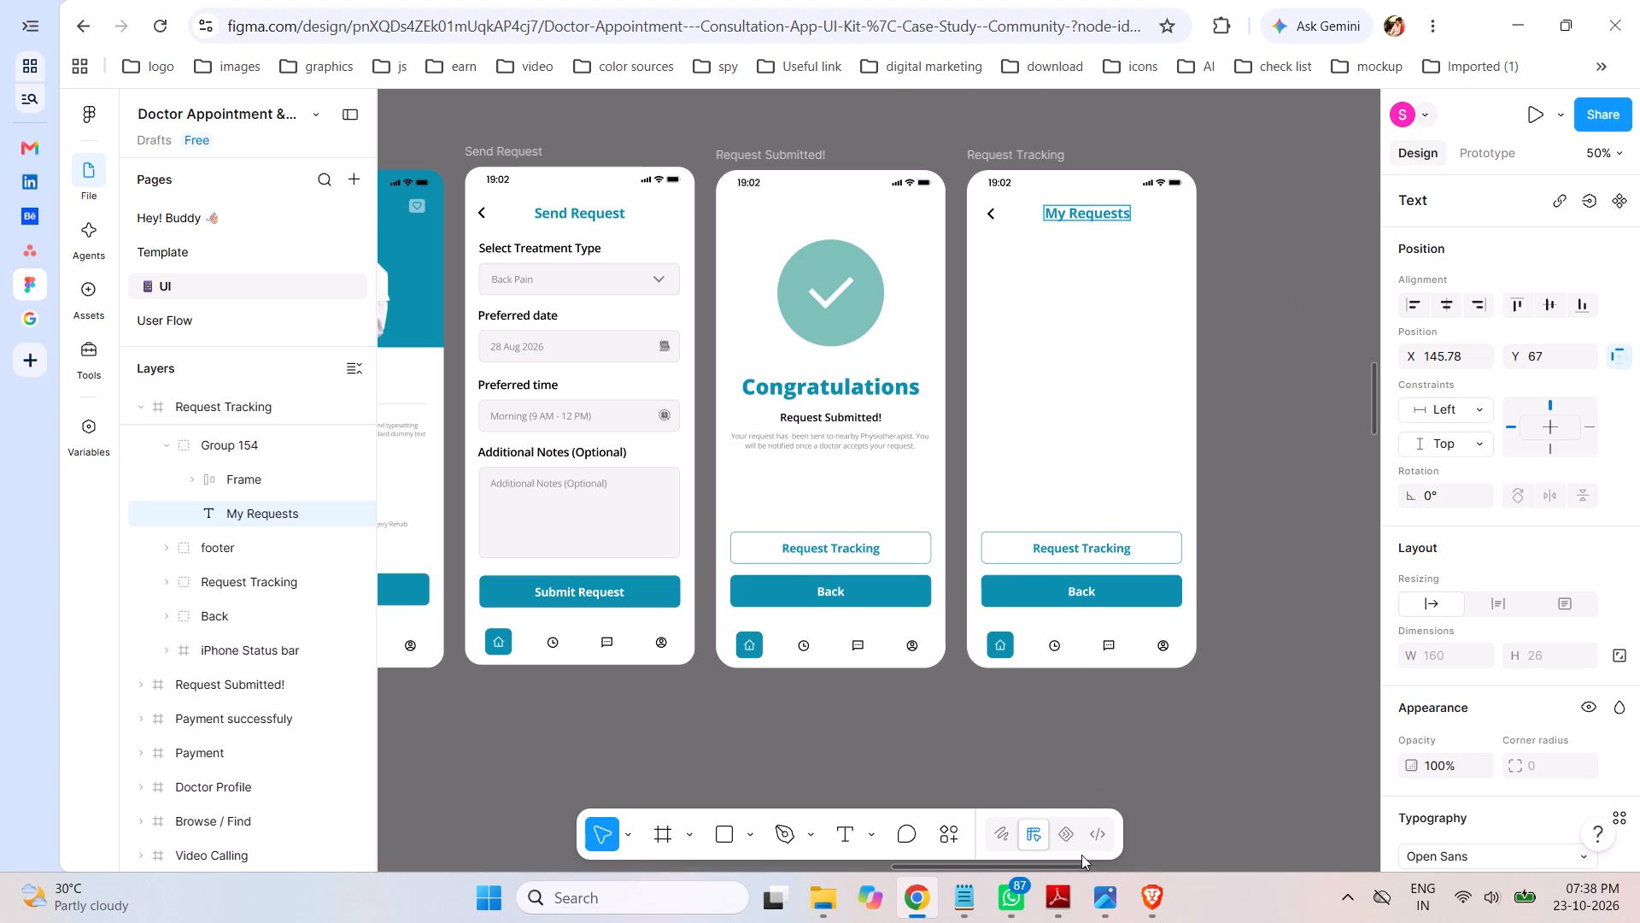
# Check the Request Tracking screen design in the PhysioCare storyboard image and return to the Figma file.
pyautogui.click(1106, 899)
pyautogui.click(1016, 802)
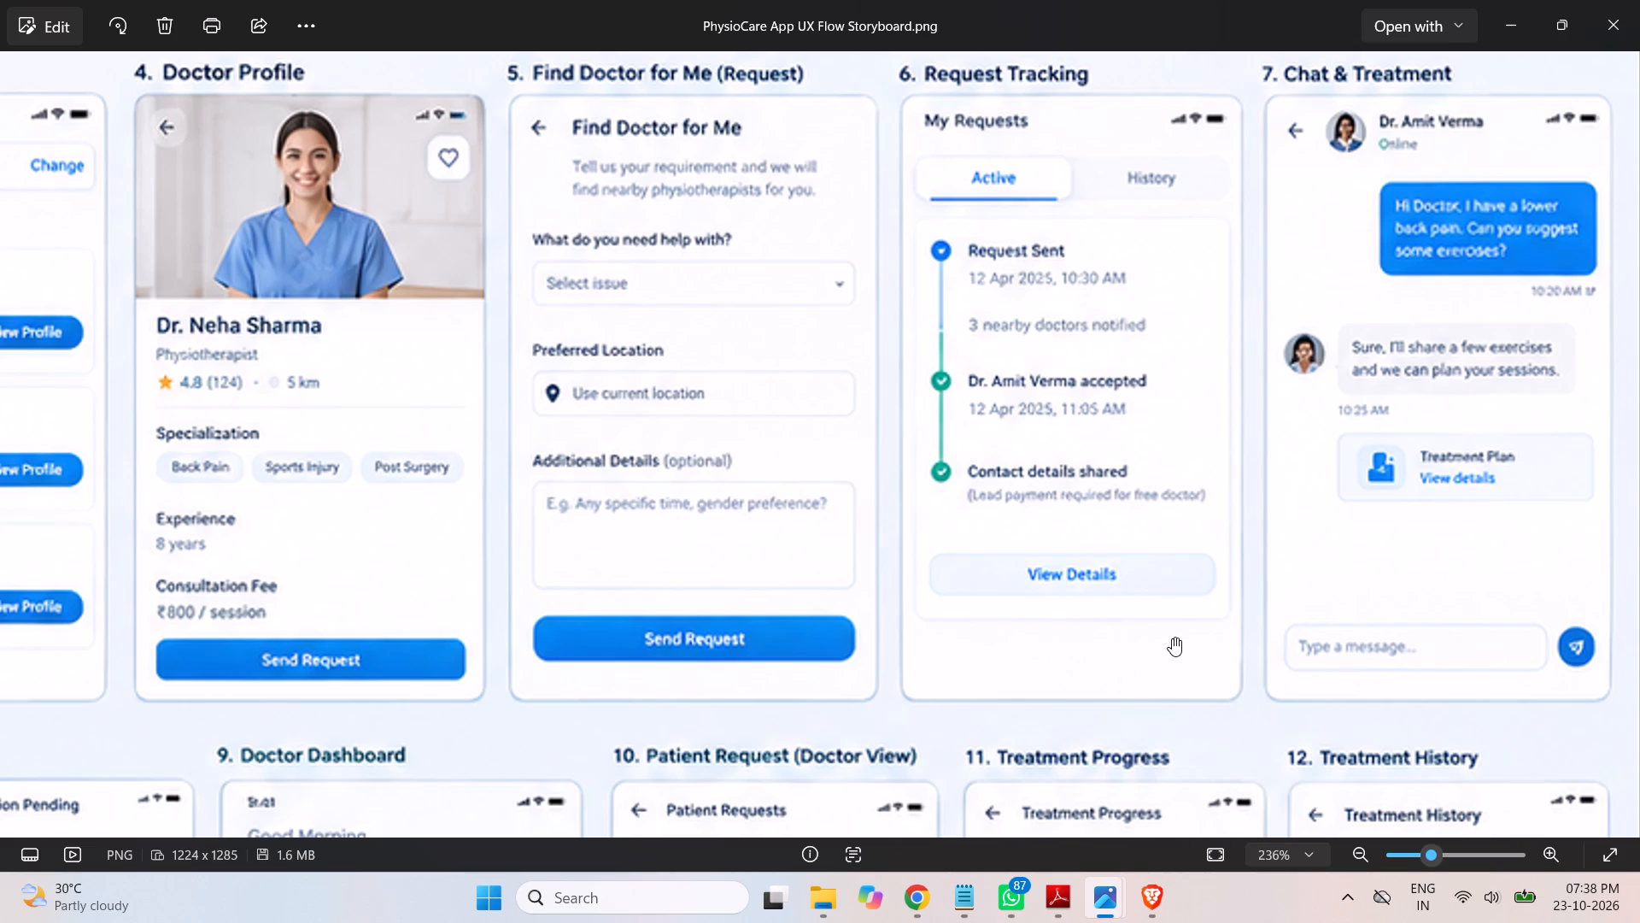
pyautogui.hotkey('ctrl', 's')
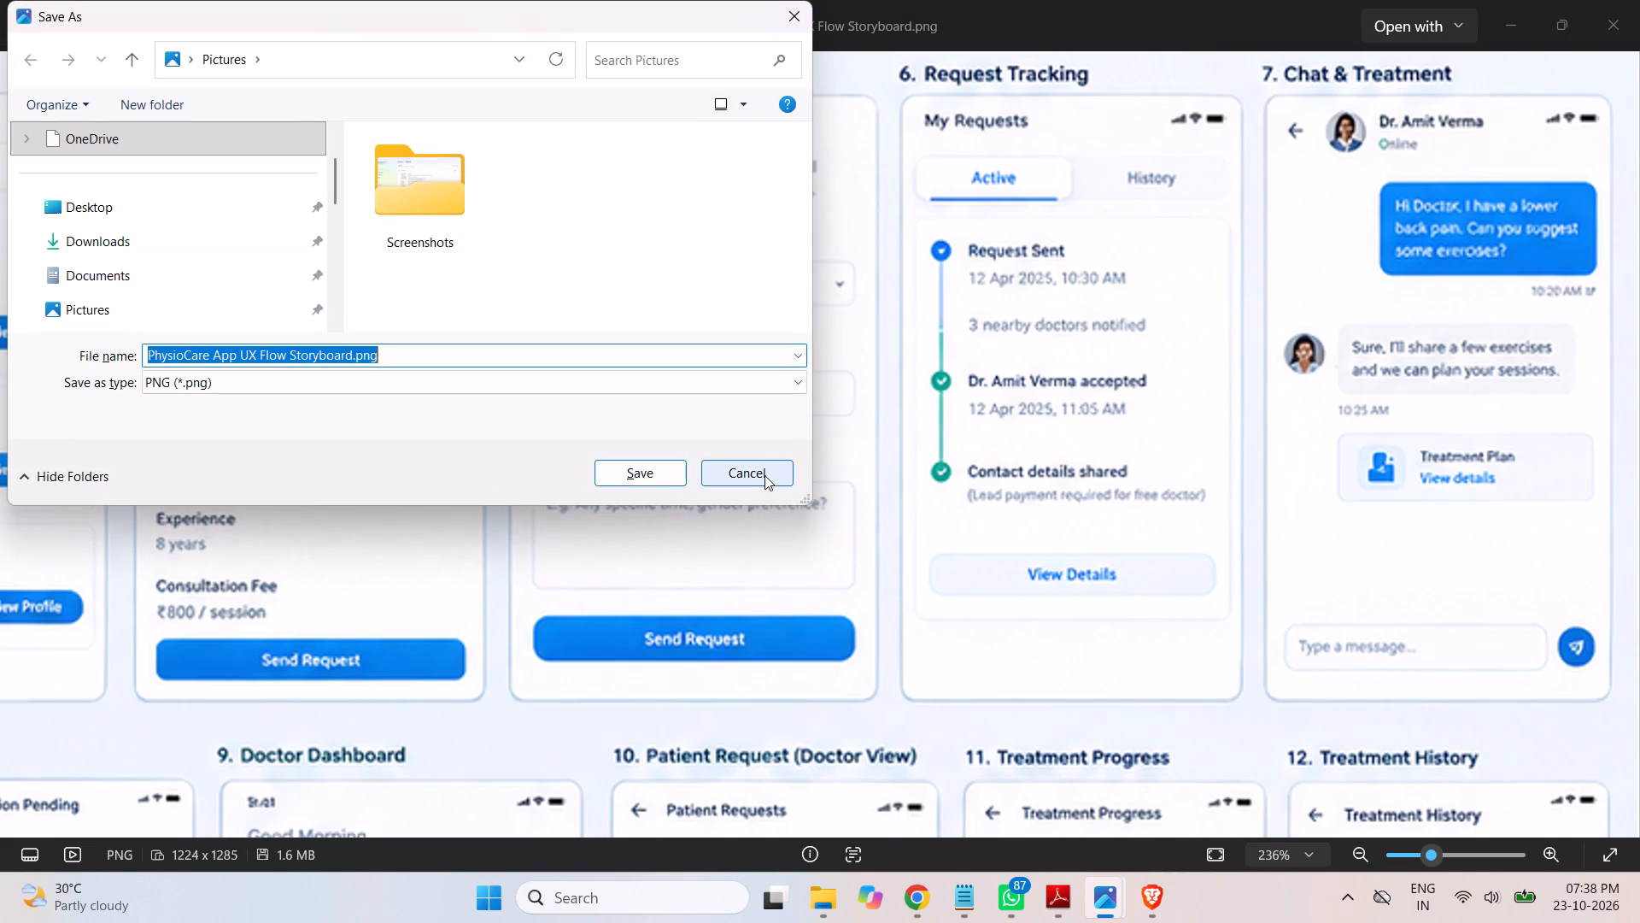
pyautogui.click(764, 475)
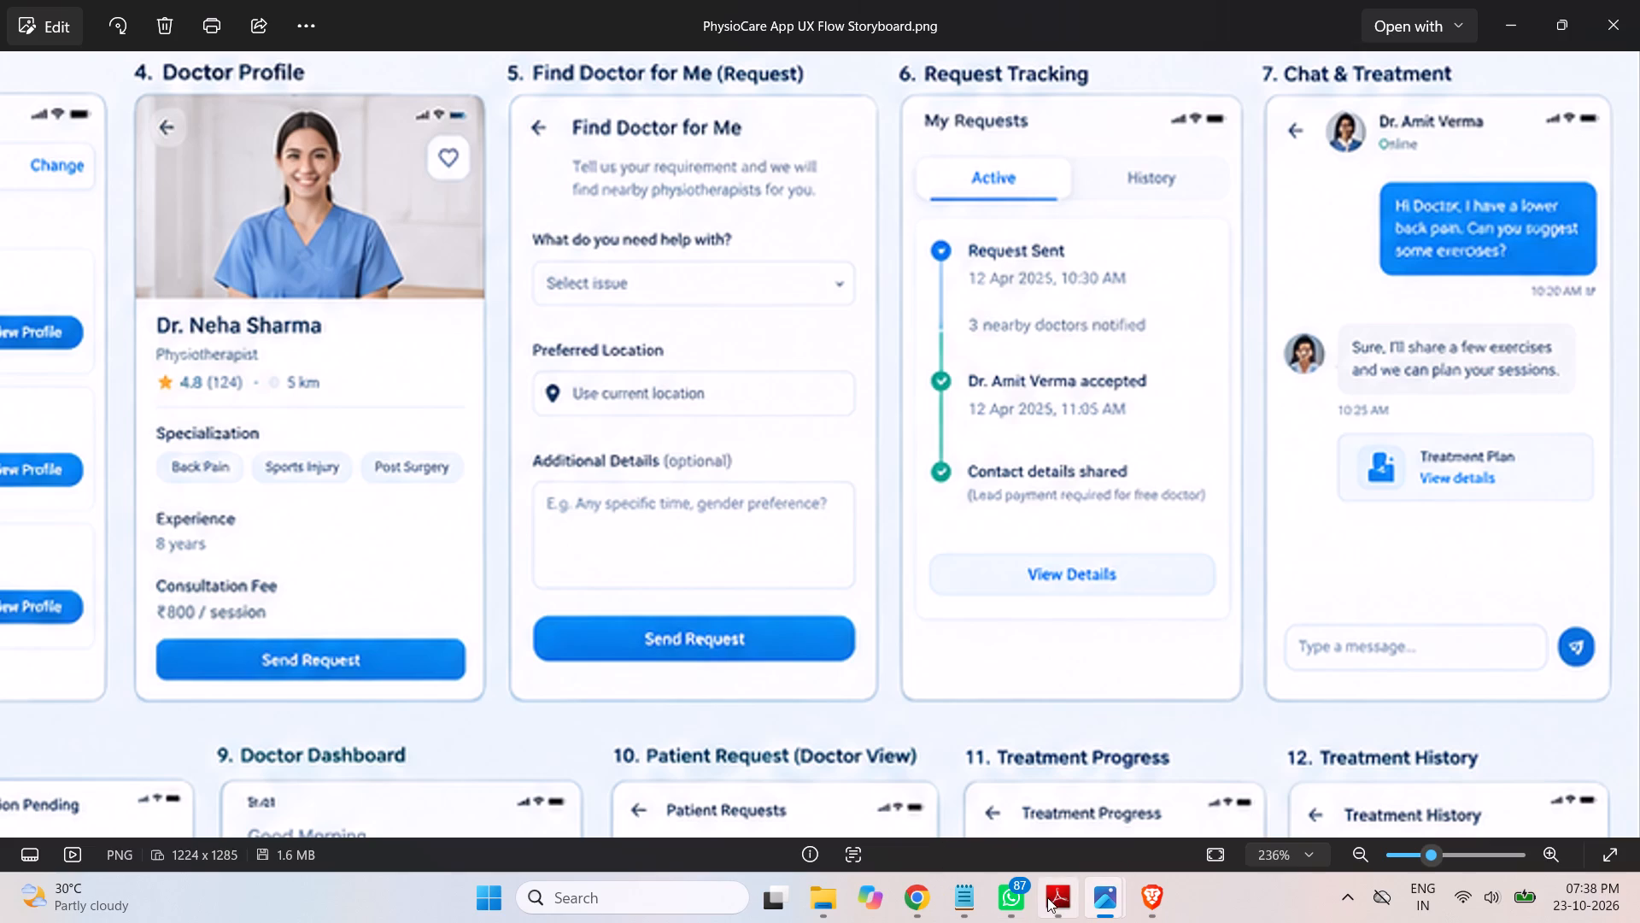
pyautogui.click(916, 896)
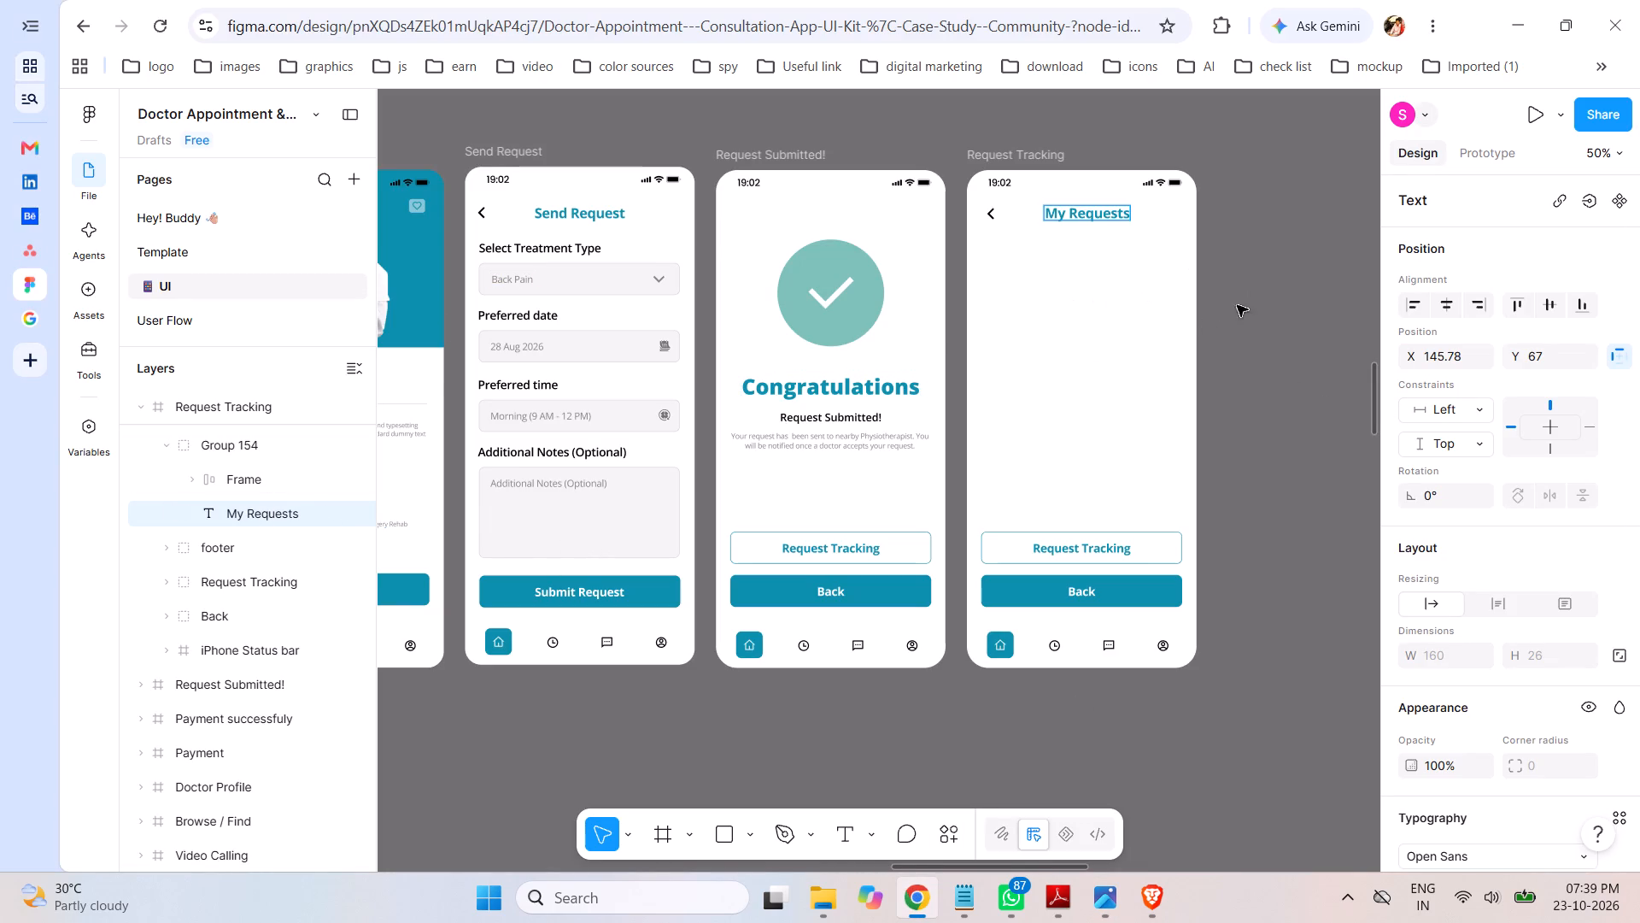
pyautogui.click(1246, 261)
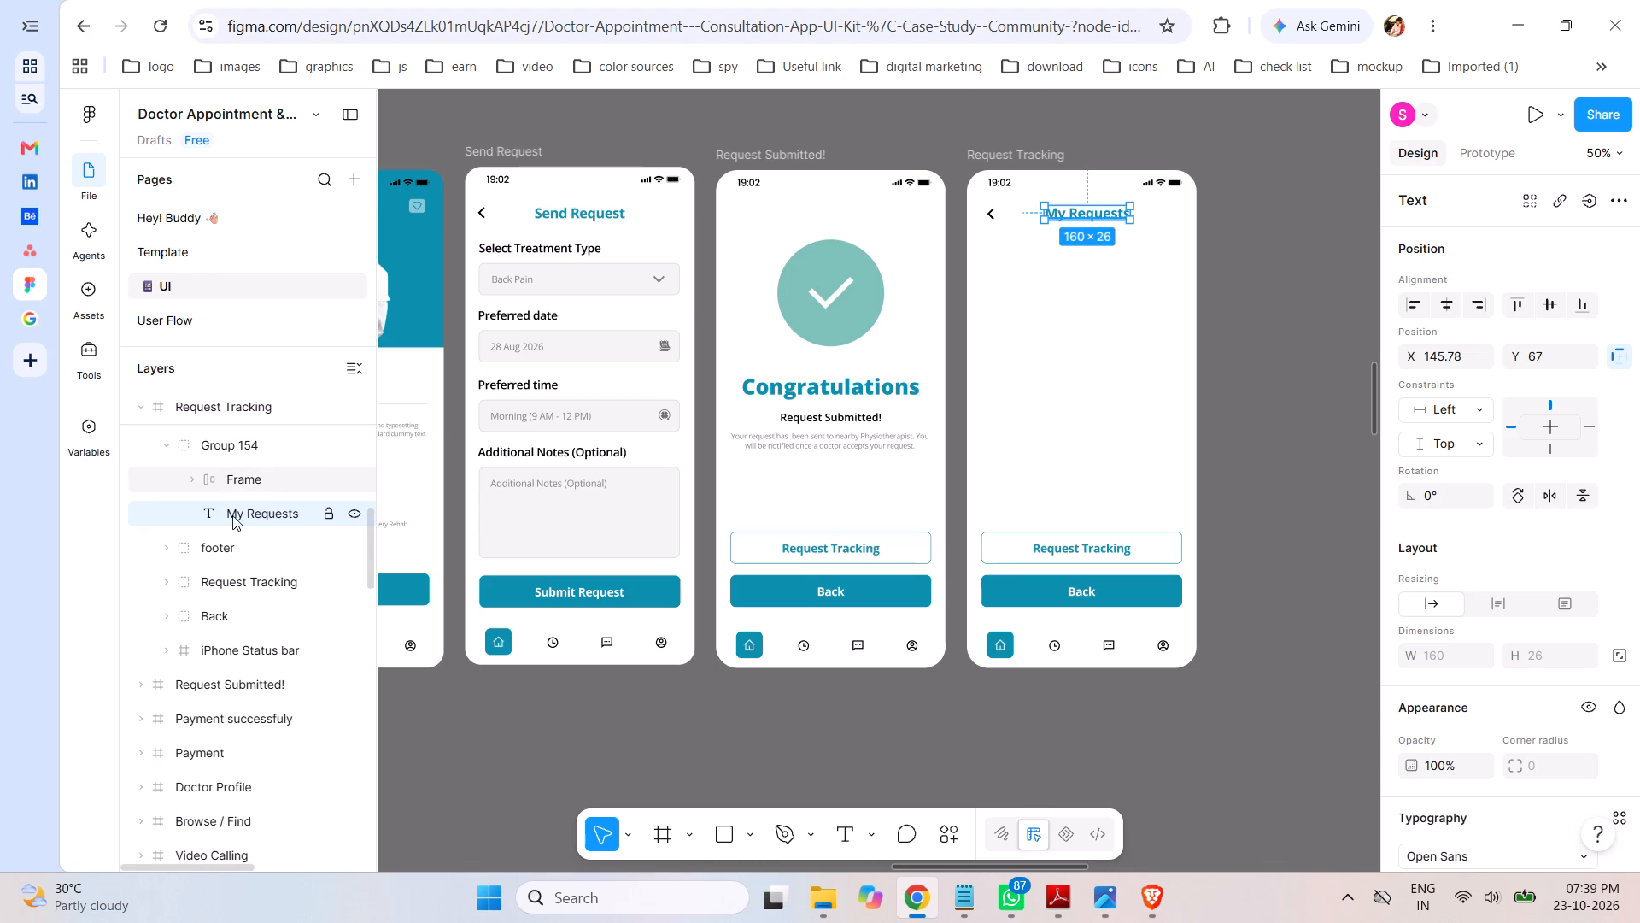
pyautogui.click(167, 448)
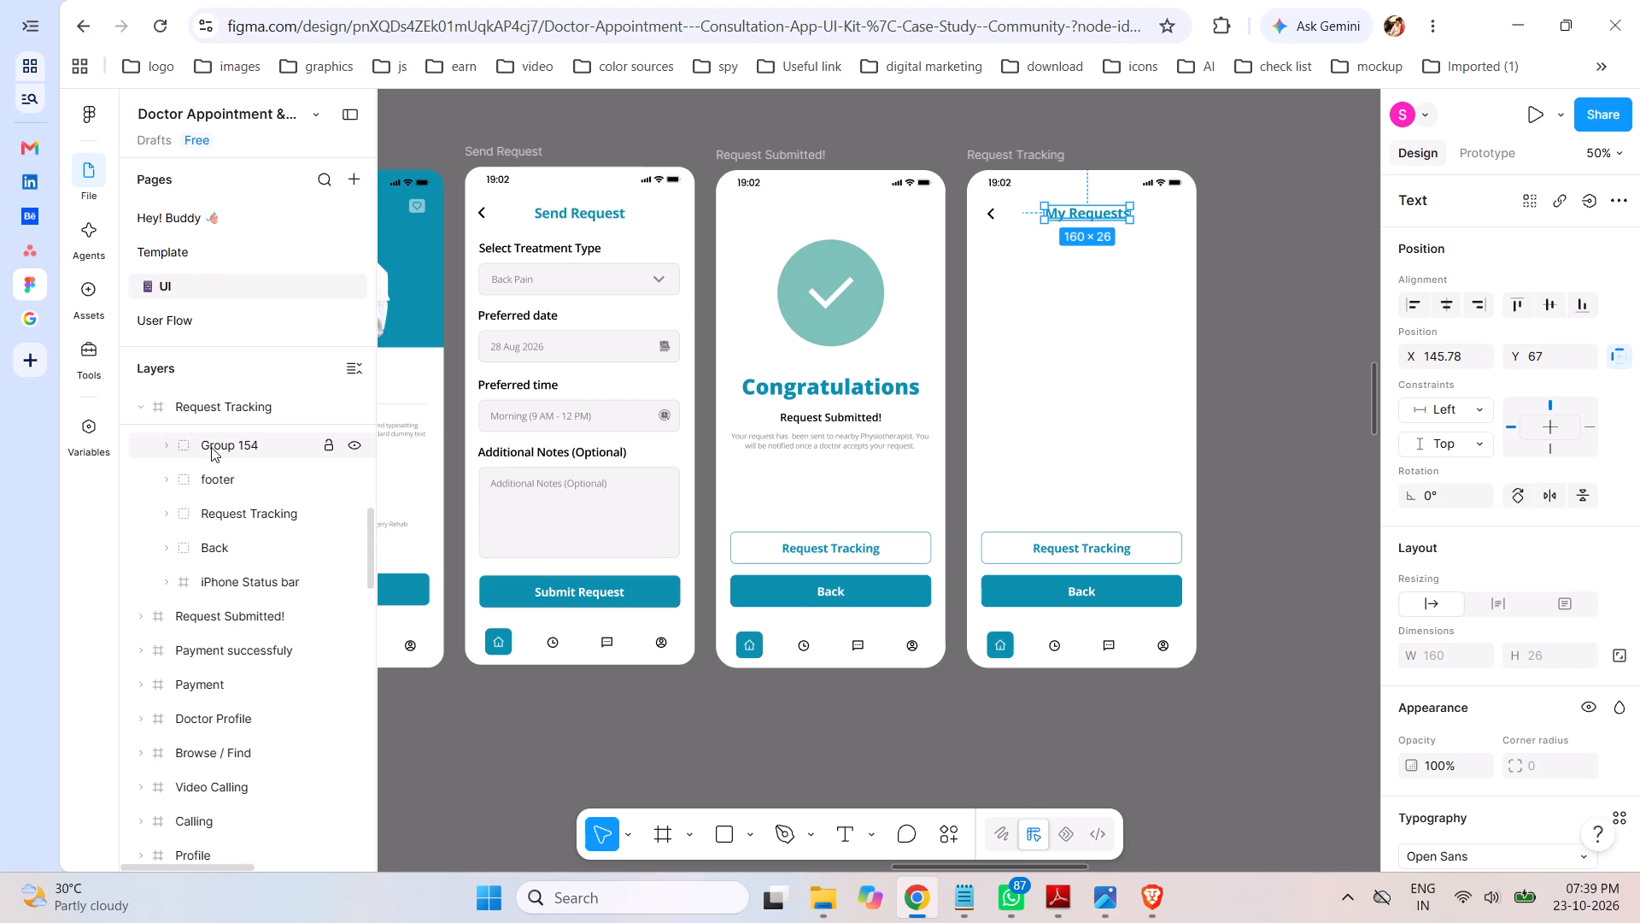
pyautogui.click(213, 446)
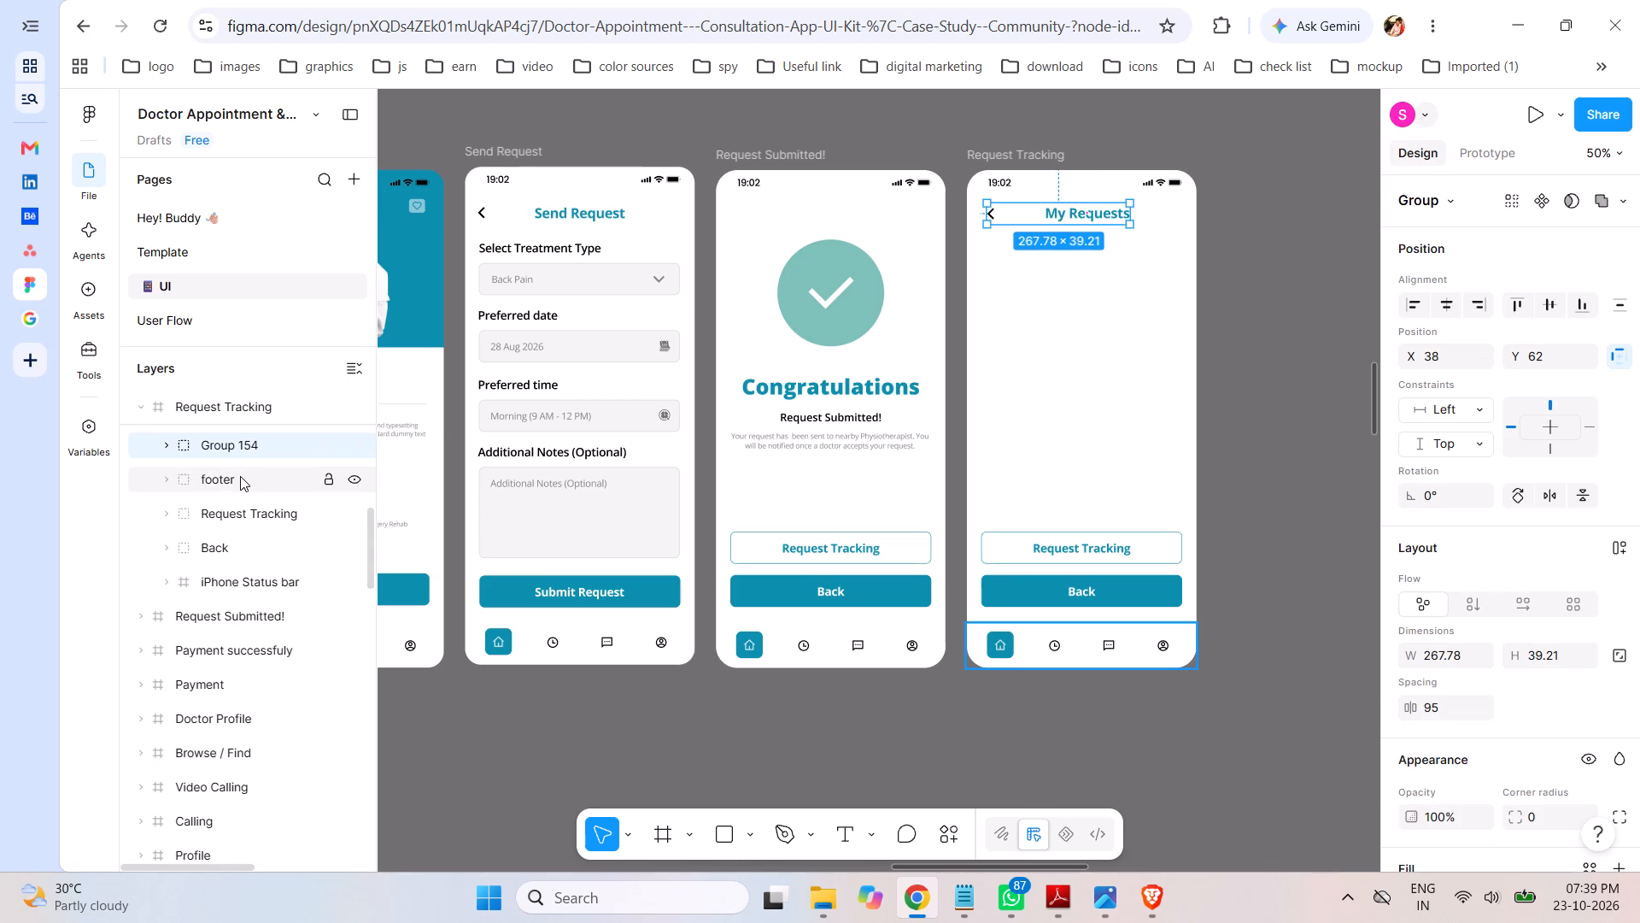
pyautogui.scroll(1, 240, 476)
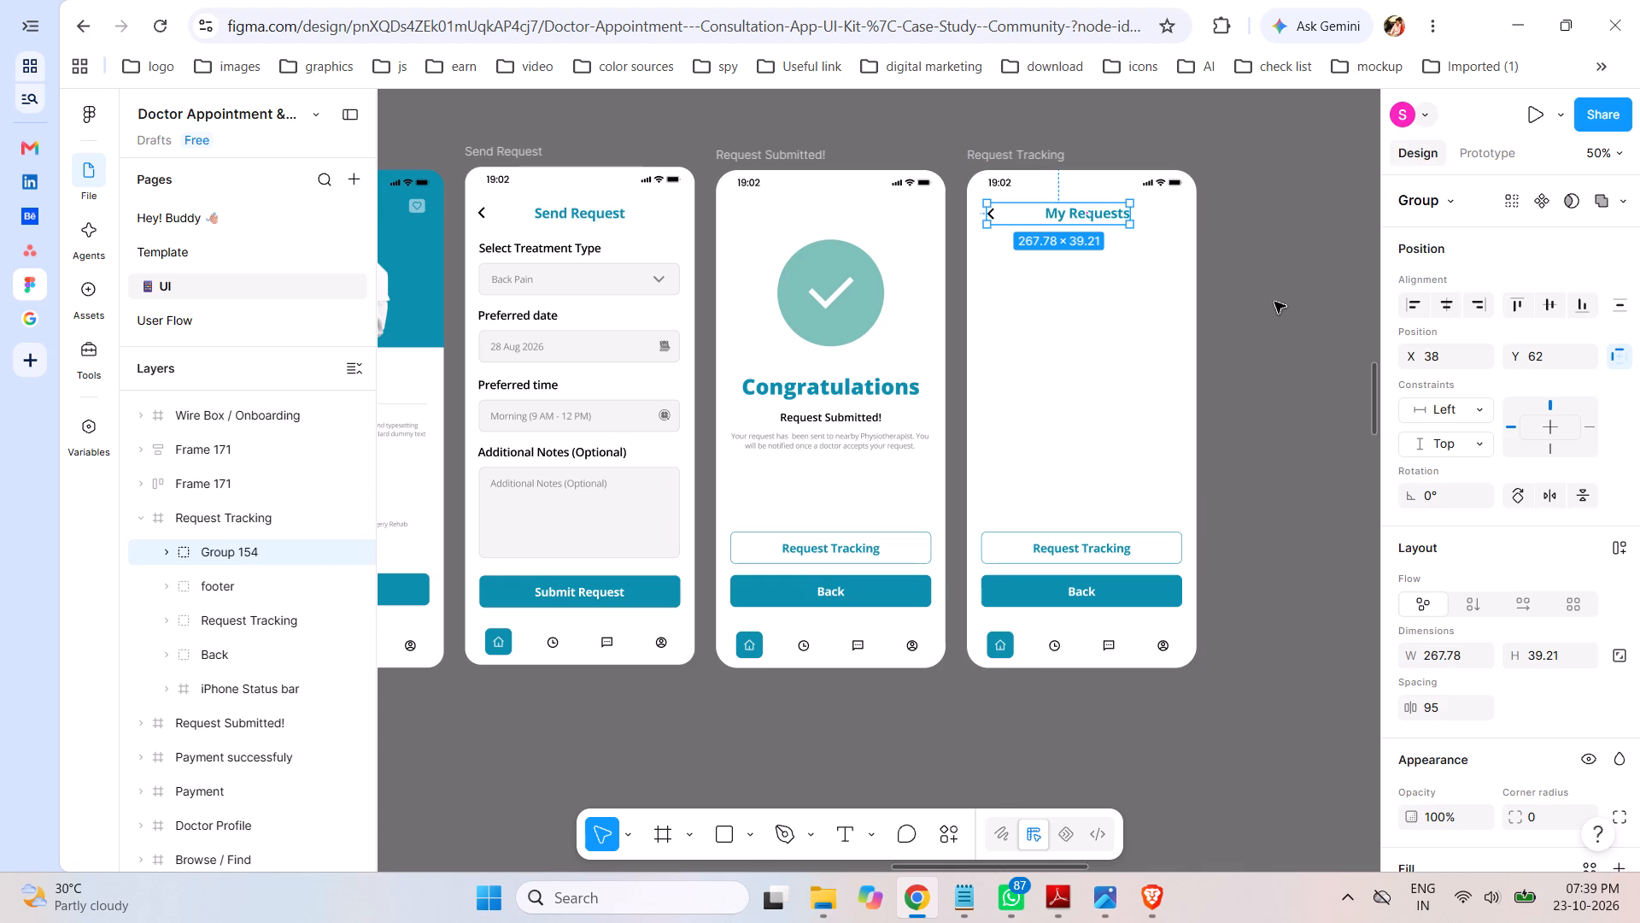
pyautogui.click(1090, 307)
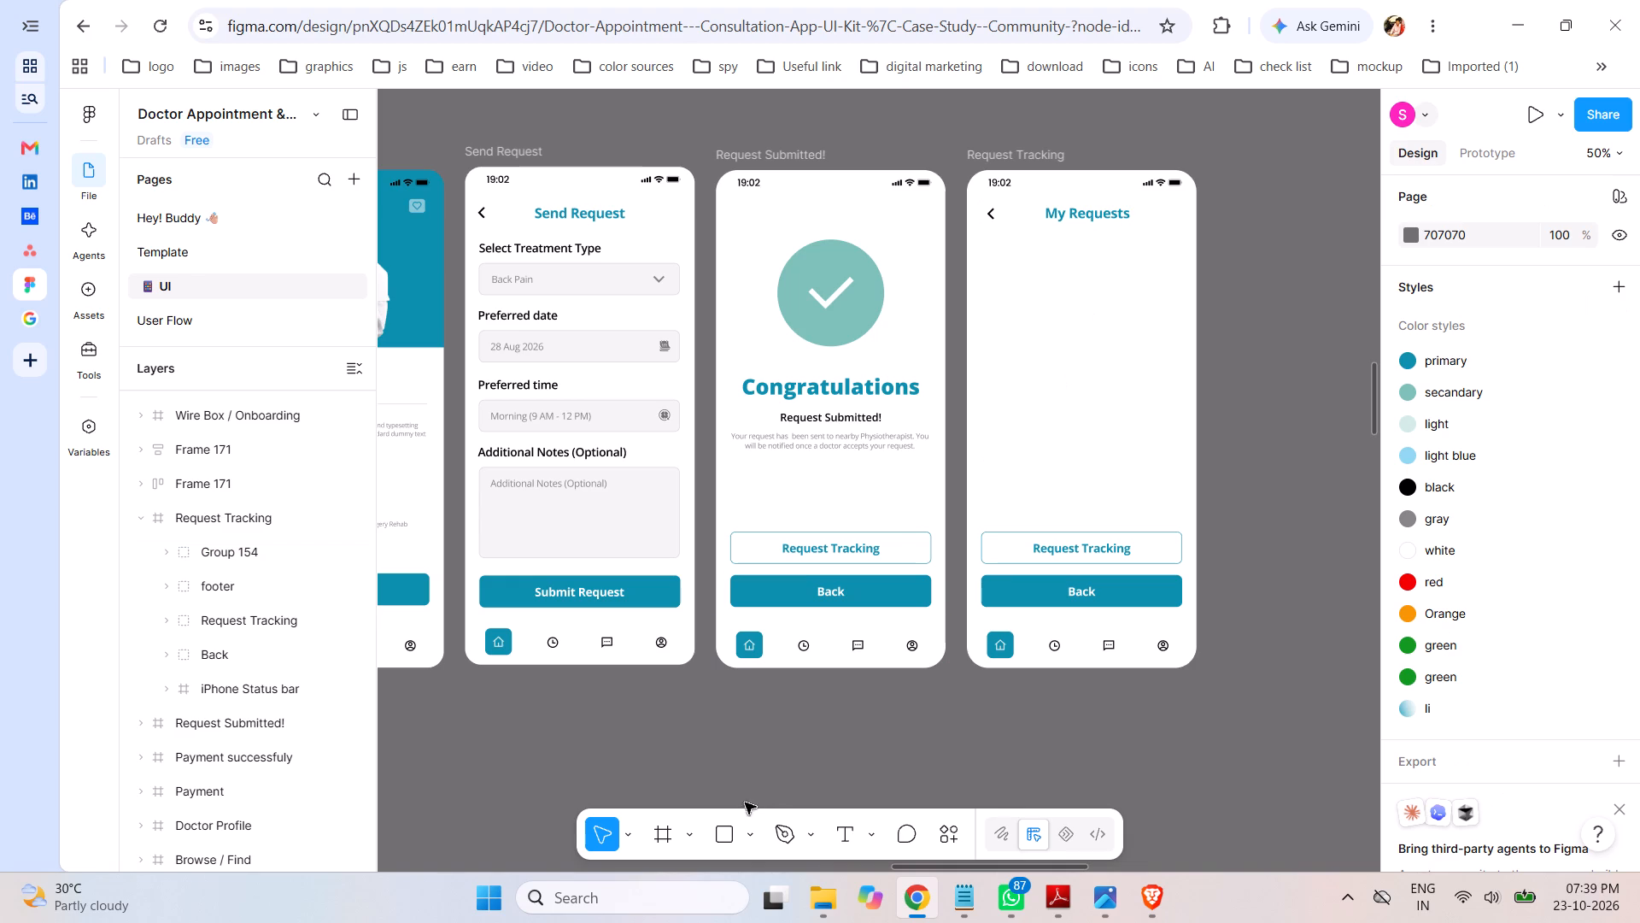
# Draw a rectangle about 372 × 48 below the My Requests title in the Request Tracking frame, at about X 27, Y 119.
pyautogui.click(723, 832)
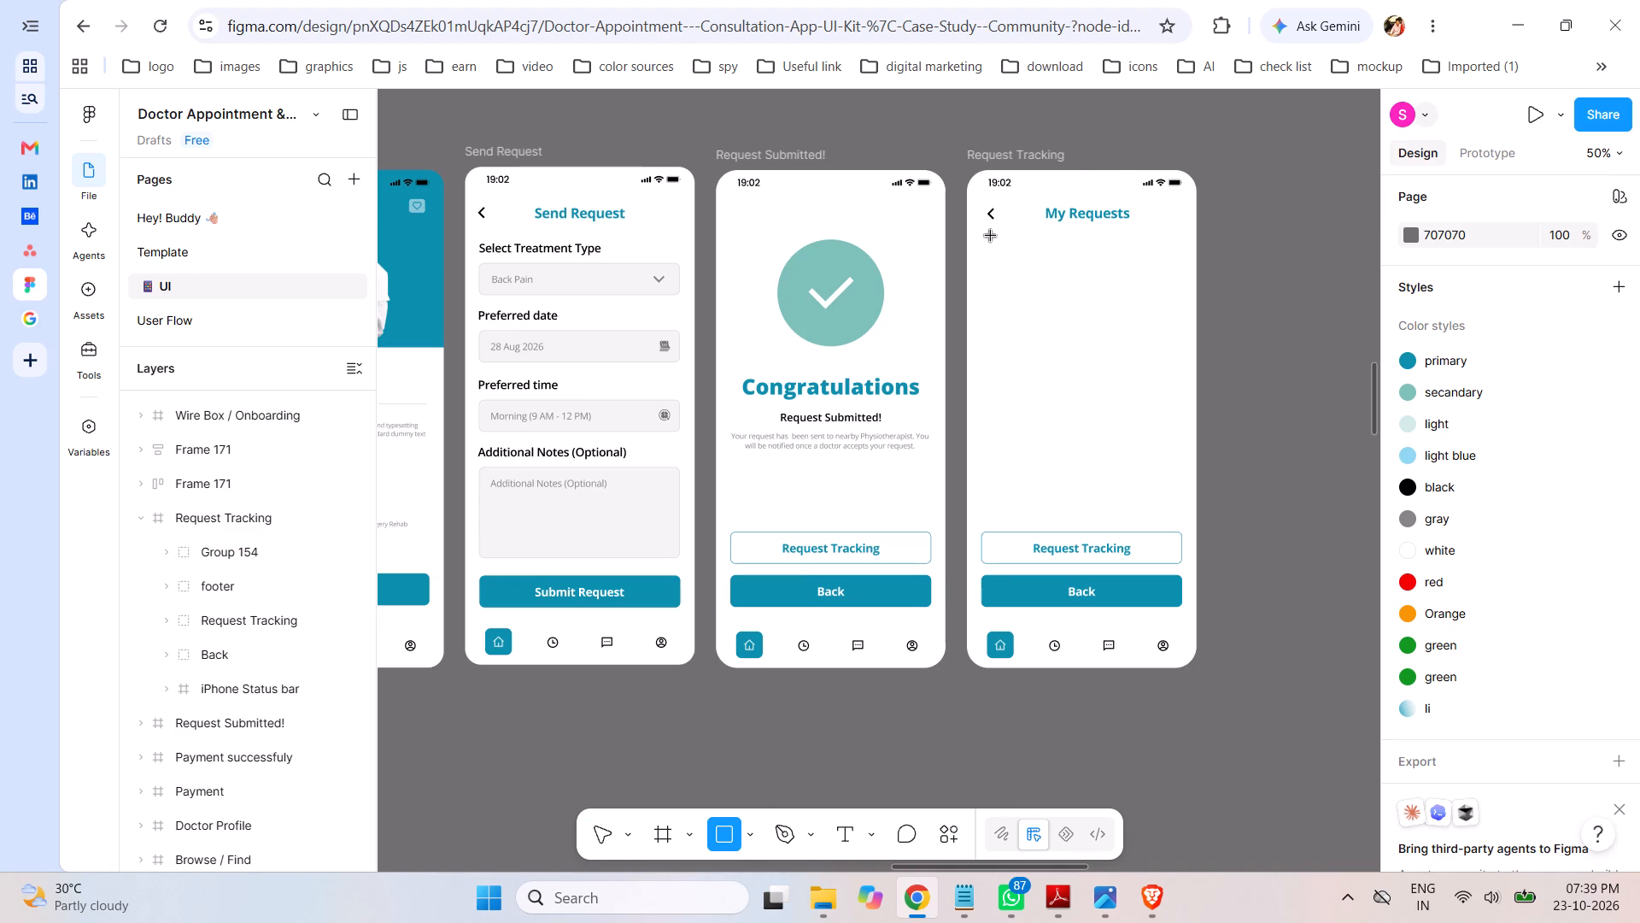
pyautogui.moveTo(991, 232); pyautogui.dragTo(1159, 262)
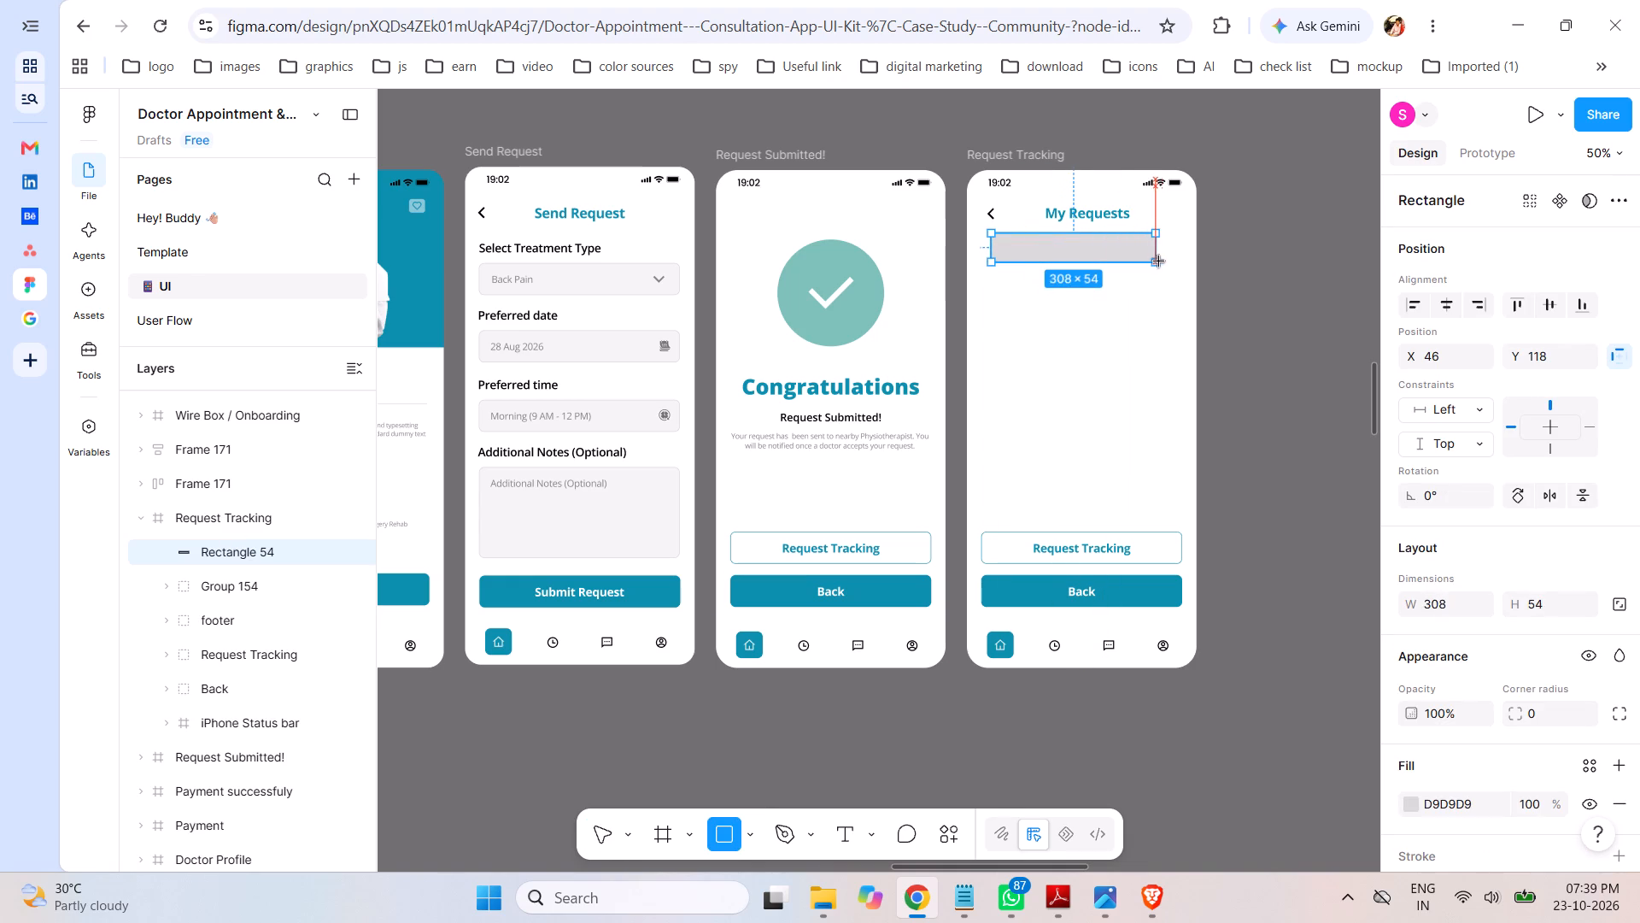
pyautogui.moveTo(1159, 262); pyautogui.dragTo(1172, 259)
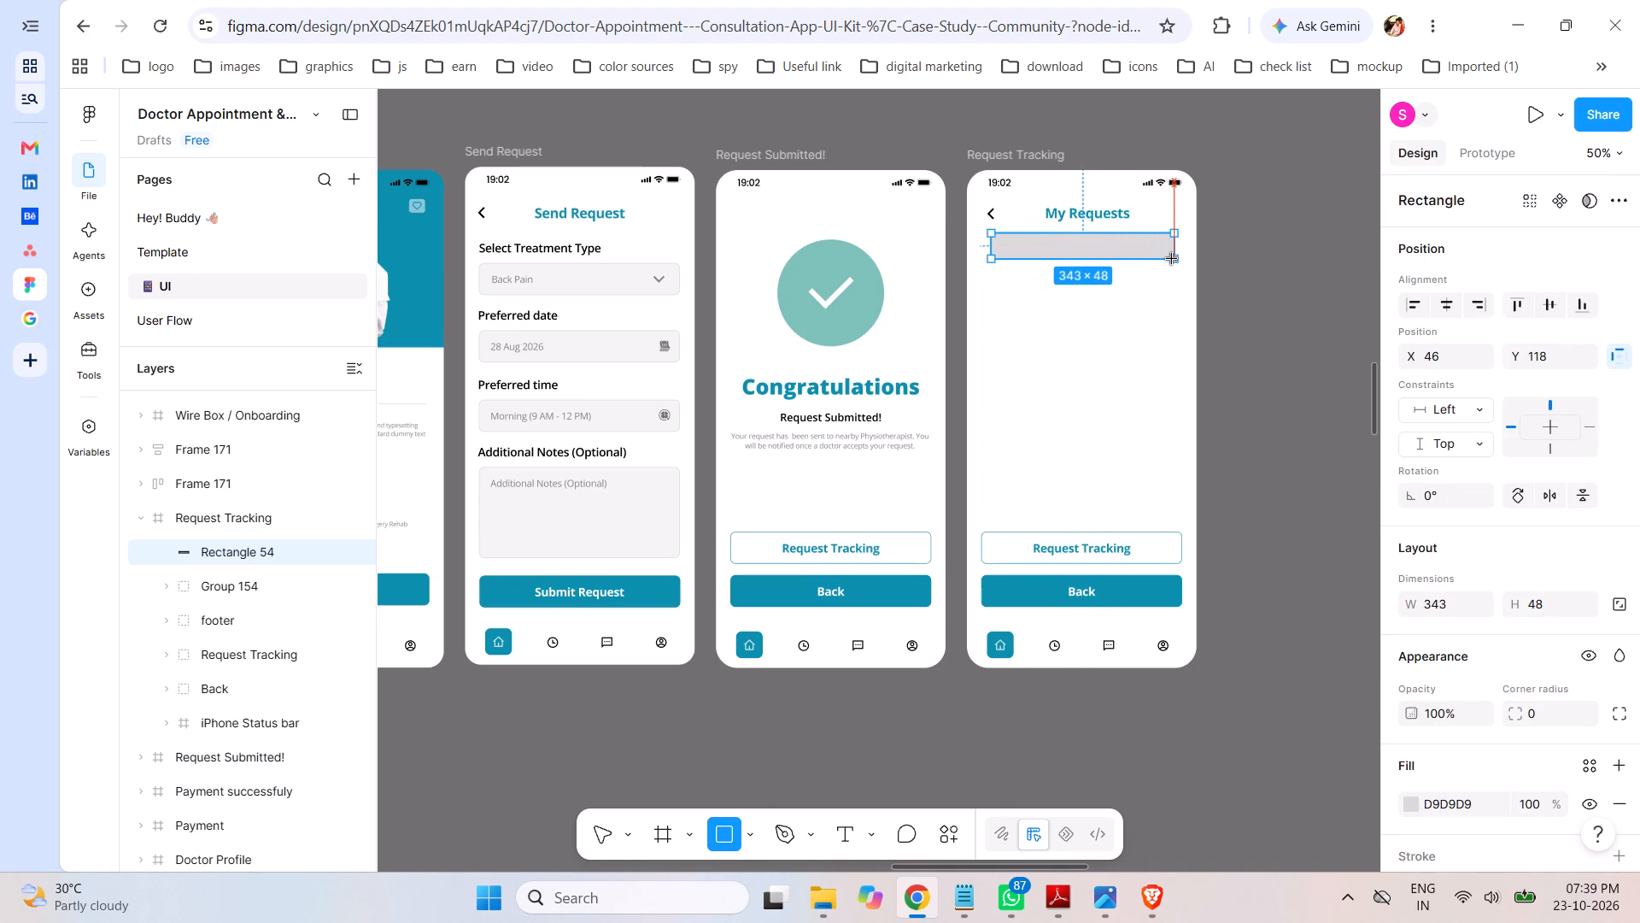
pyautogui.moveTo(1172, 259); pyautogui.dragTo(1173, 258)
pyautogui.click(1274, 267)
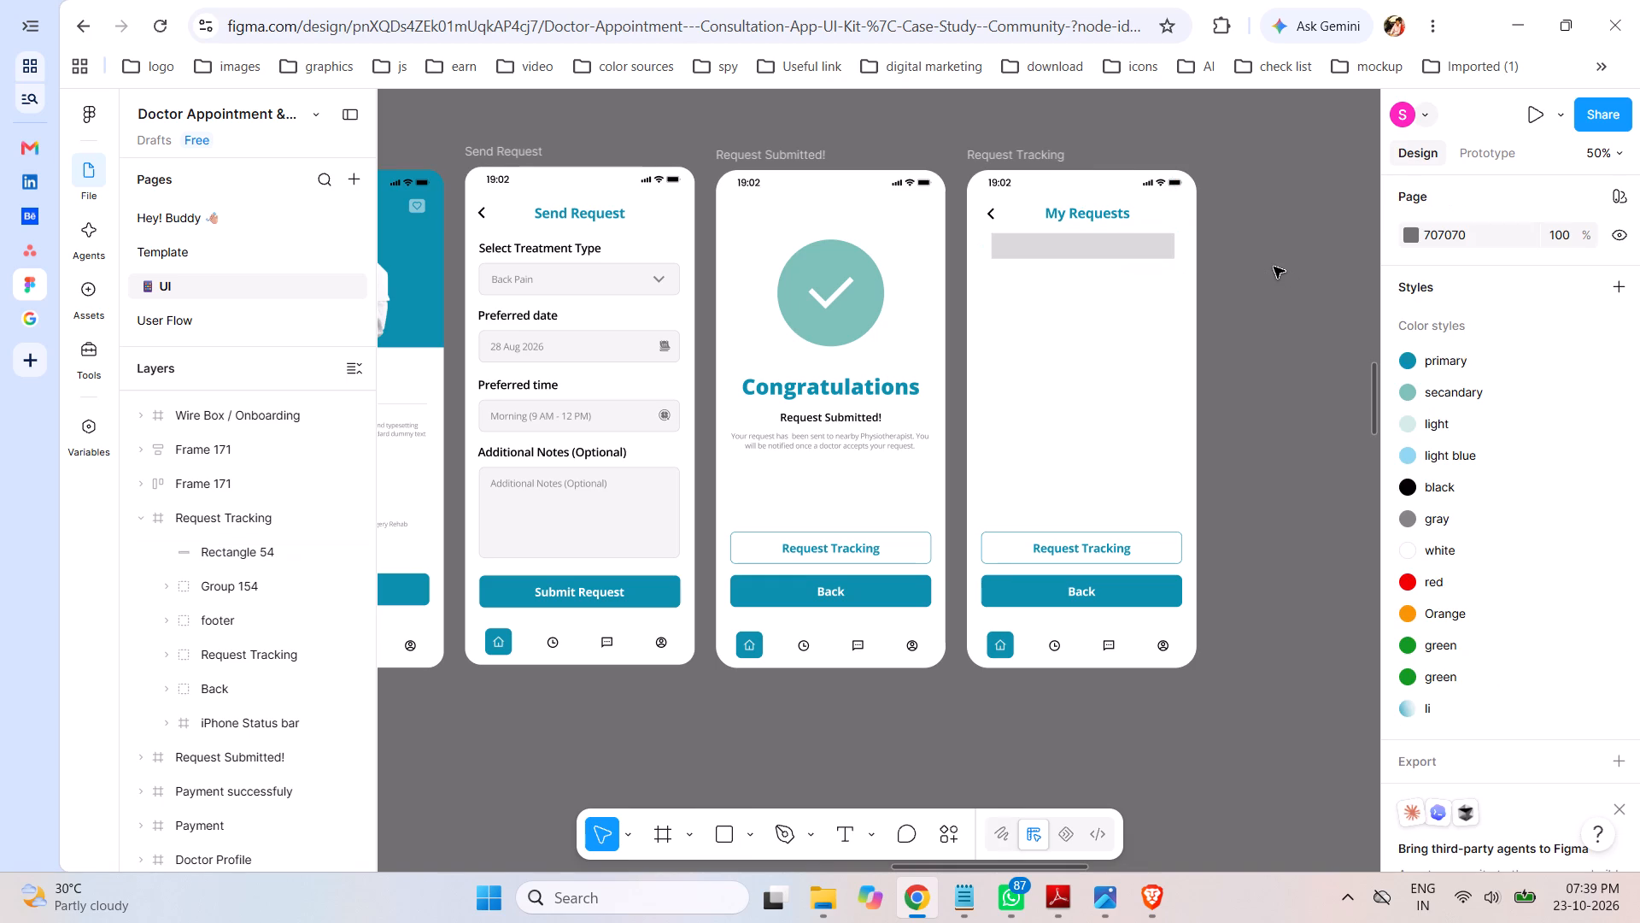
pyautogui.click(1086, 256)
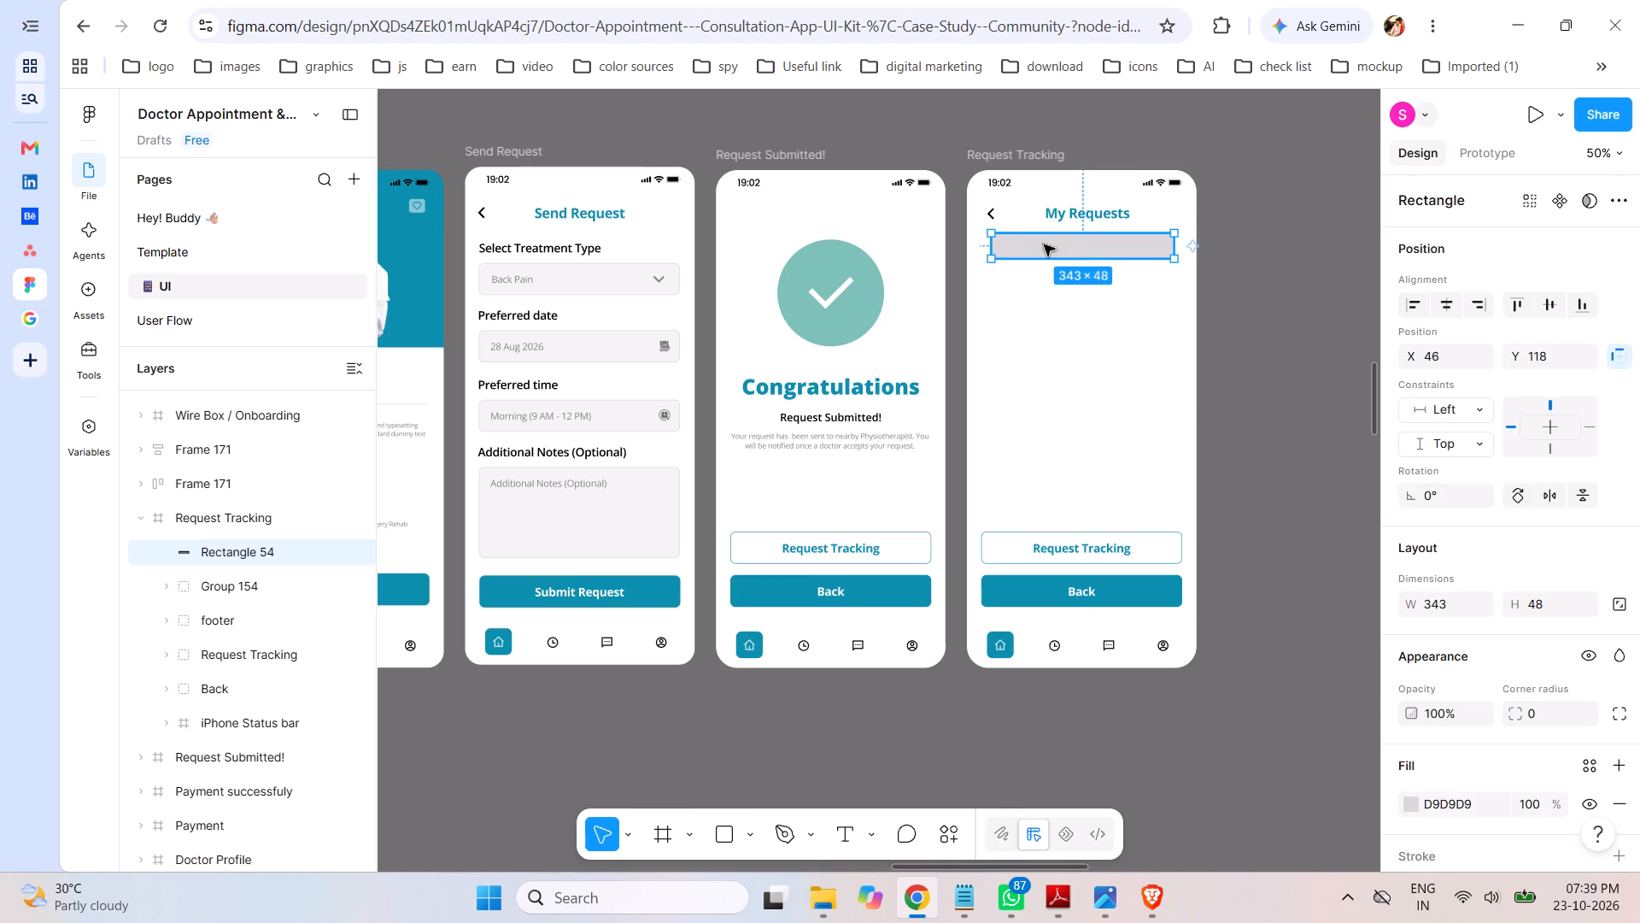
pyautogui.moveTo(1055, 247); pyautogui.dragTo(1045, 250)
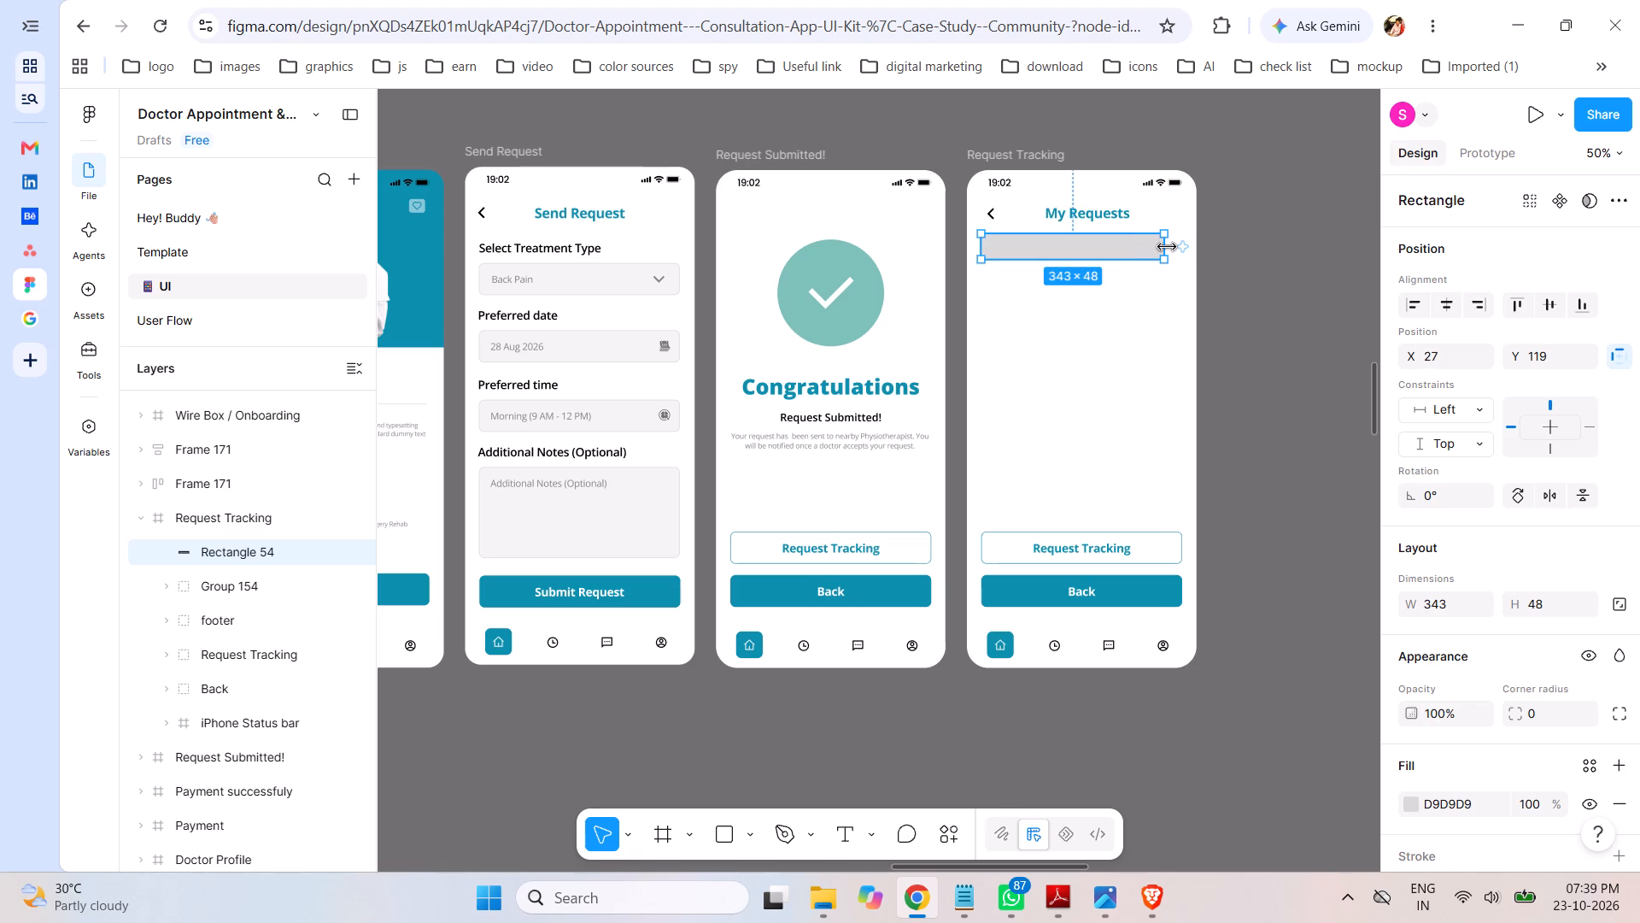
pyautogui.moveTo(1167, 247); pyautogui.dragTo(1177, 247)
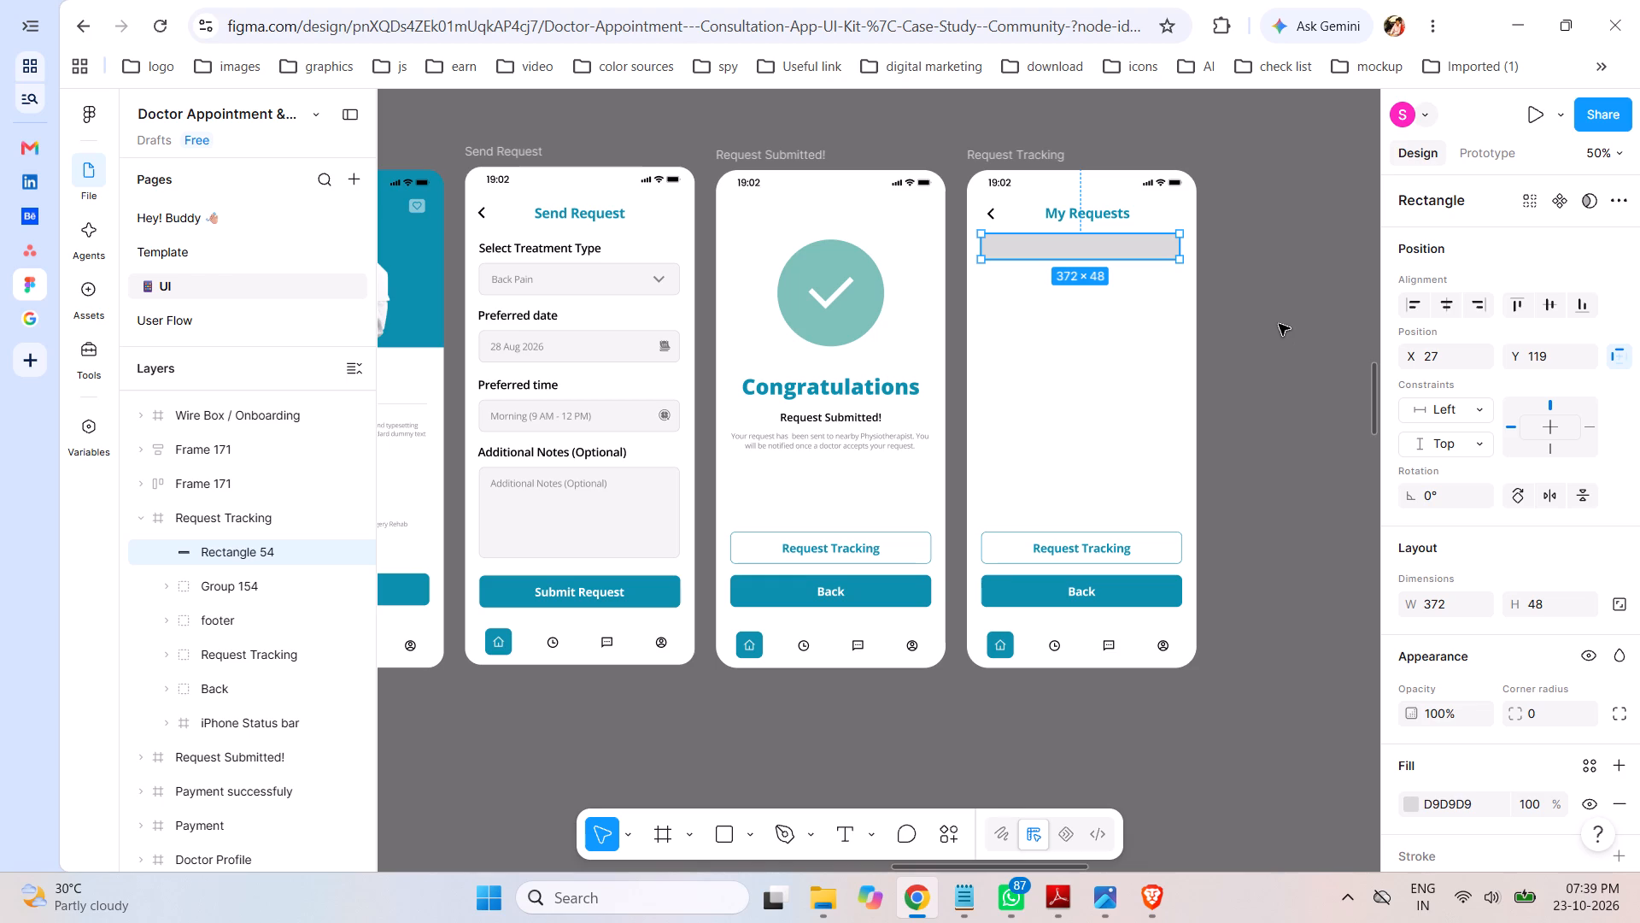
# Set the corner radius of the rectangle below the My Requests title to 20.
pyautogui.hotkey('ctrl', '=')
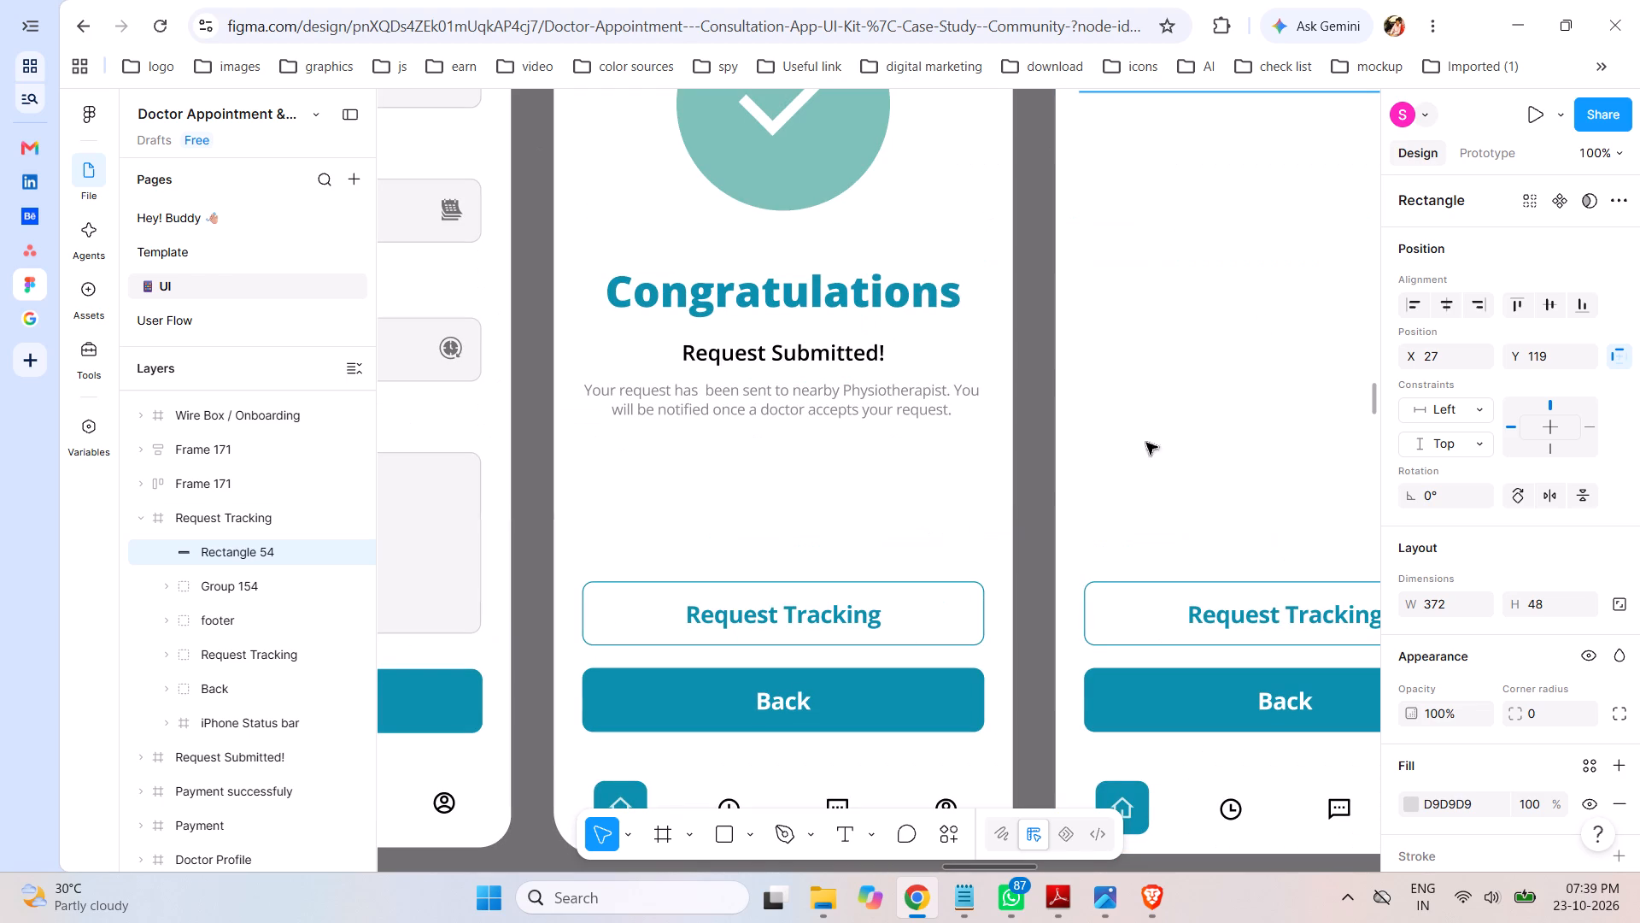
pyautogui.moveTo(992, 870); pyautogui.dragTo(1022, 869)
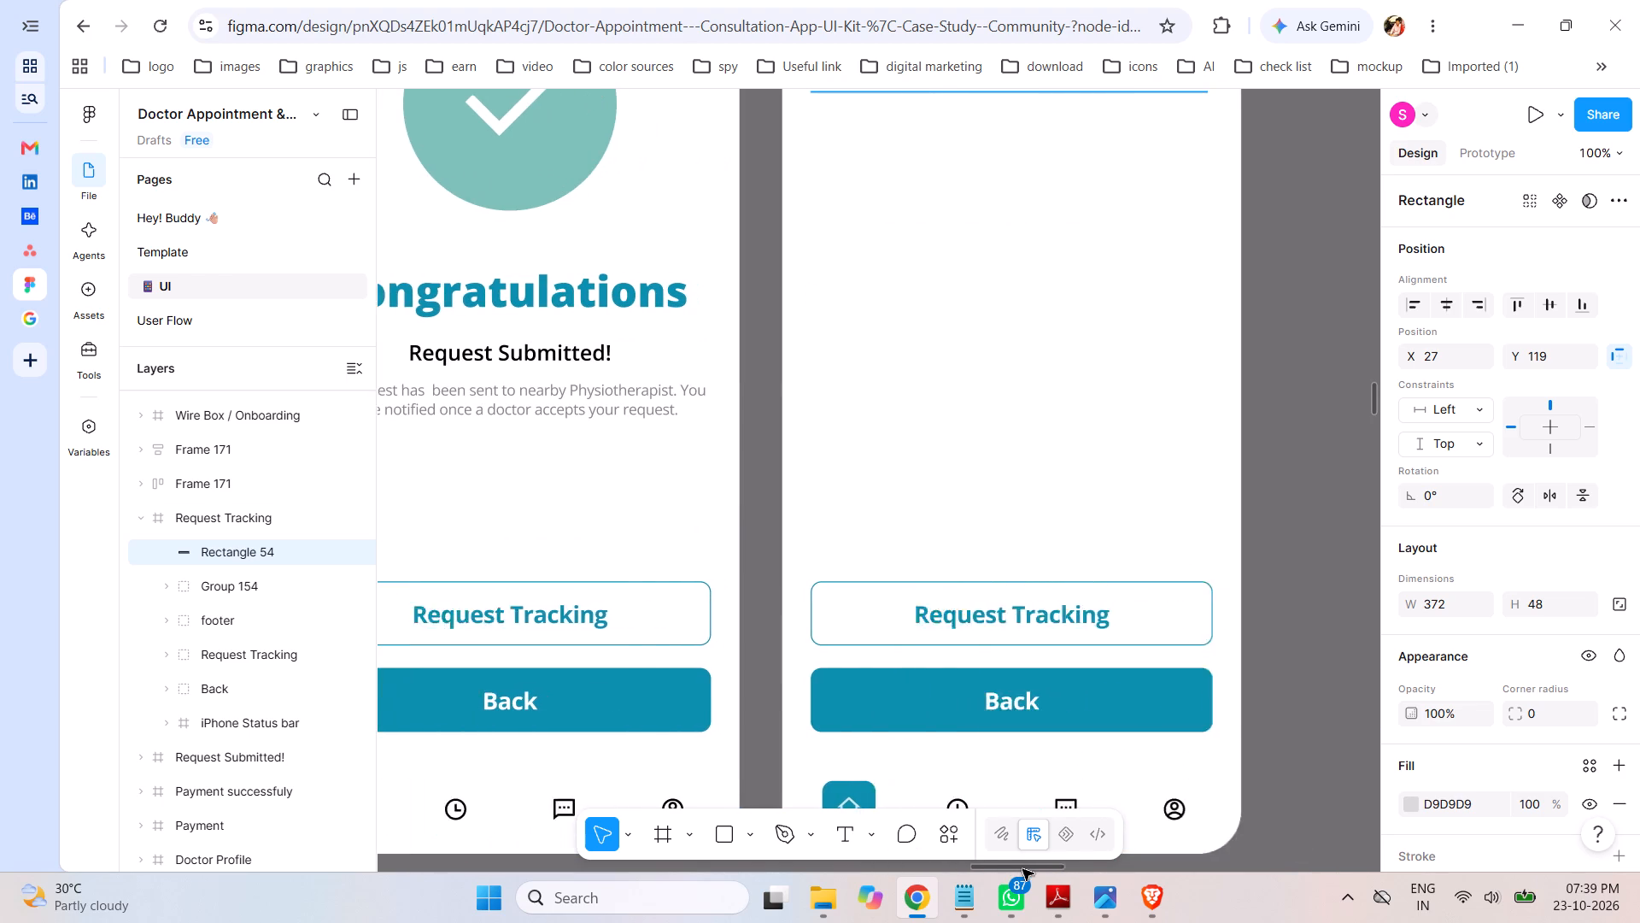
pyautogui.moveTo(1022, 869); pyautogui.dragTo(1039, 869)
pyautogui.scroll(4, 1185, 287)
pyautogui.scroll(-1, 1186, 285)
pyautogui.scroll(3, 1186, 285)
pyautogui.scroll(-3, 1186, 284)
pyautogui.scroll(9, 1186, 284)
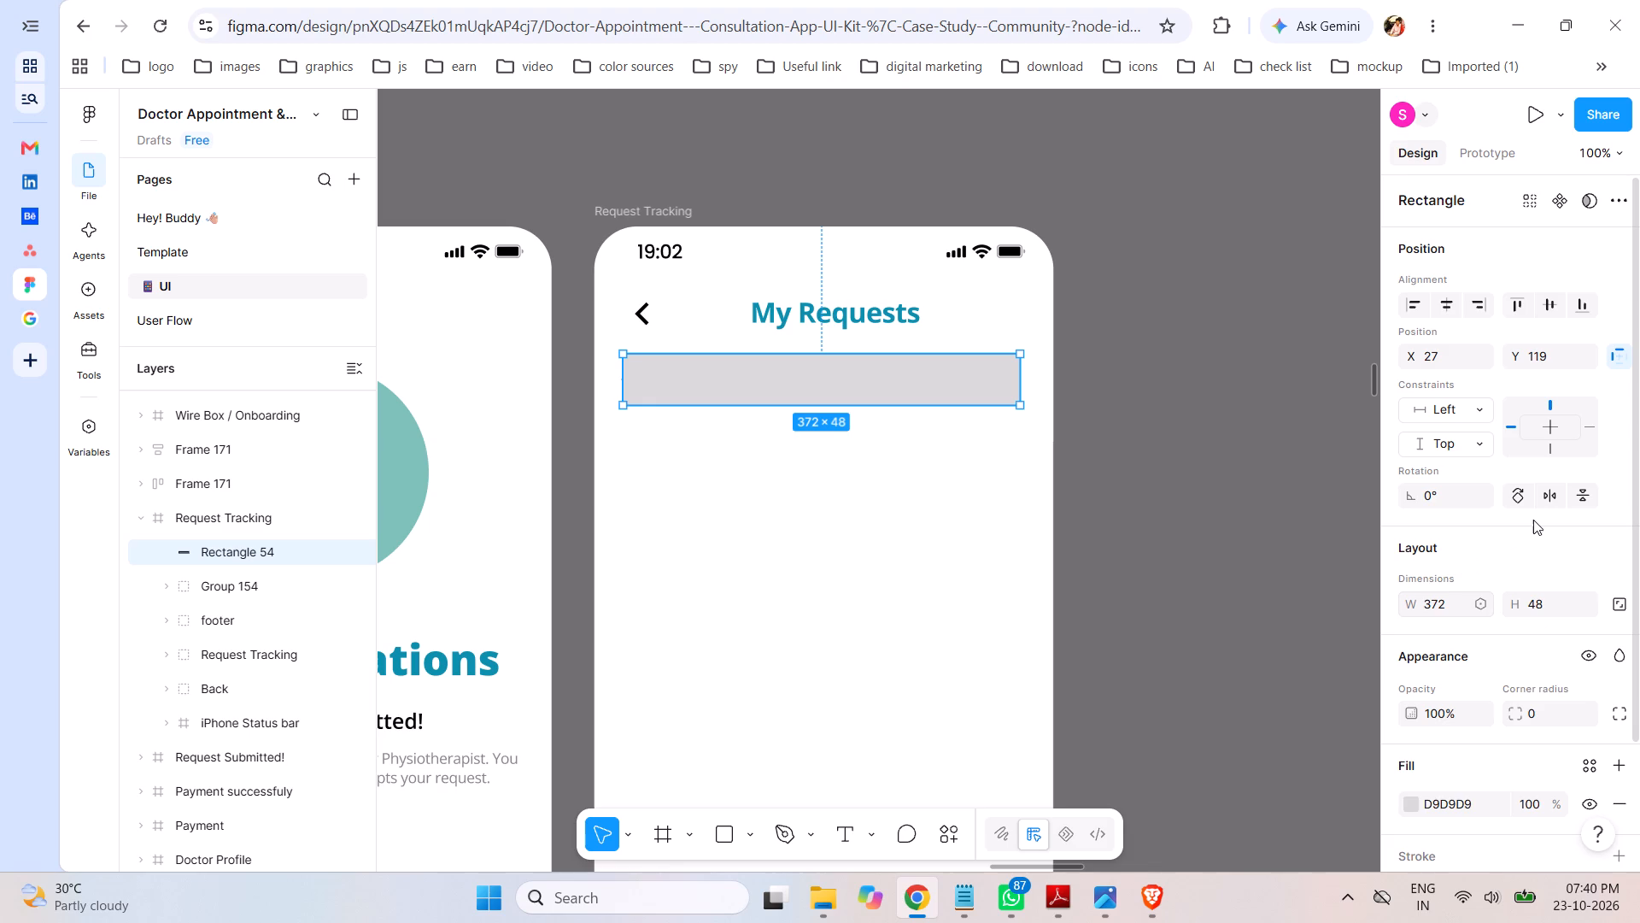
pyautogui.scroll(-1, 1533, 520)
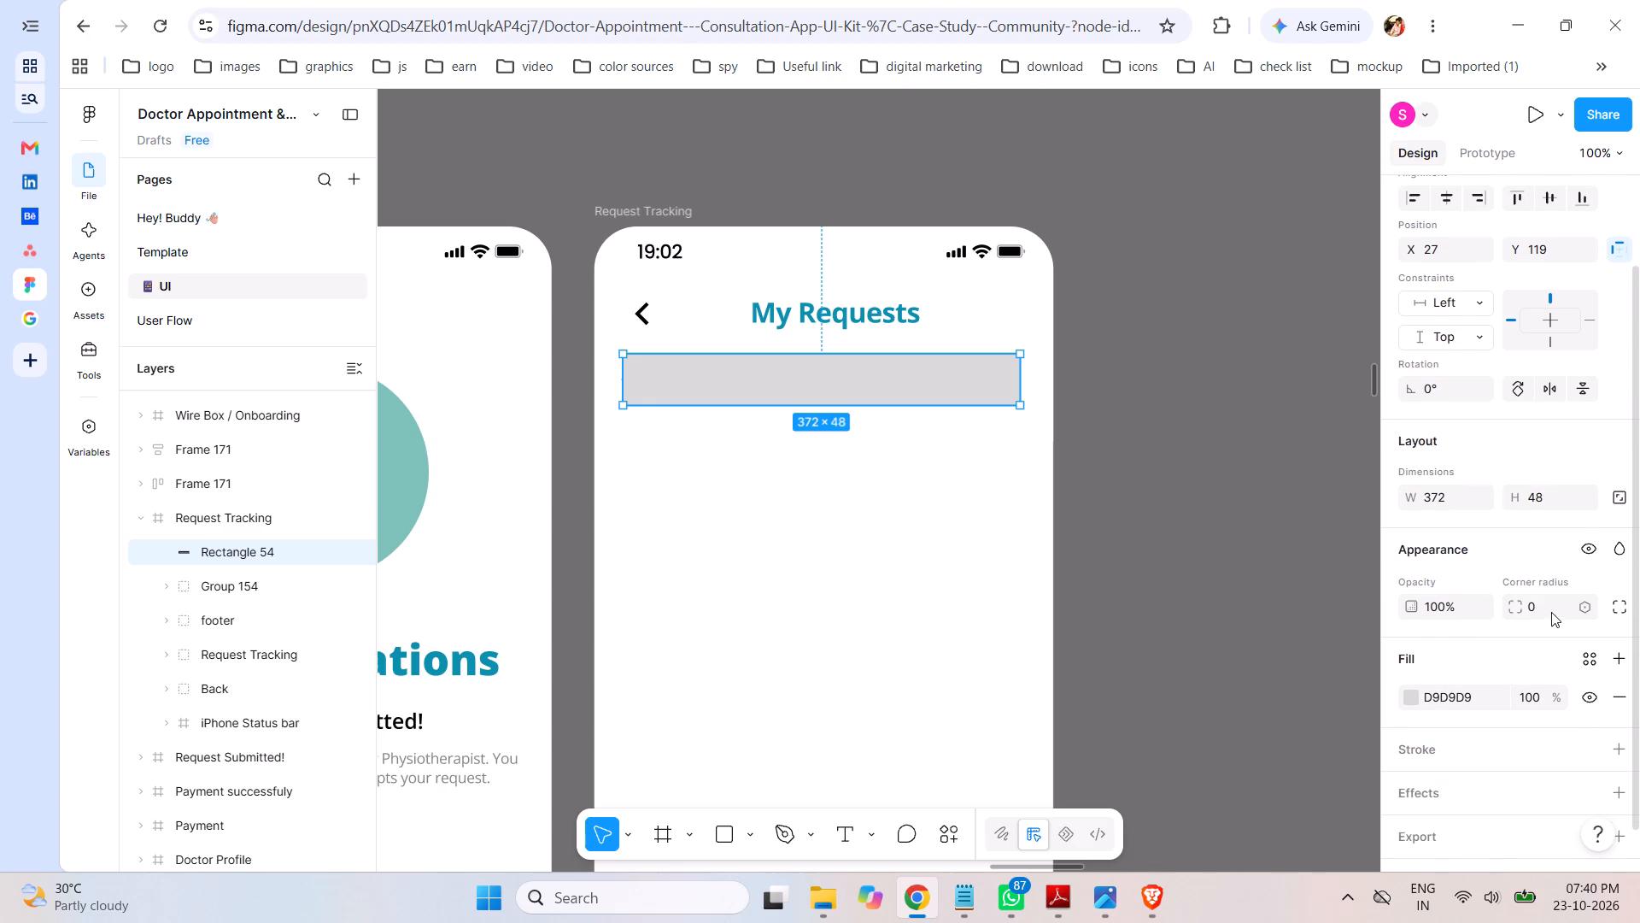
pyautogui.moveTo(1542, 605); pyautogui.dragTo(1508, 607)
pyautogui.write('20')
pyautogui.press('Return')
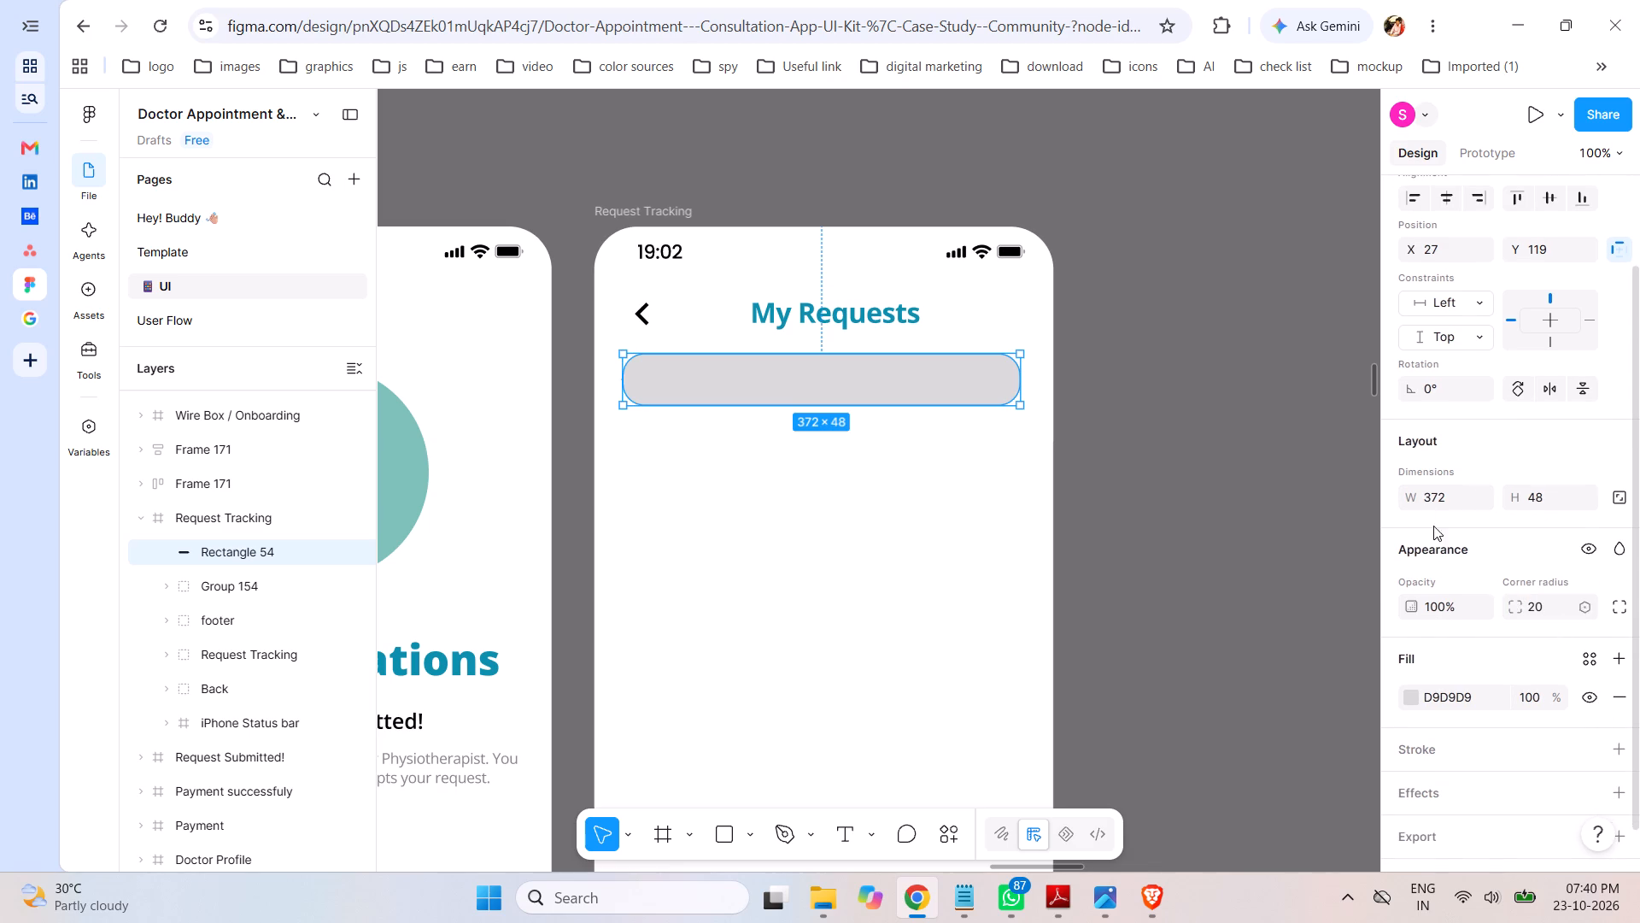
pyautogui.click(1184, 404)
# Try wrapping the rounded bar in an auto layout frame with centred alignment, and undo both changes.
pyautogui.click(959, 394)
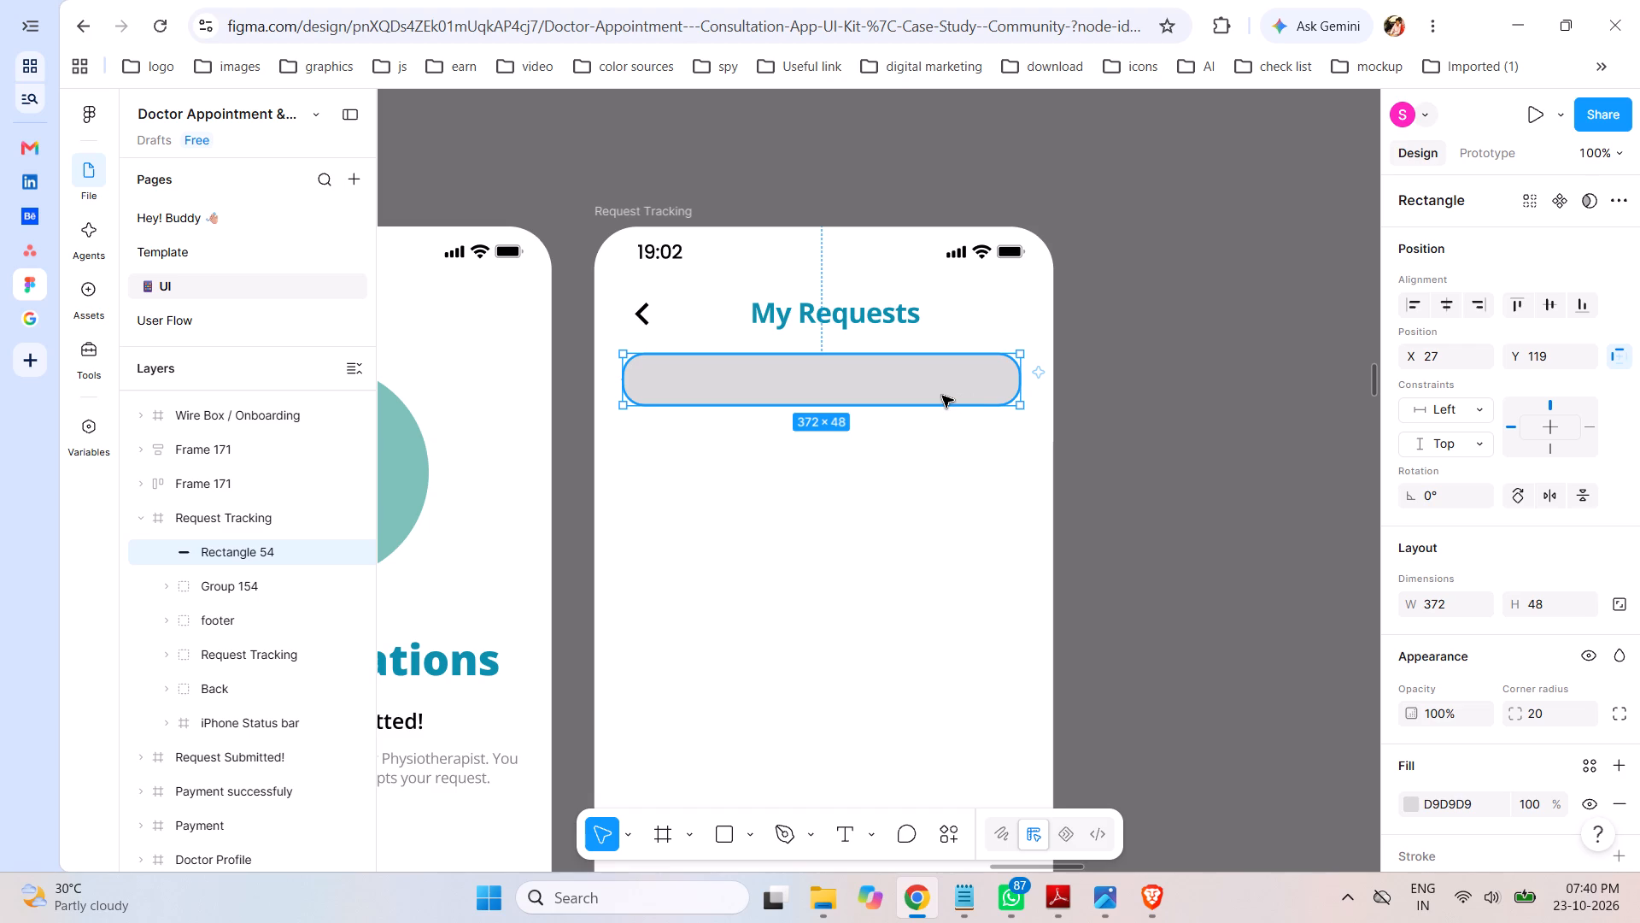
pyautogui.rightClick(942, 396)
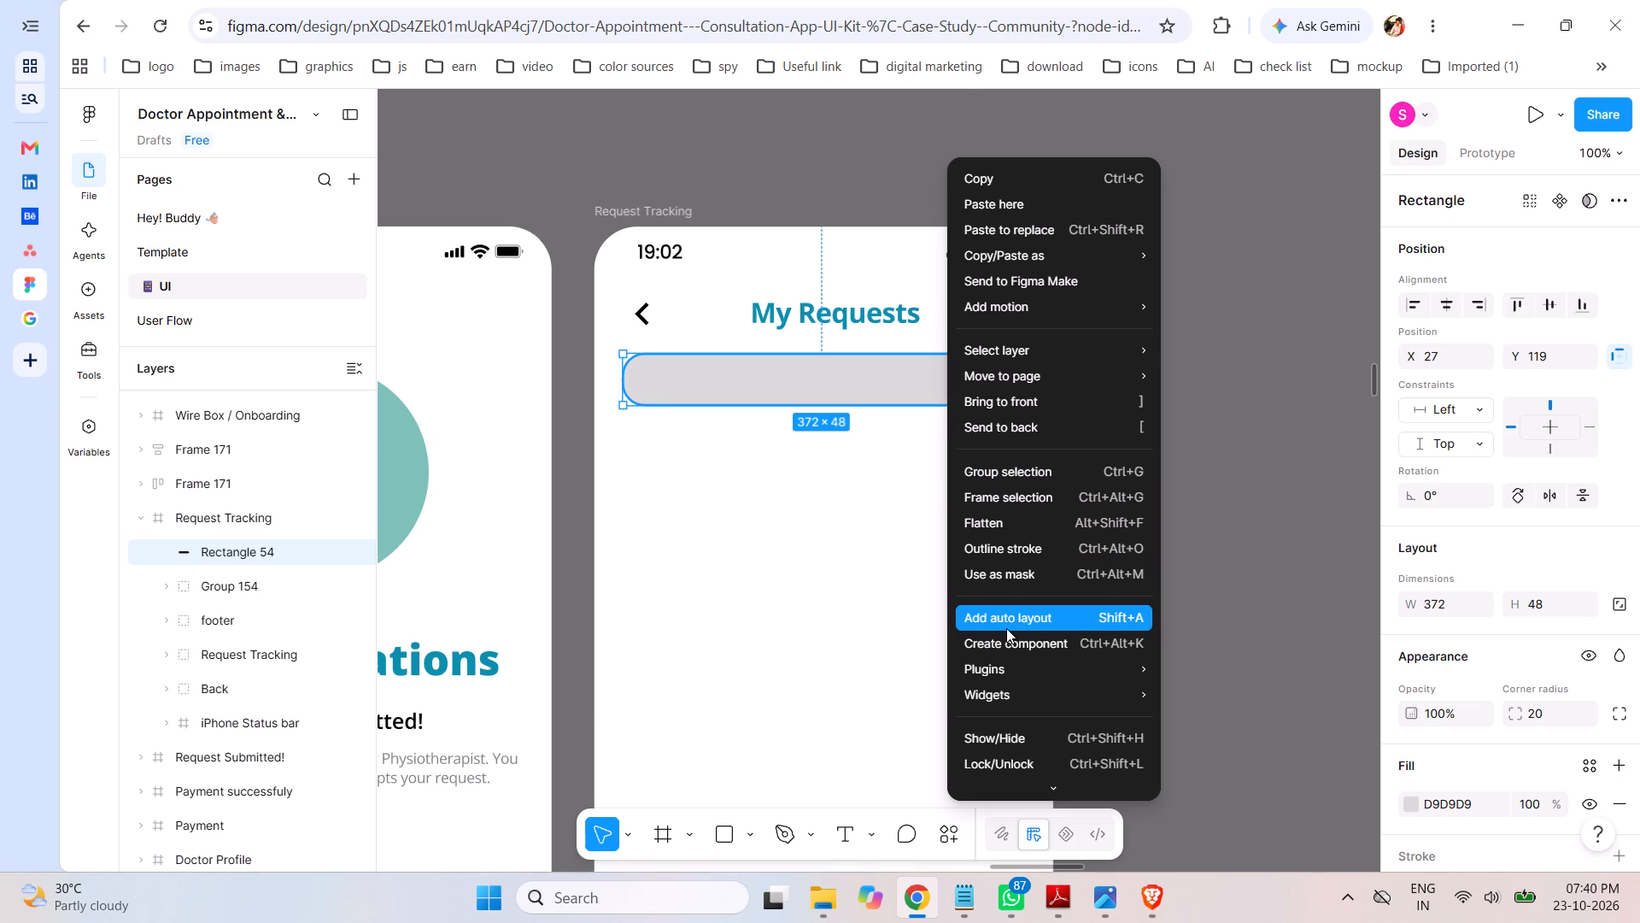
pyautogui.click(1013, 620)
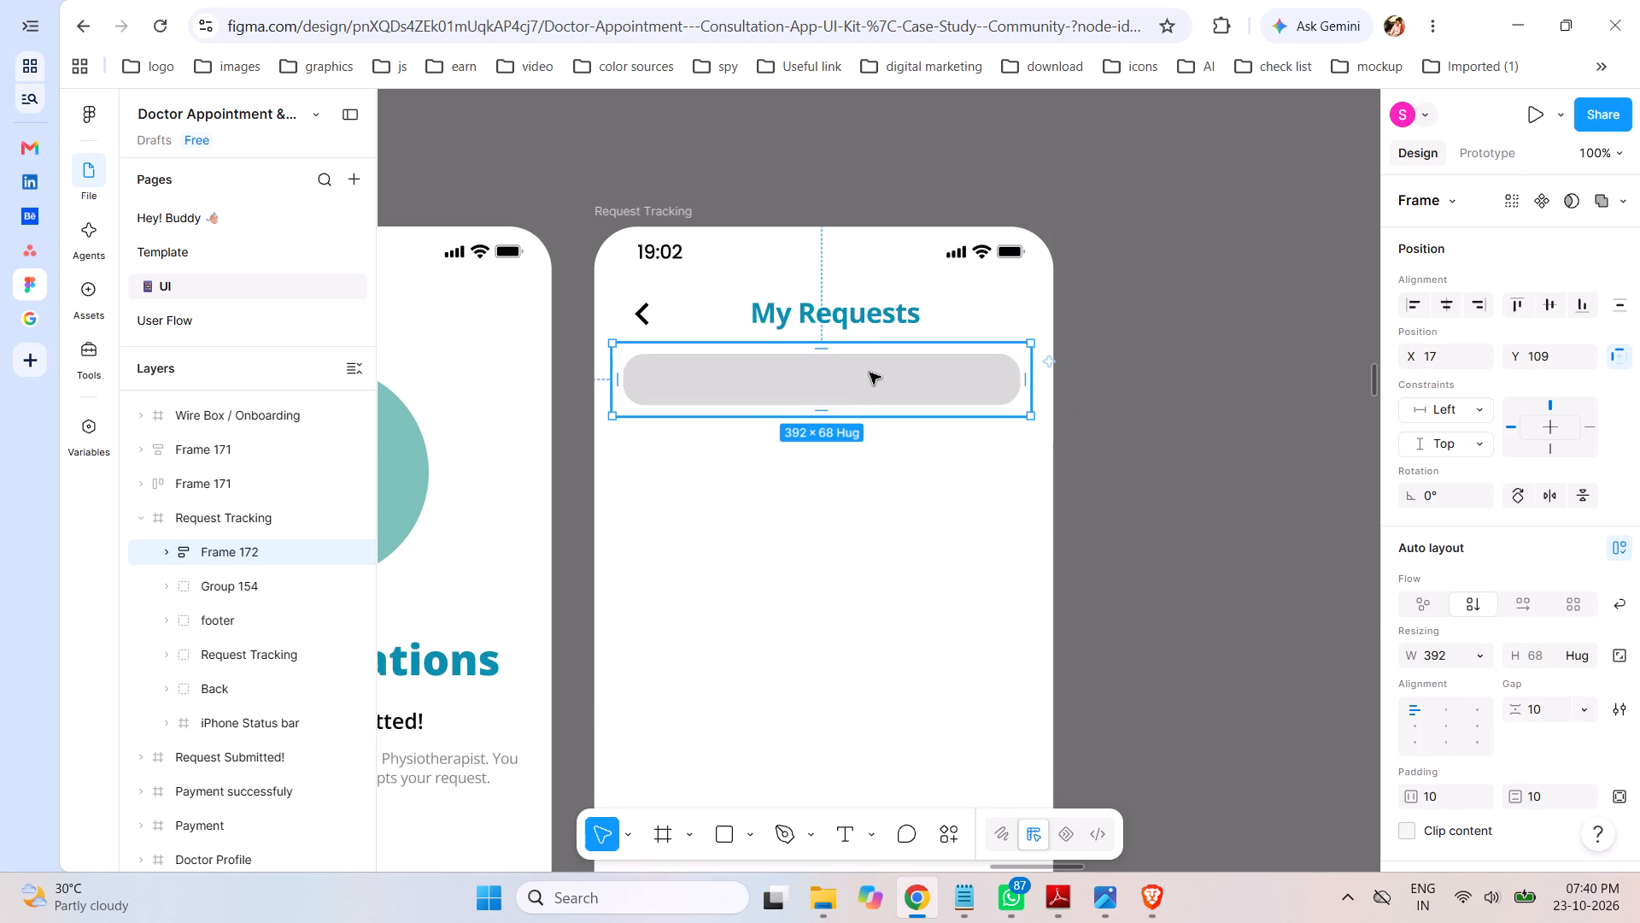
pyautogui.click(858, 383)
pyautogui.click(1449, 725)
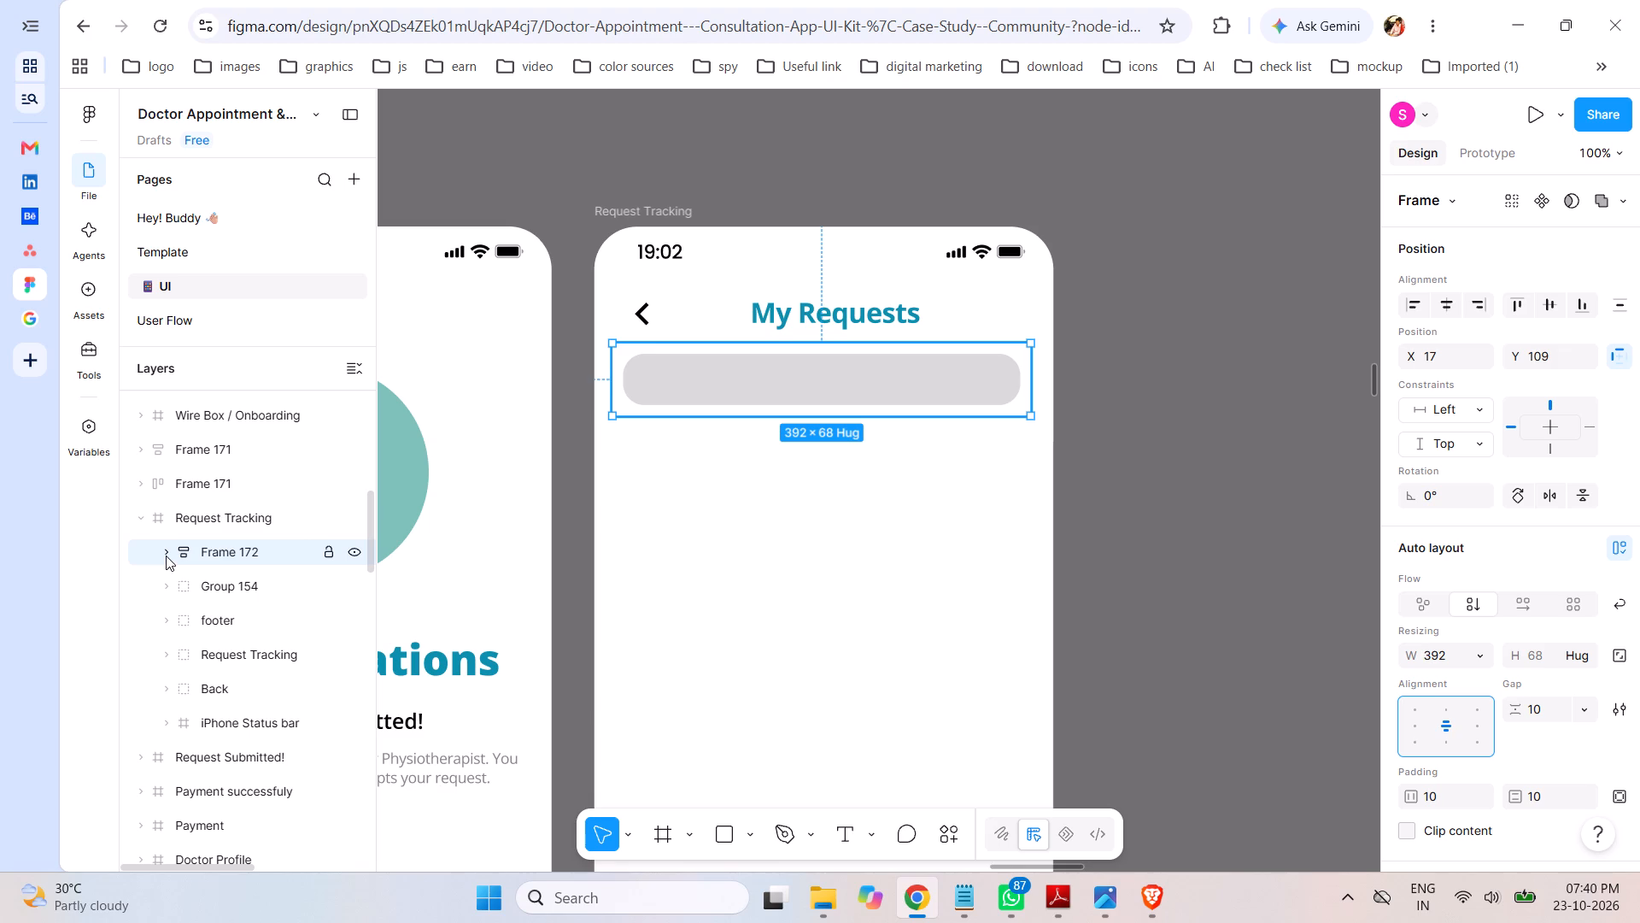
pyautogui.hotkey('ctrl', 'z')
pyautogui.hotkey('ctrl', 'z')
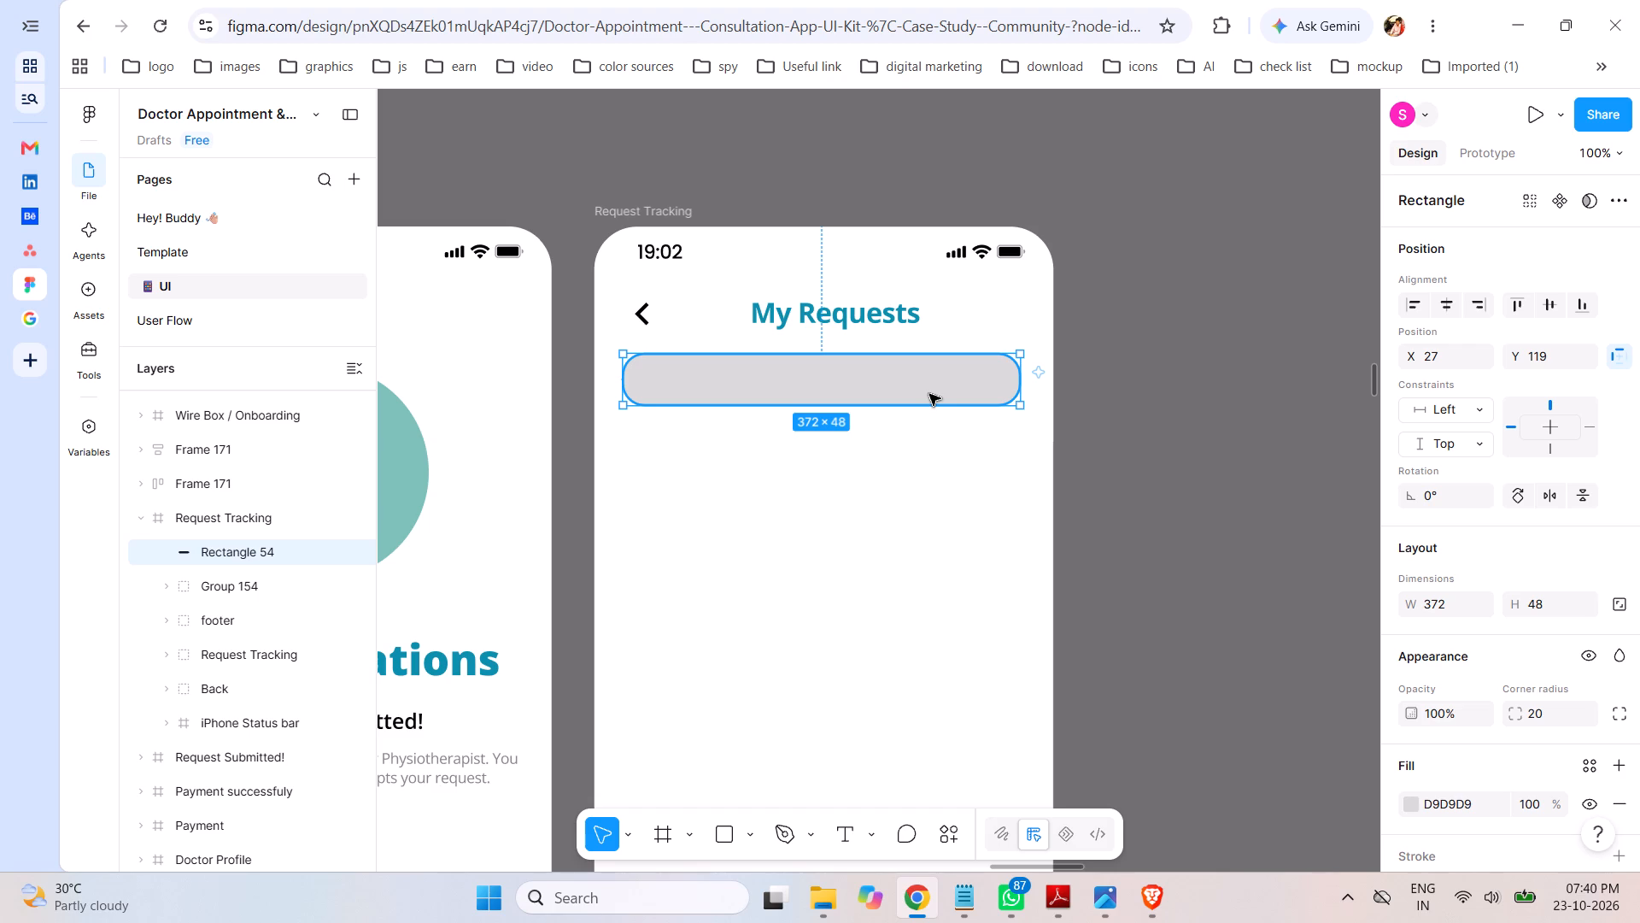
# Duplicate the rounded bar in place and narrow the copy to about 191 wide, covering the bar's left half.
pyautogui.hotkey('ctrl', 'c')
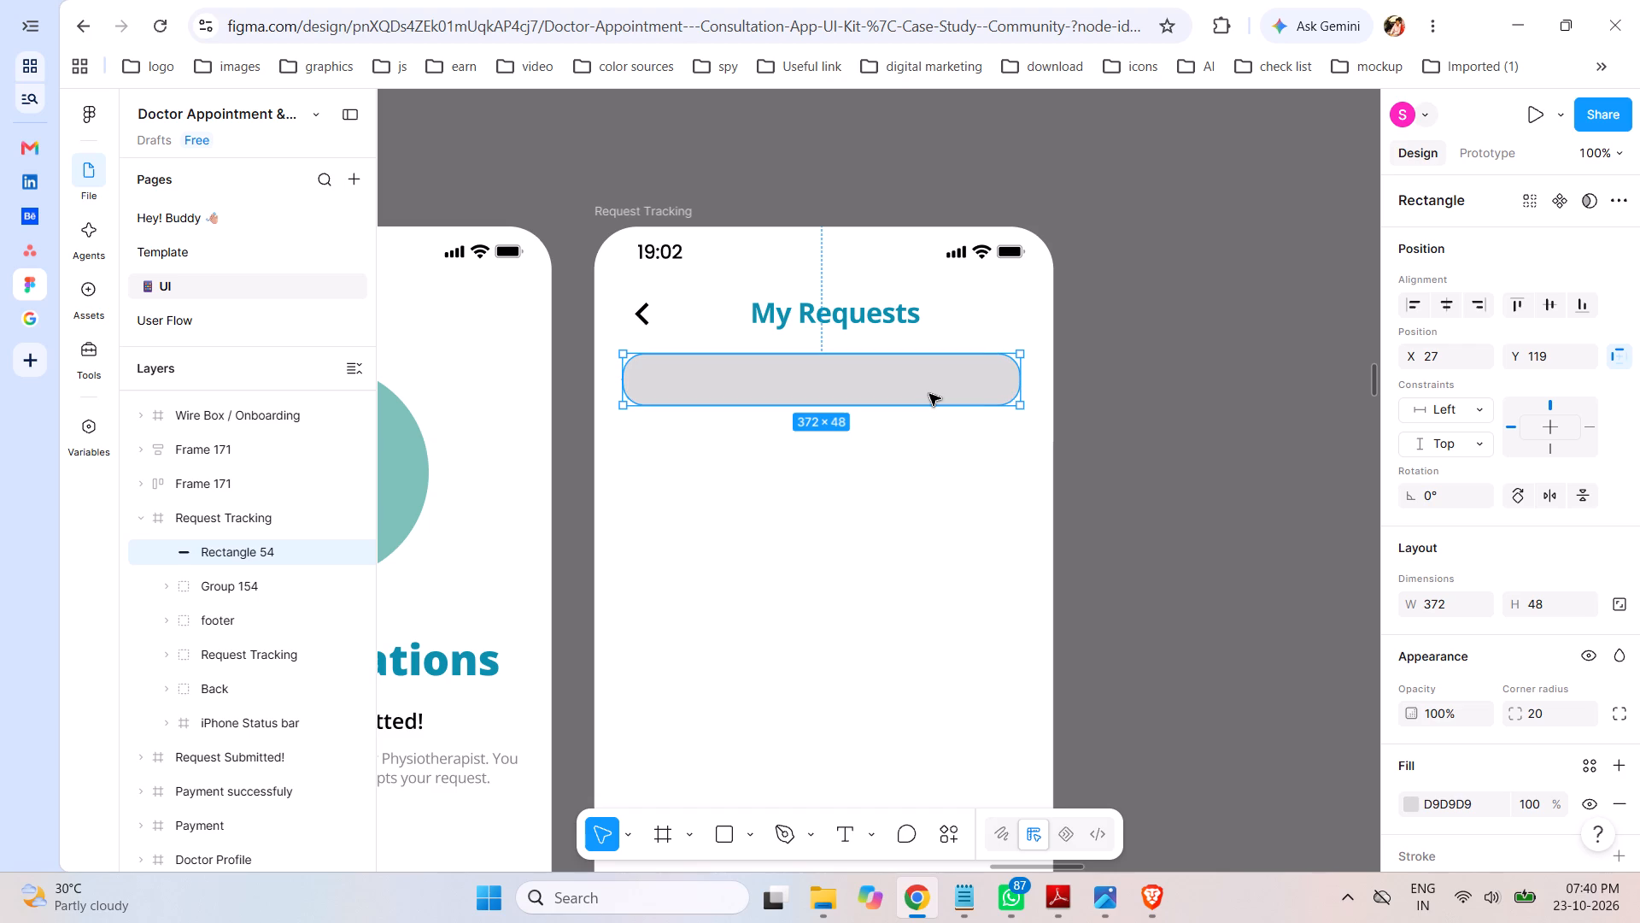
pyautogui.hotkey('ctrl', 'v')
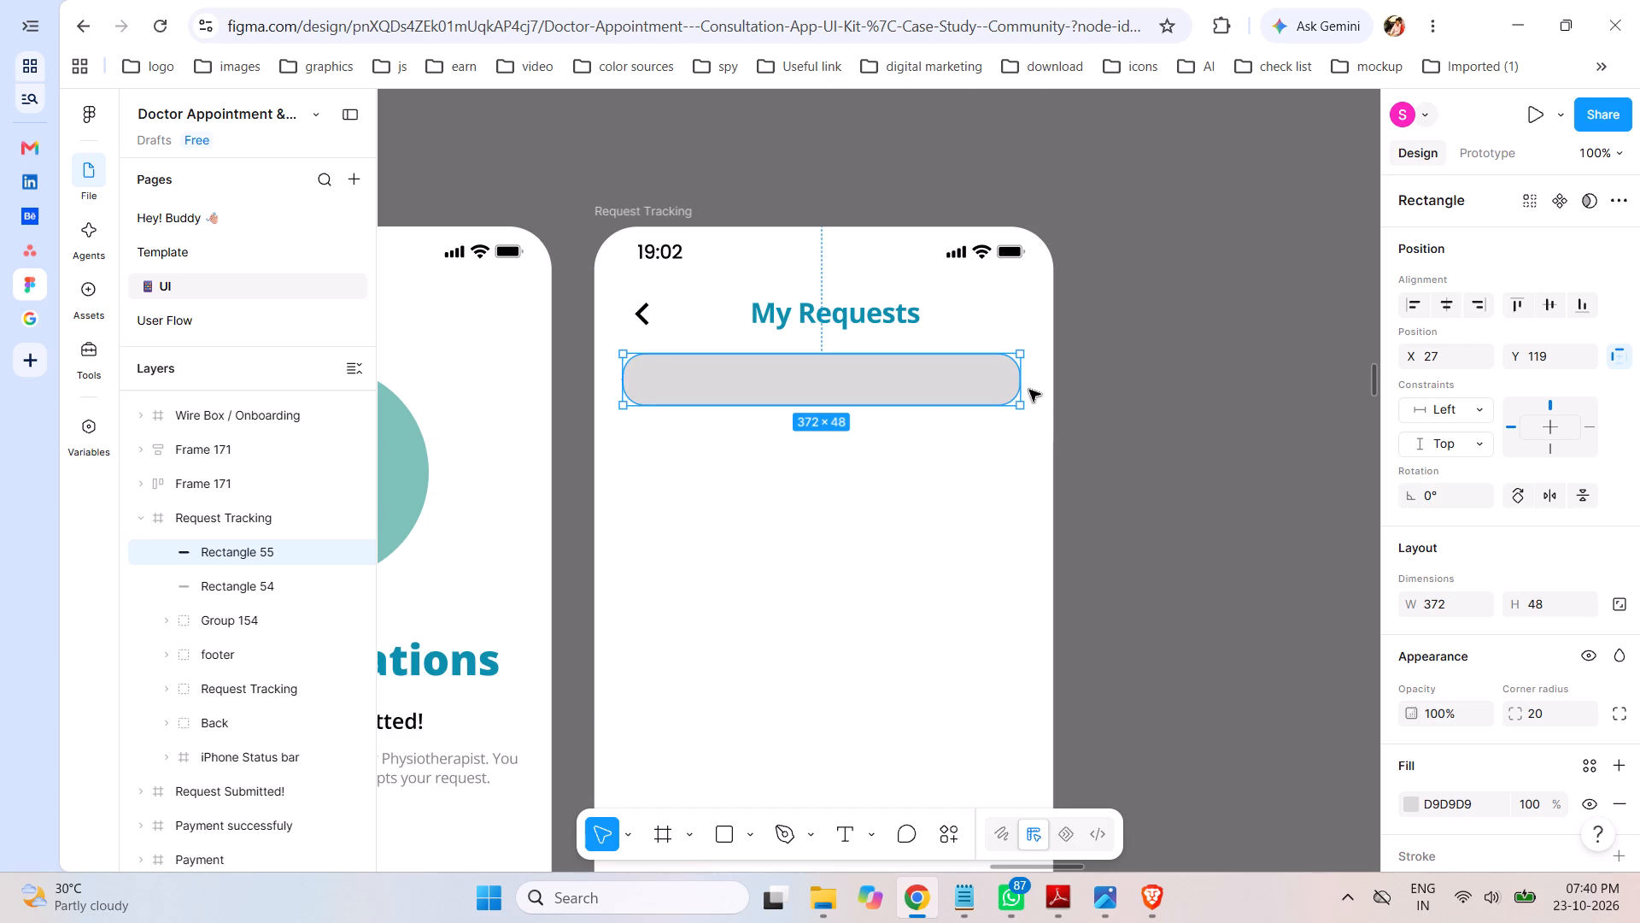
pyautogui.moveTo(1022, 381); pyautogui.dragTo(905, 384)
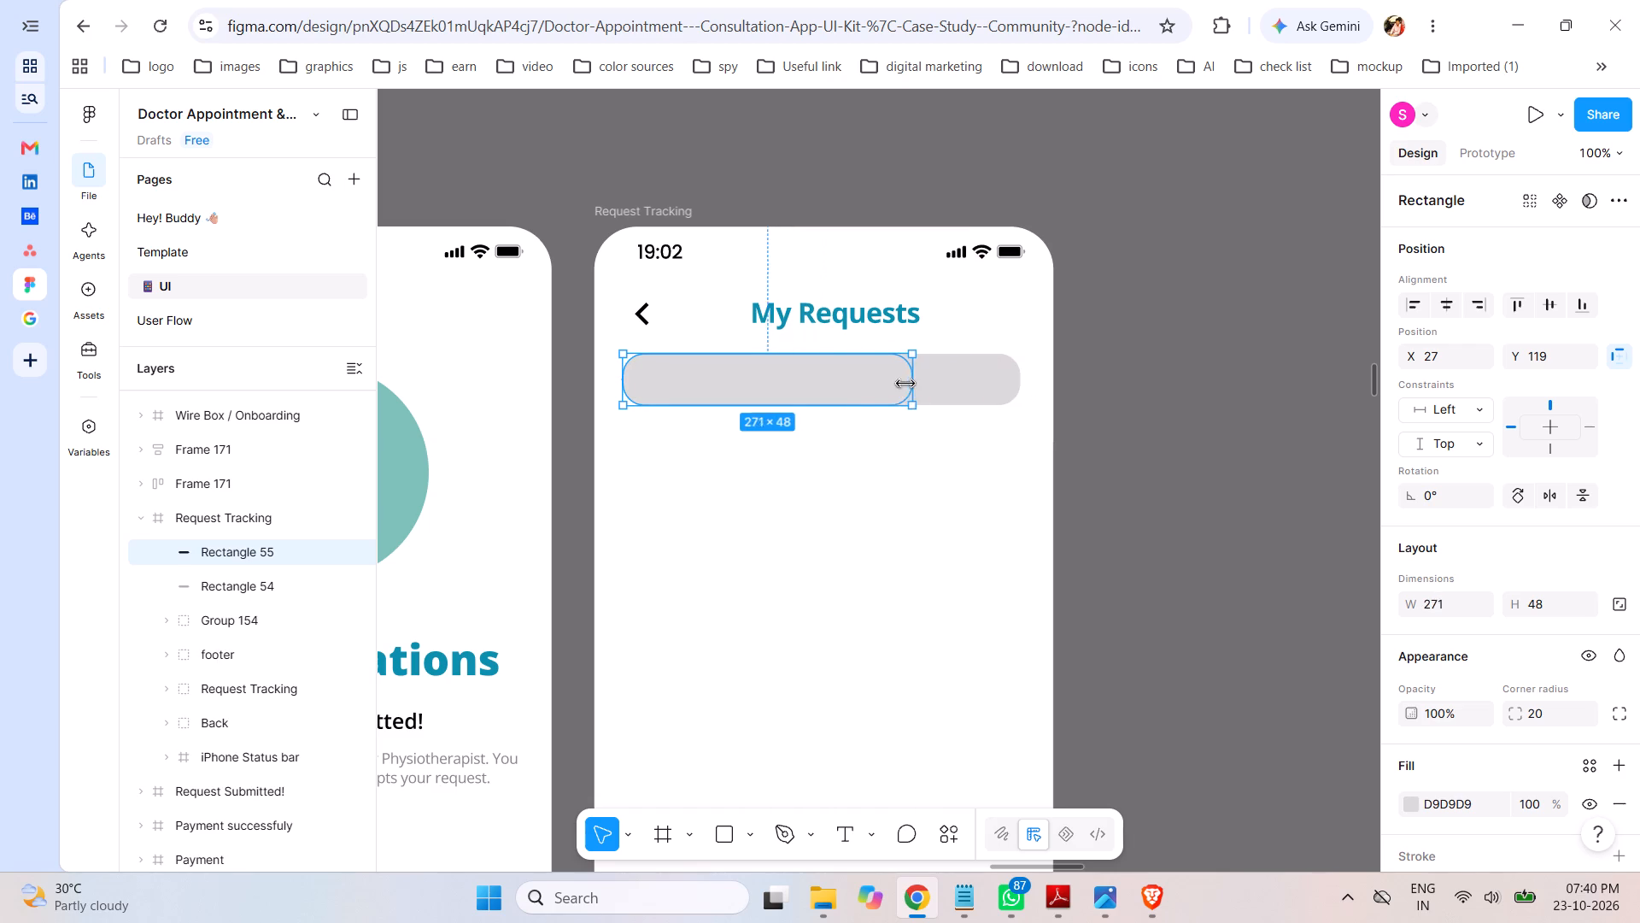
pyautogui.moveTo(905, 384); pyautogui.dragTo(826, 380)
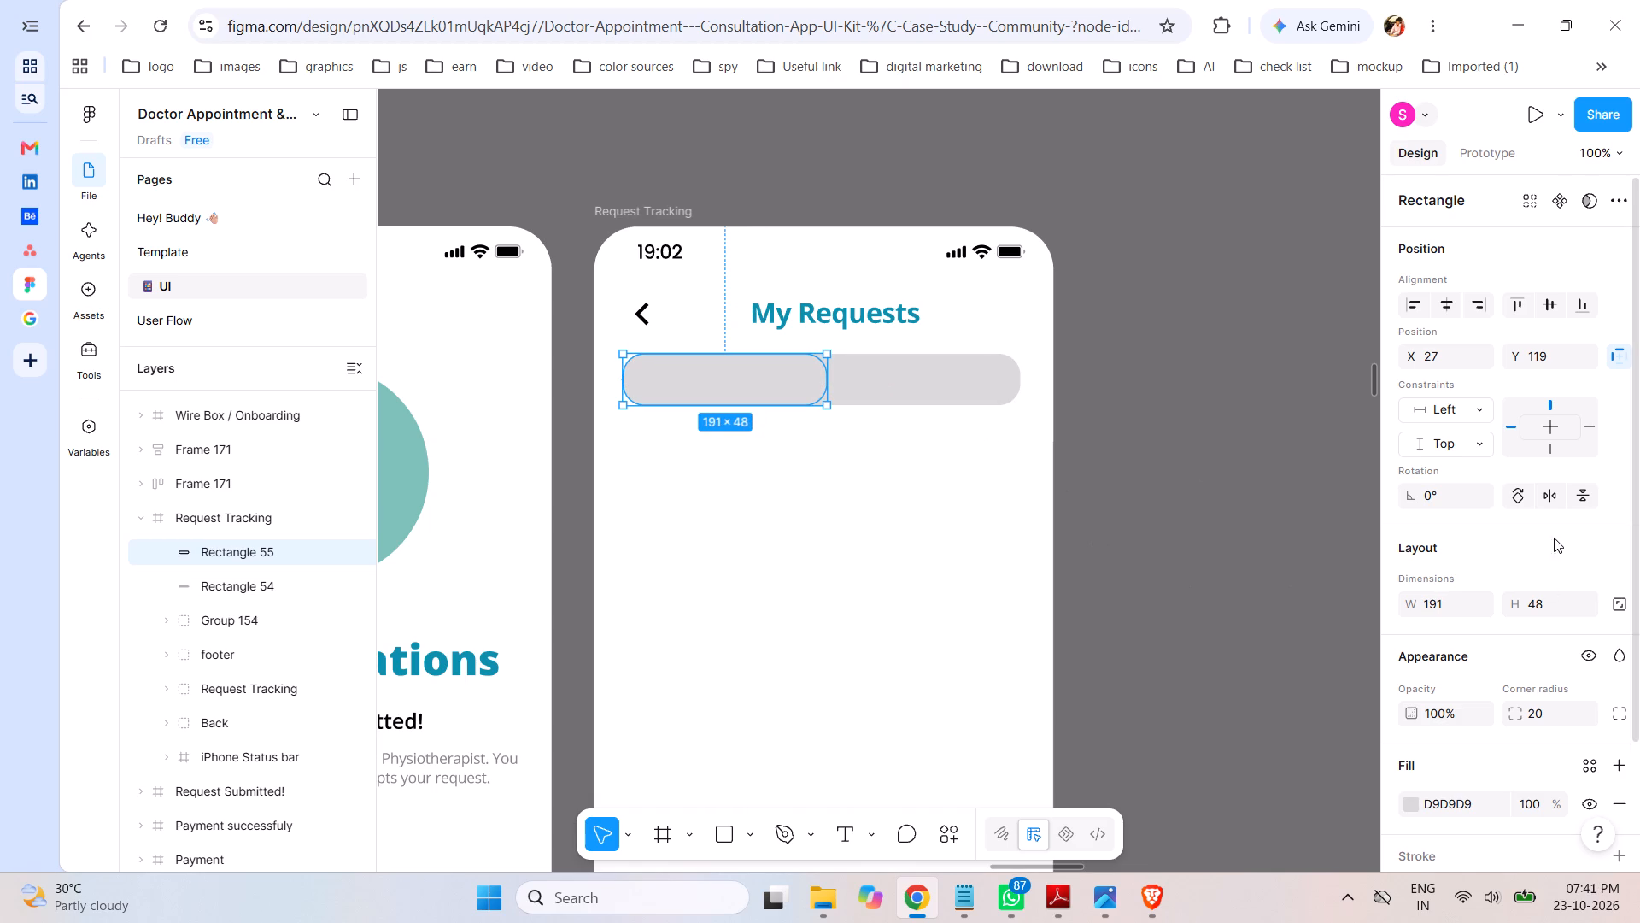
# Change the fill of the shorter rounded rectangle to white, FFFFFF.
pyautogui.scroll(-4, 1561, 535)
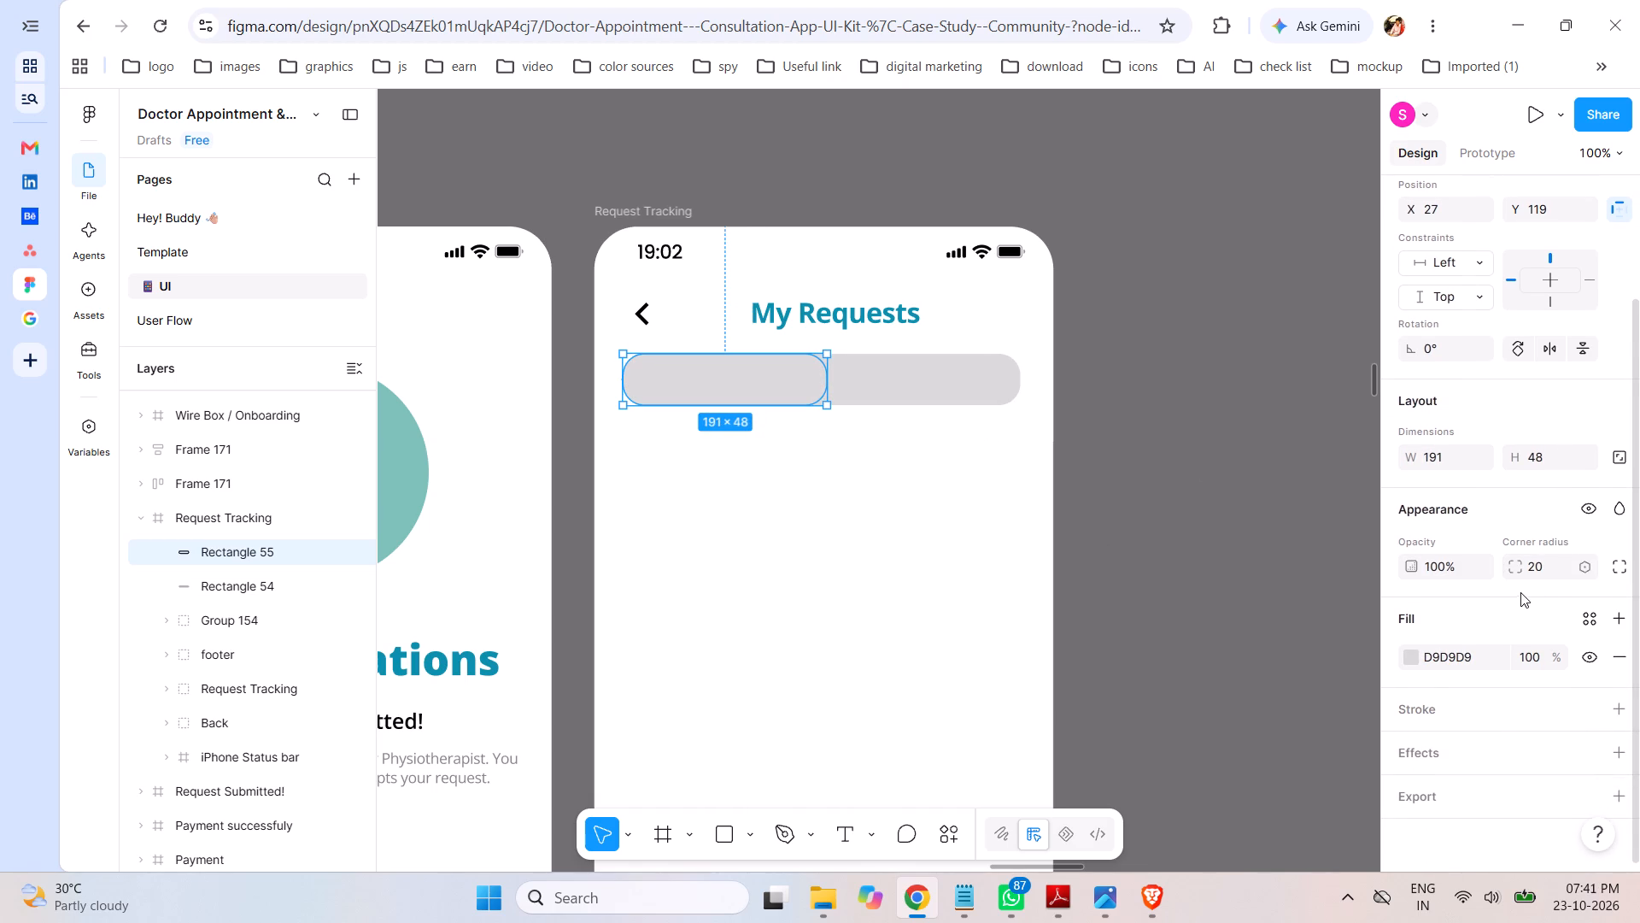
pyautogui.click(1414, 659)
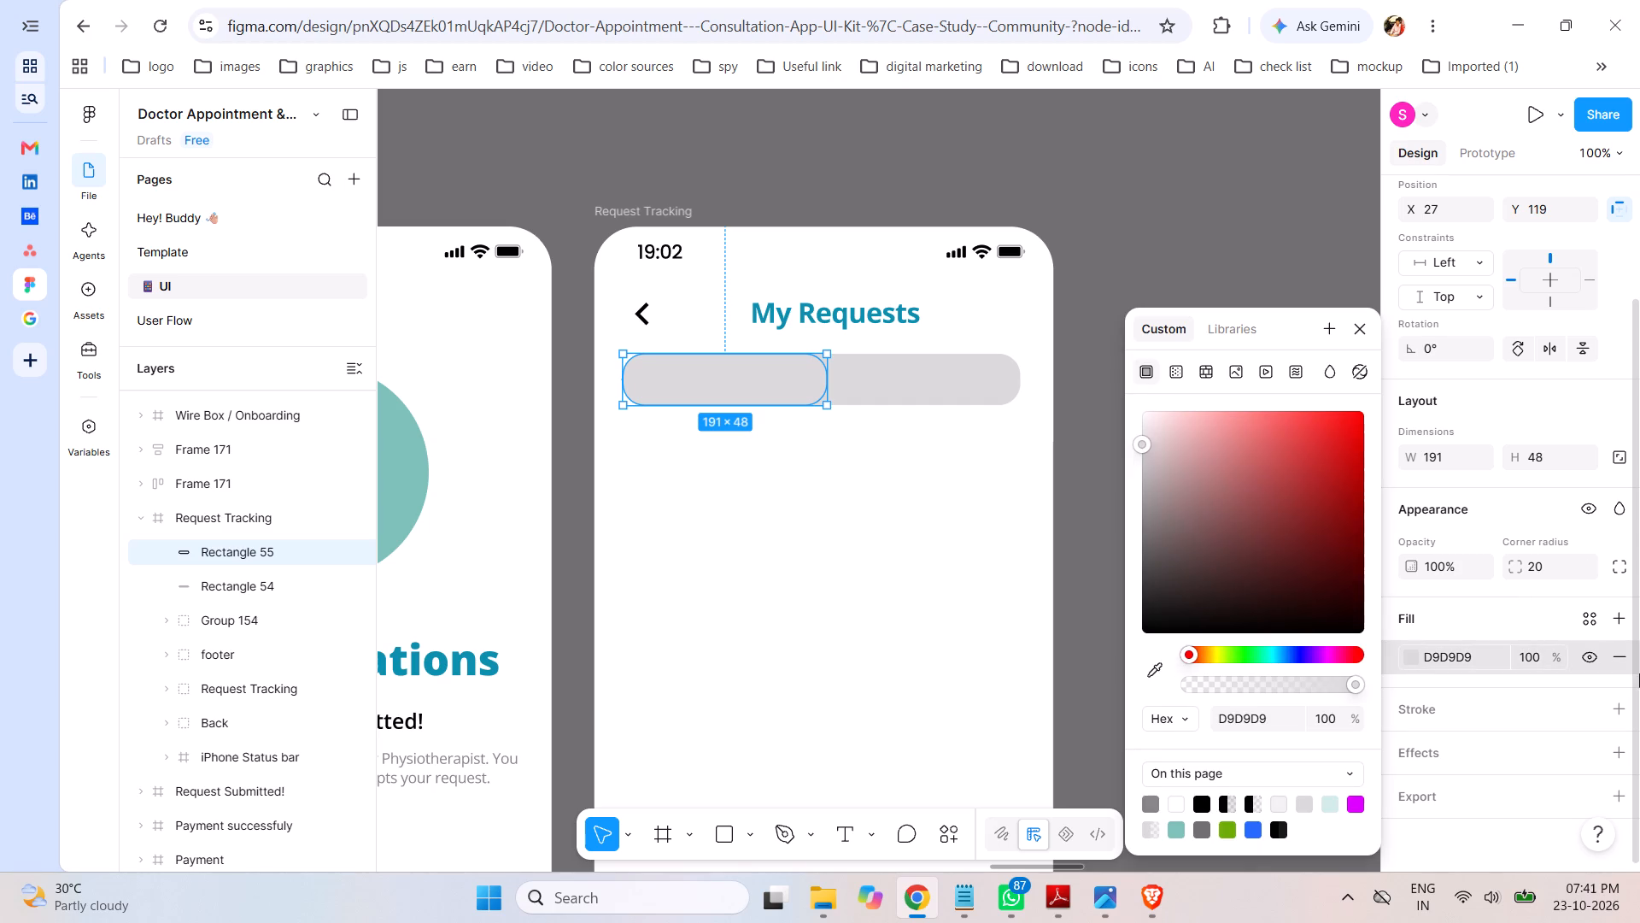
pyautogui.moveTo(1174, 441); pyautogui.dragTo(1110, 379)
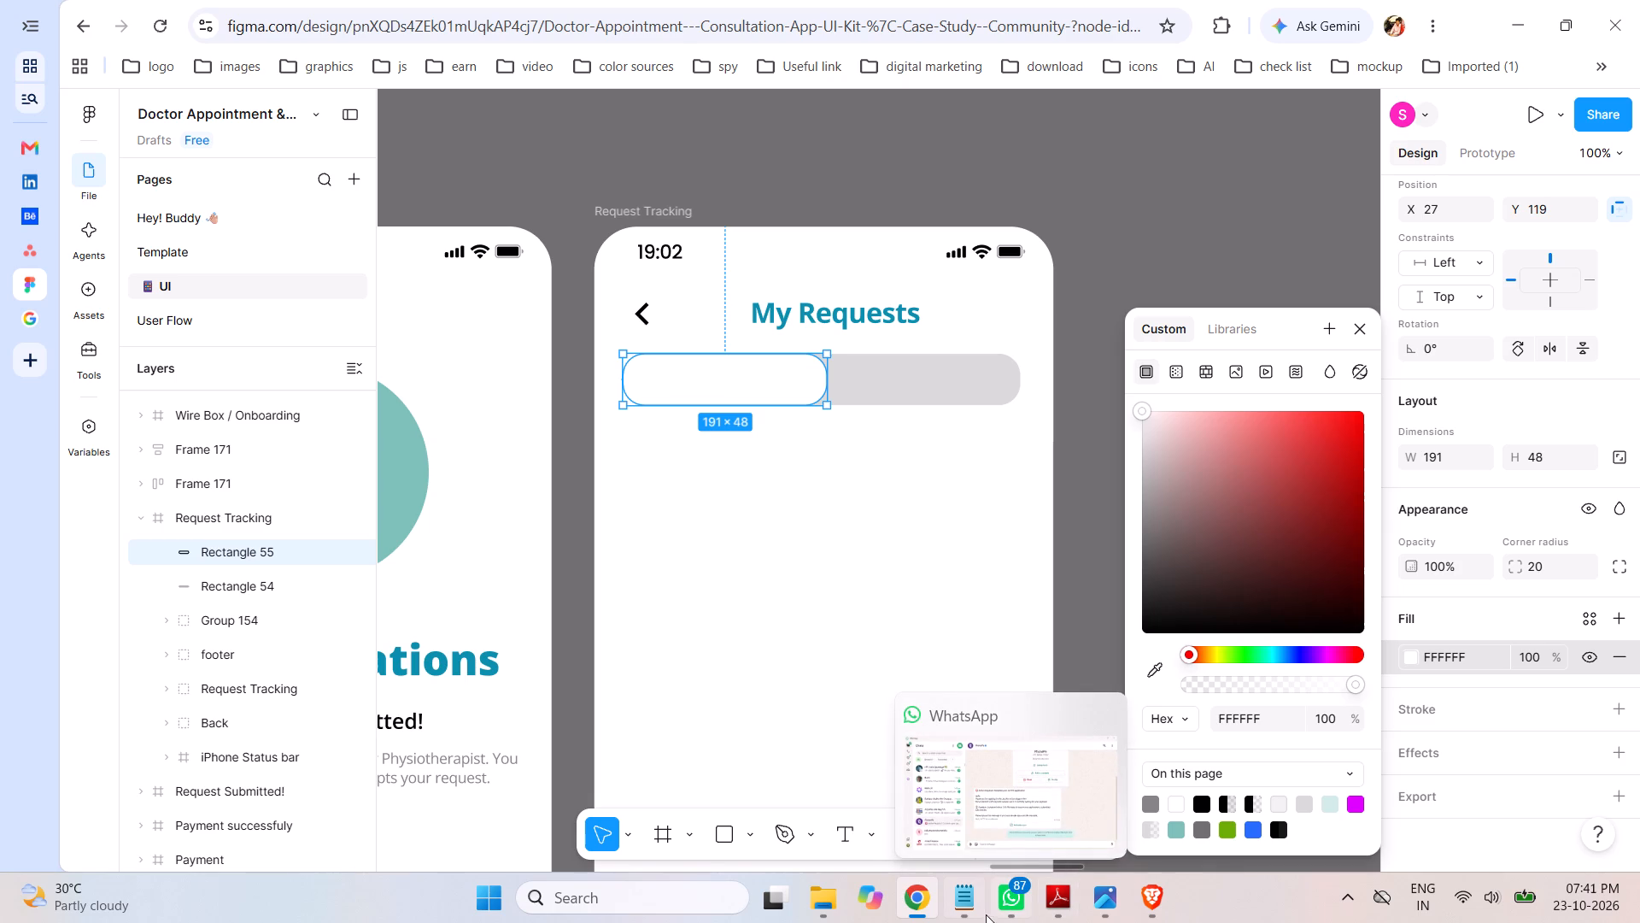
# Check the Request Tracking mockup in the PhysioCare storyboard and change the full-width rounded bar's fill to light grey, F2F2F2.
pyautogui.click(1101, 900)
pyautogui.click(999, 772)
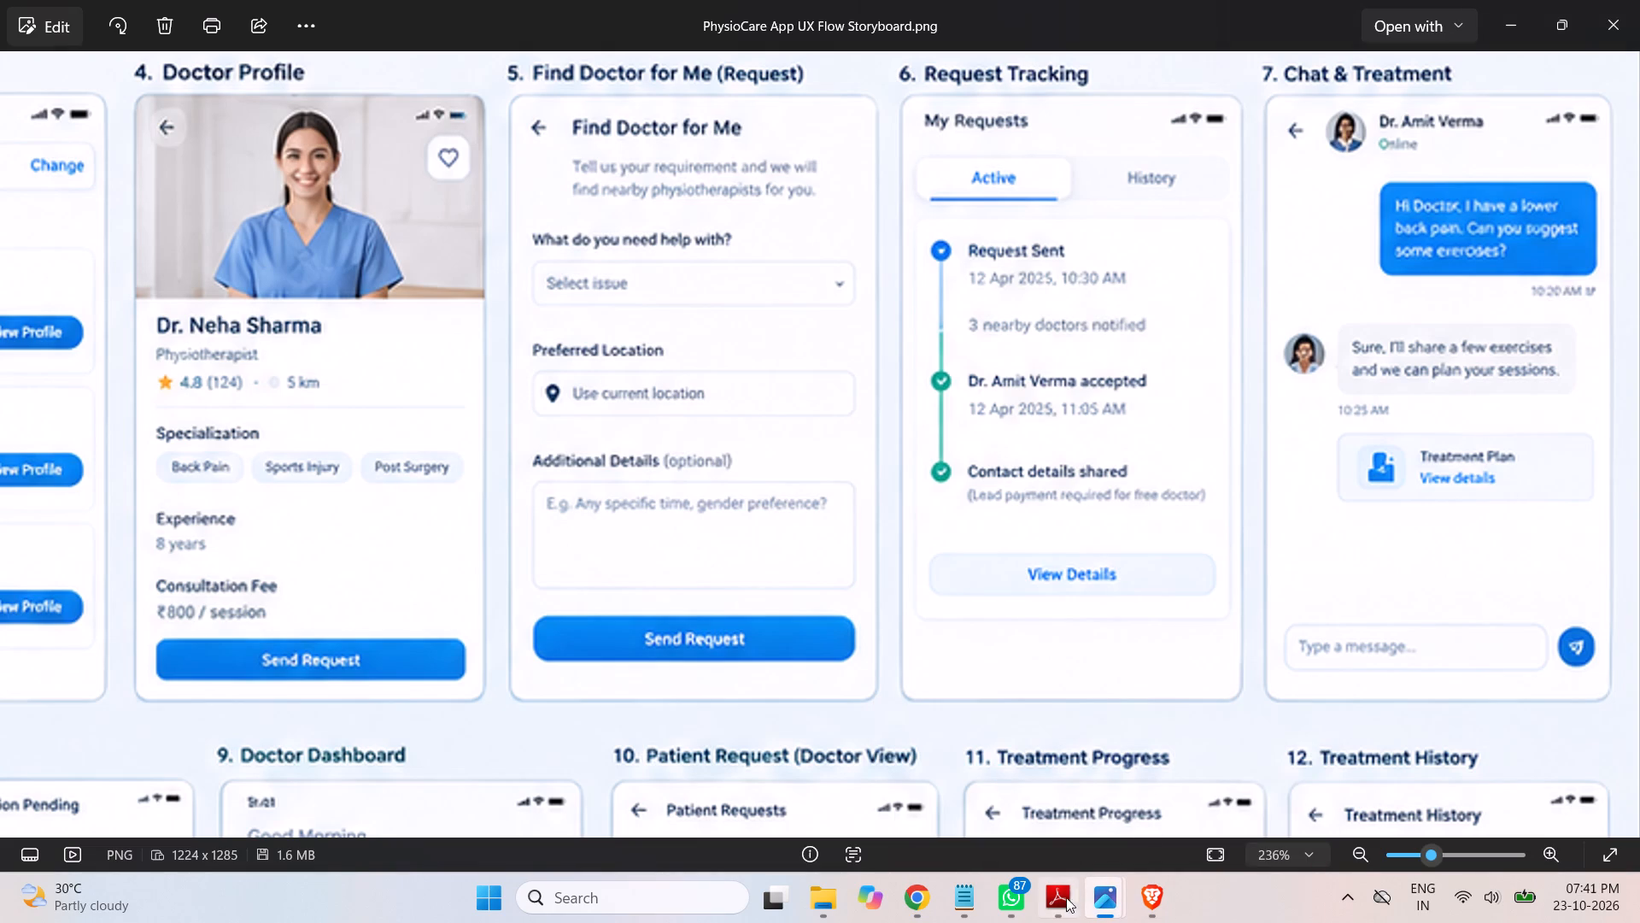
pyautogui.click(922, 897)
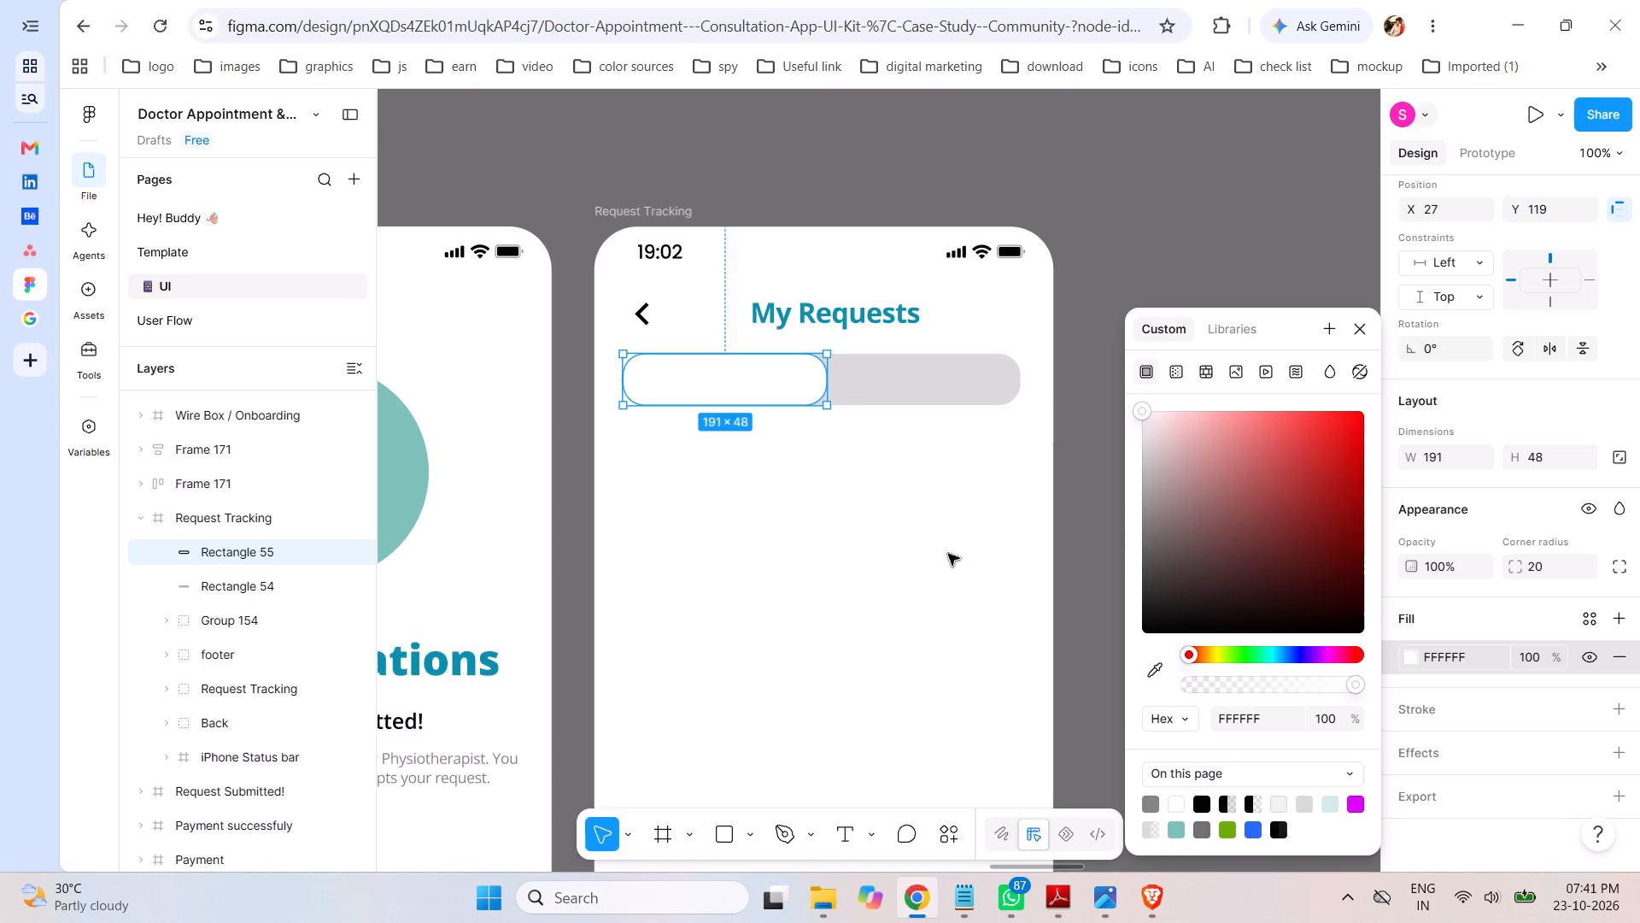
pyautogui.click(1143, 241)
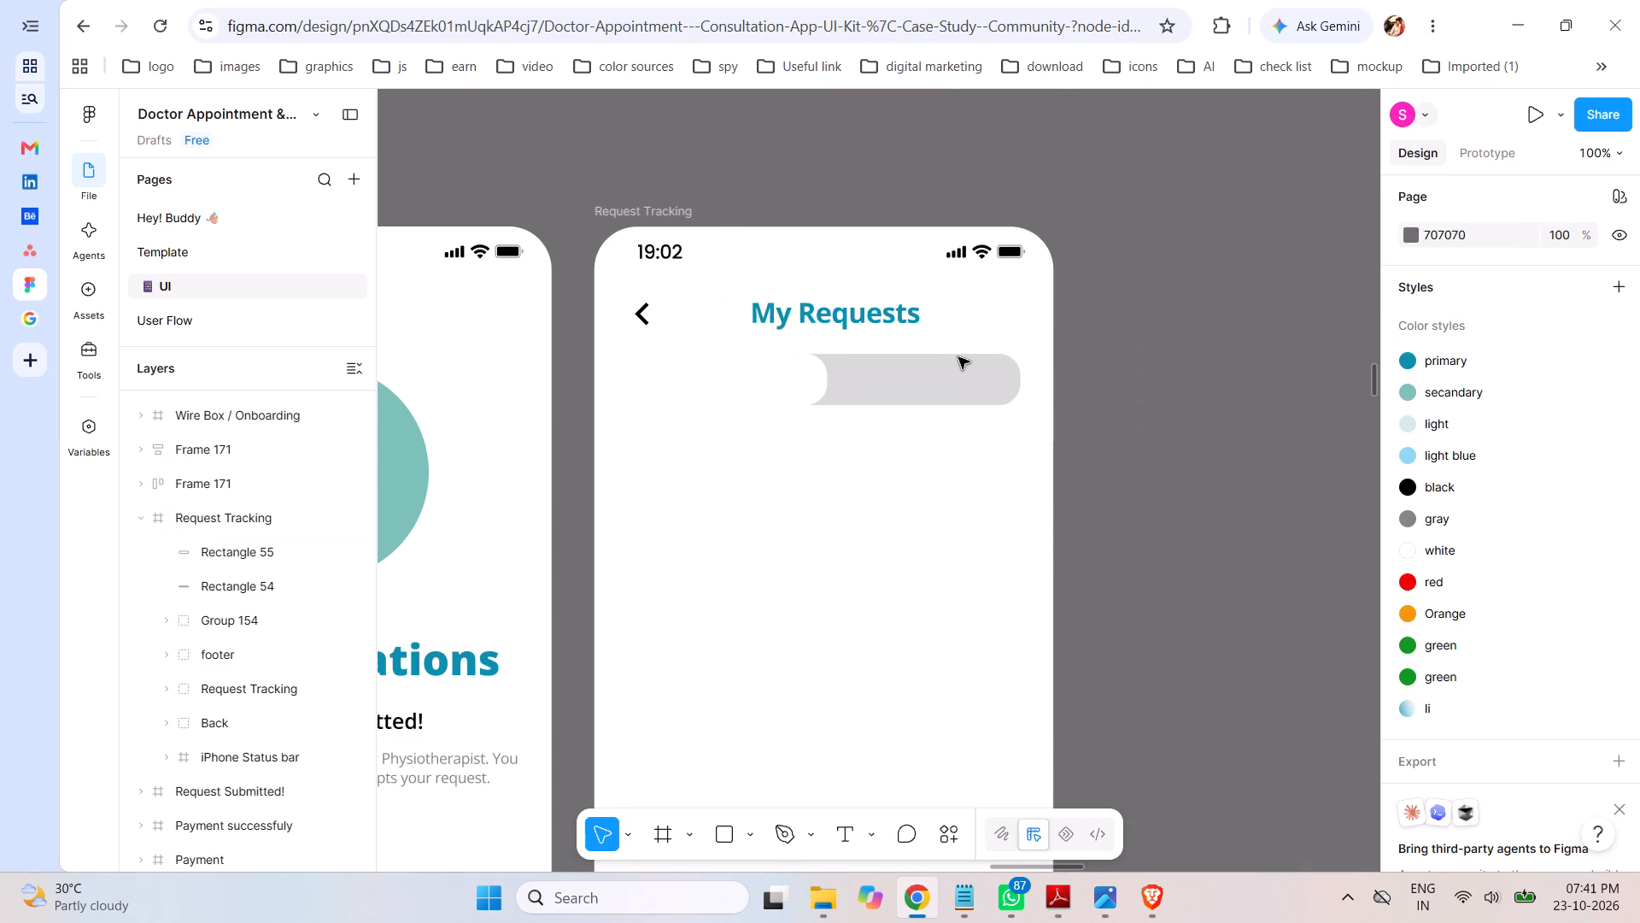
pyautogui.click(952, 389)
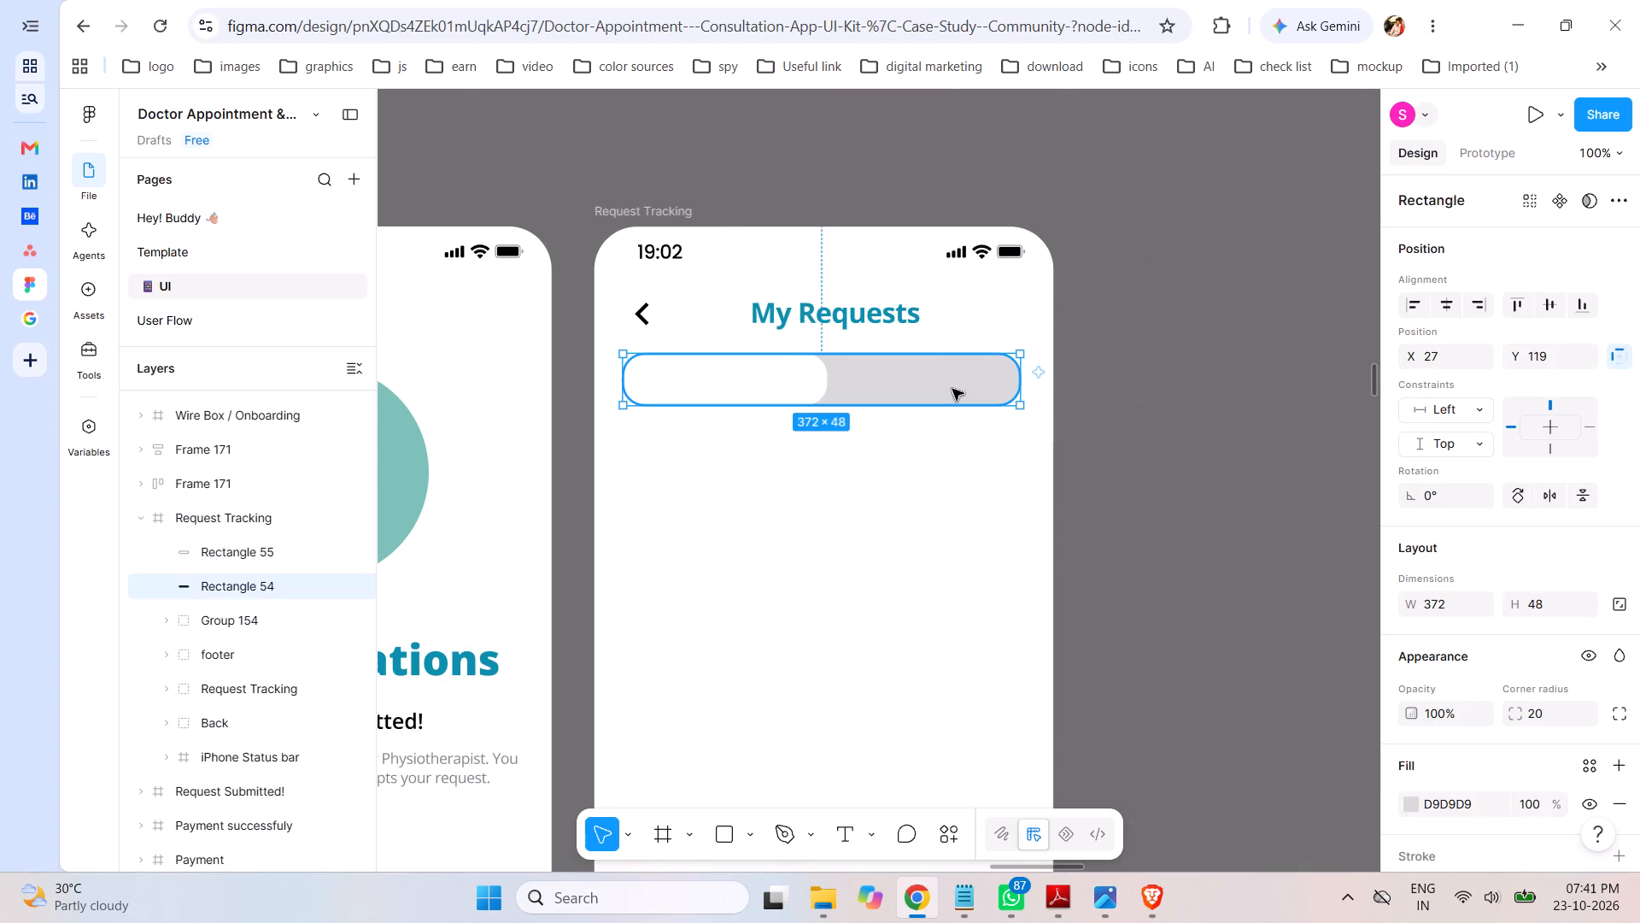
pyautogui.scroll(-2, 1526, 685)
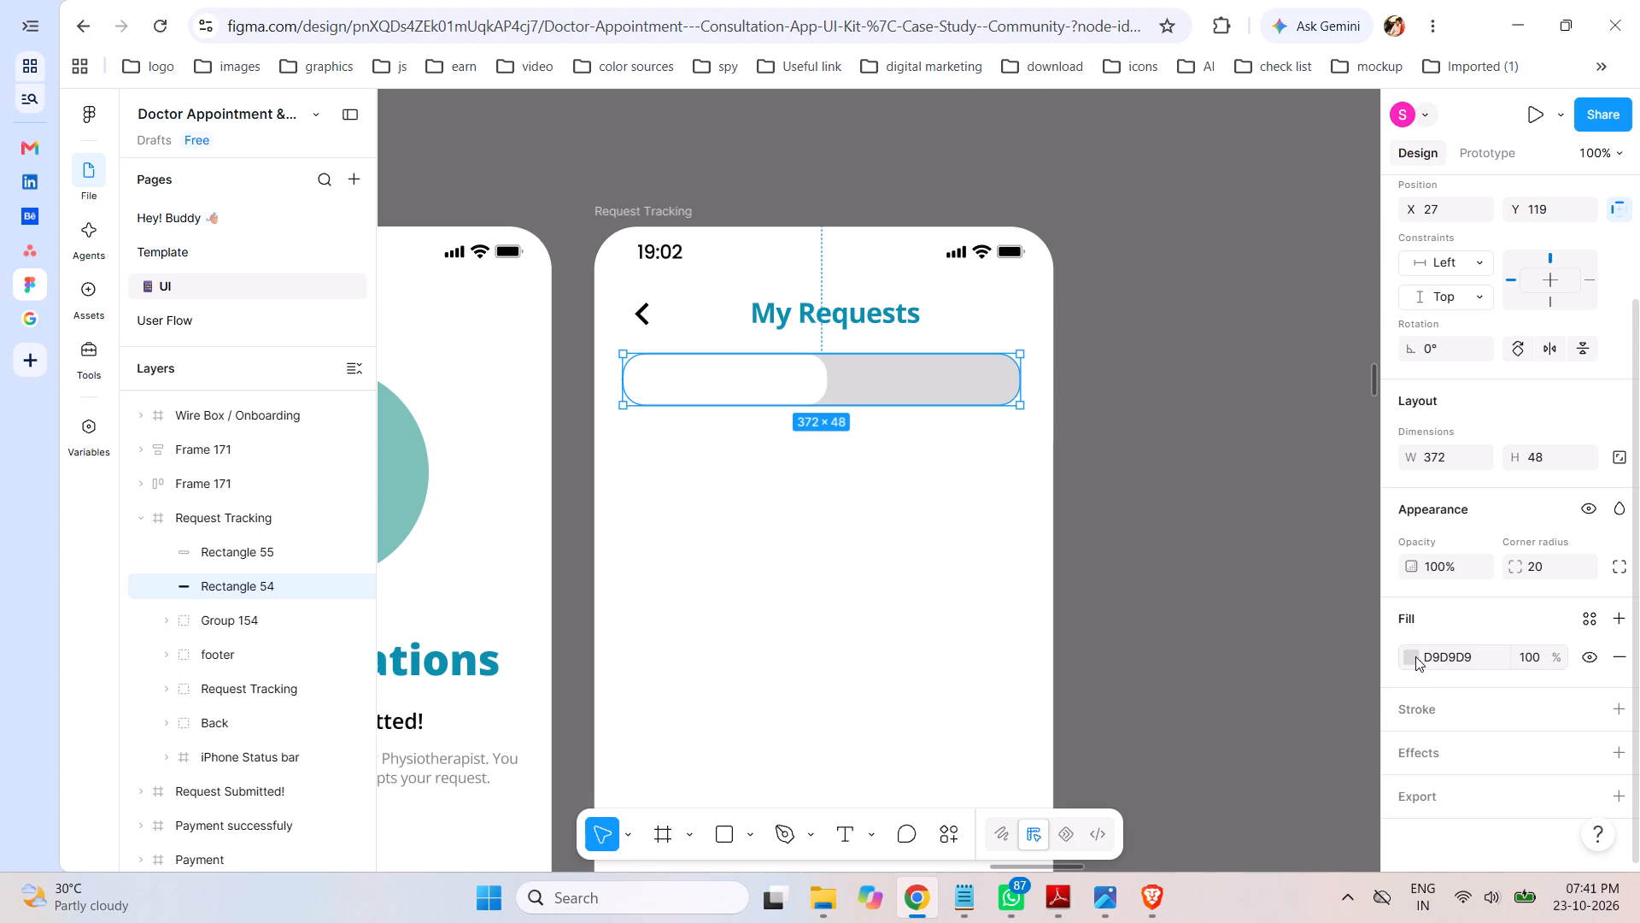
pyautogui.click(1413, 656)
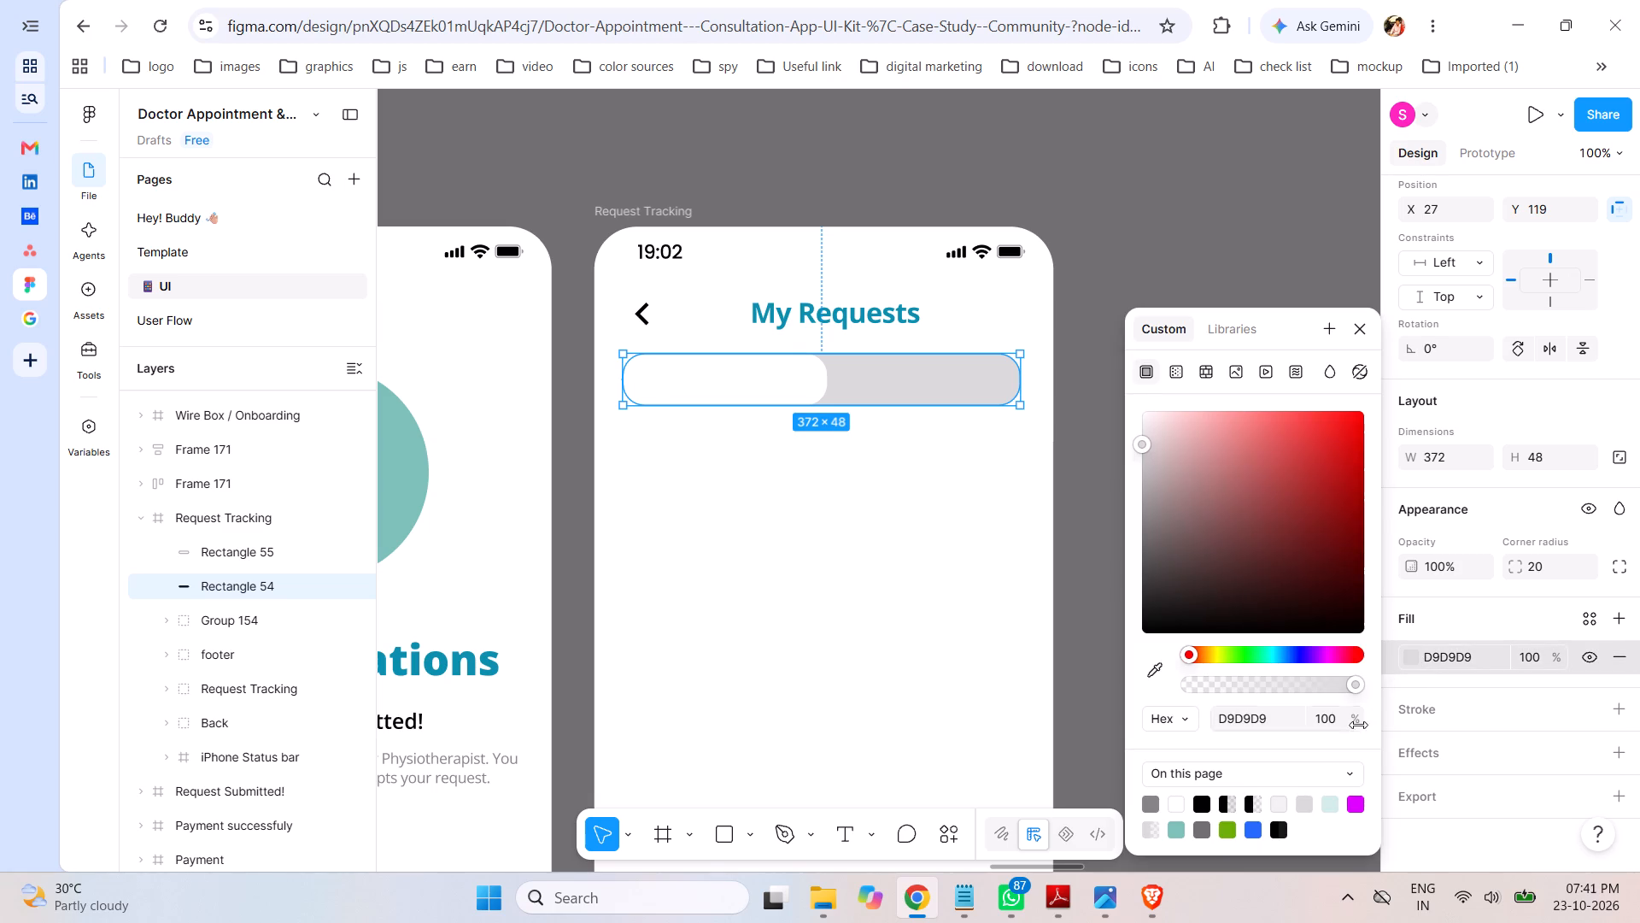
pyautogui.click(1280, 804)
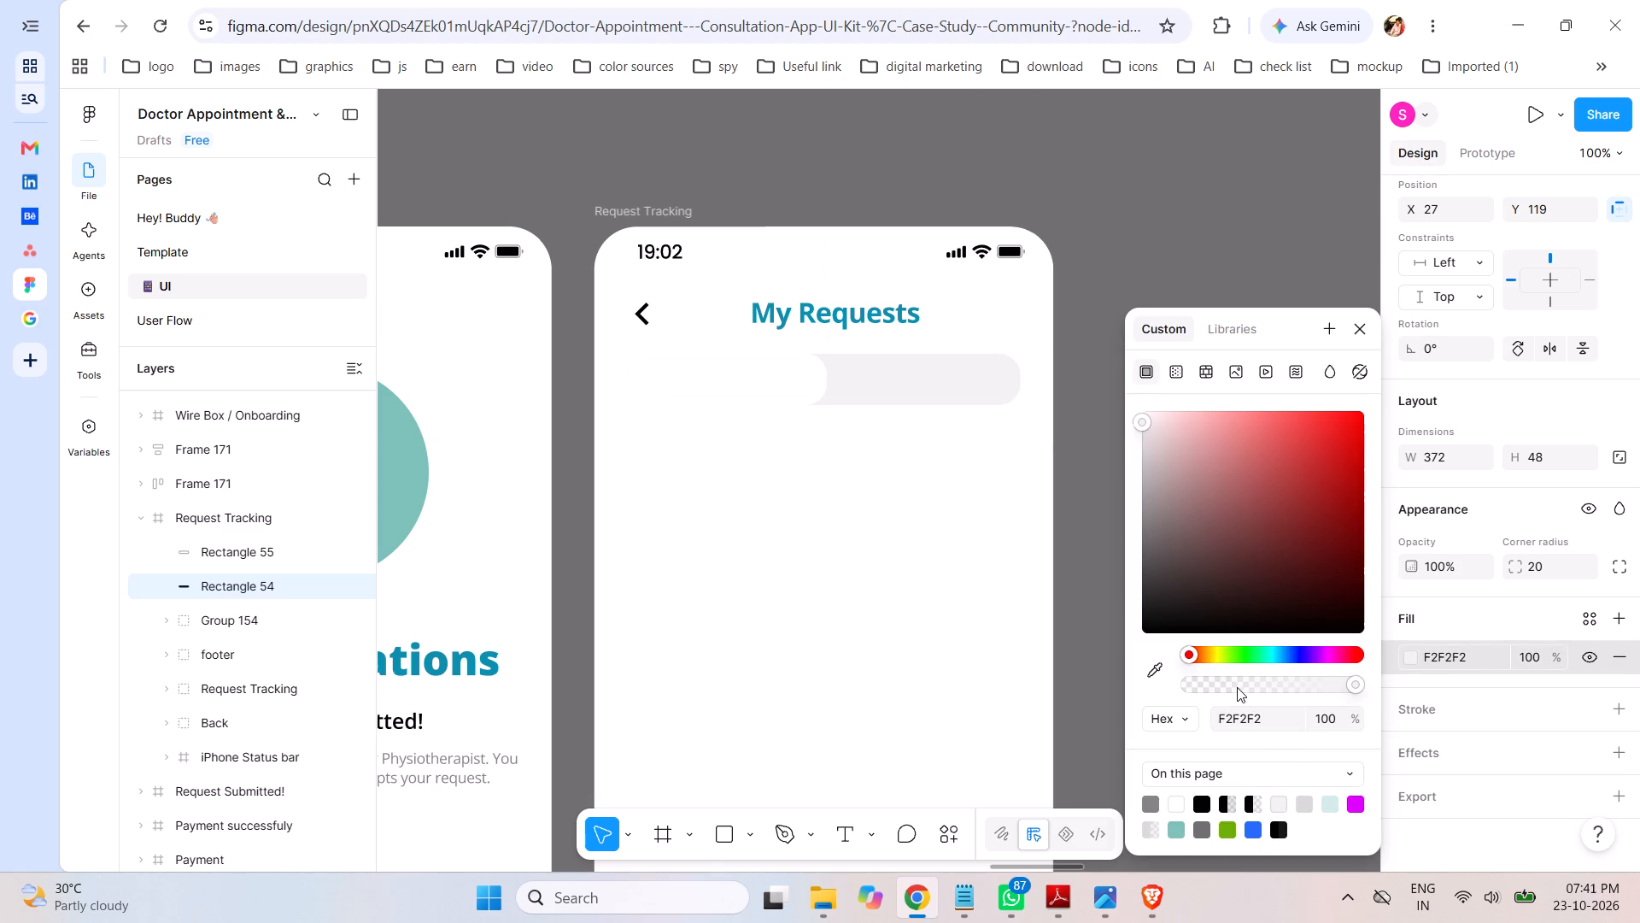
pyautogui.click(1195, 264)
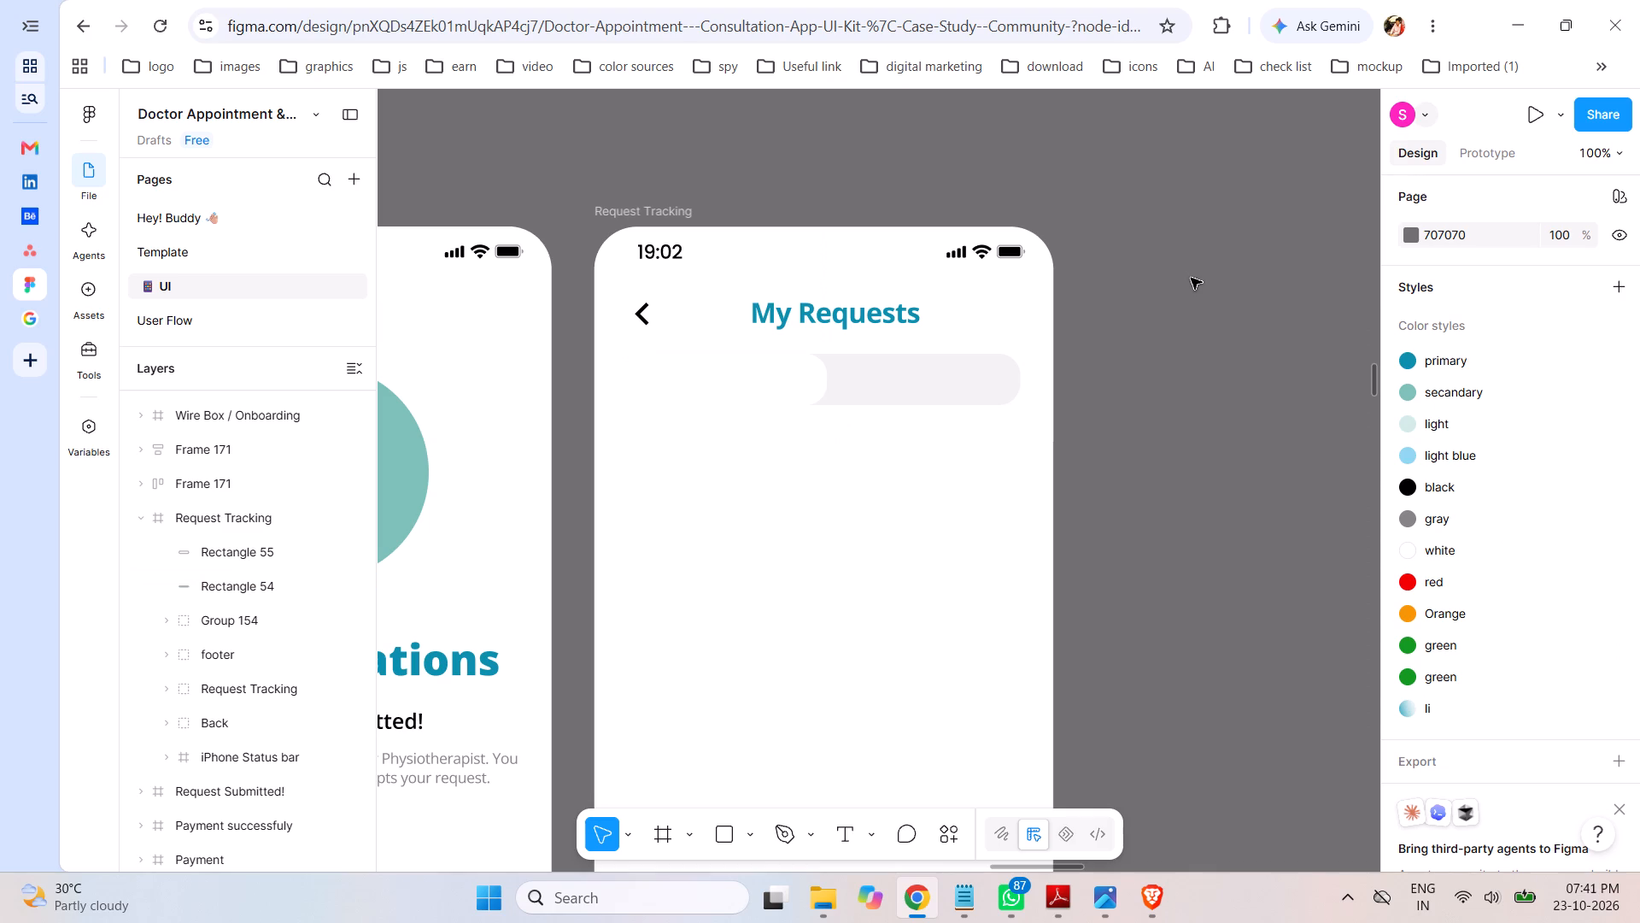
# Add an F2F2F2 stroke to the shorter white rounded rectangle and compare it with the storyboard's Active tab.
pyautogui.click(786, 388)
pyautogui.scroll(-2, 1466, 626)
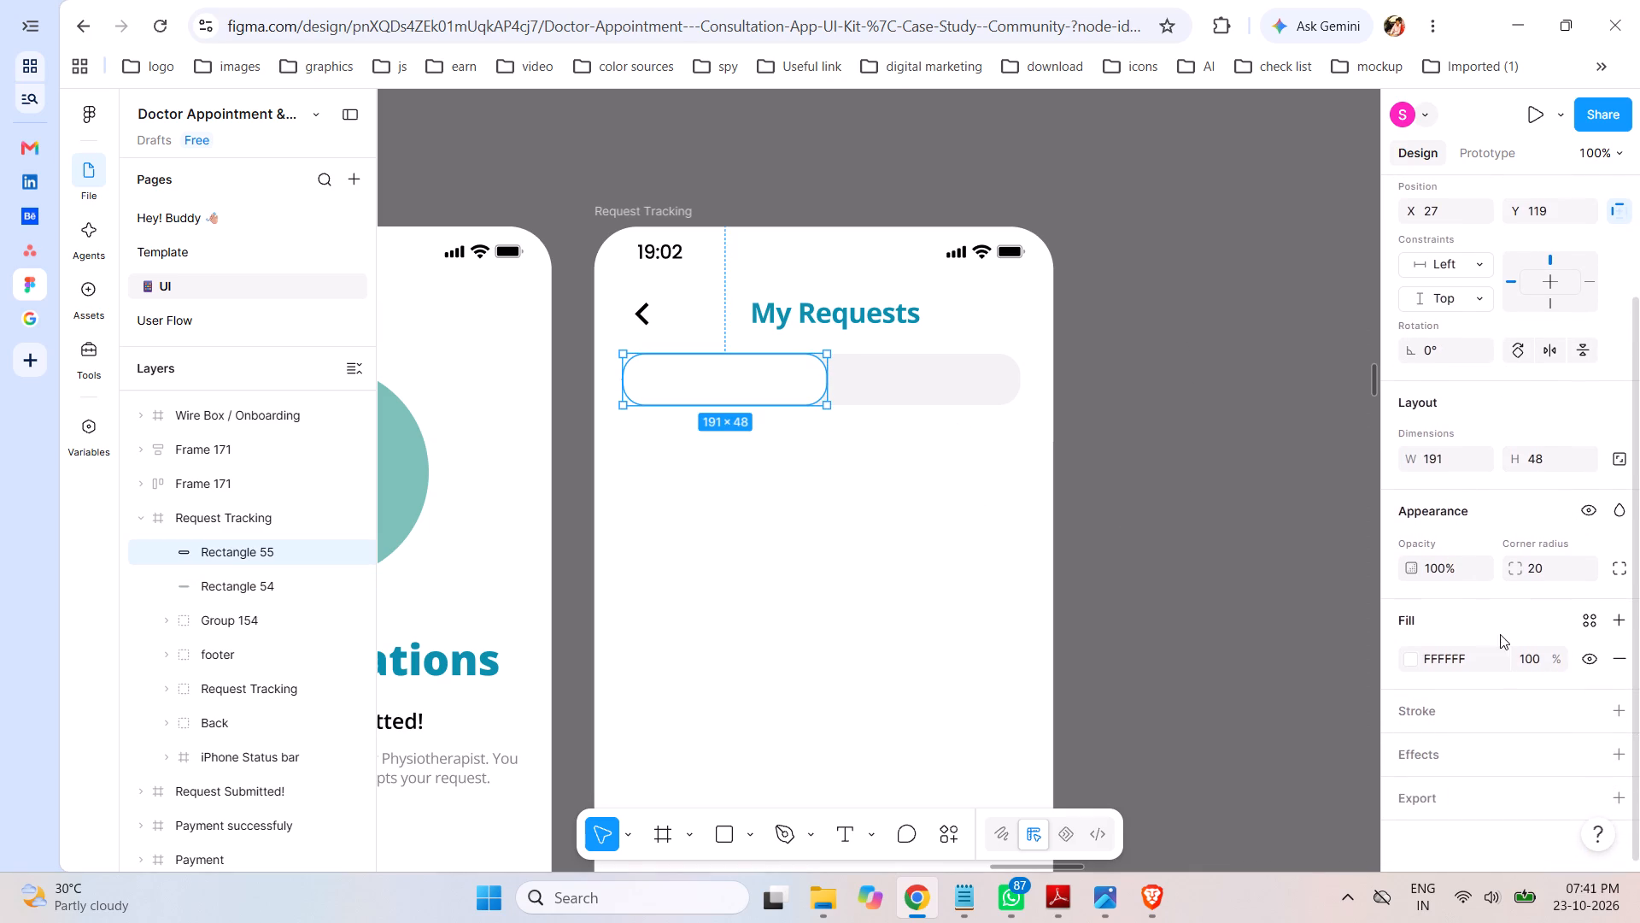
pyautogui.scroll(-1, 1502, 635)
pyautogui.click(1463, 711)
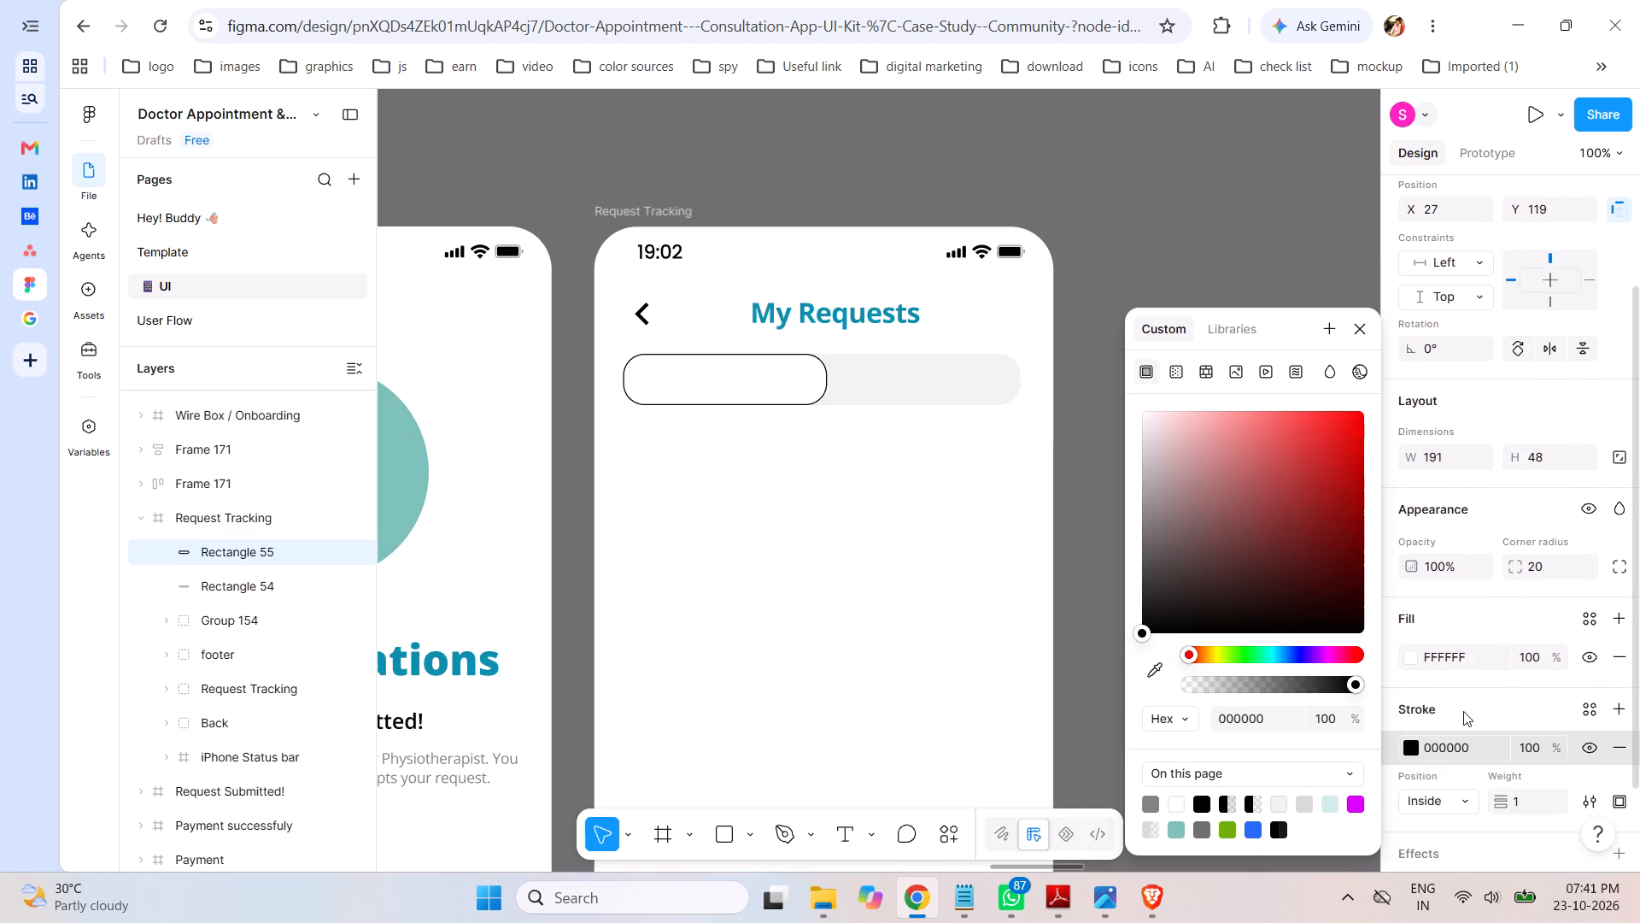
pyautogui.click(1278, 805)
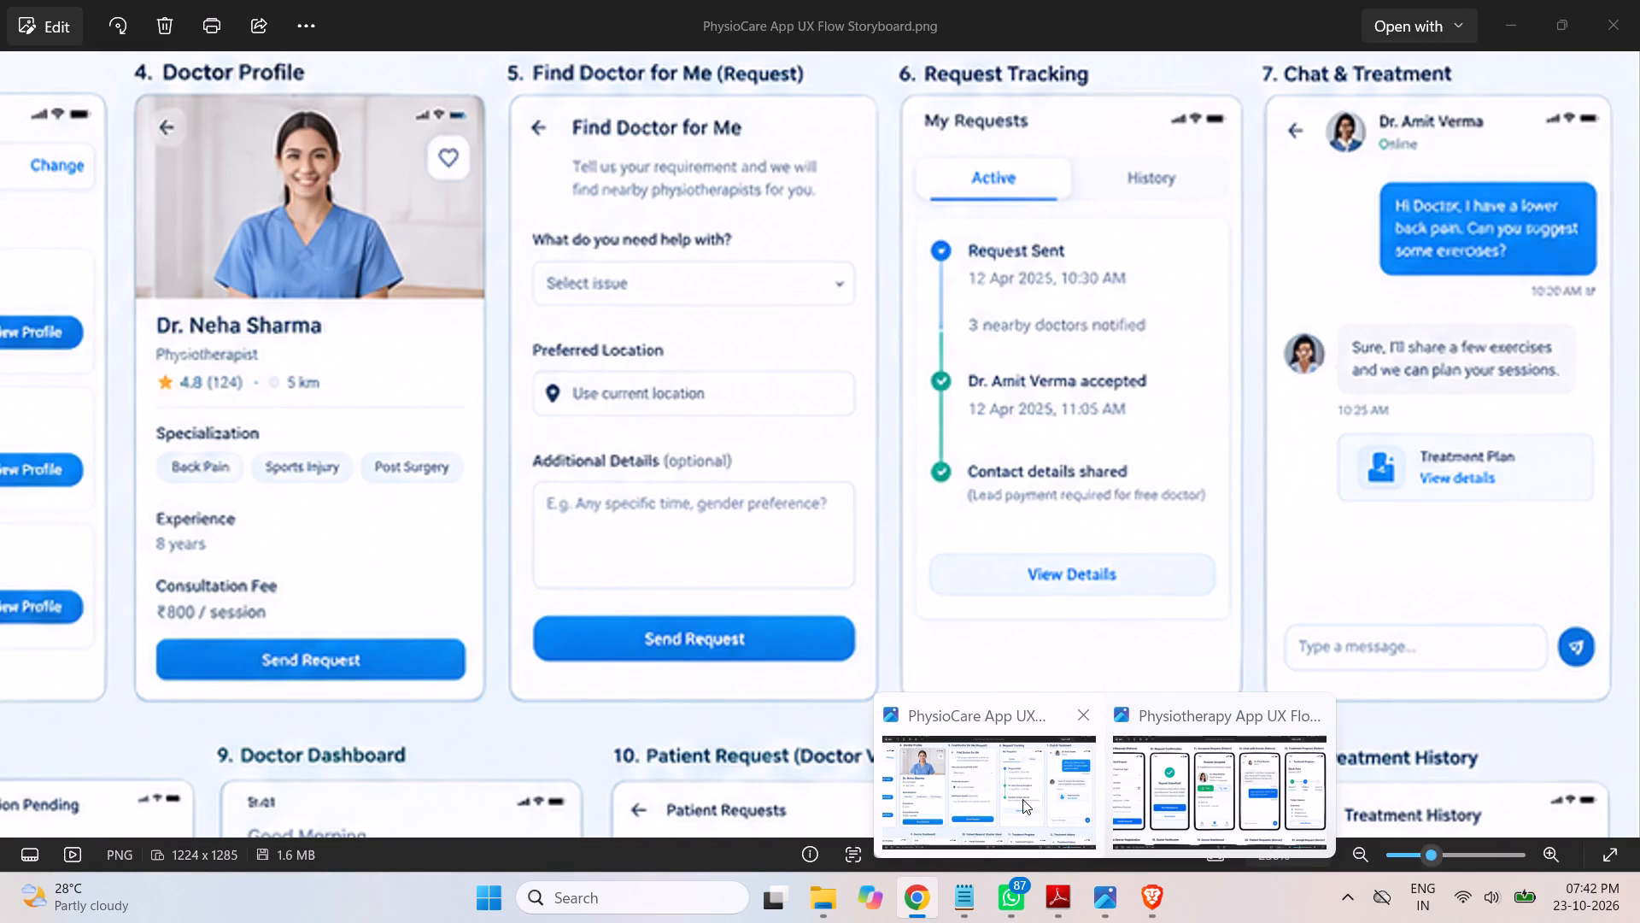
pyautogui.click(1022, 799)
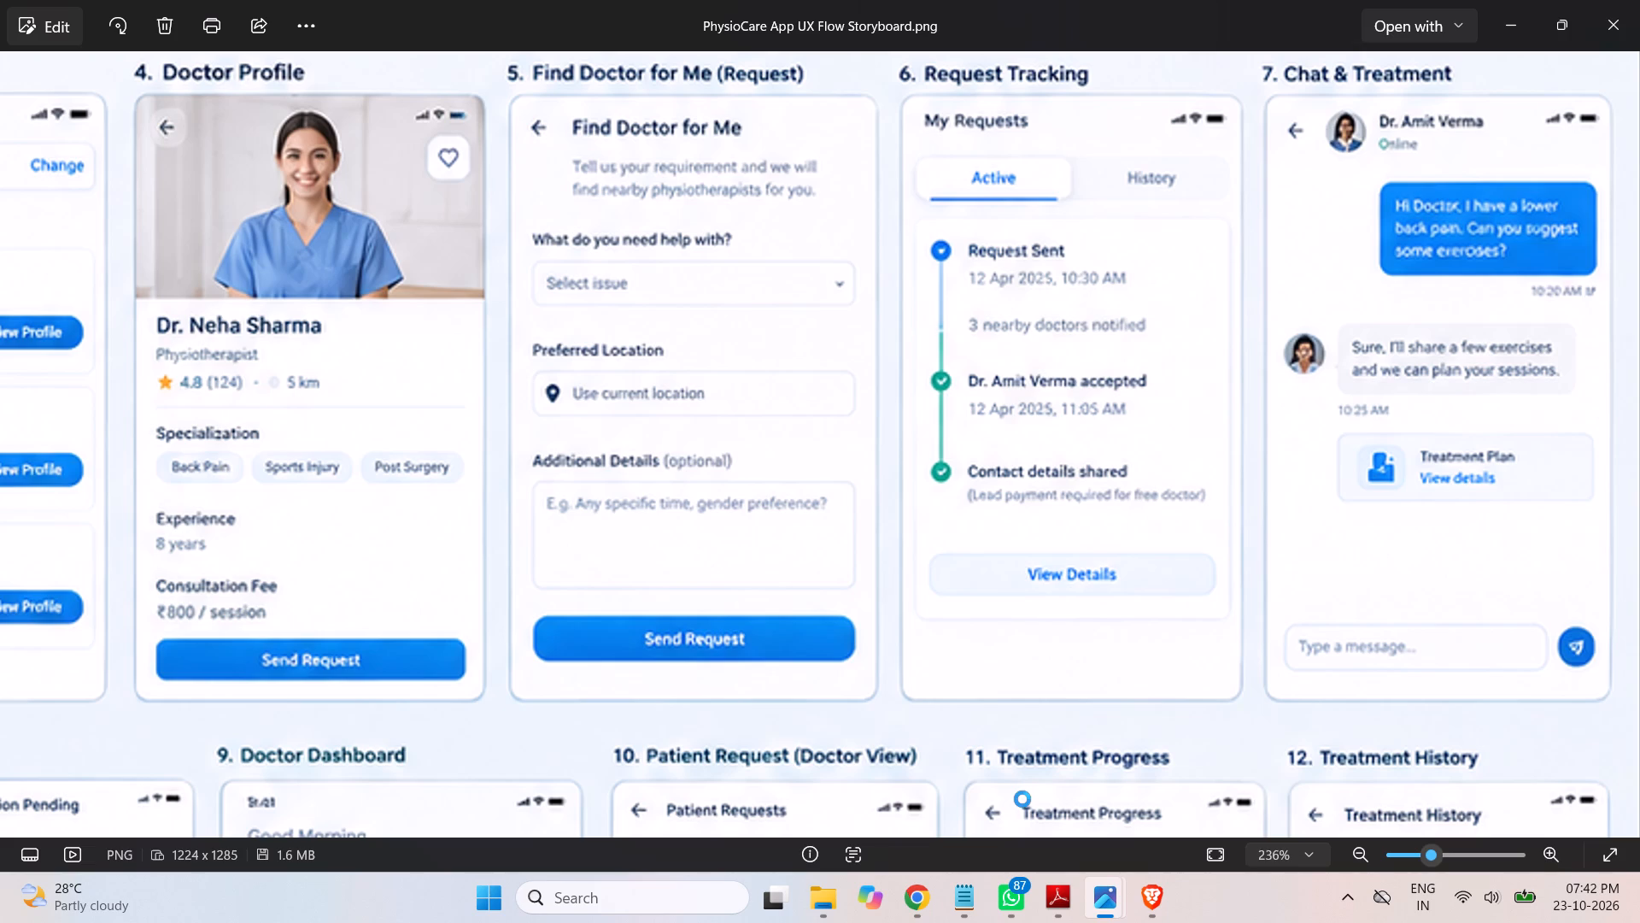
pyautogui.click(917, 895)
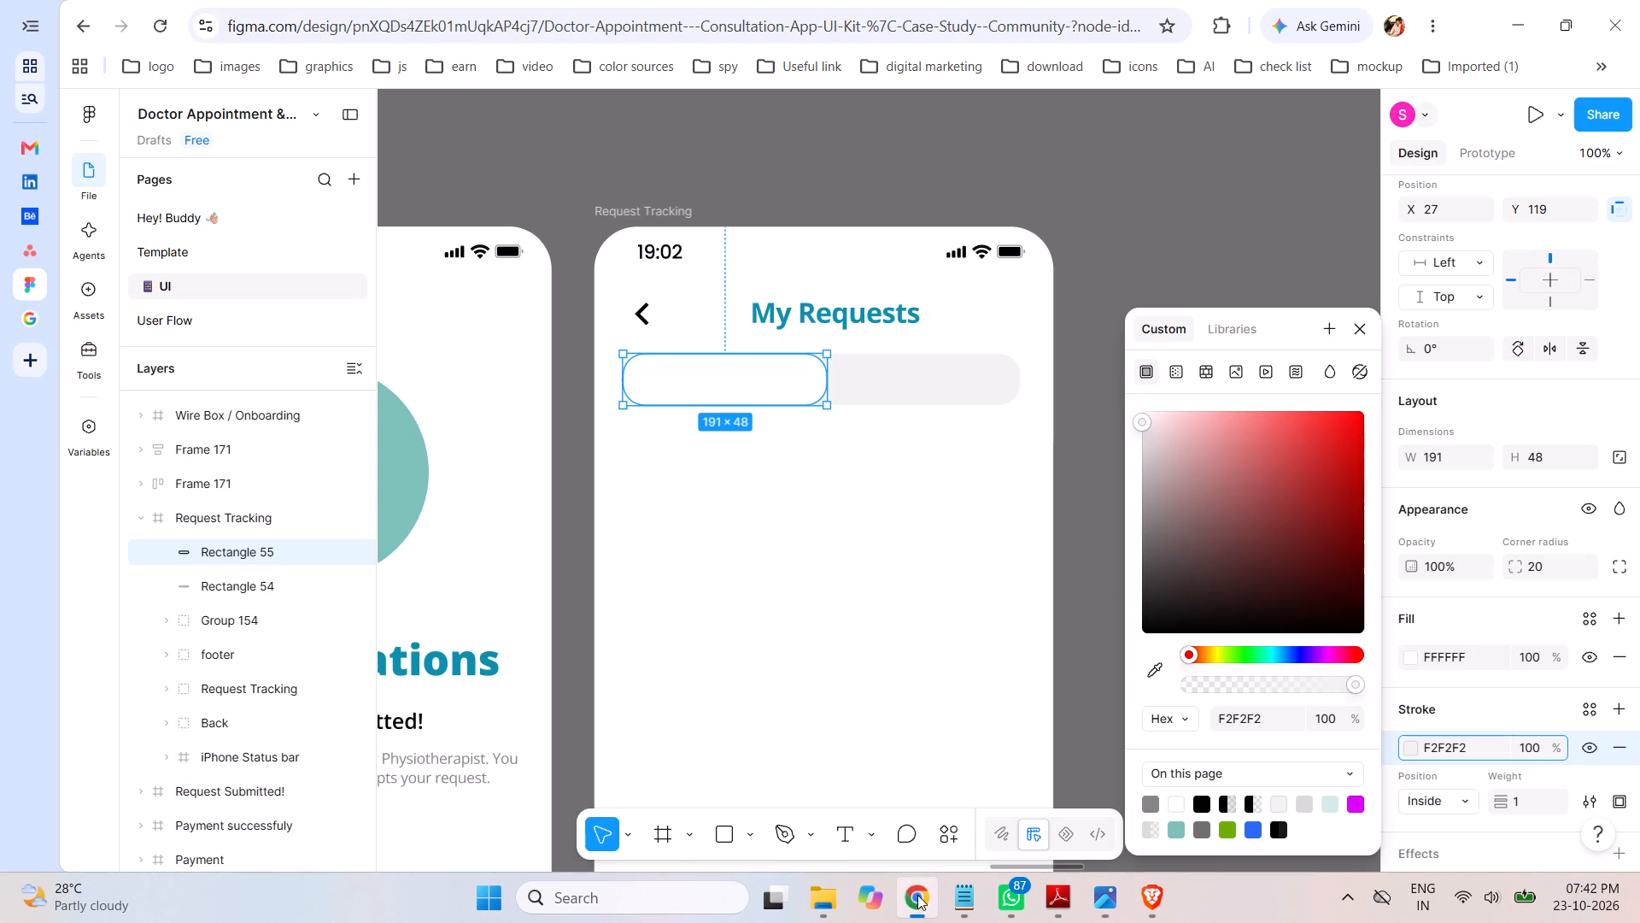
pyautogui.click(1262, 240)
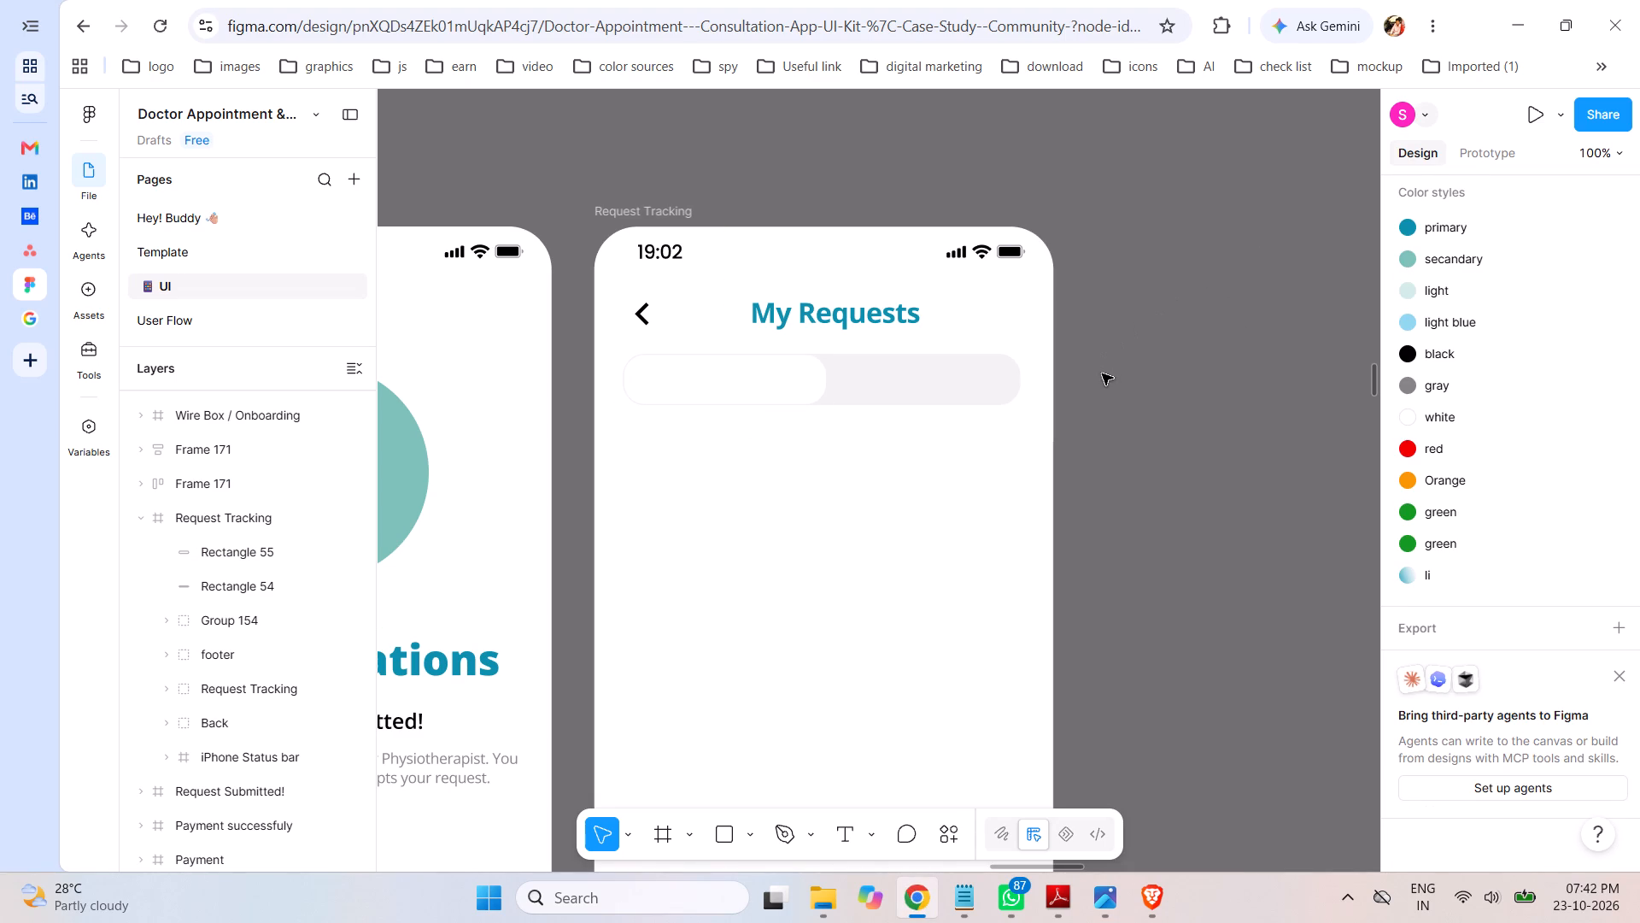
# Wrap the white rounded rectangle in an auto layout frame with centred alignment.
pyautogui.click(762, 393)
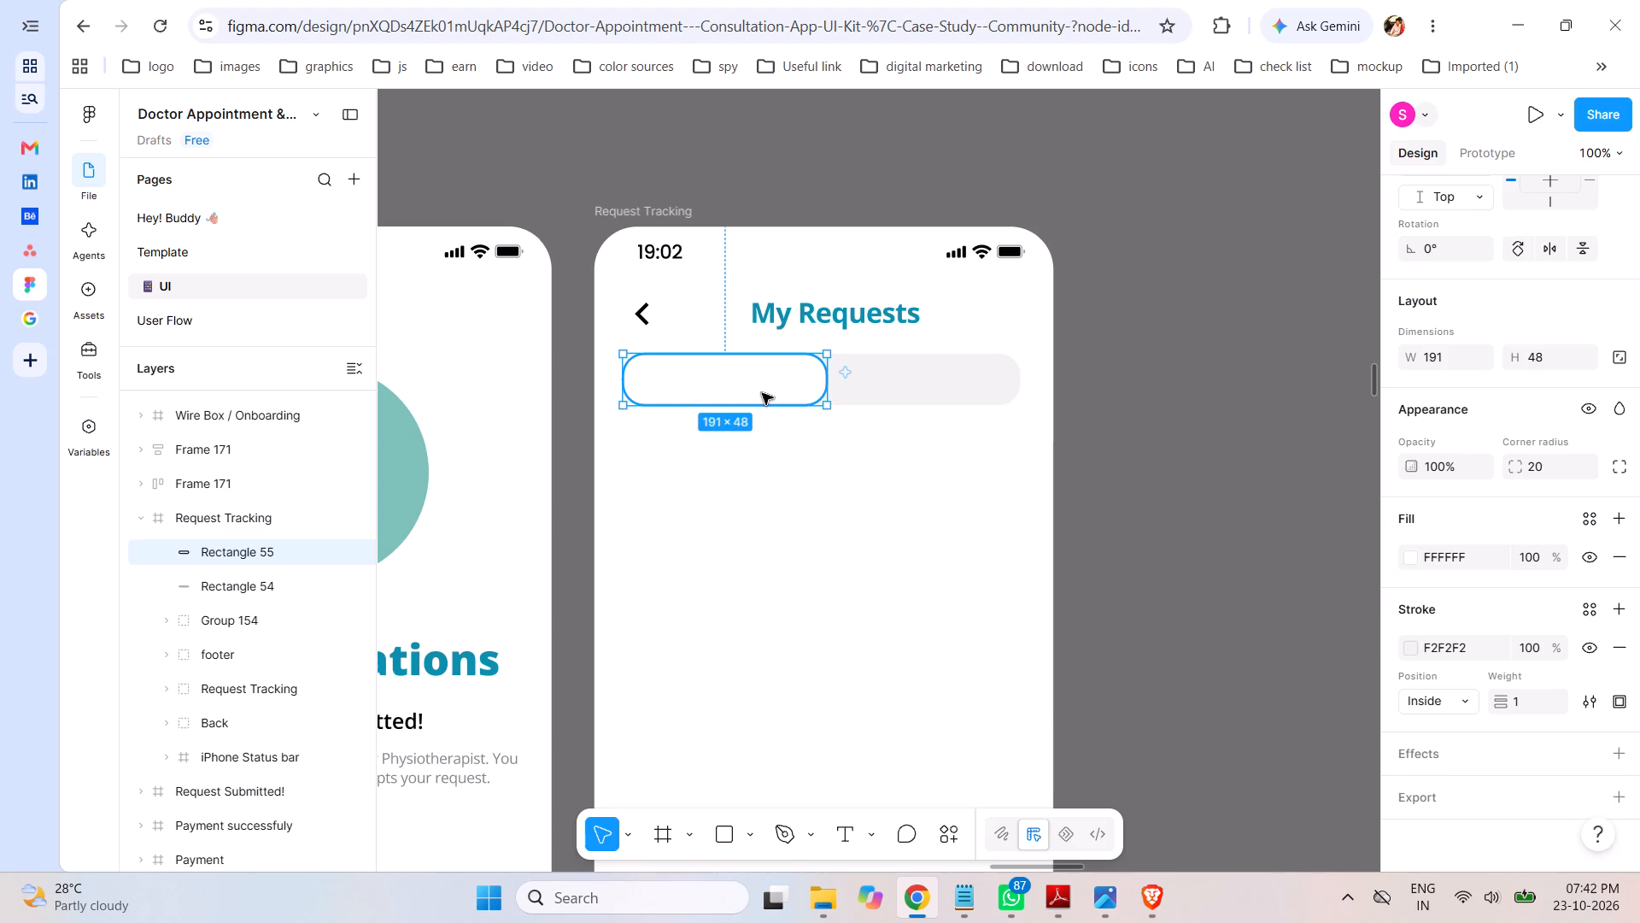
pyautogui.rightClick(762, 393)
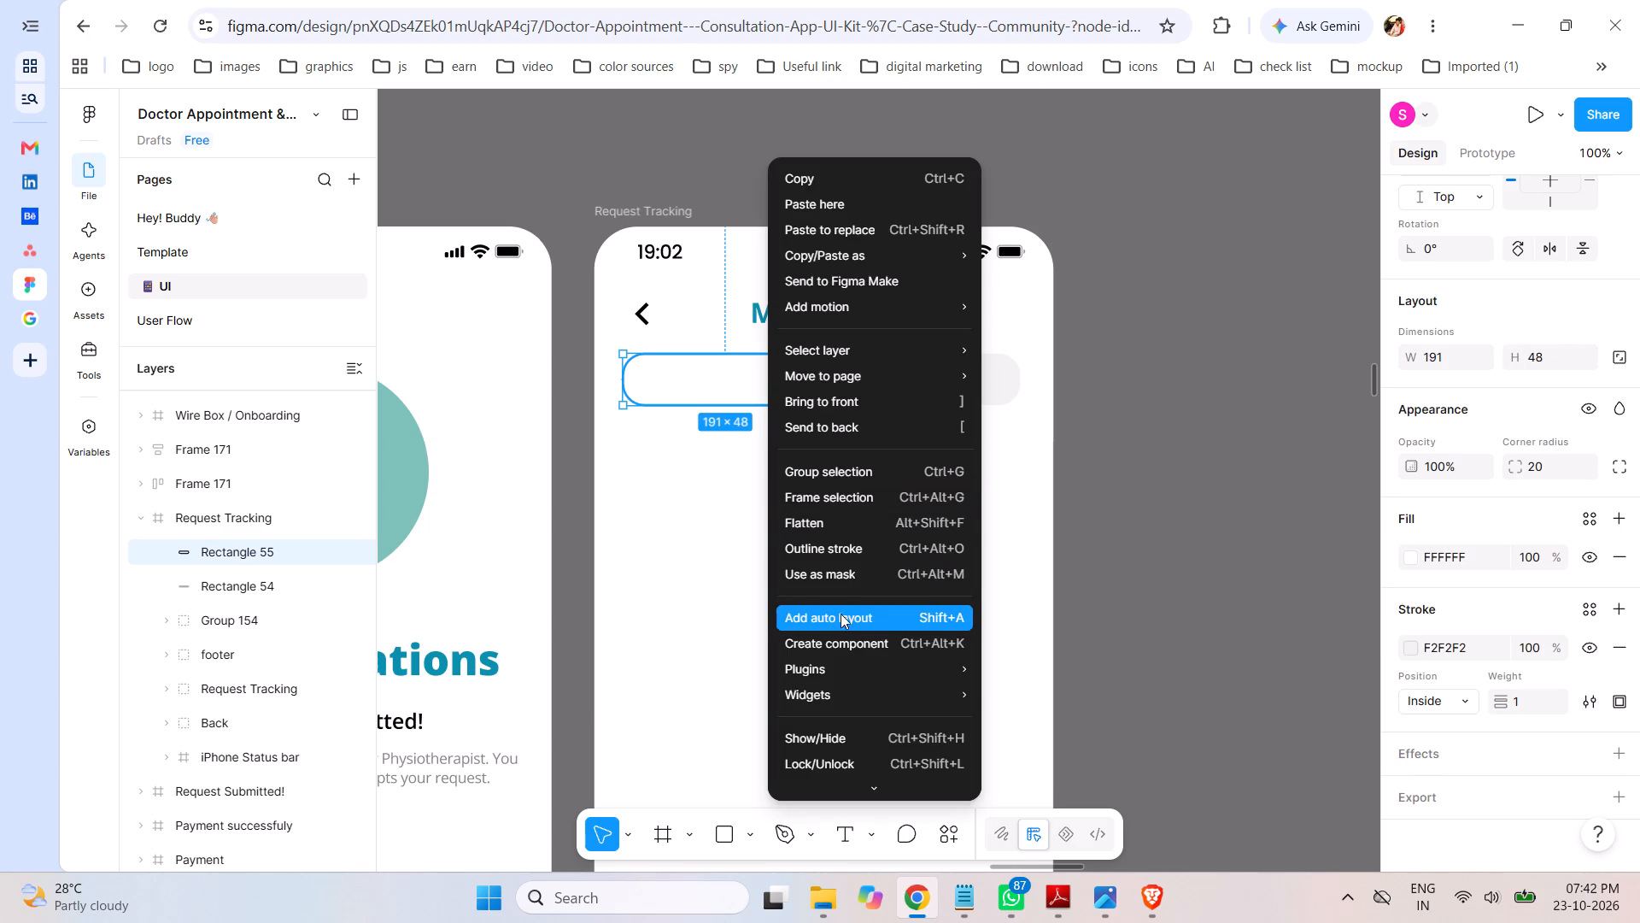
pyautogui.click(835, 620)
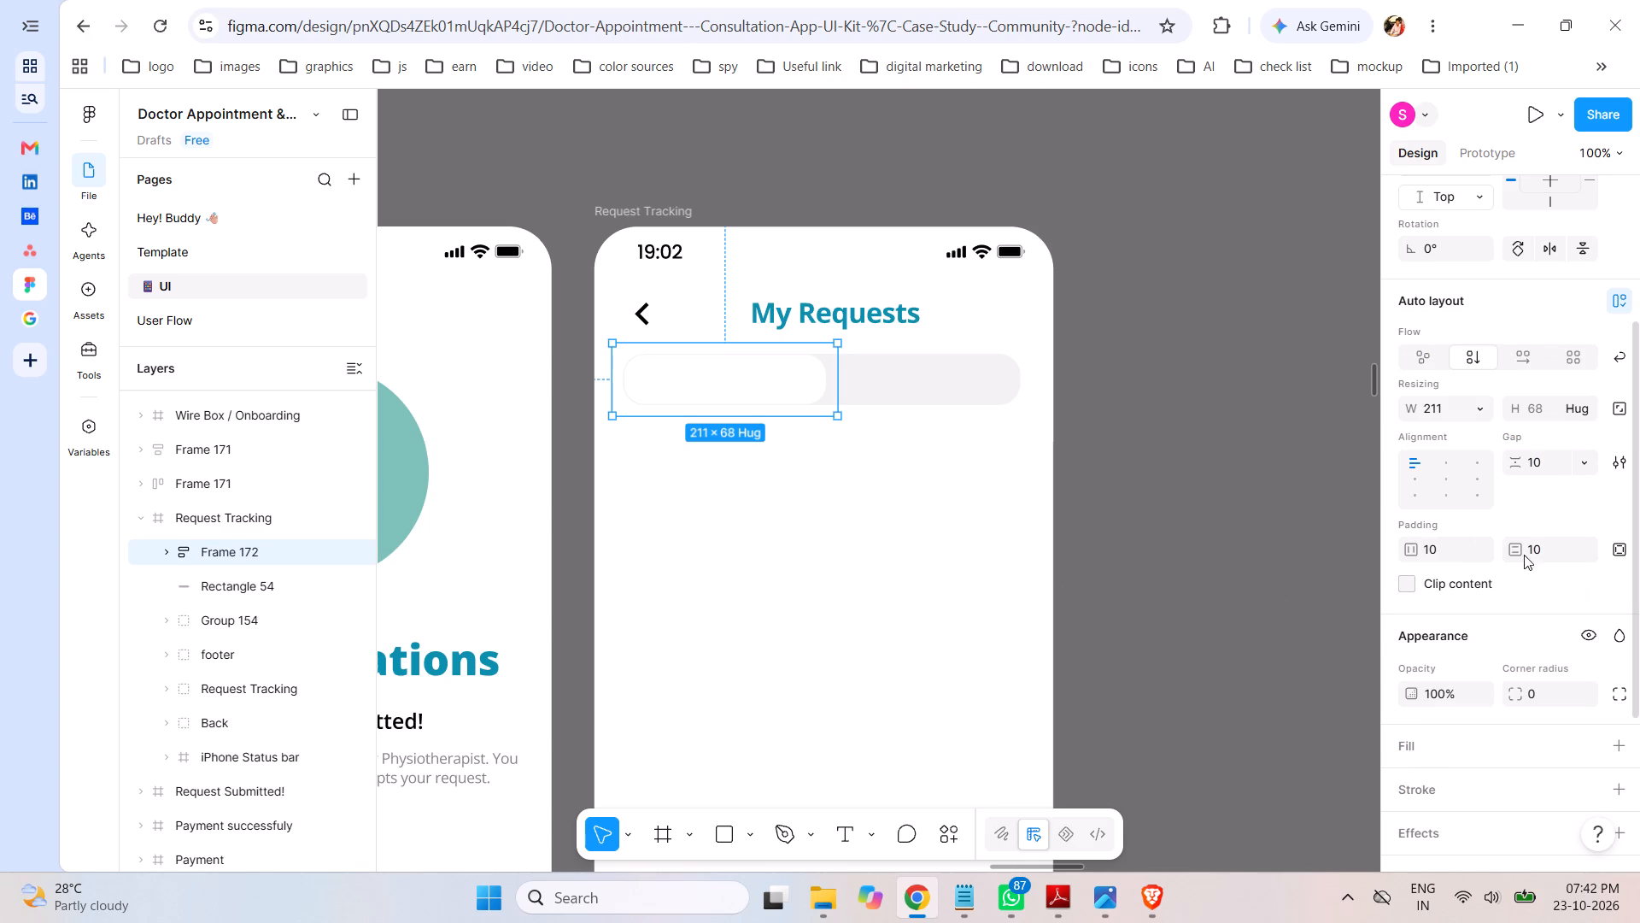
pyautogui.click(1450, 478)
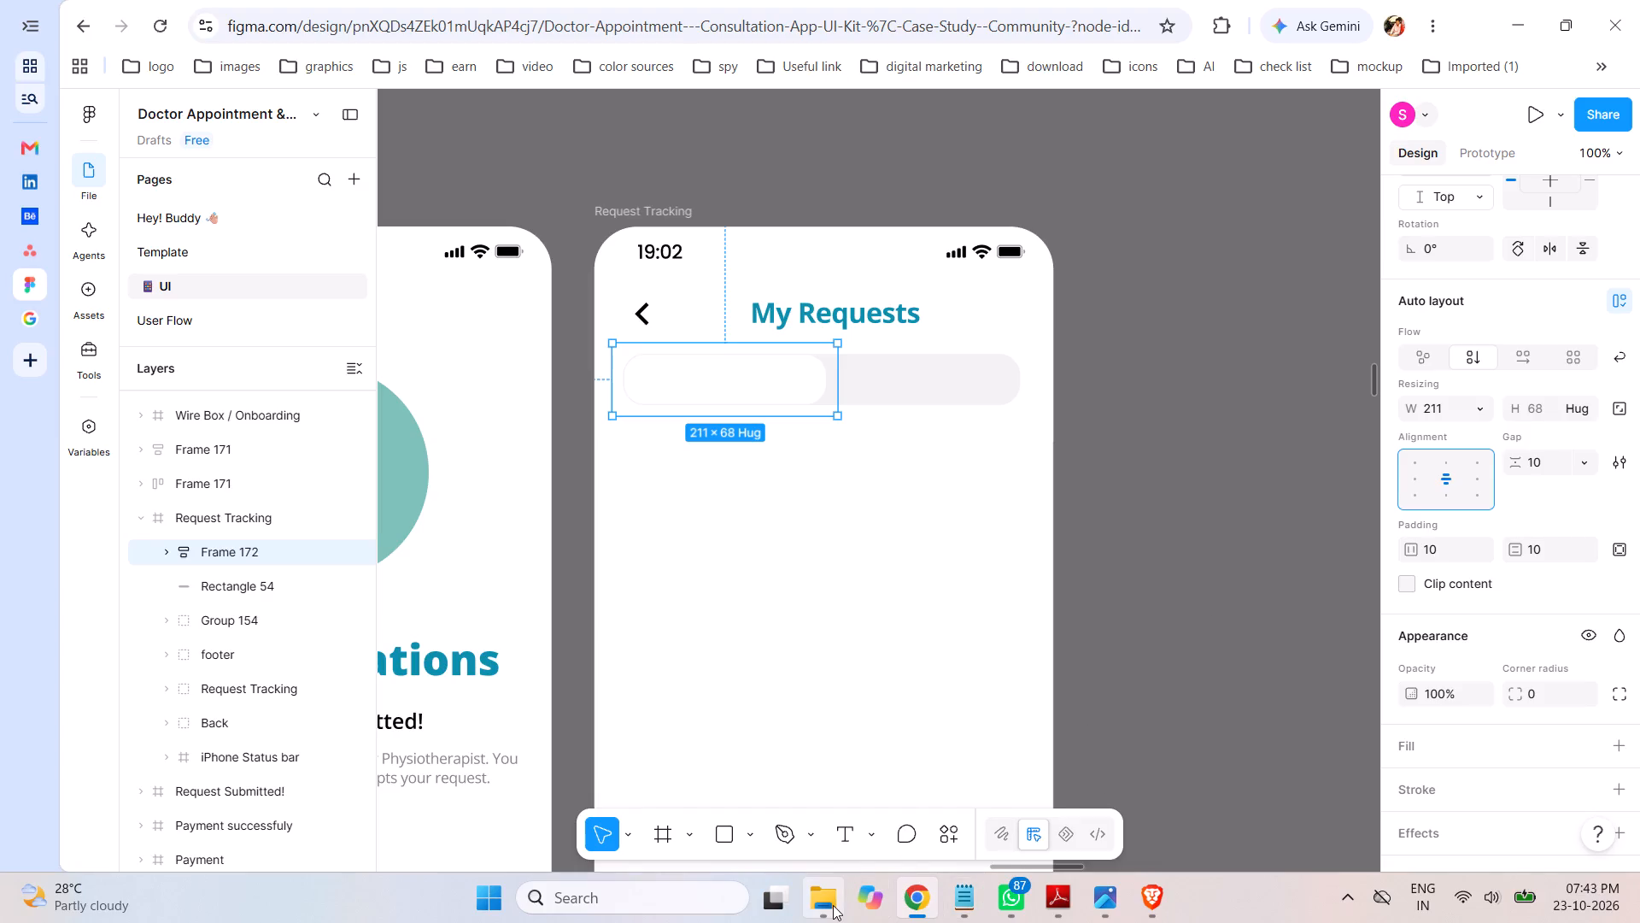
# Copy the word Active from the Notepad text and paste it as a text layer inside the white tab's auto layout frame.
pyautogui.click(965, 899)
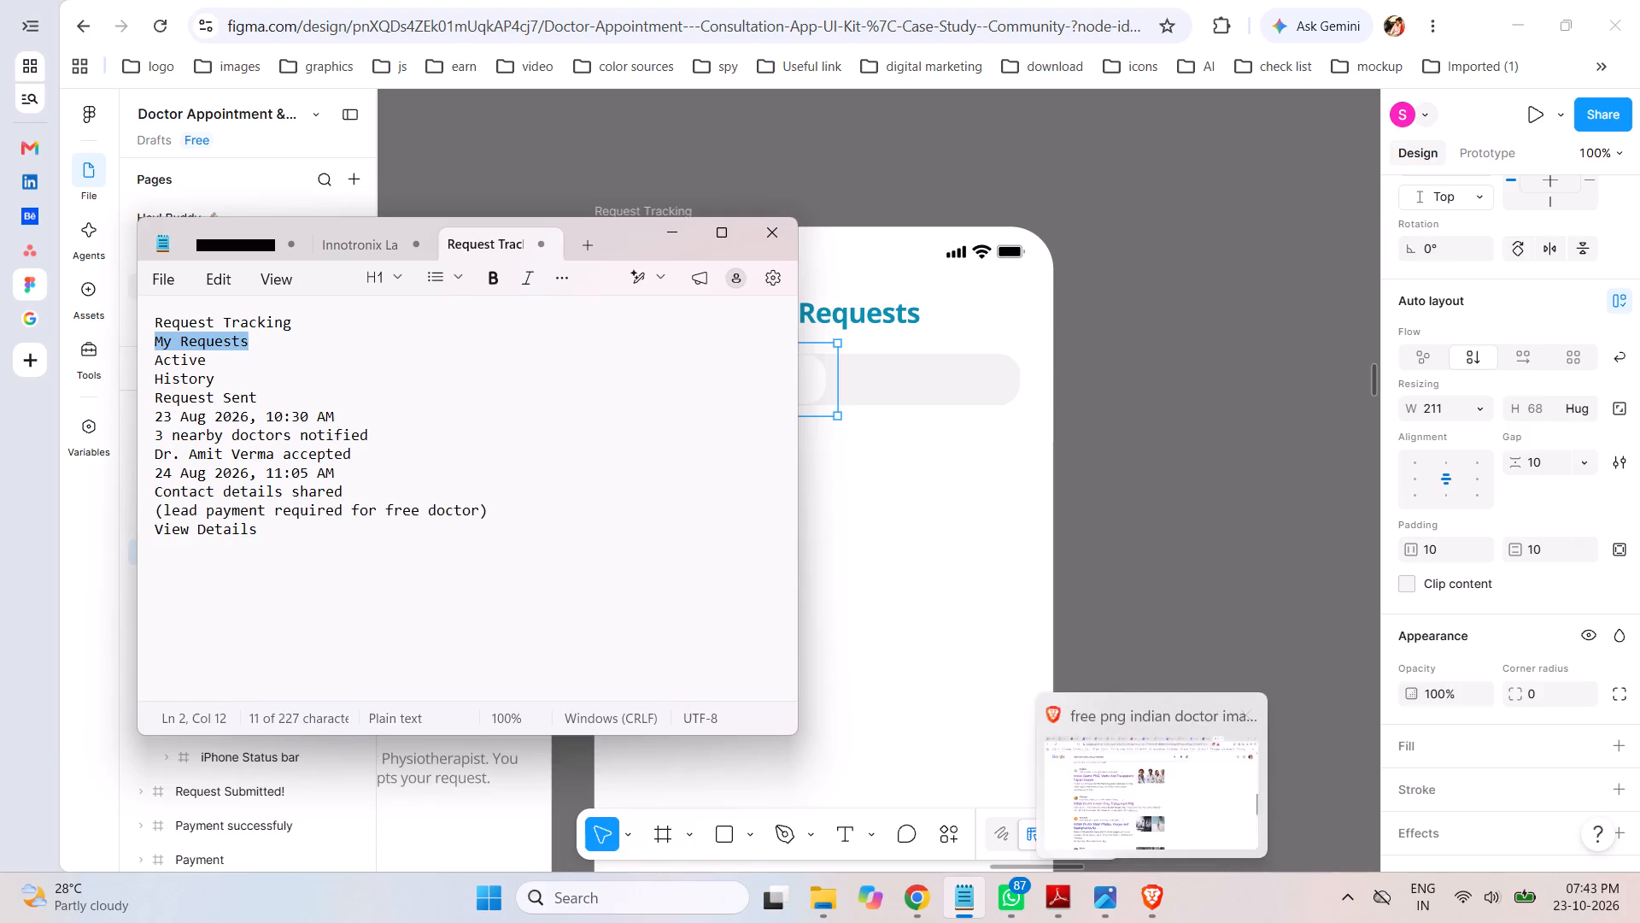
pyautogui.doubleClick(178, 356)
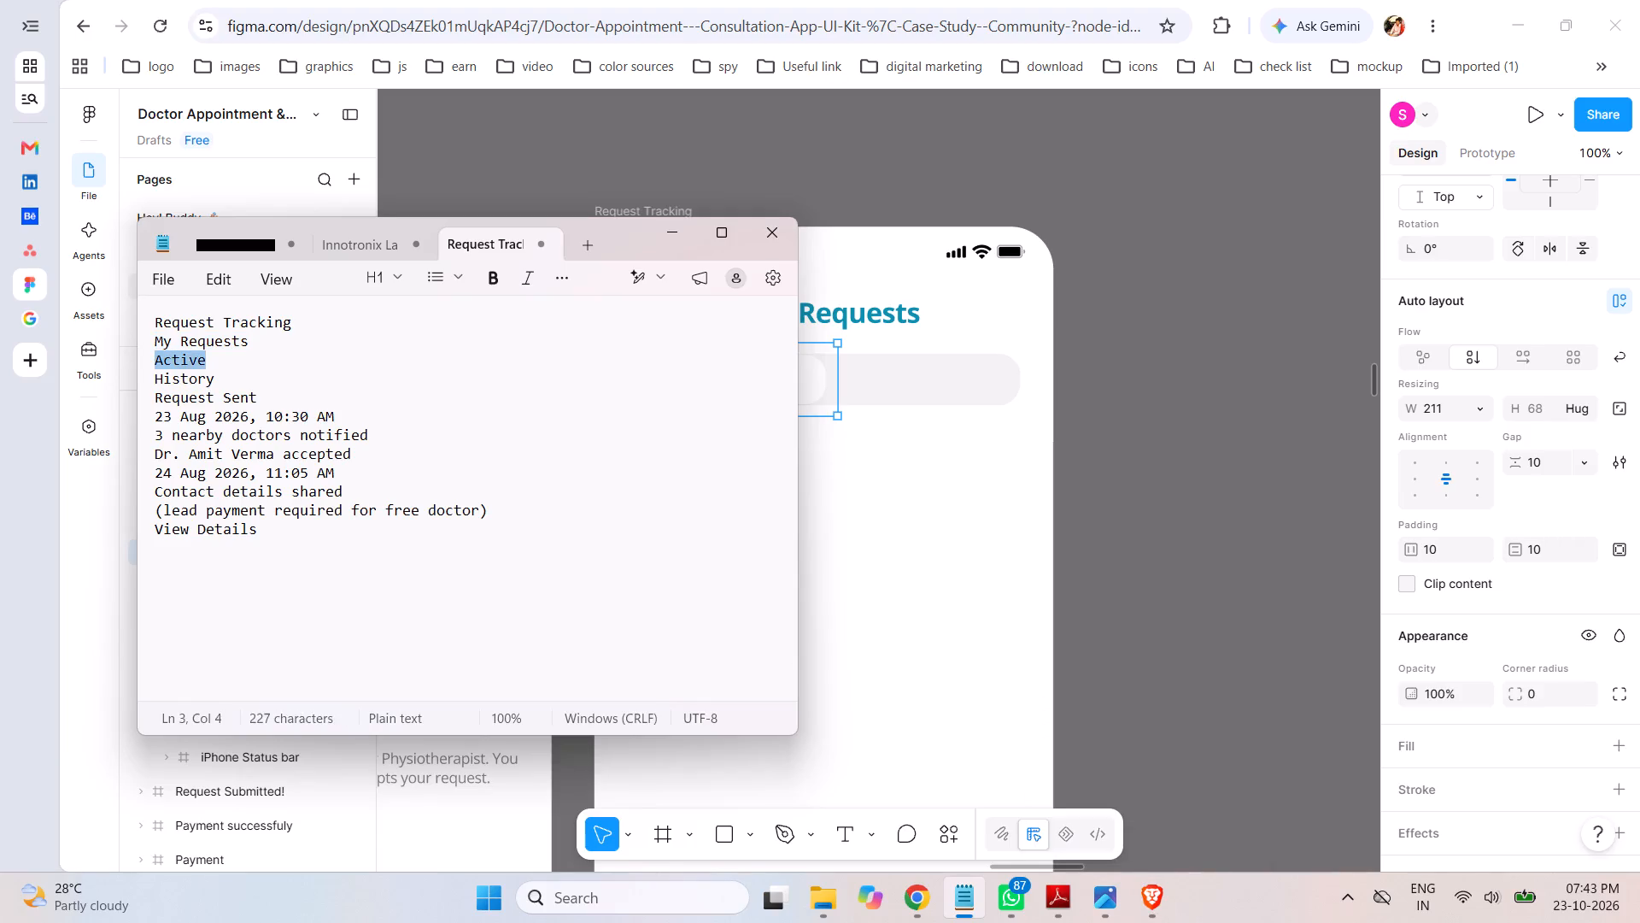
pyautogui.hotkey('ctrl', 'c')
pyautogui.click(814, 384)
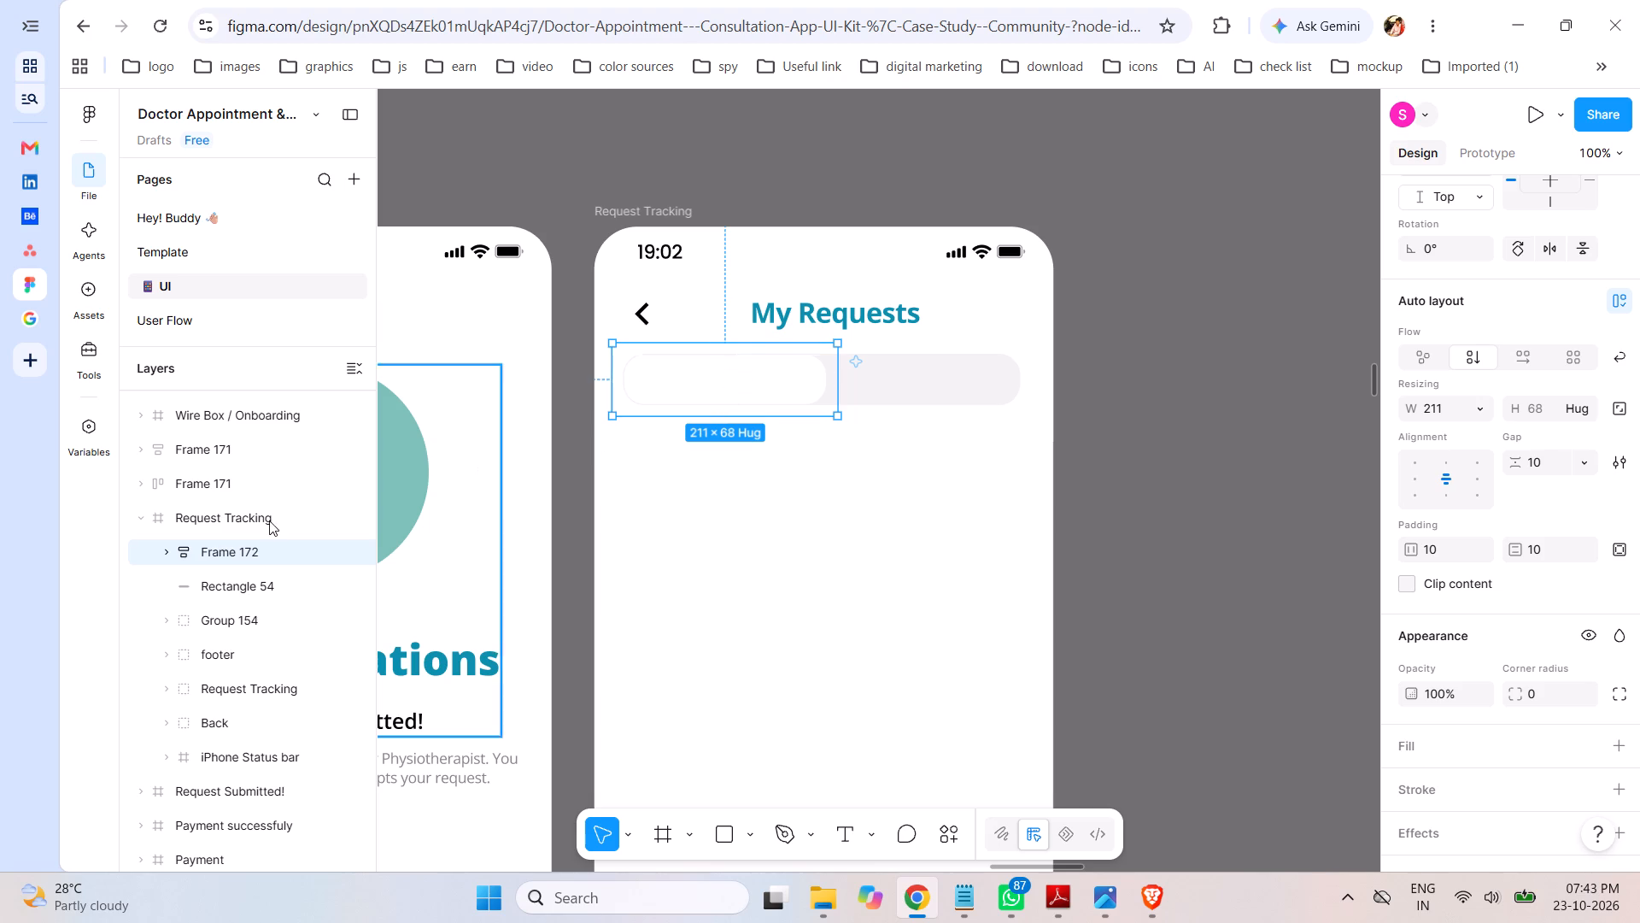
pyautogui.click(167, 553)
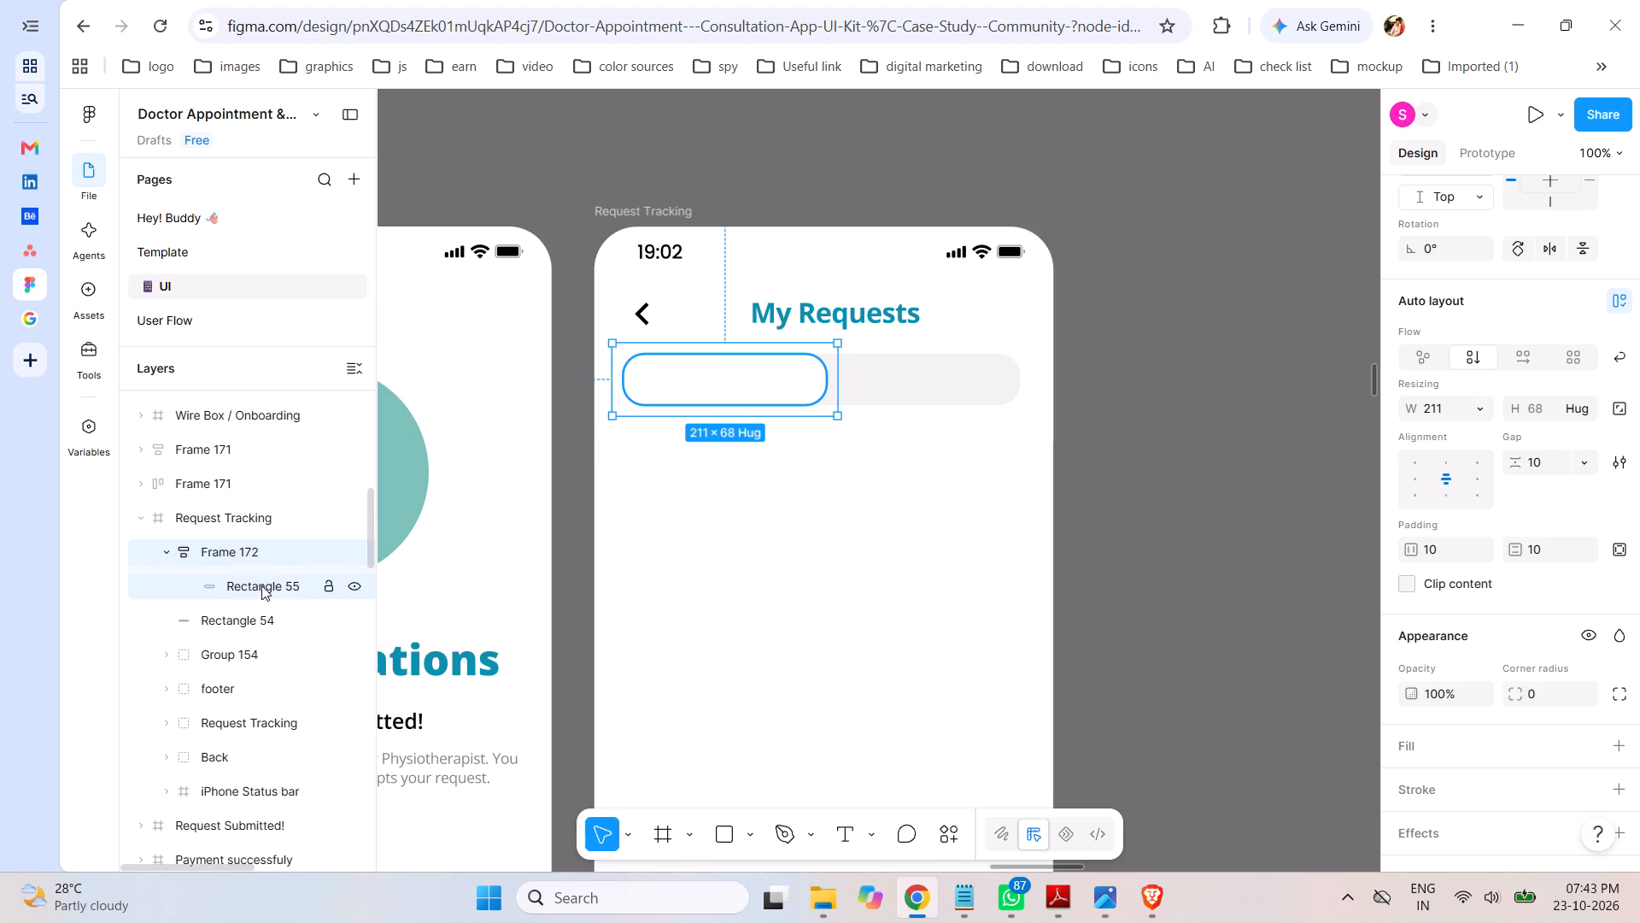
pyautogui.click(840, 836)
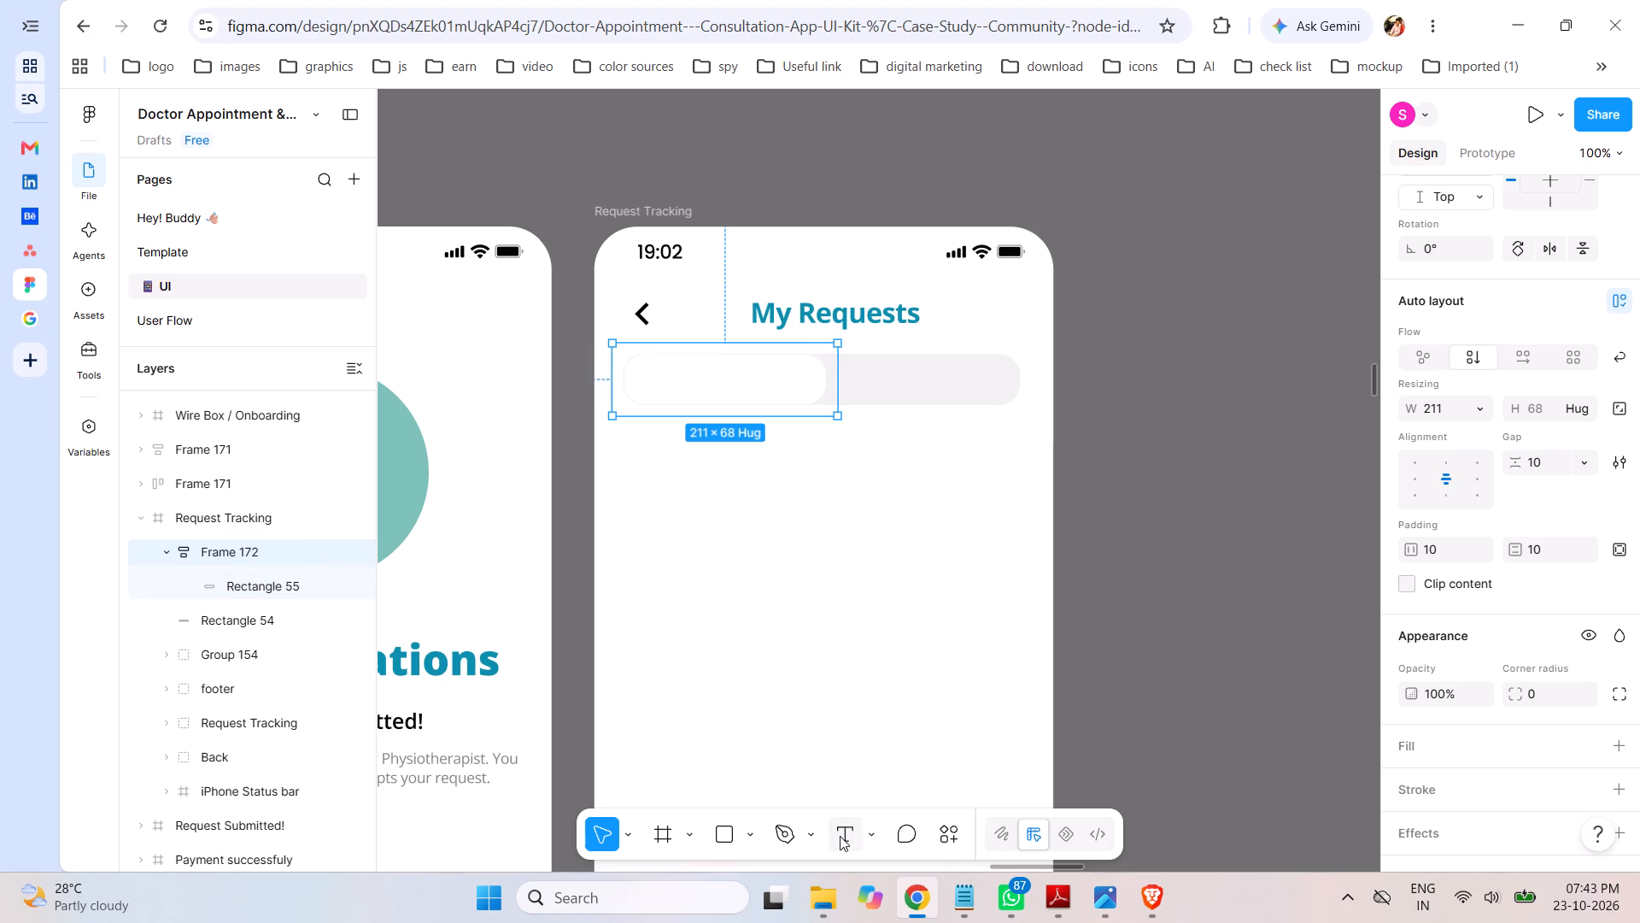
pyautogui.click(723, 377)
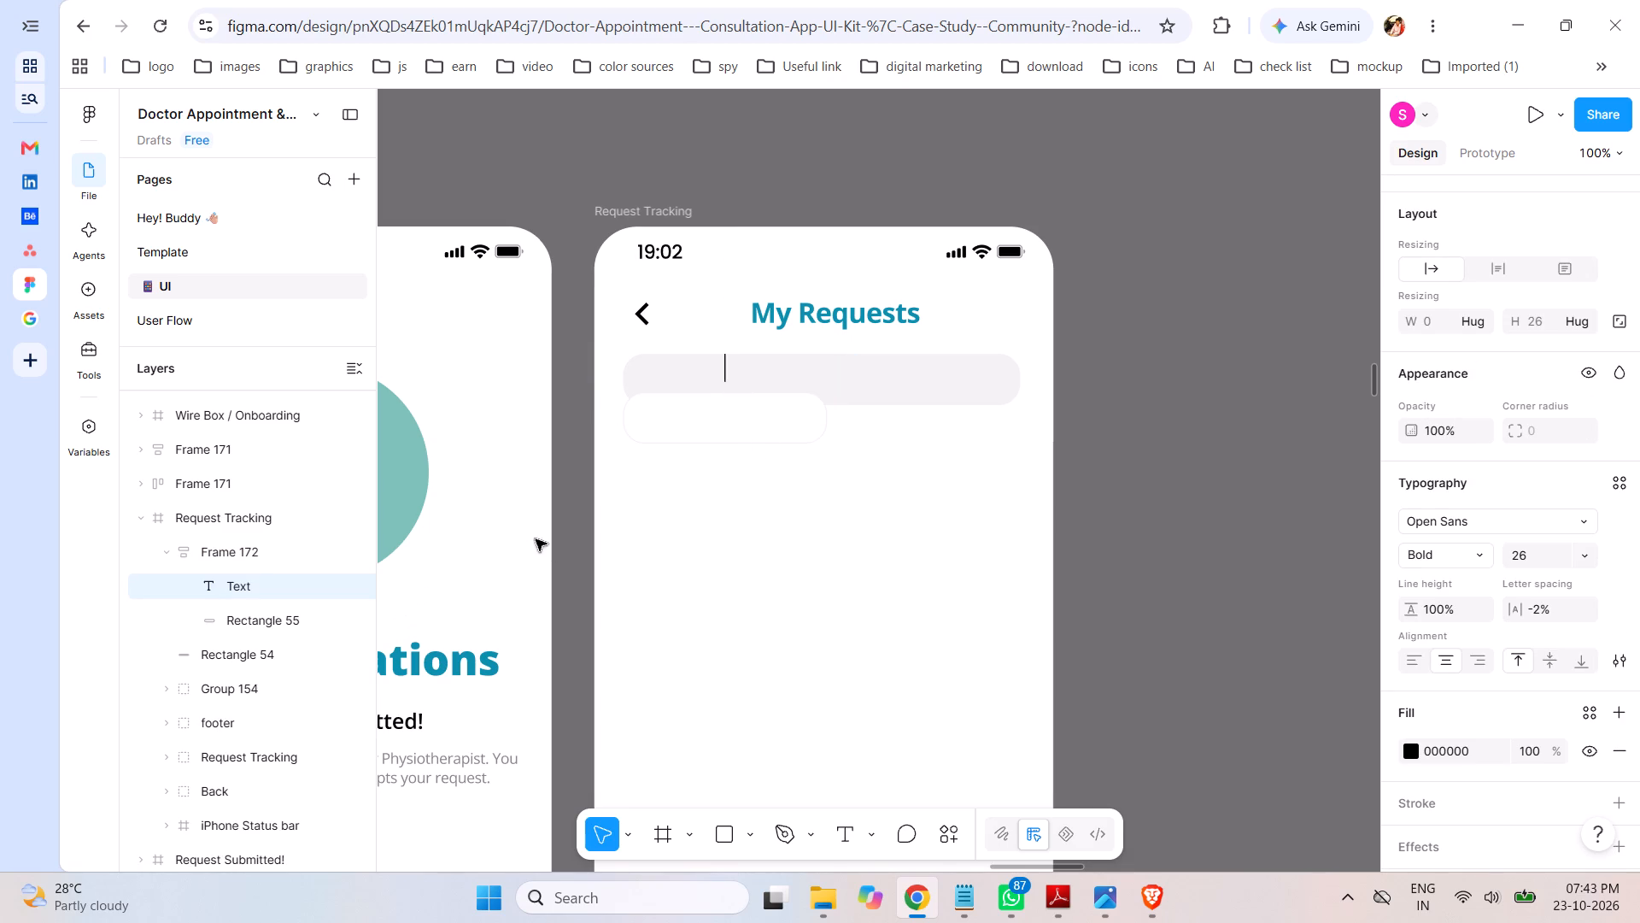
pyautogui.hotkey('ctrl', 'v')
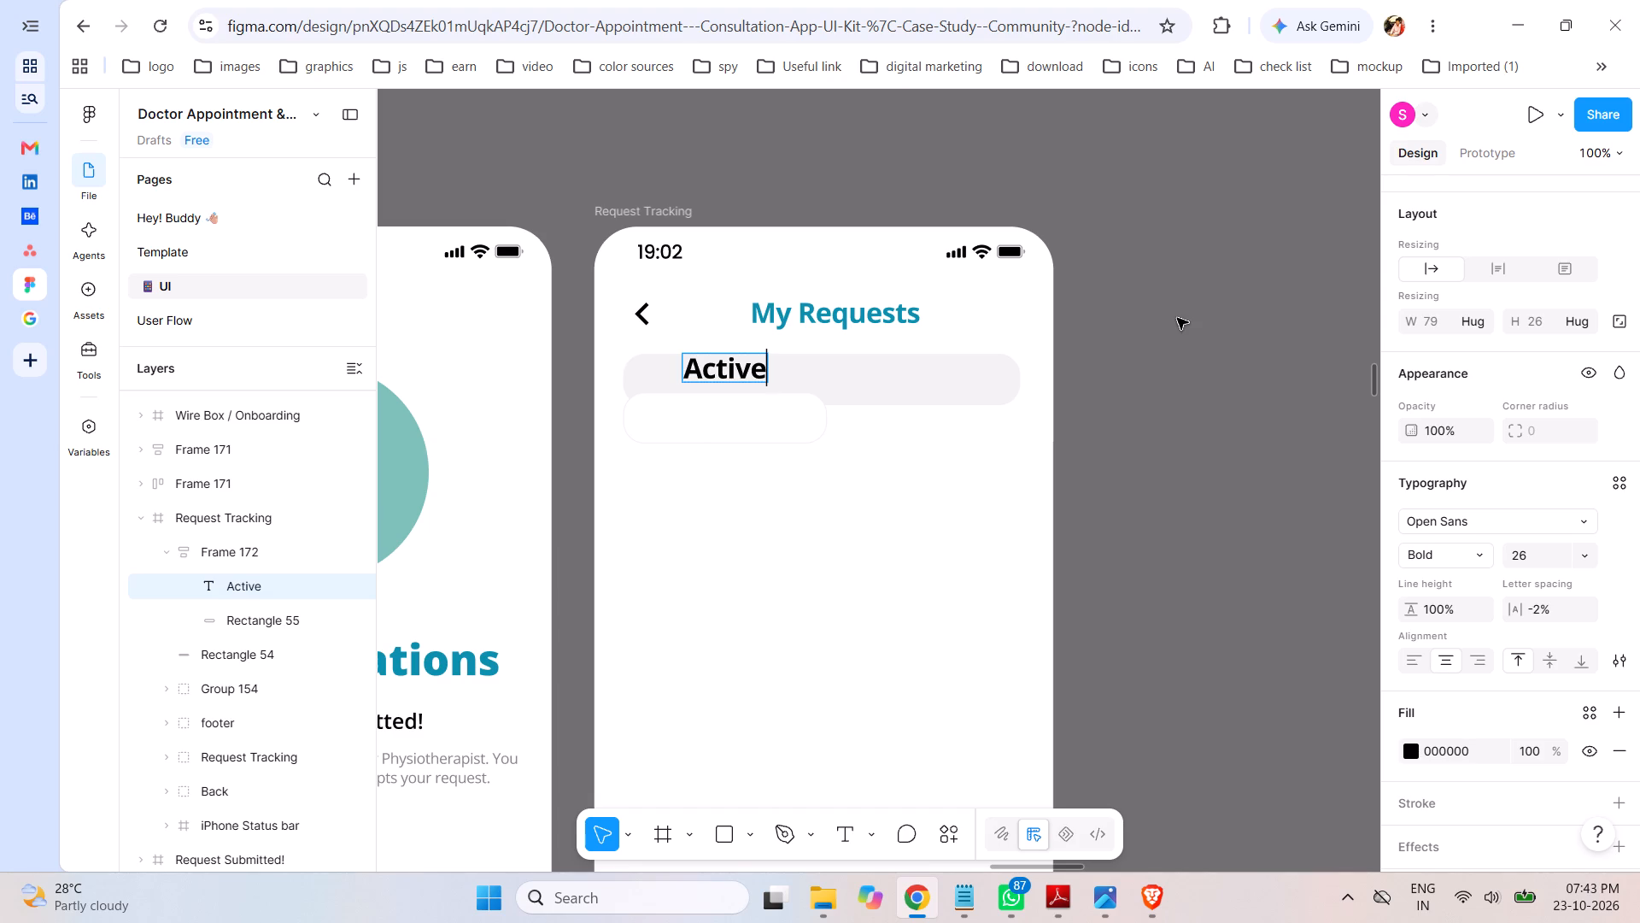
# Set the Active label's font size to 15.
pyautogui.click(1584, 558)
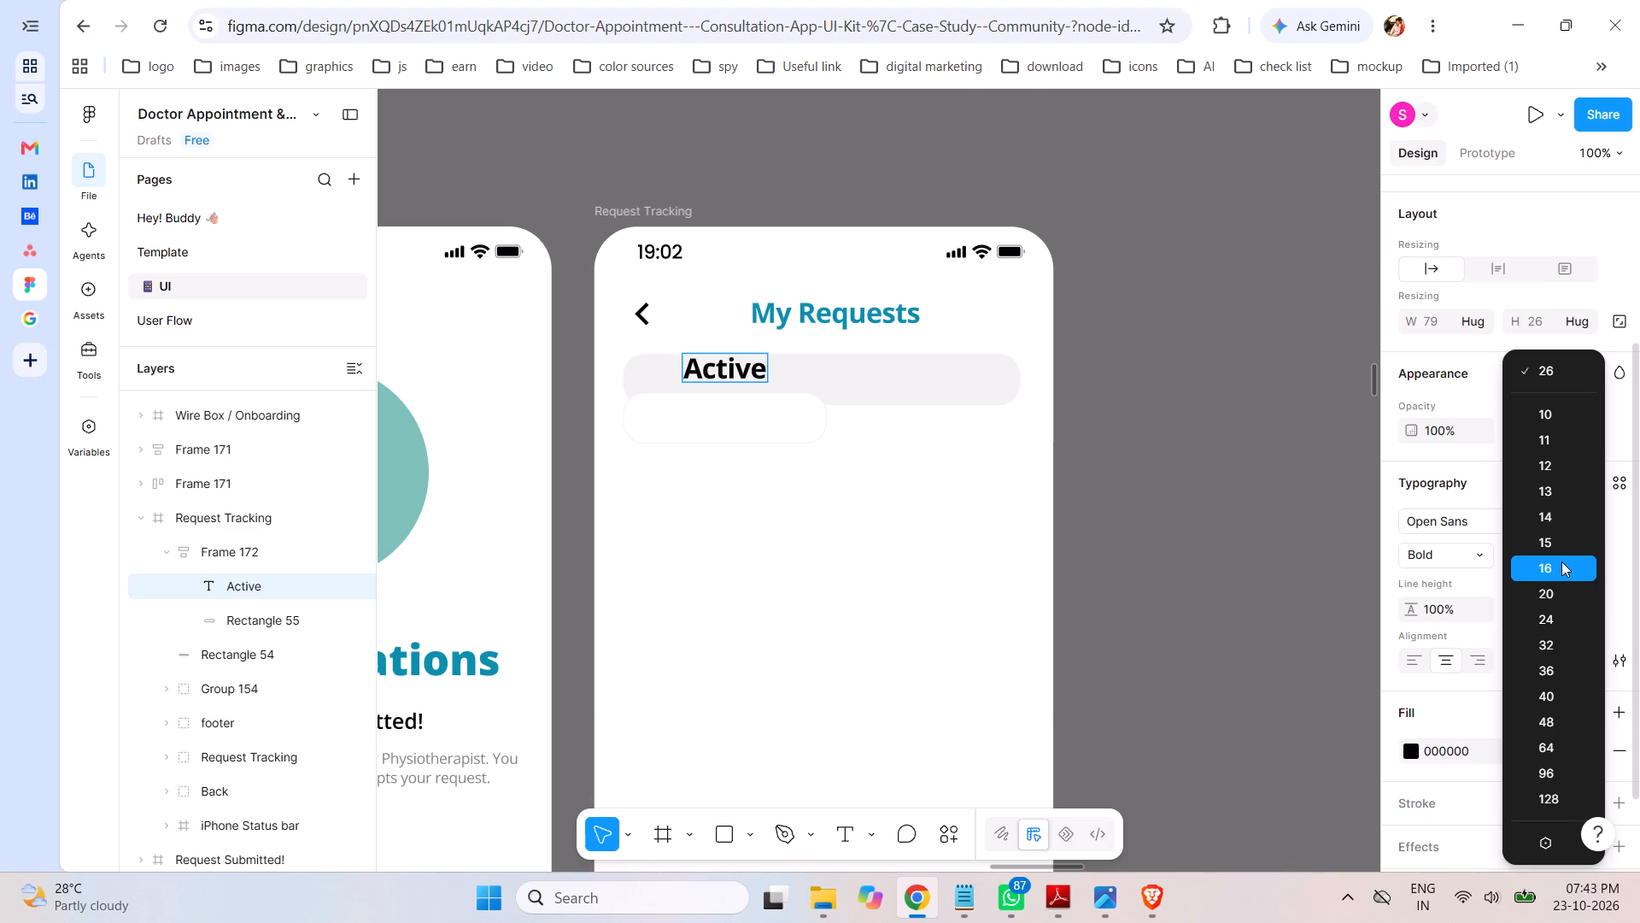
pyautogui.click(1559, 538)
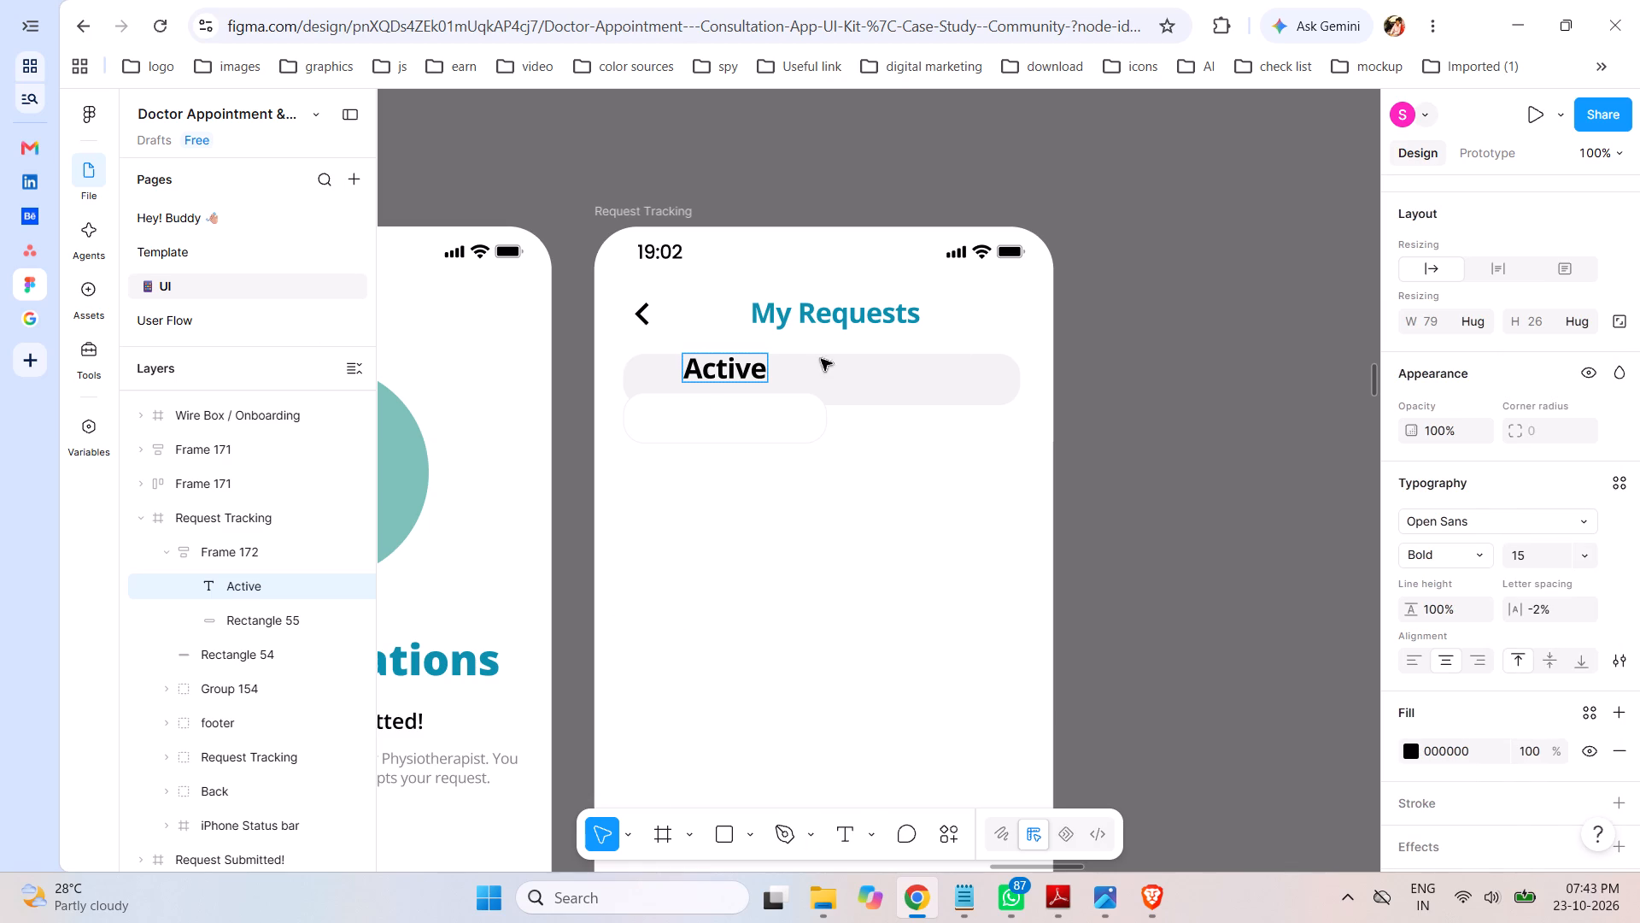
pyautogui.click(1177, 315)
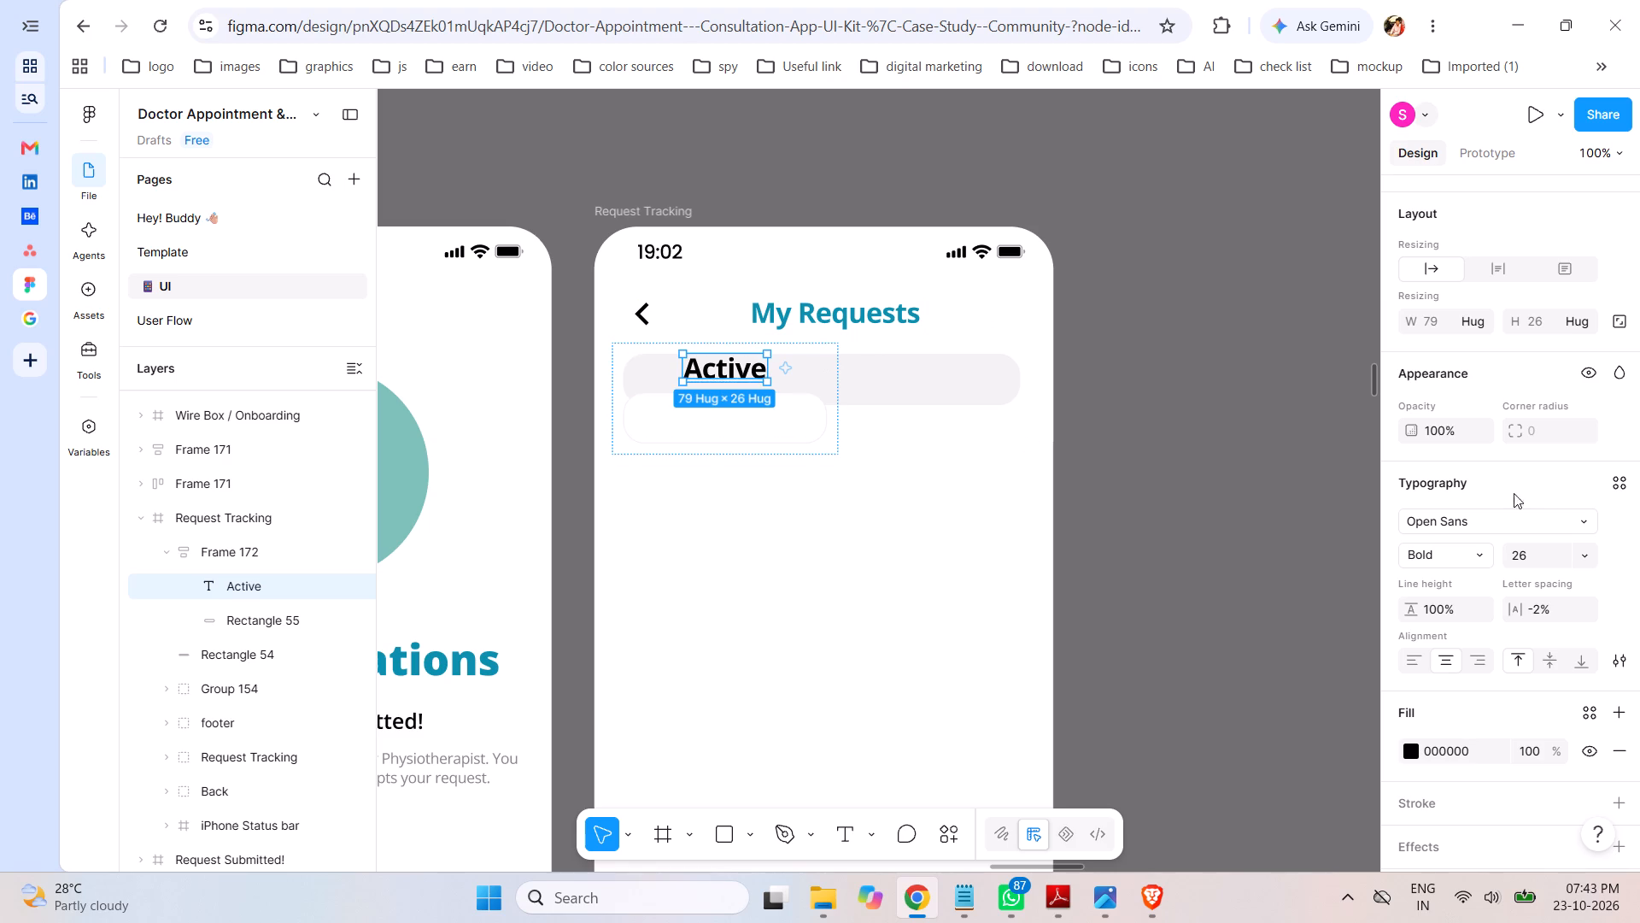
pyautogui.click(1548, 552)
pyautogui.click(1584, 557)
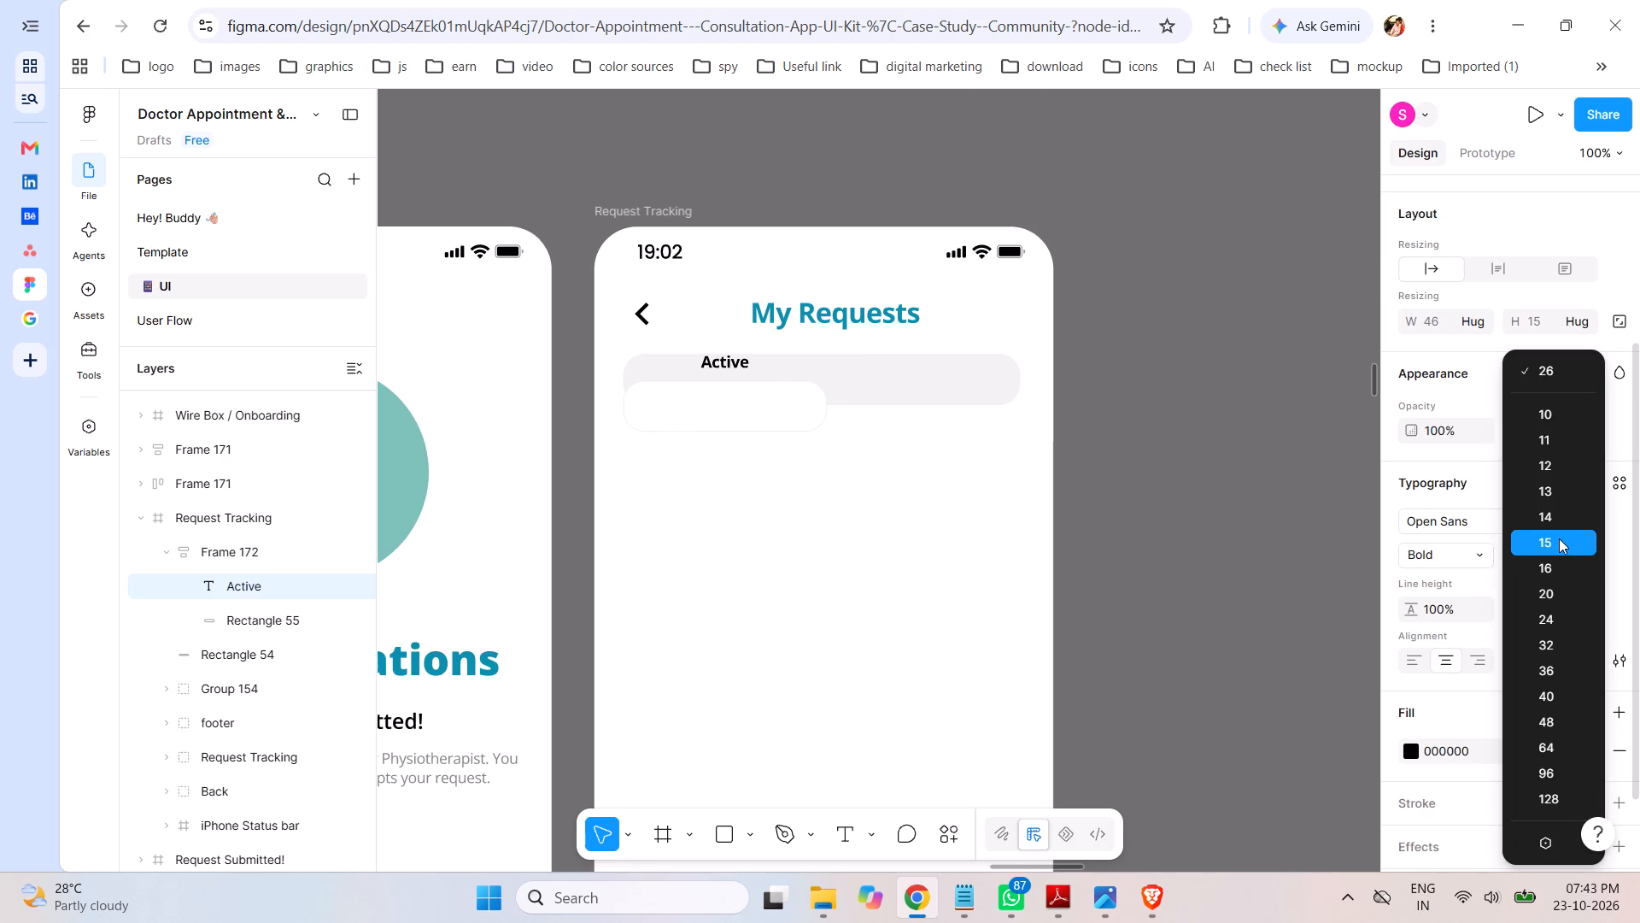
pyautogui.click(1559, 538)
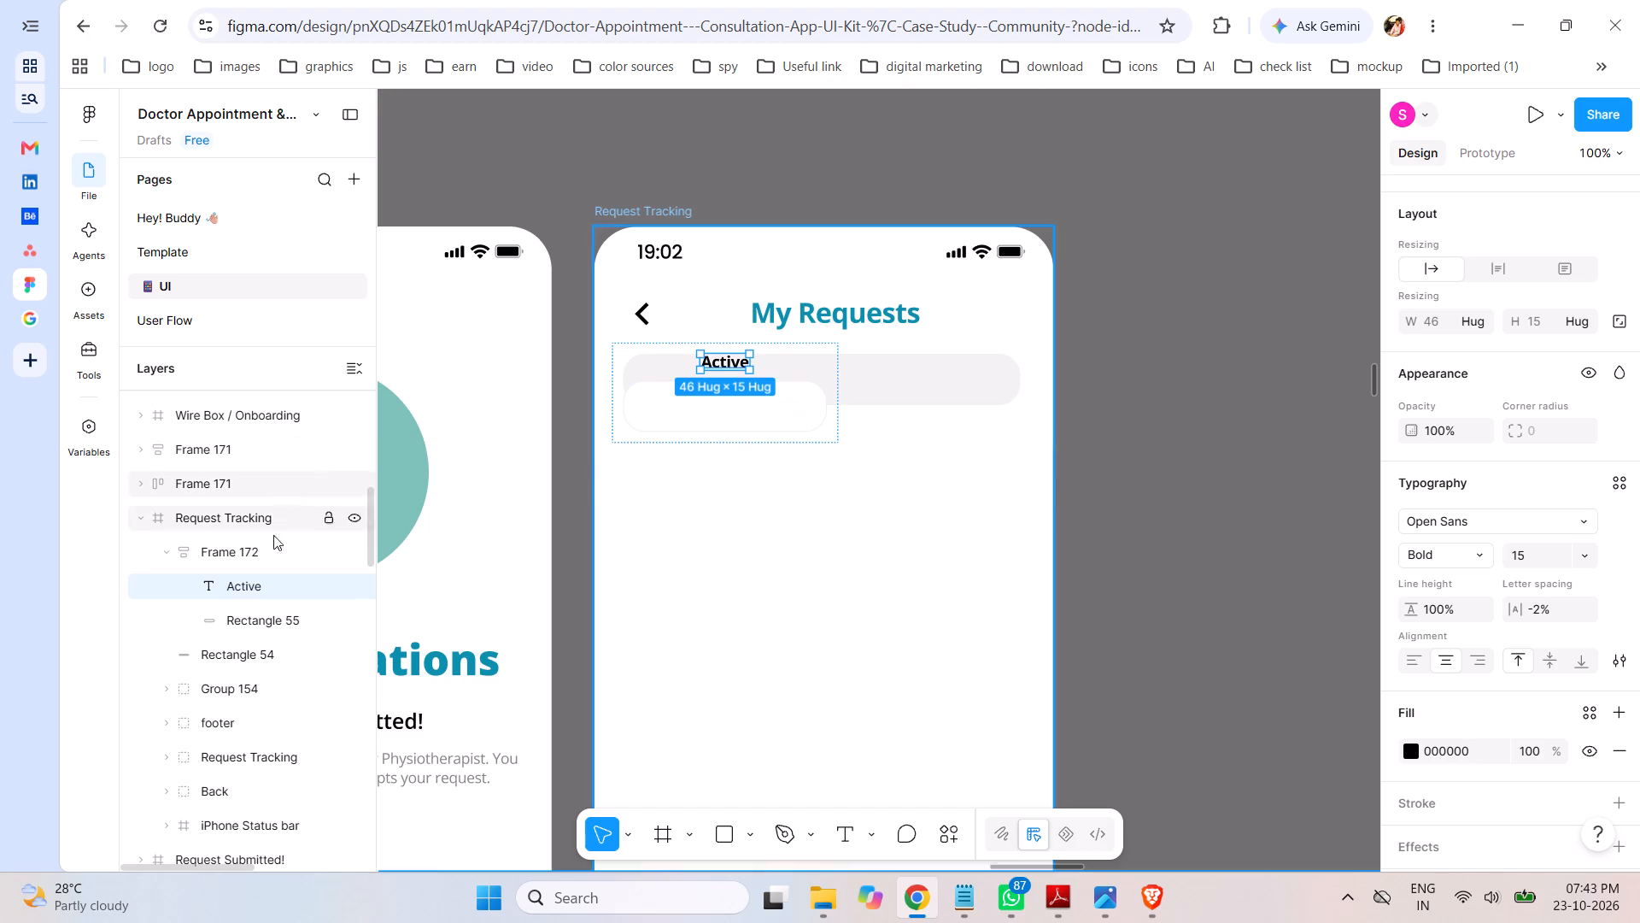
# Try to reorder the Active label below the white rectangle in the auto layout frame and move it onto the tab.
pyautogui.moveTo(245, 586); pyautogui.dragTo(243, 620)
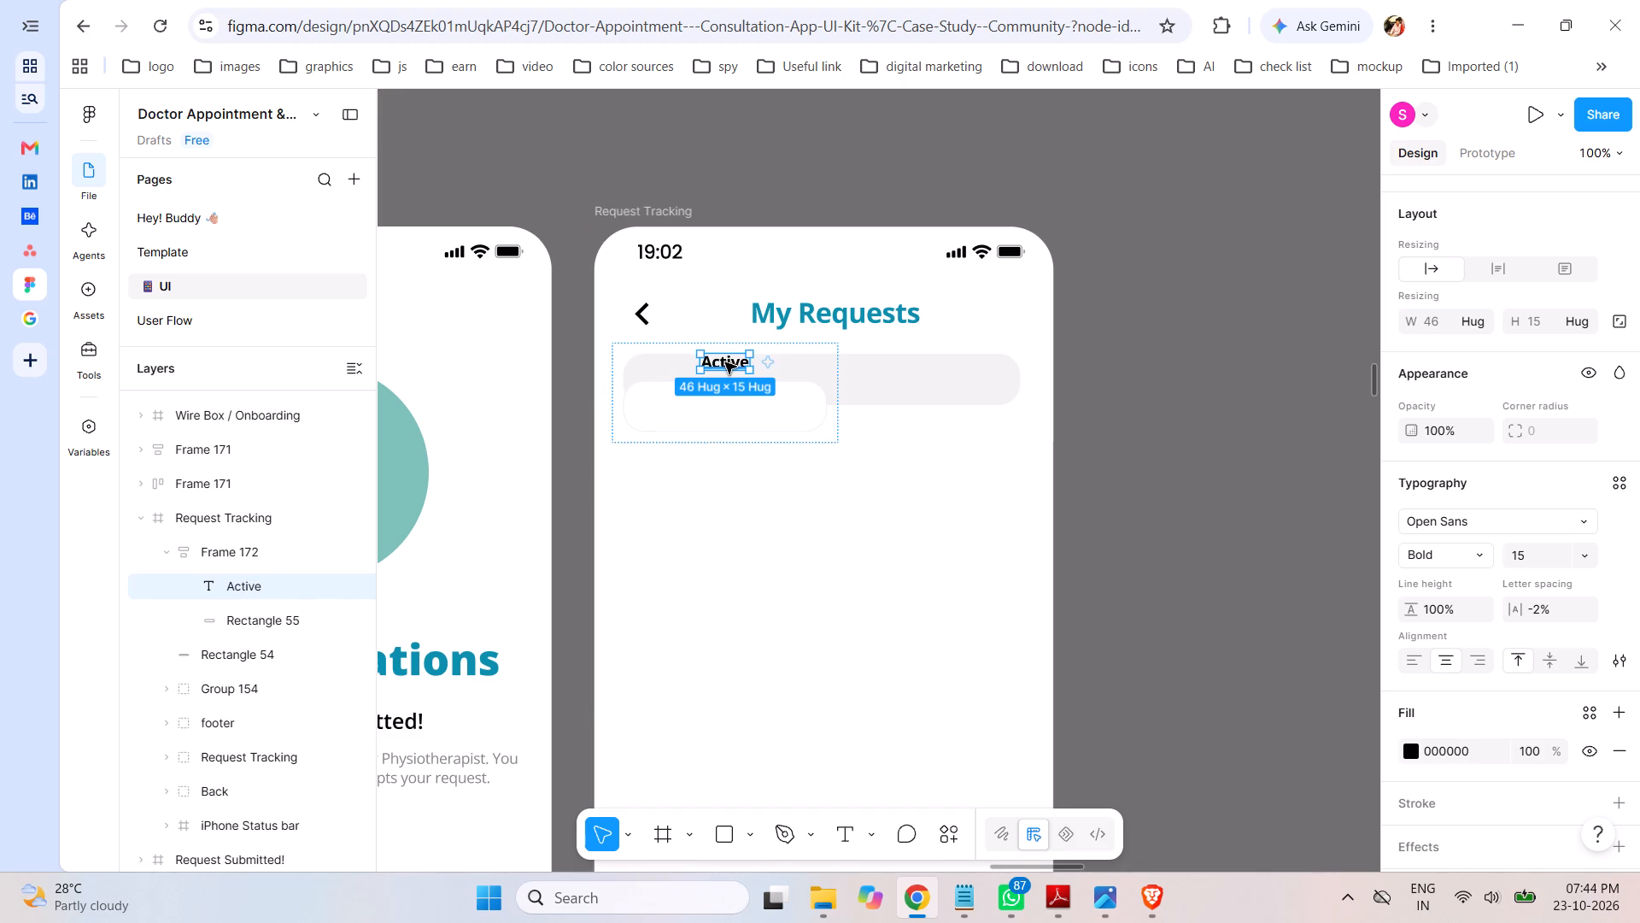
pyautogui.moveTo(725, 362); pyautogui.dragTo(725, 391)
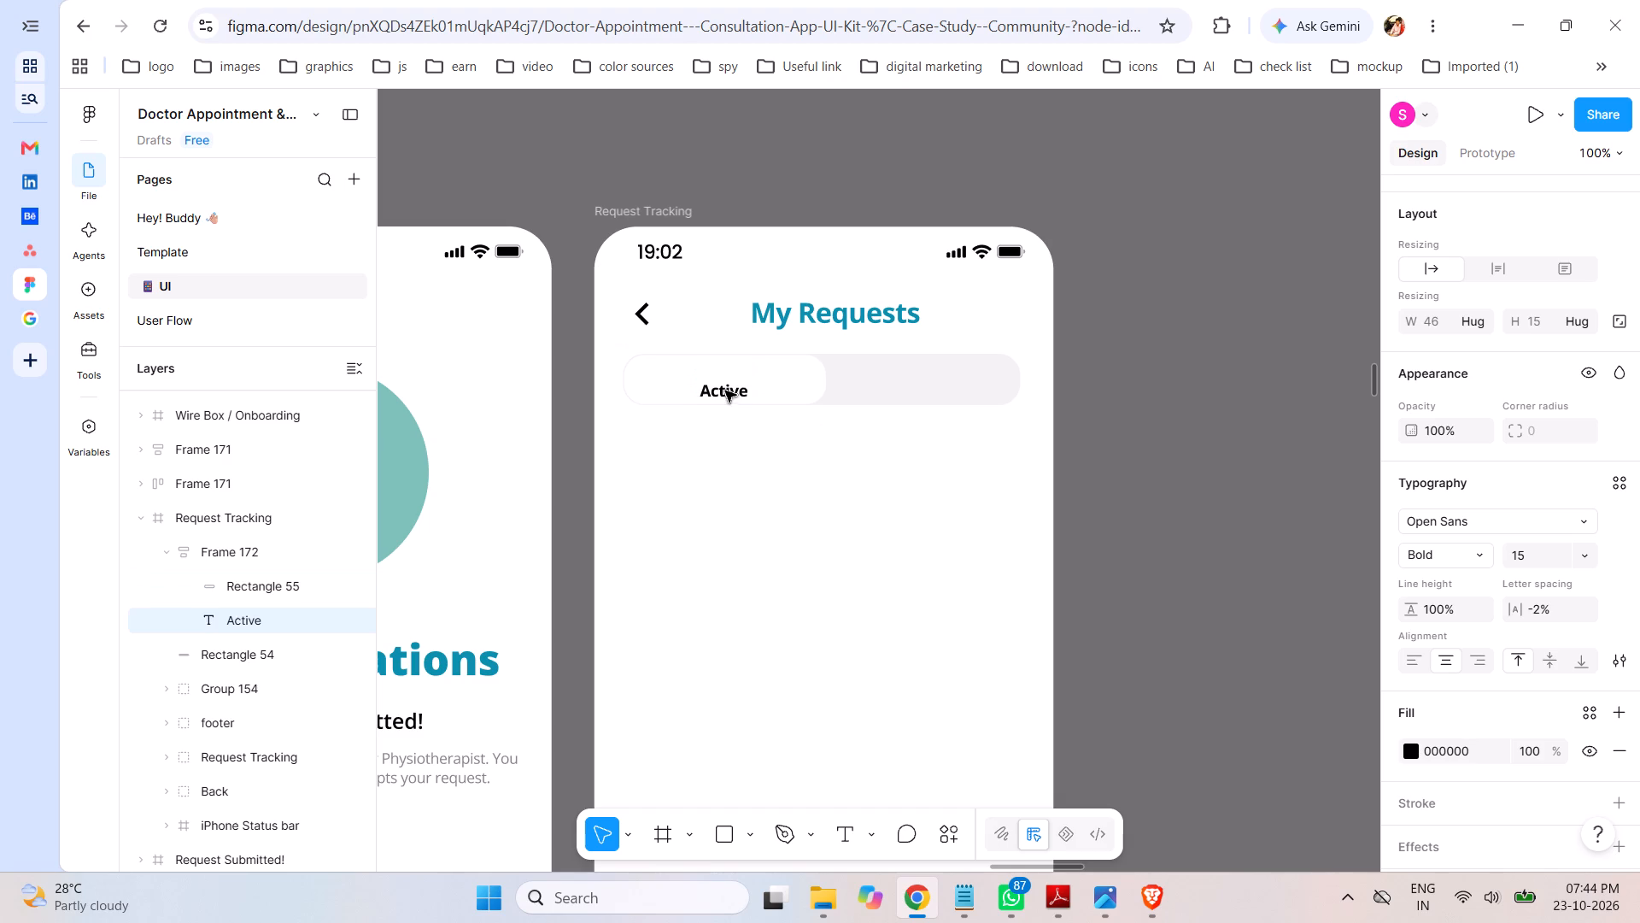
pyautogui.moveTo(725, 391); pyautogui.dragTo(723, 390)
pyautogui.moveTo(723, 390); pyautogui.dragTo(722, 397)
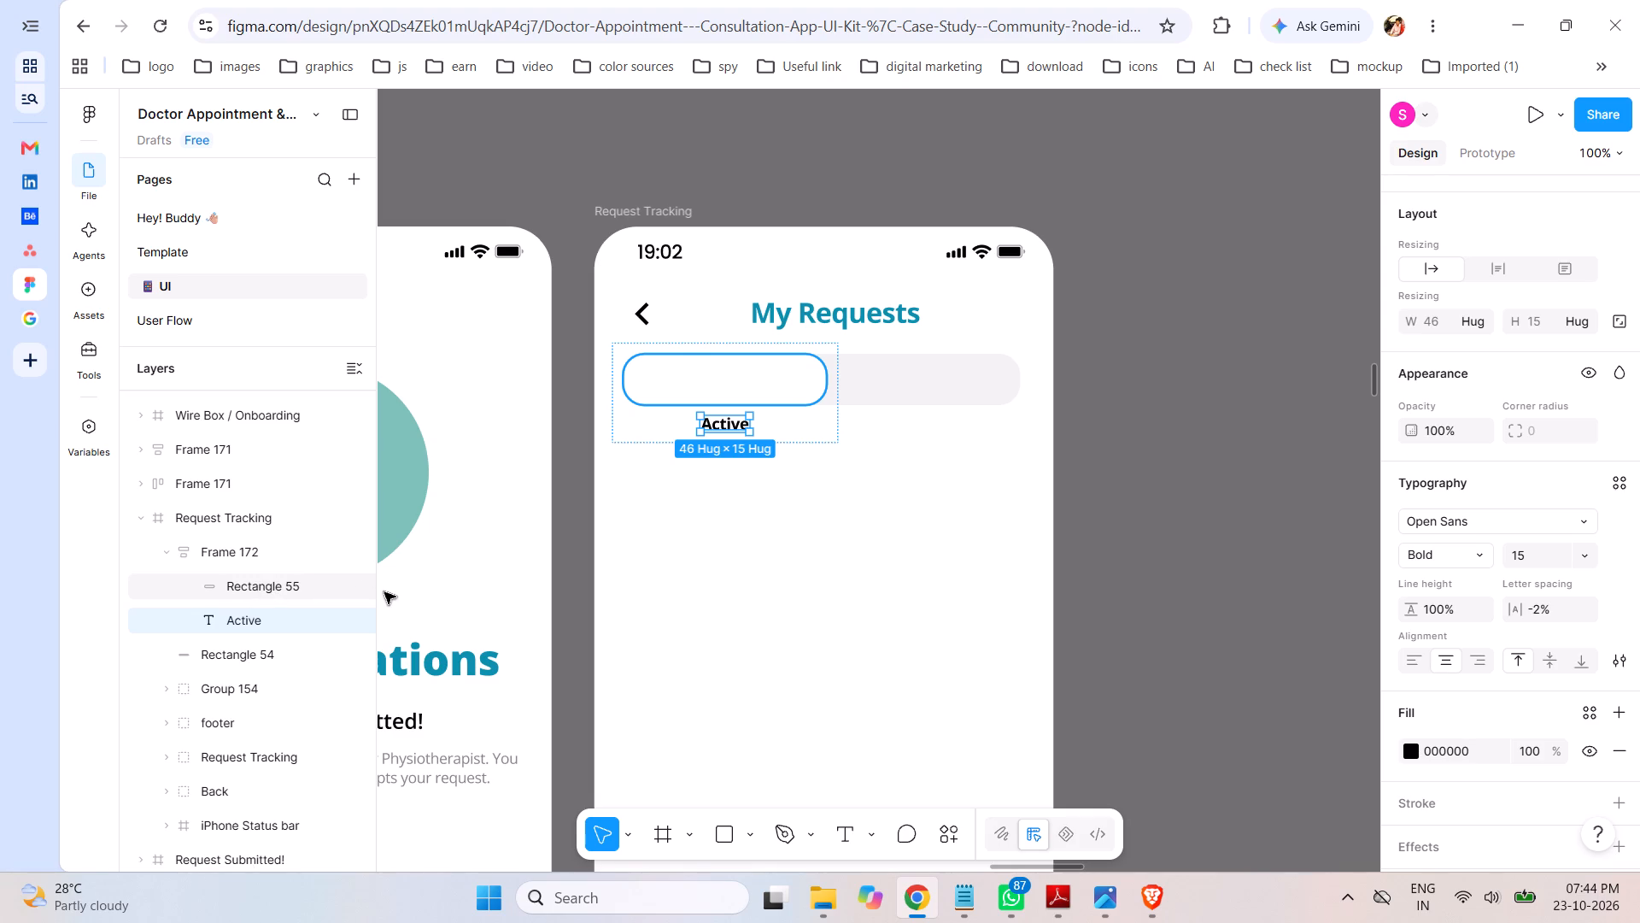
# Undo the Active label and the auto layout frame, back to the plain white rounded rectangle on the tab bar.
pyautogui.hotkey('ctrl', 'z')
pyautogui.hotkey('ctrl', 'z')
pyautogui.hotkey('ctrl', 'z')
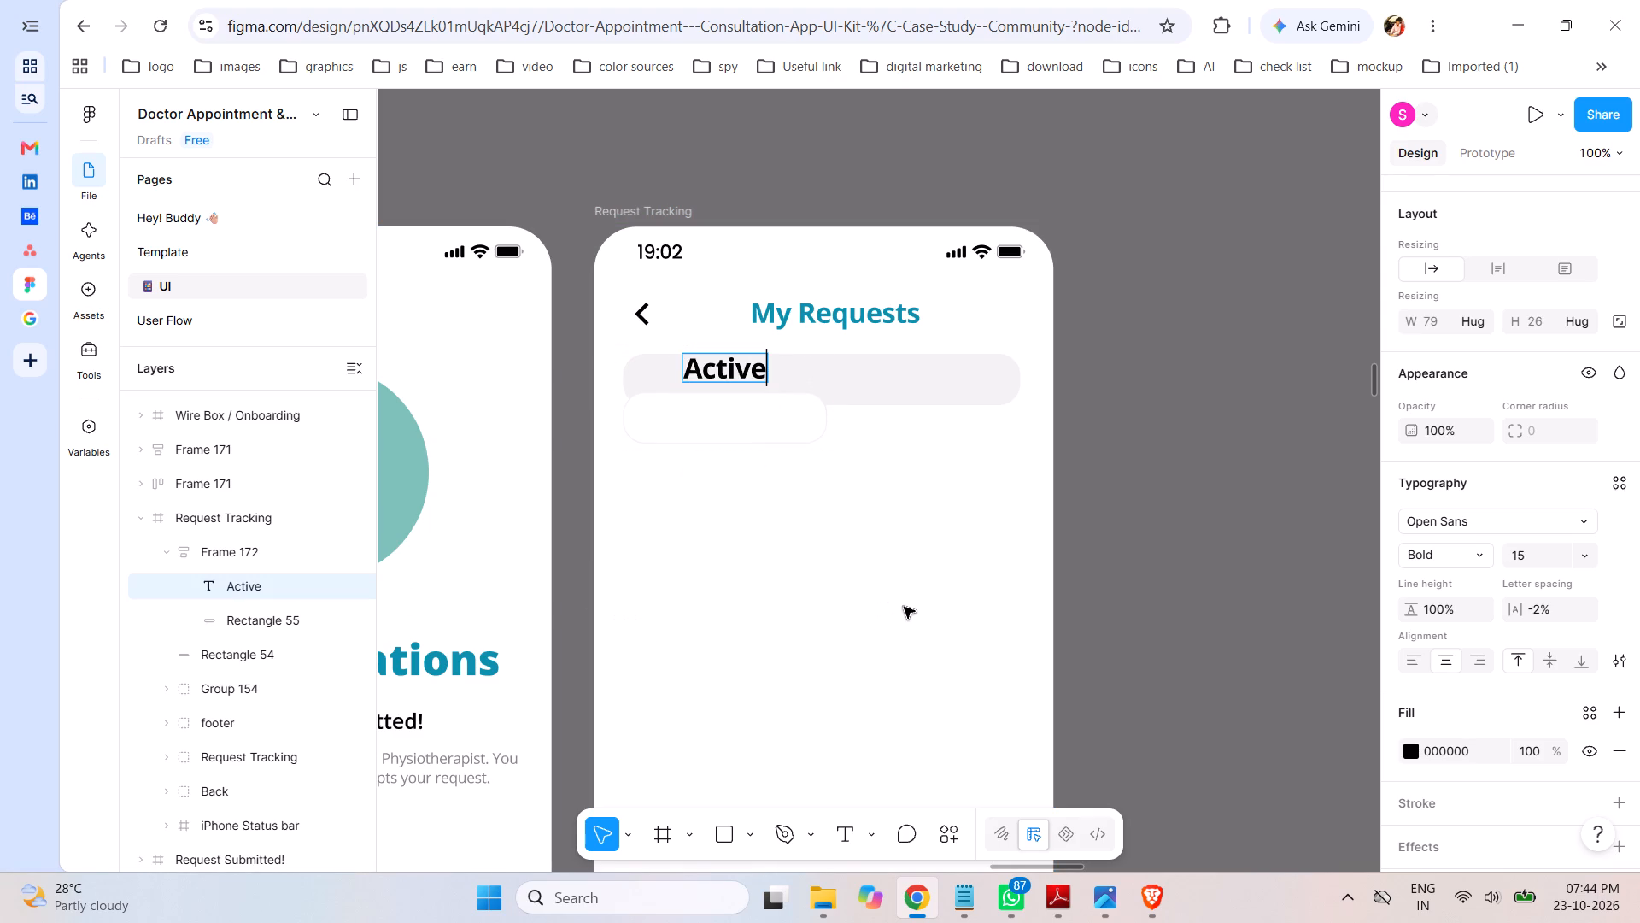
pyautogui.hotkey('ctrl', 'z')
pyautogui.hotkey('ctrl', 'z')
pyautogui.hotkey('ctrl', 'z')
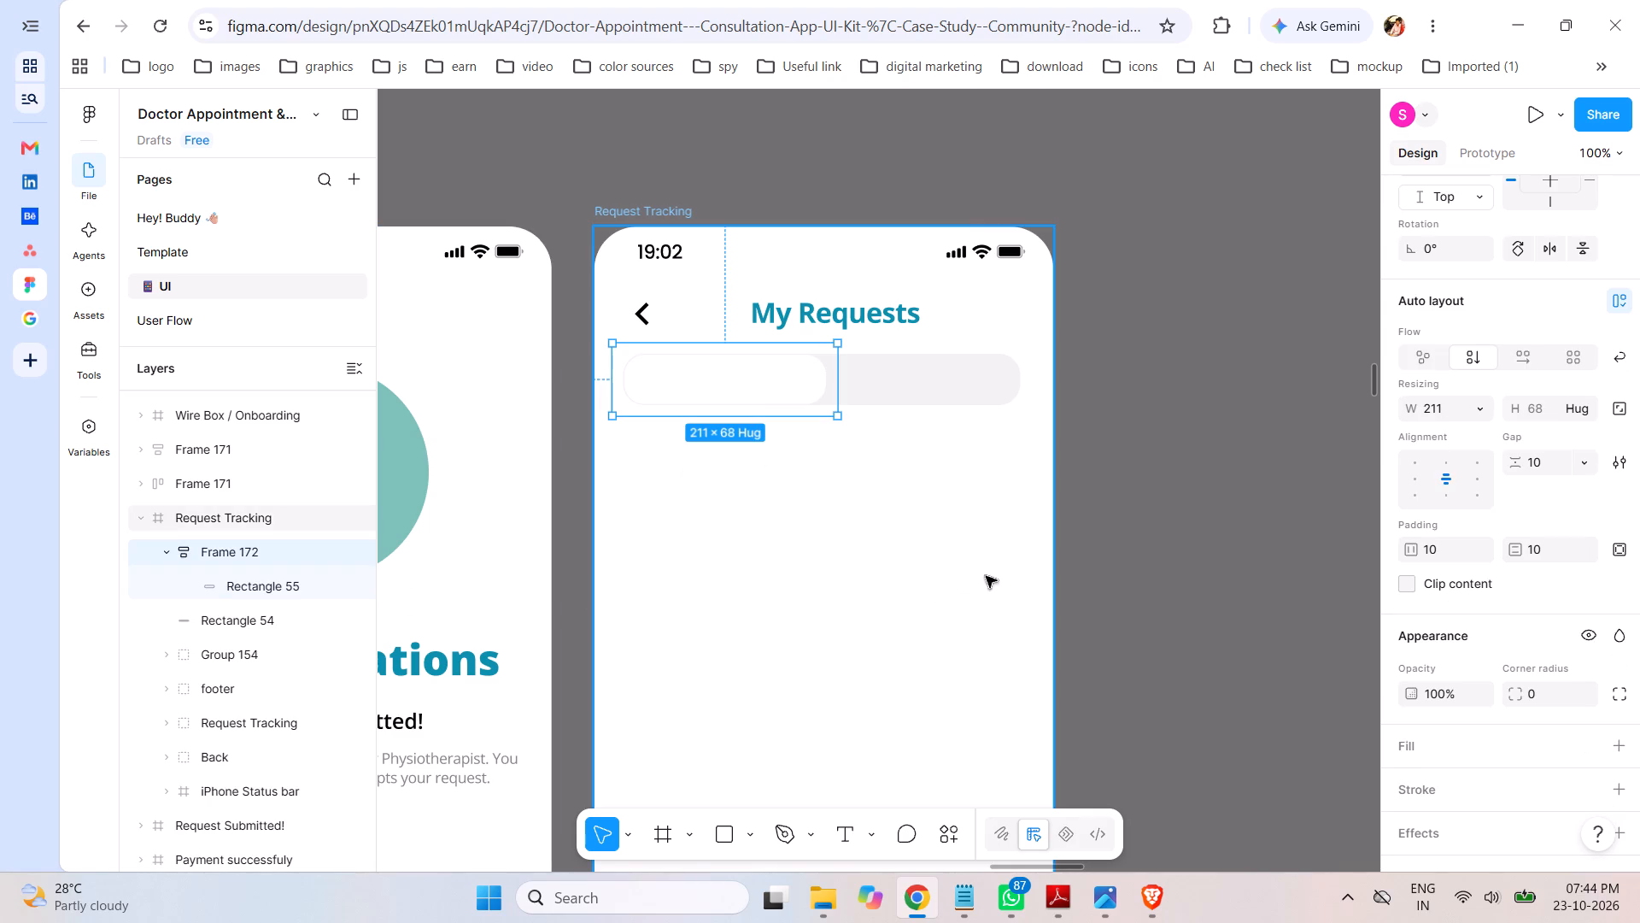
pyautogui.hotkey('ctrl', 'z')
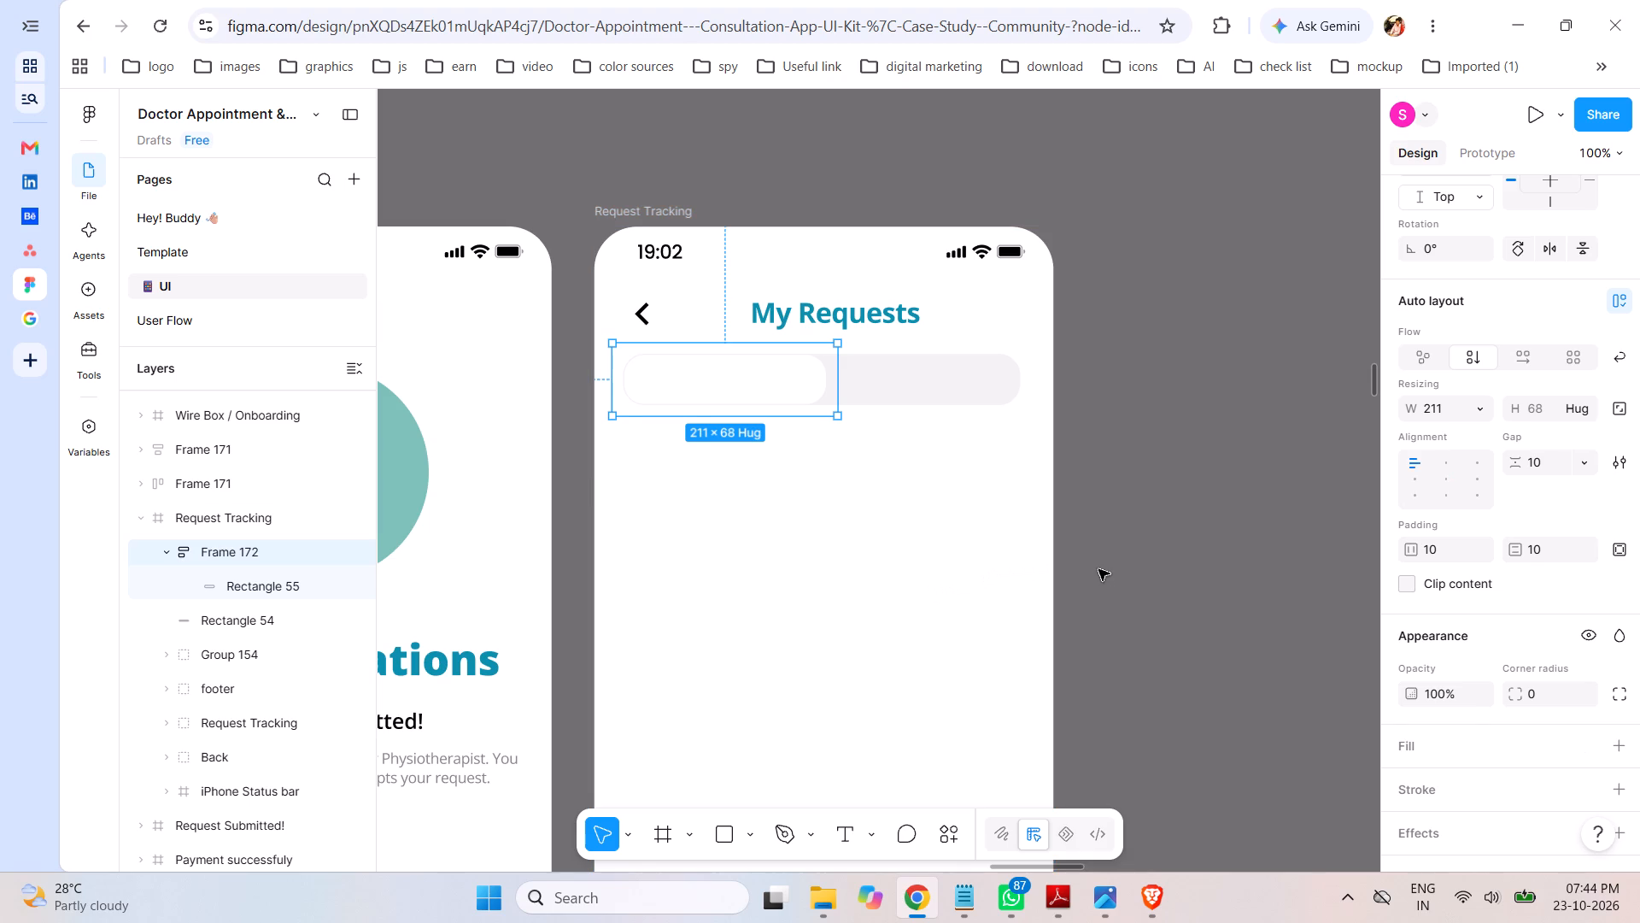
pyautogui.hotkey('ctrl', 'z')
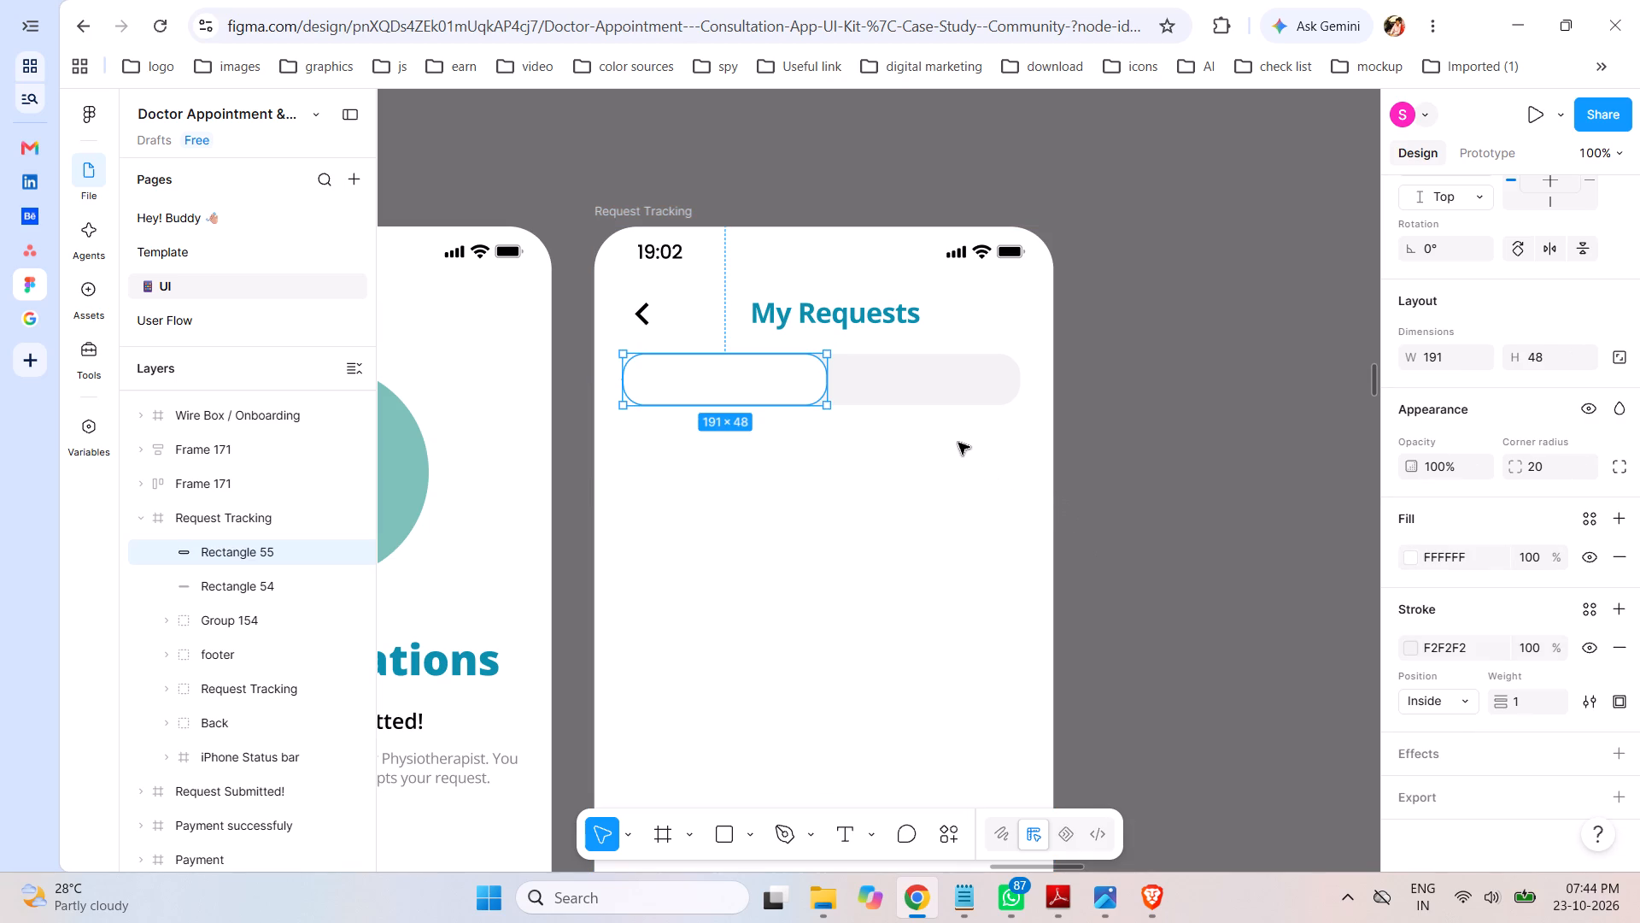
# Paste Active as a standalone text layer in the empty area below the tab bar and set its font size to 15.
pyautogui.click(849, 836)
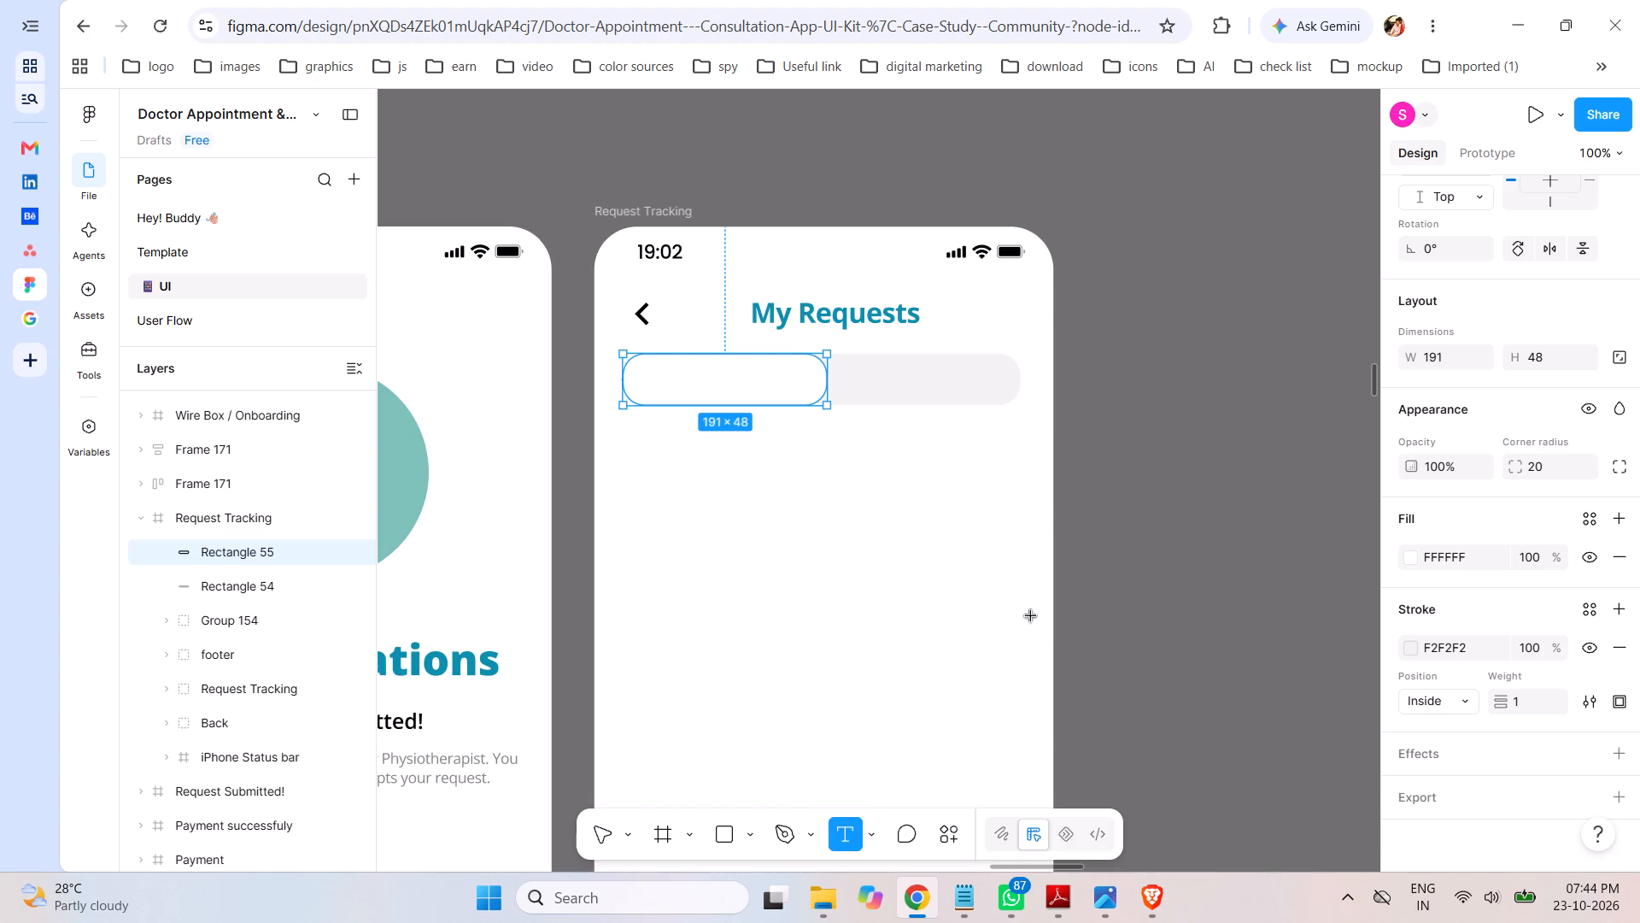
pyautogui.click(958, 543)
pyautogui.hotkey('ctrl', 'v')
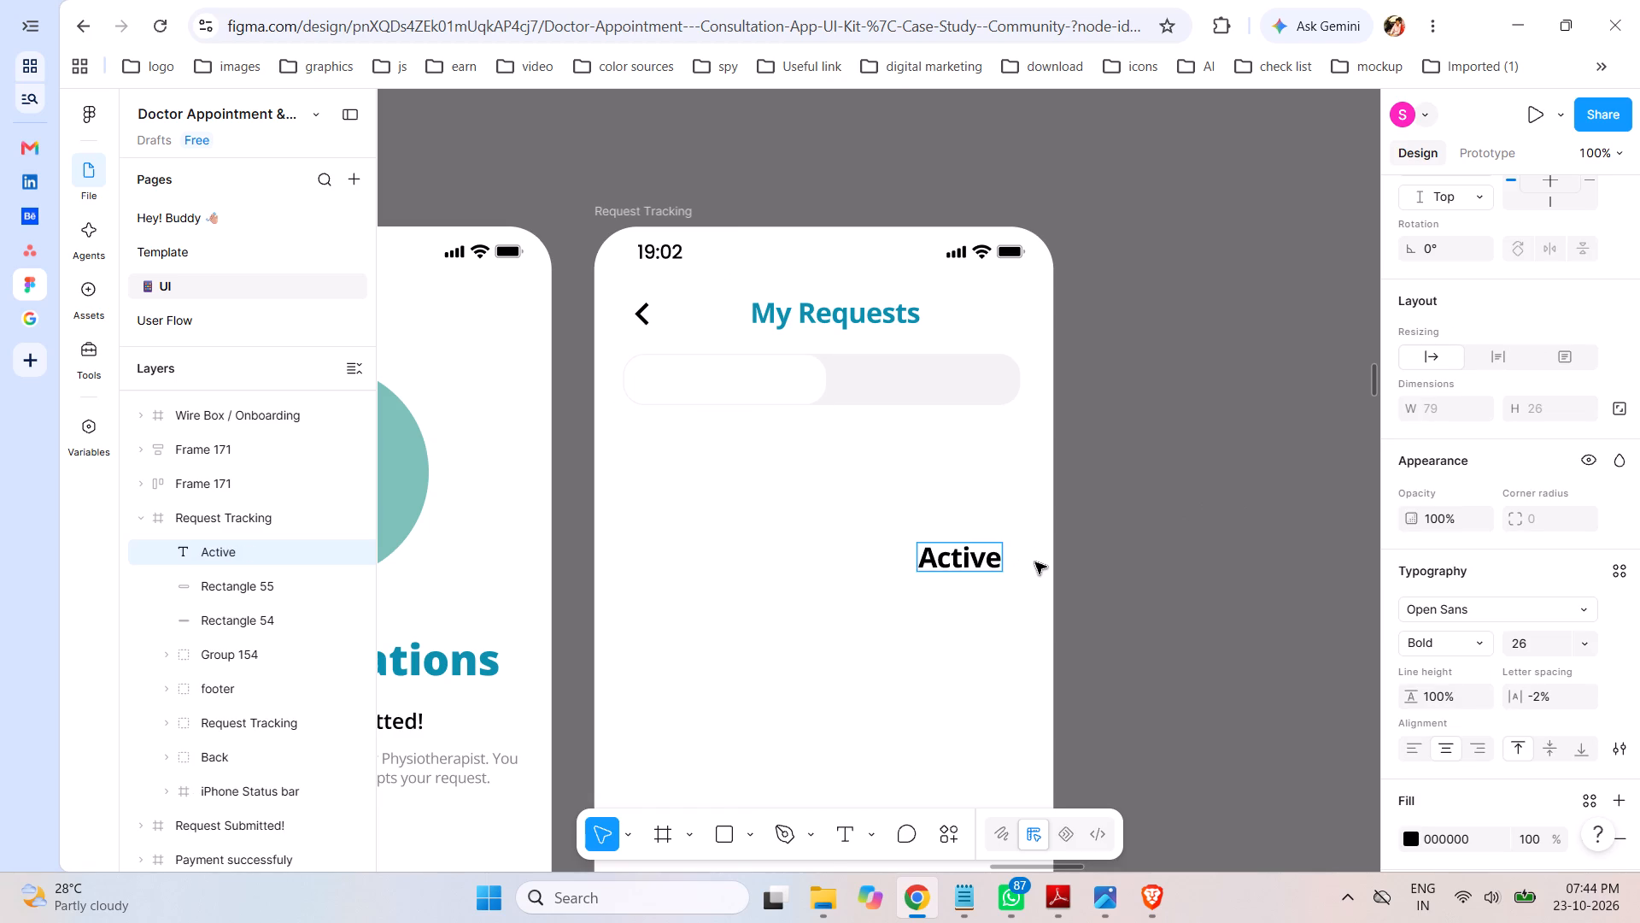
pyautogui.hotkey('ctrl', 'a')
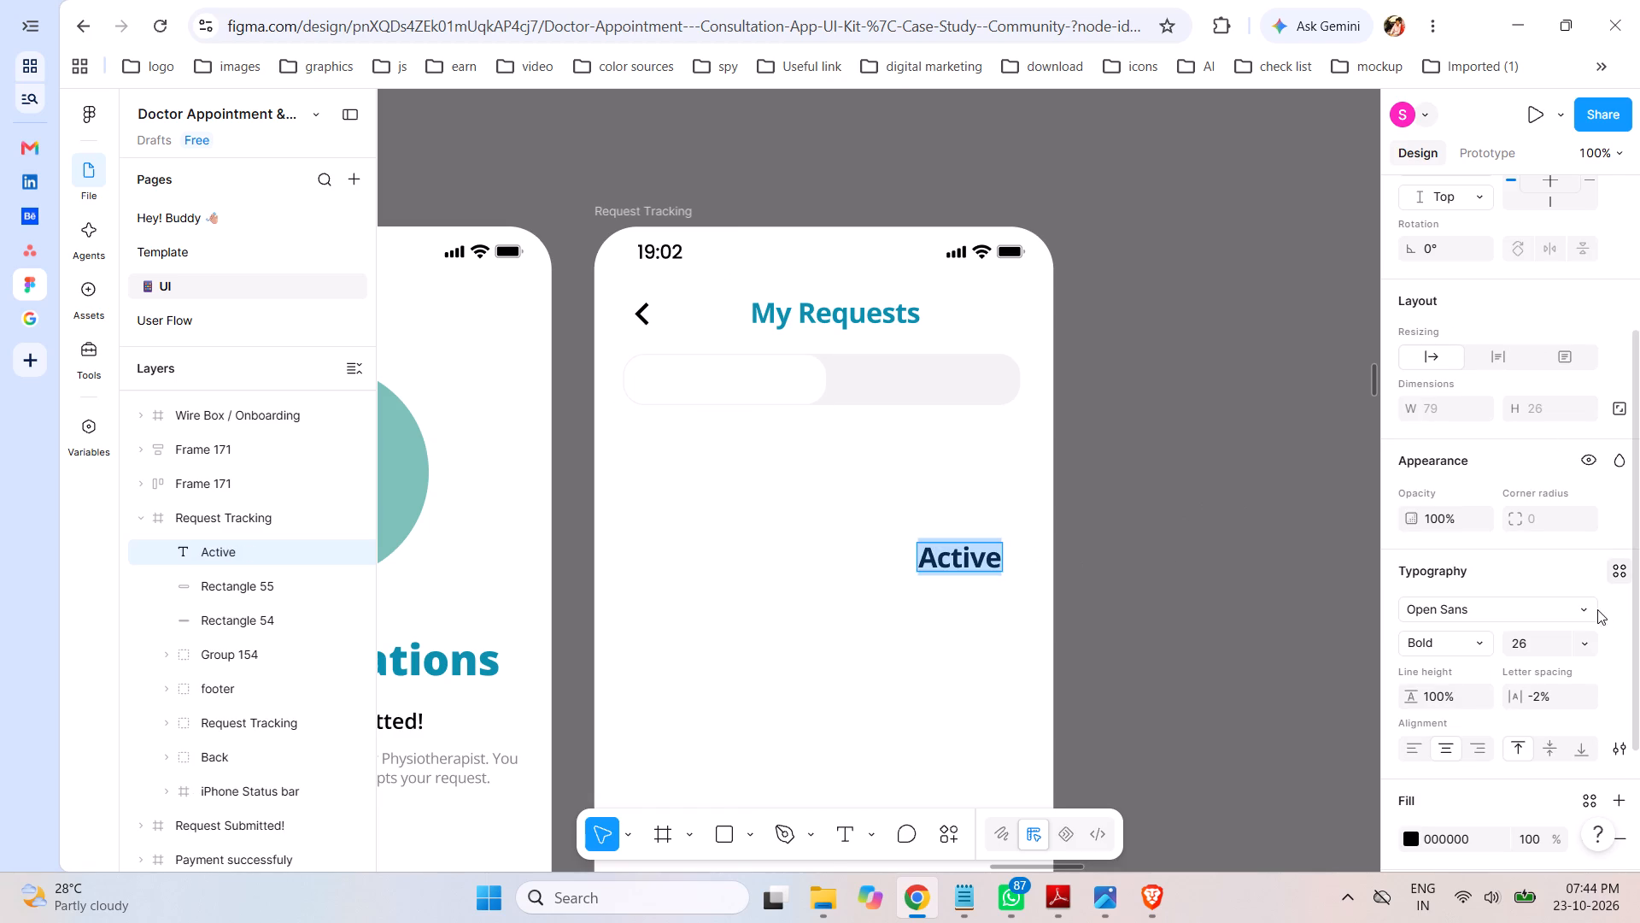
pyautogui.click(1555, 642)
pyautogui.click(1586, 643)
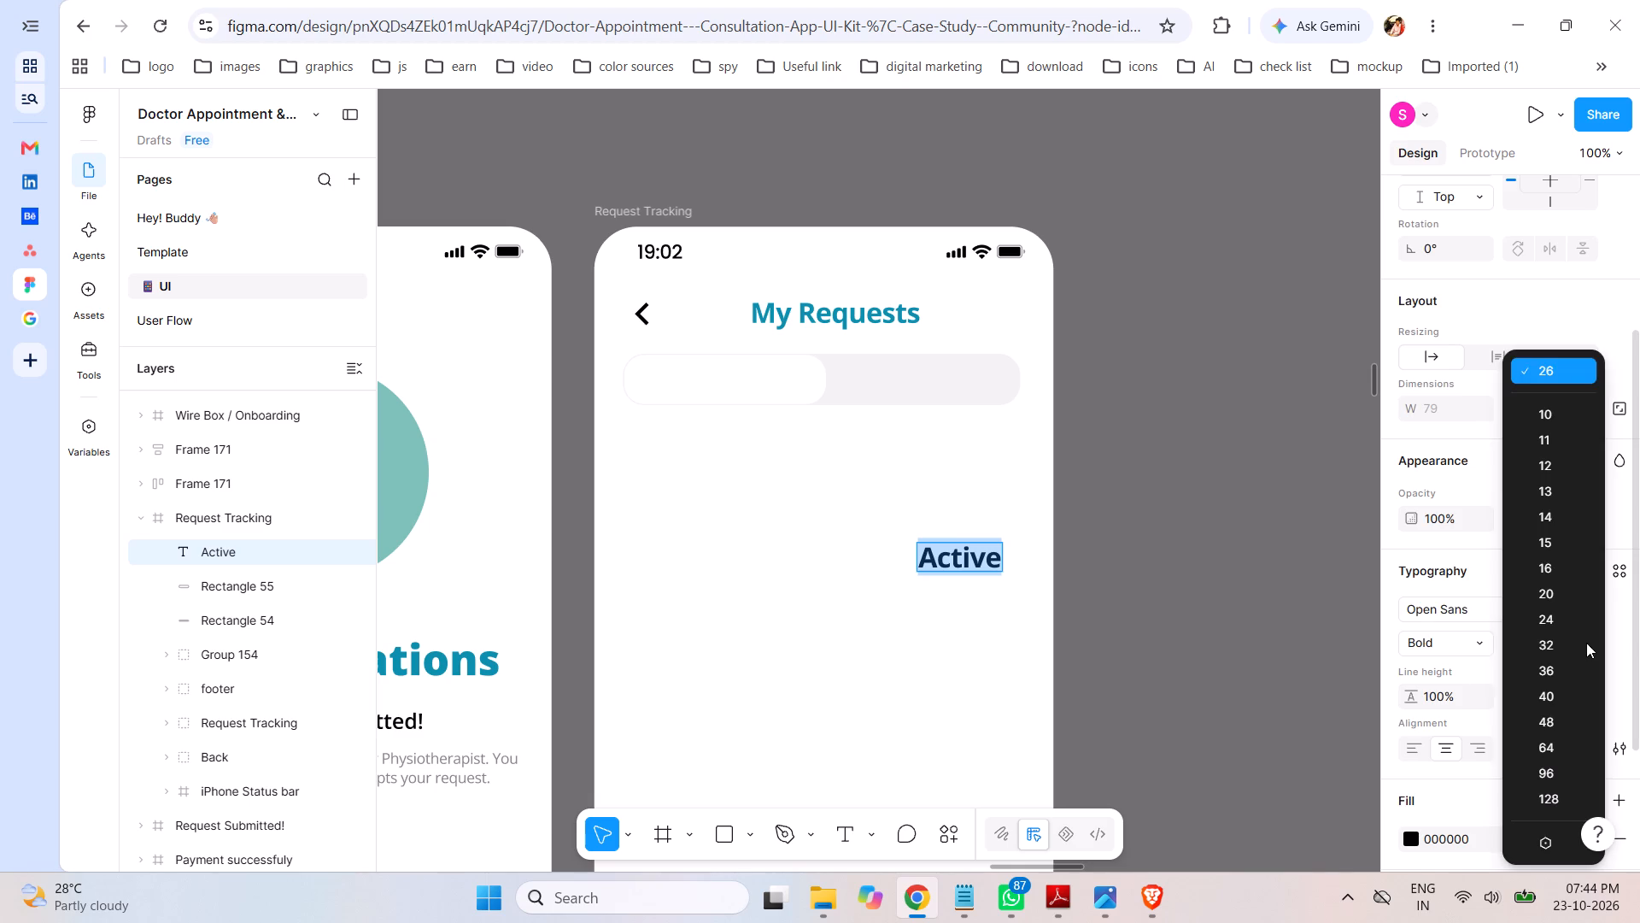
pyautogui.click(1561, 544)
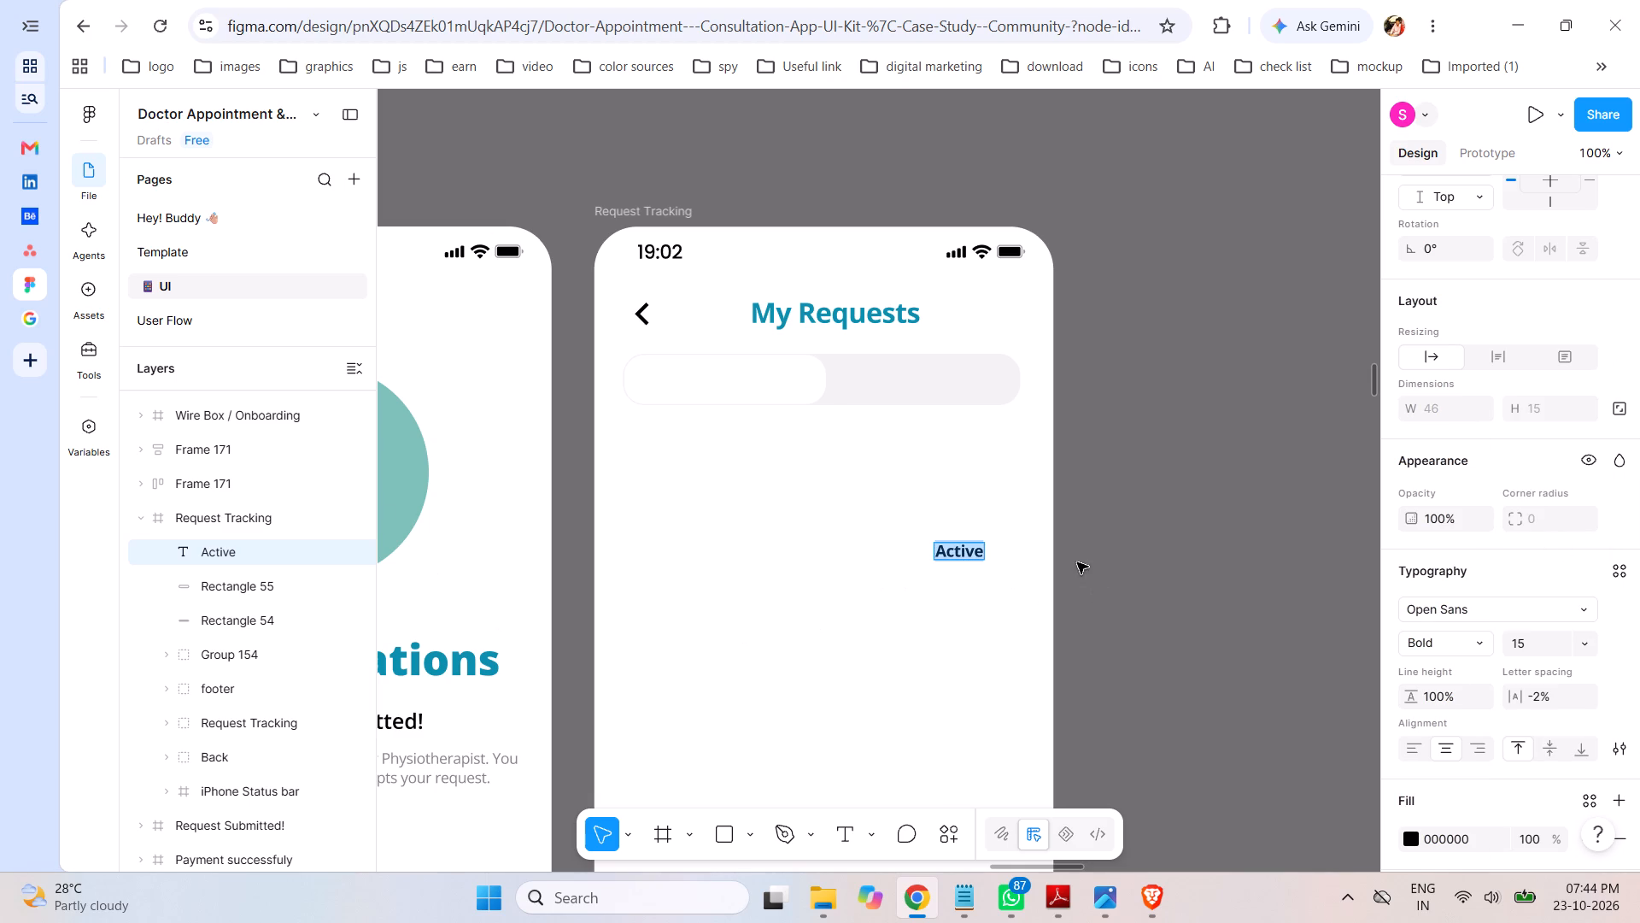
pyautogui.click(1119, 543)
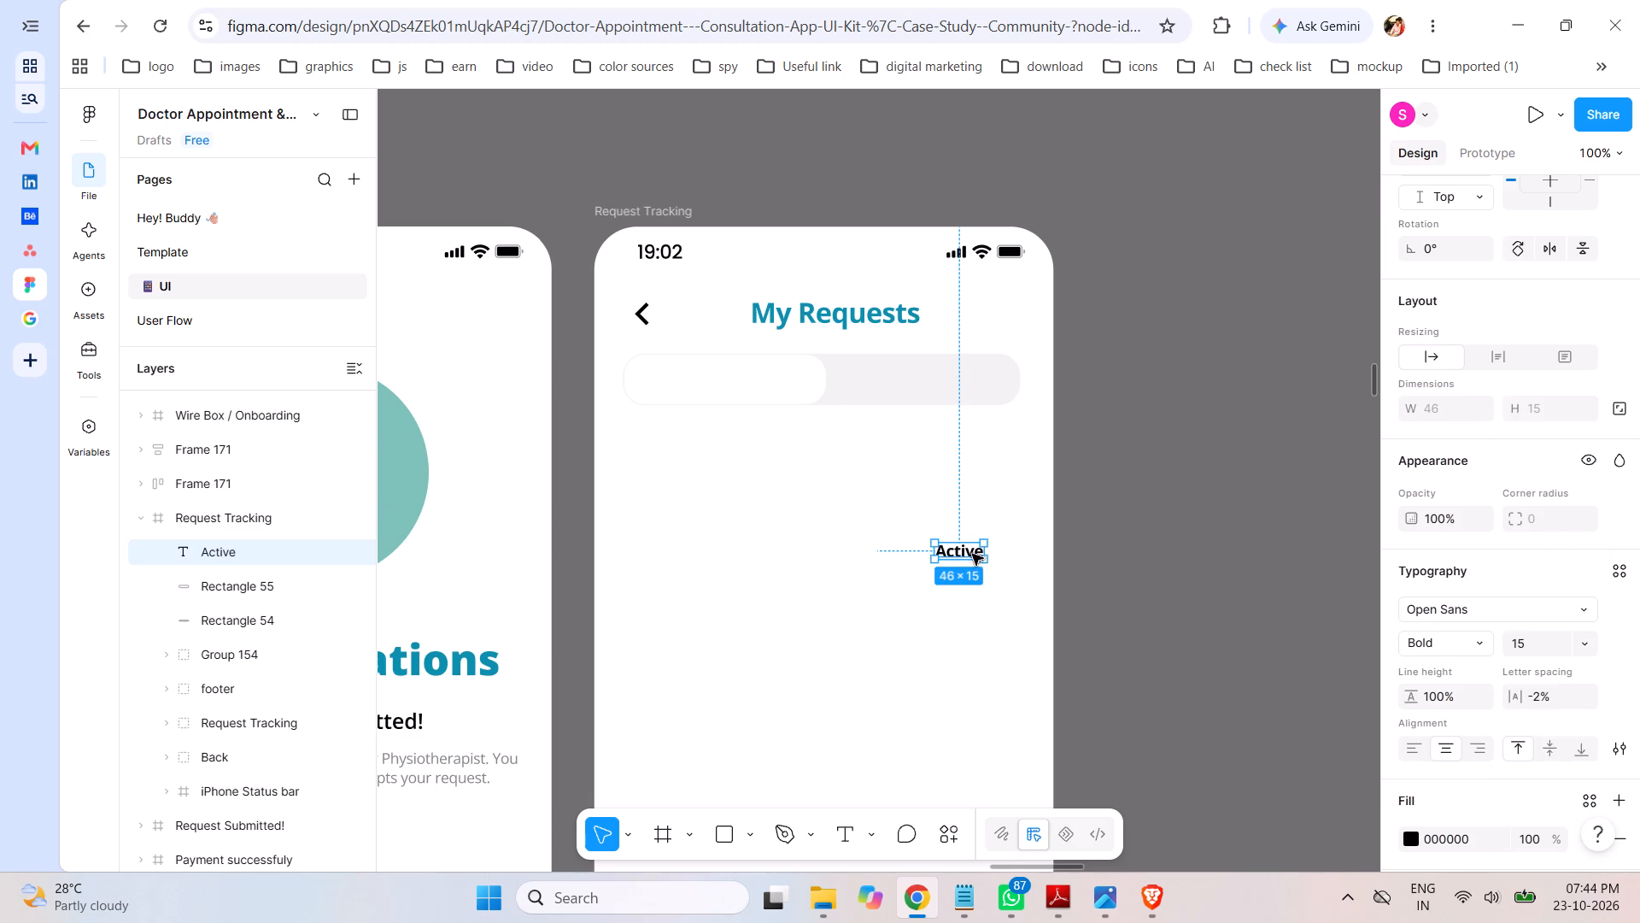
# Move the Active label onto the middle of the white rounded tab.
pyautogui.moveTo(969, 554); pyautogui.dragTo(735, 385)
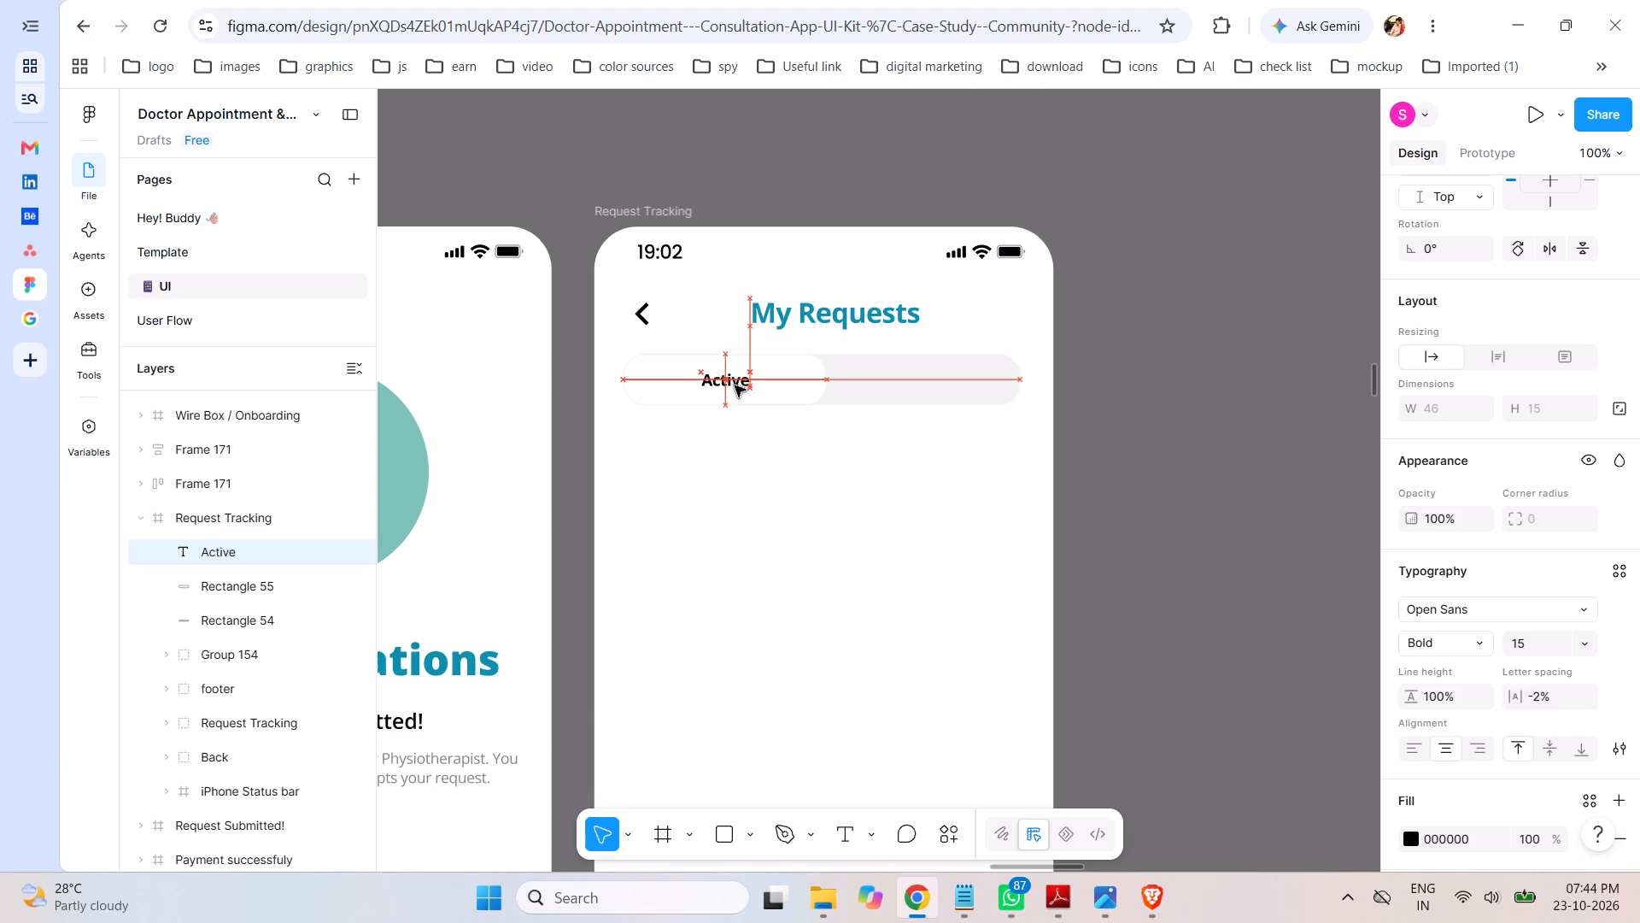
pyautogui.moveTo(735, 385); pyautogui.dragTo(729, 384)
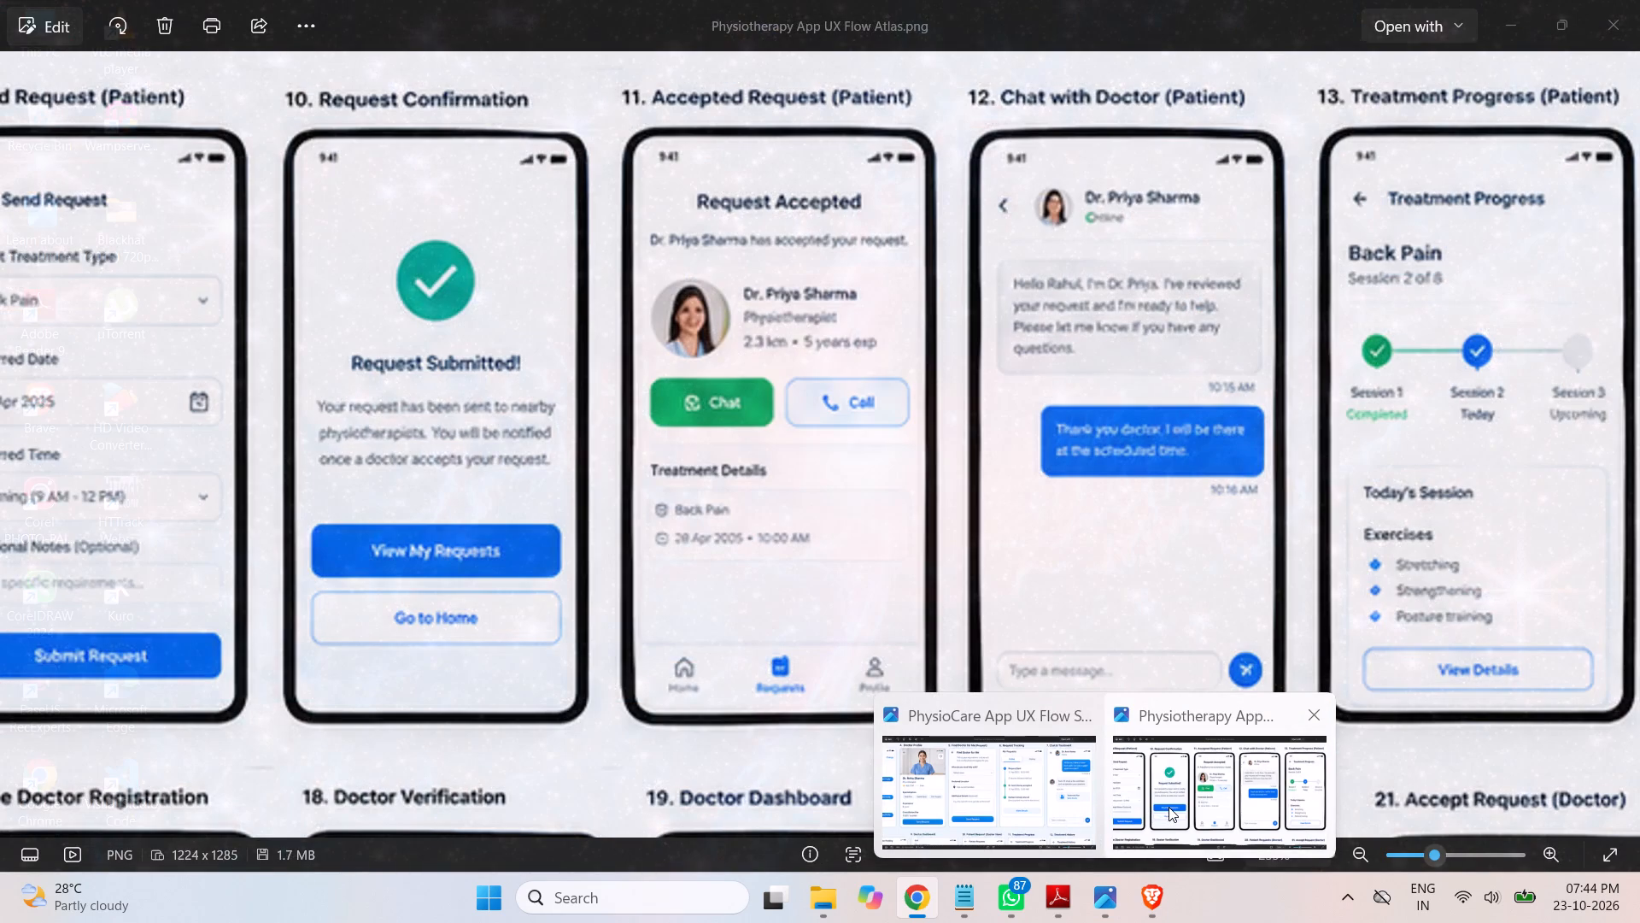
# Check the storyboard's Request Tracking tabs, recolour the Active label to 0B8FAC sampled from the My Requests title, and save.
pyautogui.click(988, 804)
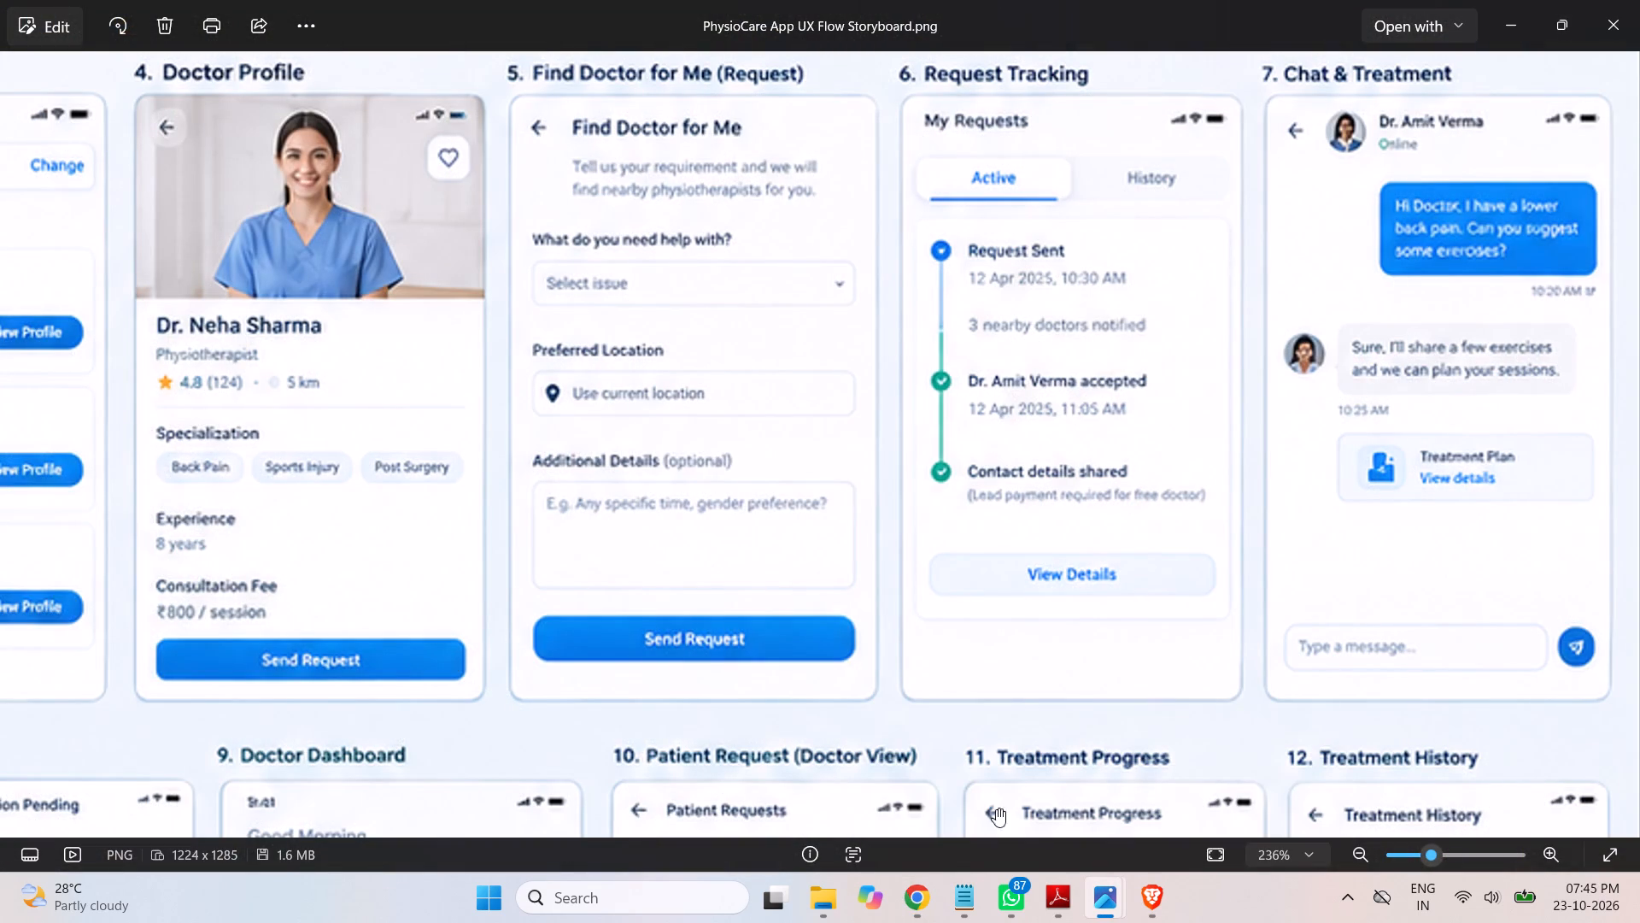
pyautogui.click(929, 899)
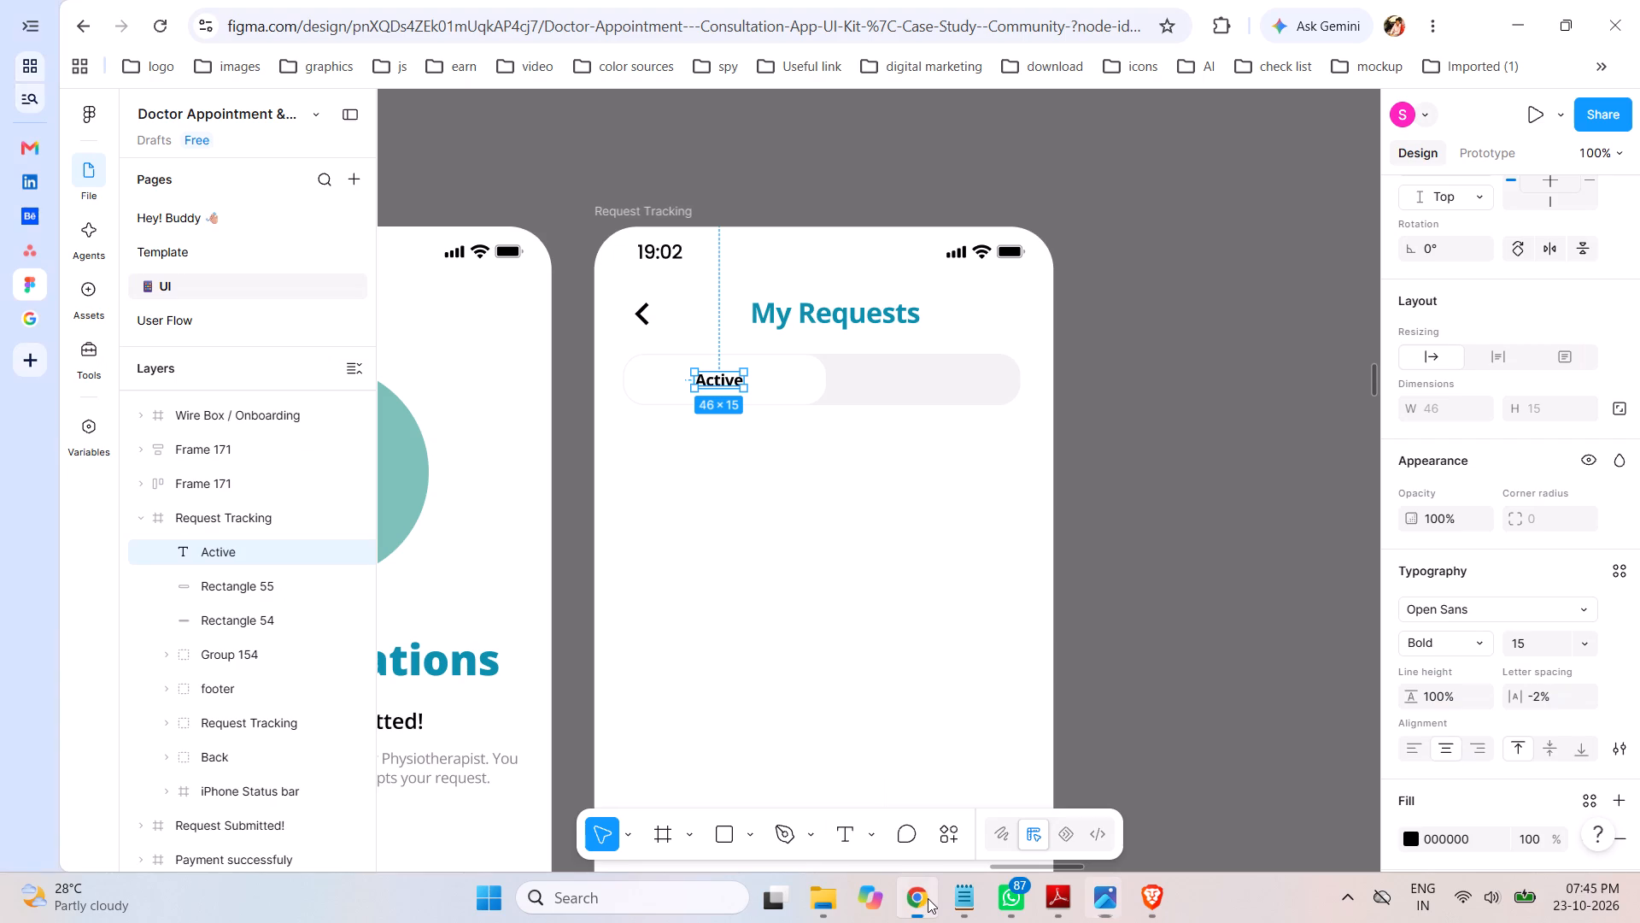
pyautogui.scroll(-4, 1470, 585)
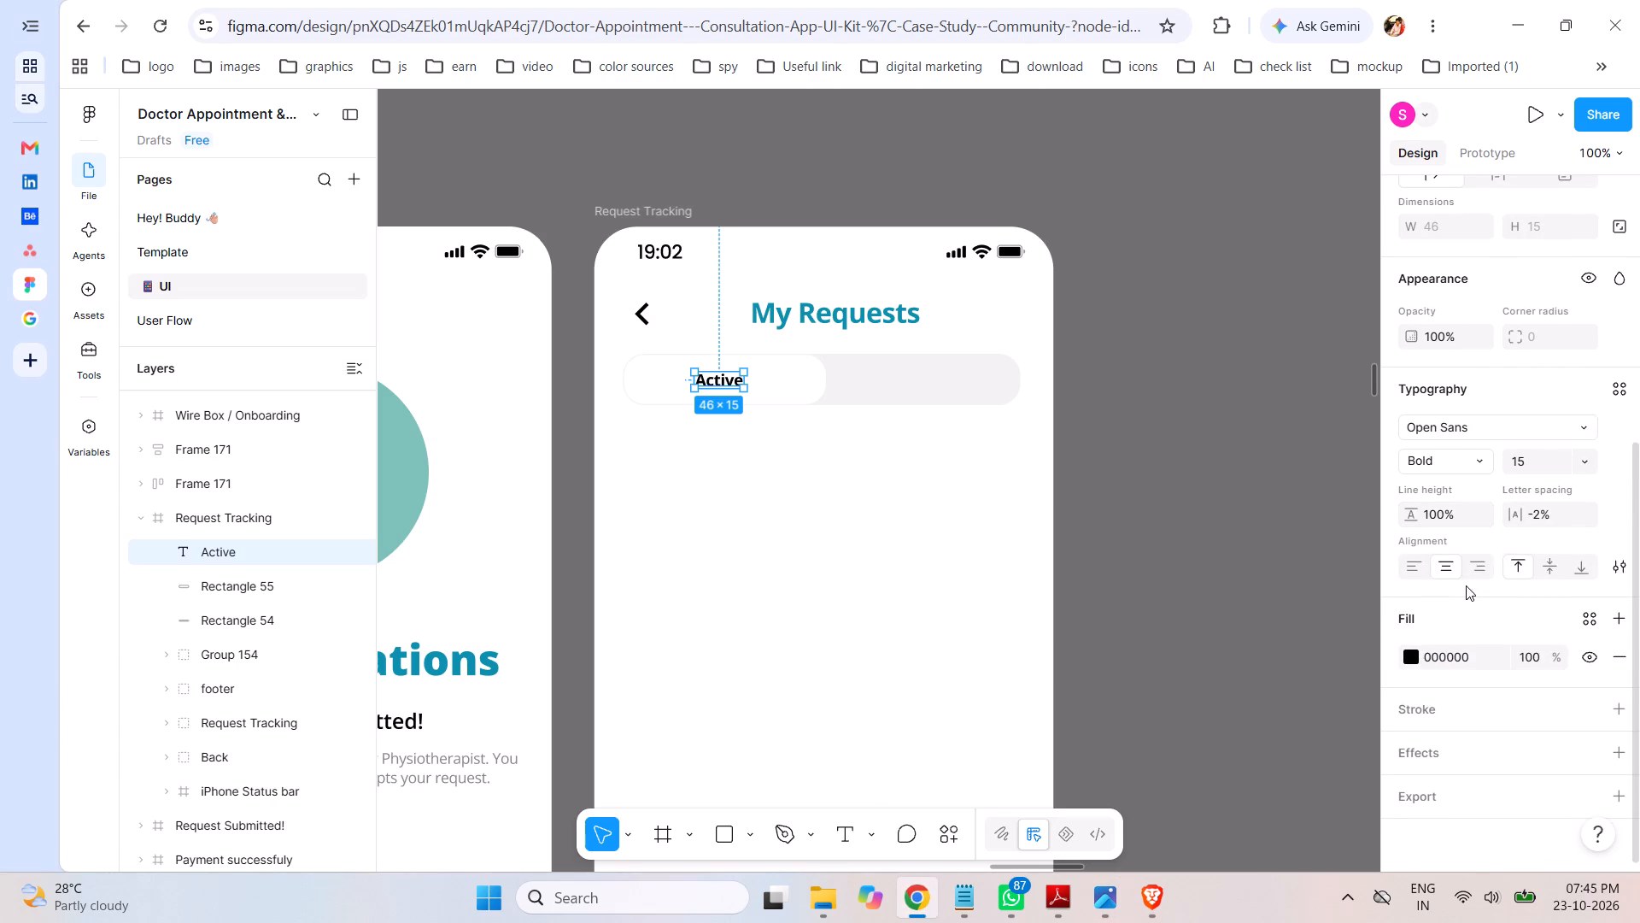
pyautogui.scroll(-1, 1447, 615)
pyautogui.click(1408, 656)
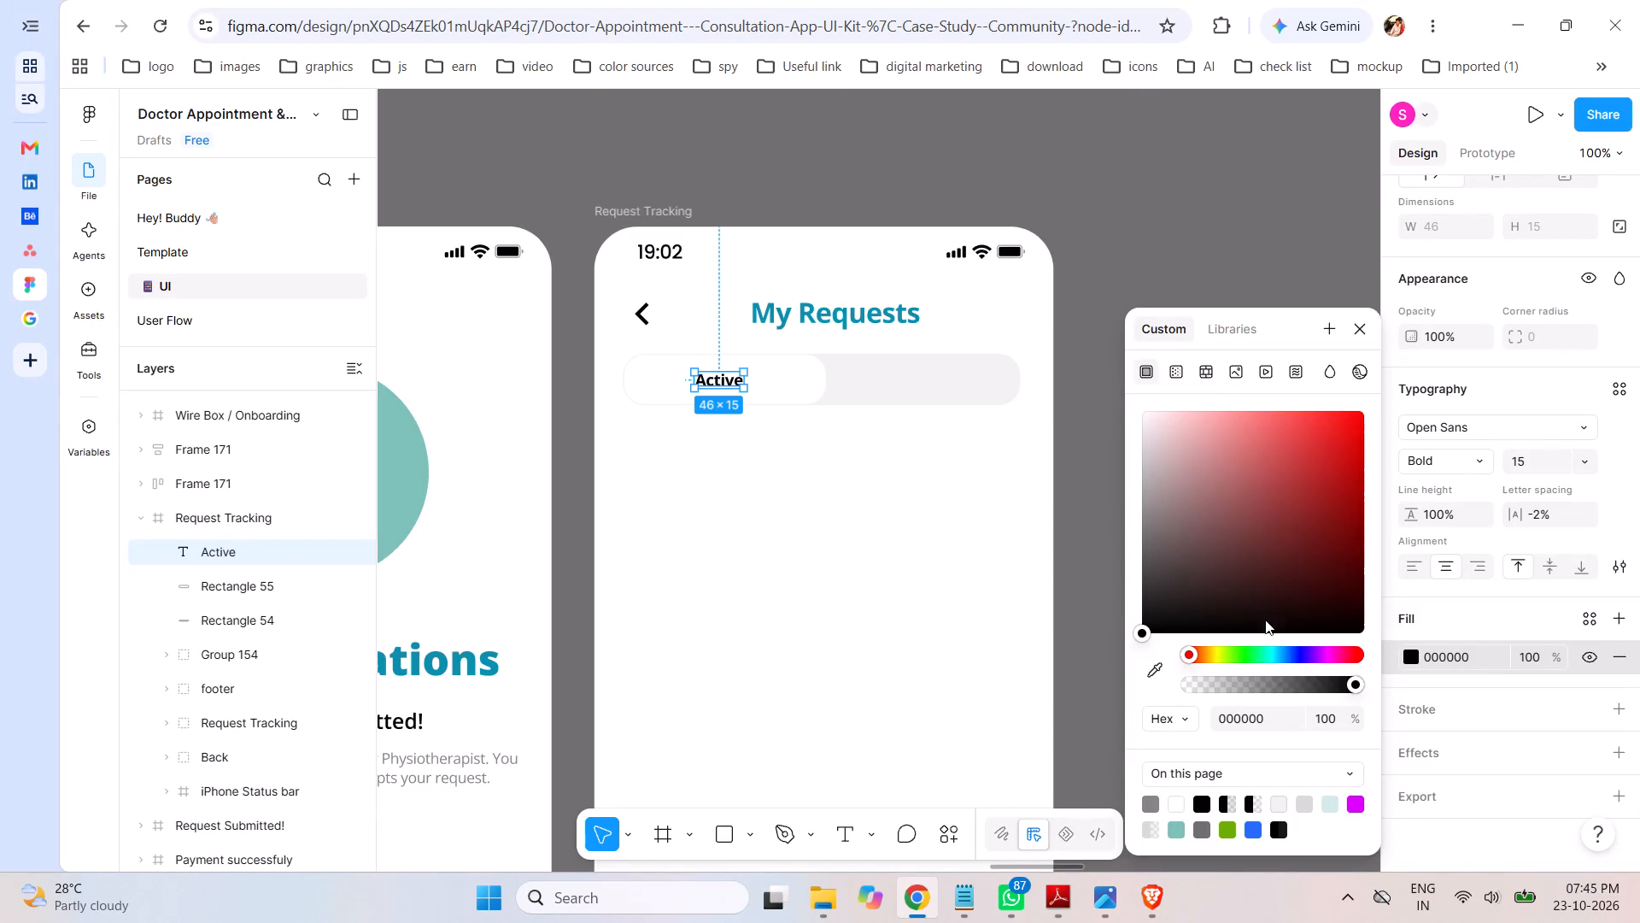
pyautogui.click(1154, 667)
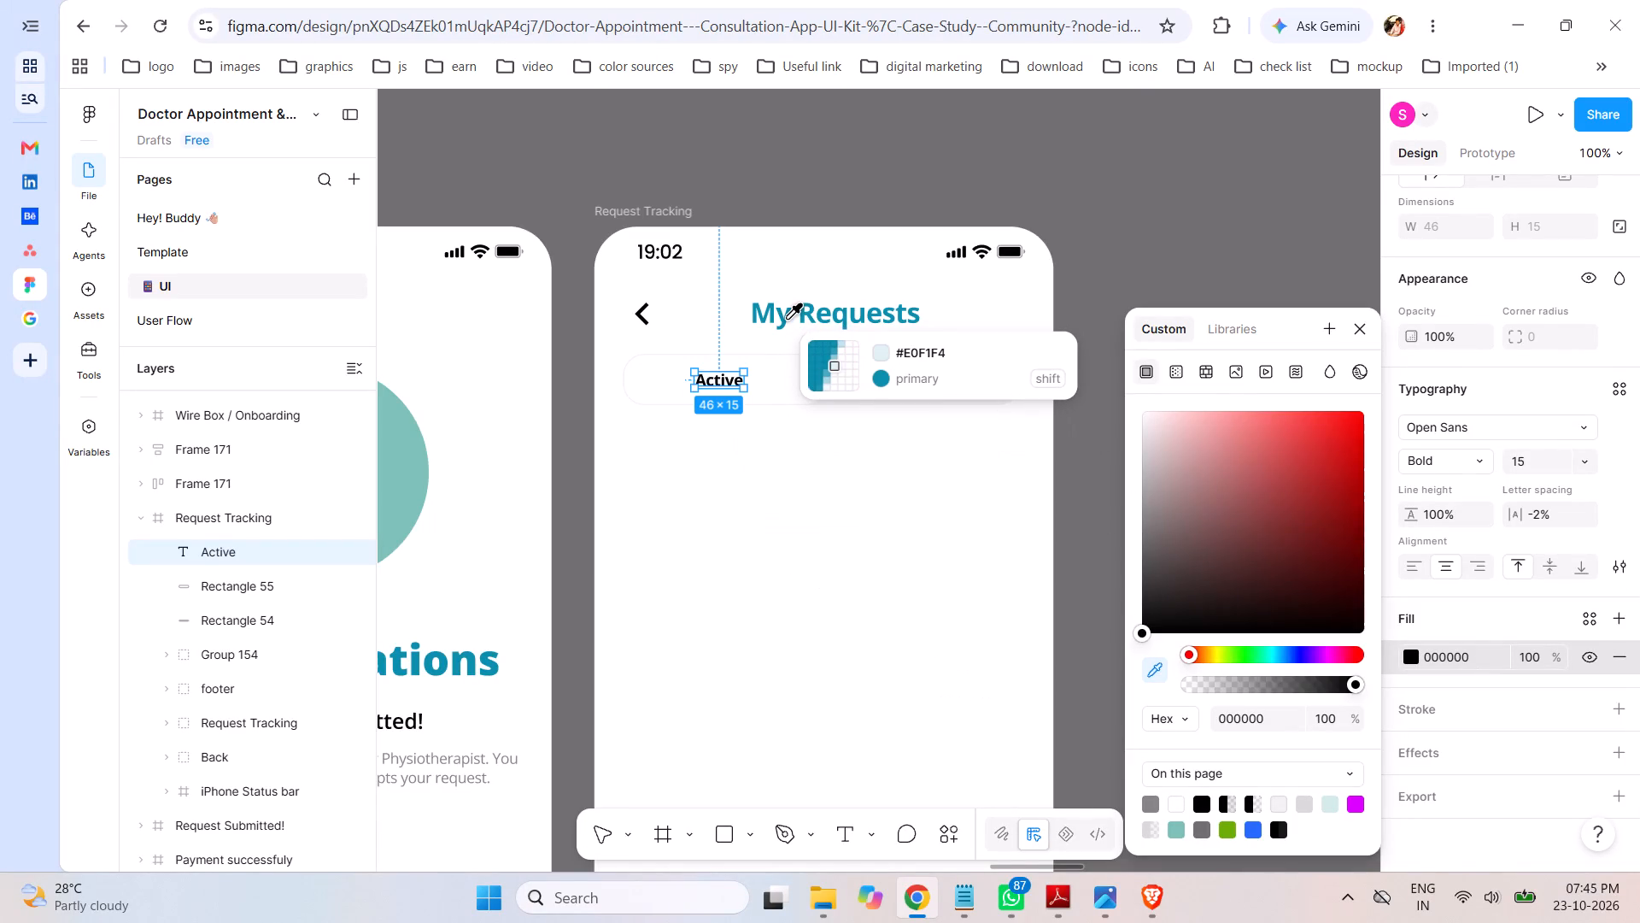
pyautogui.click(782, 320)
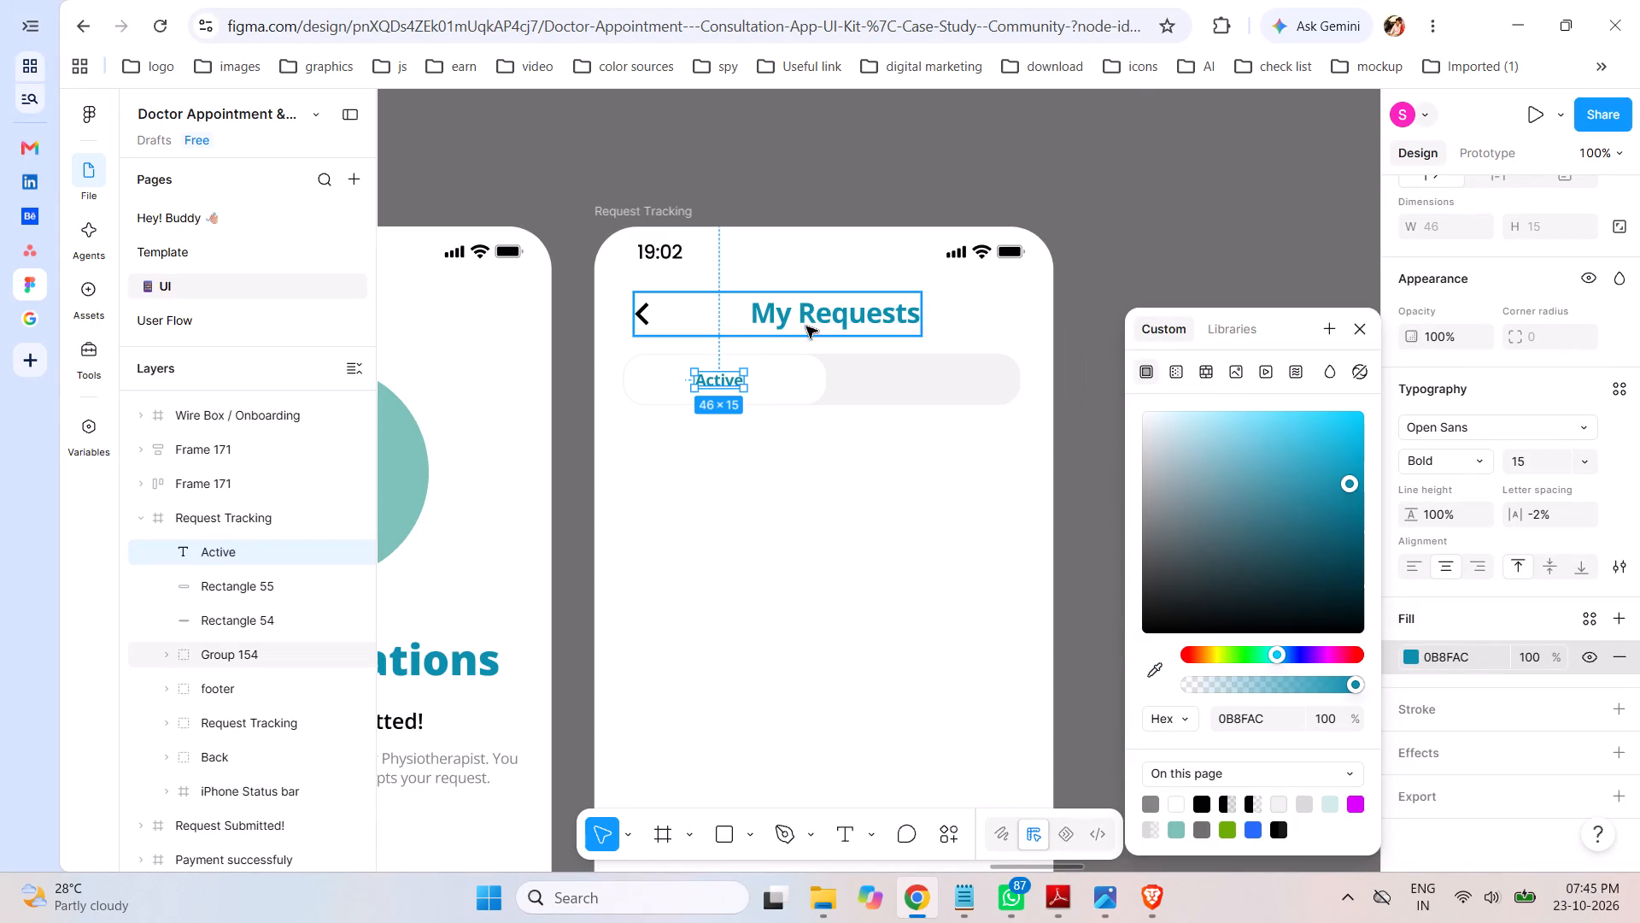
pyautogui.click(1175, 267)
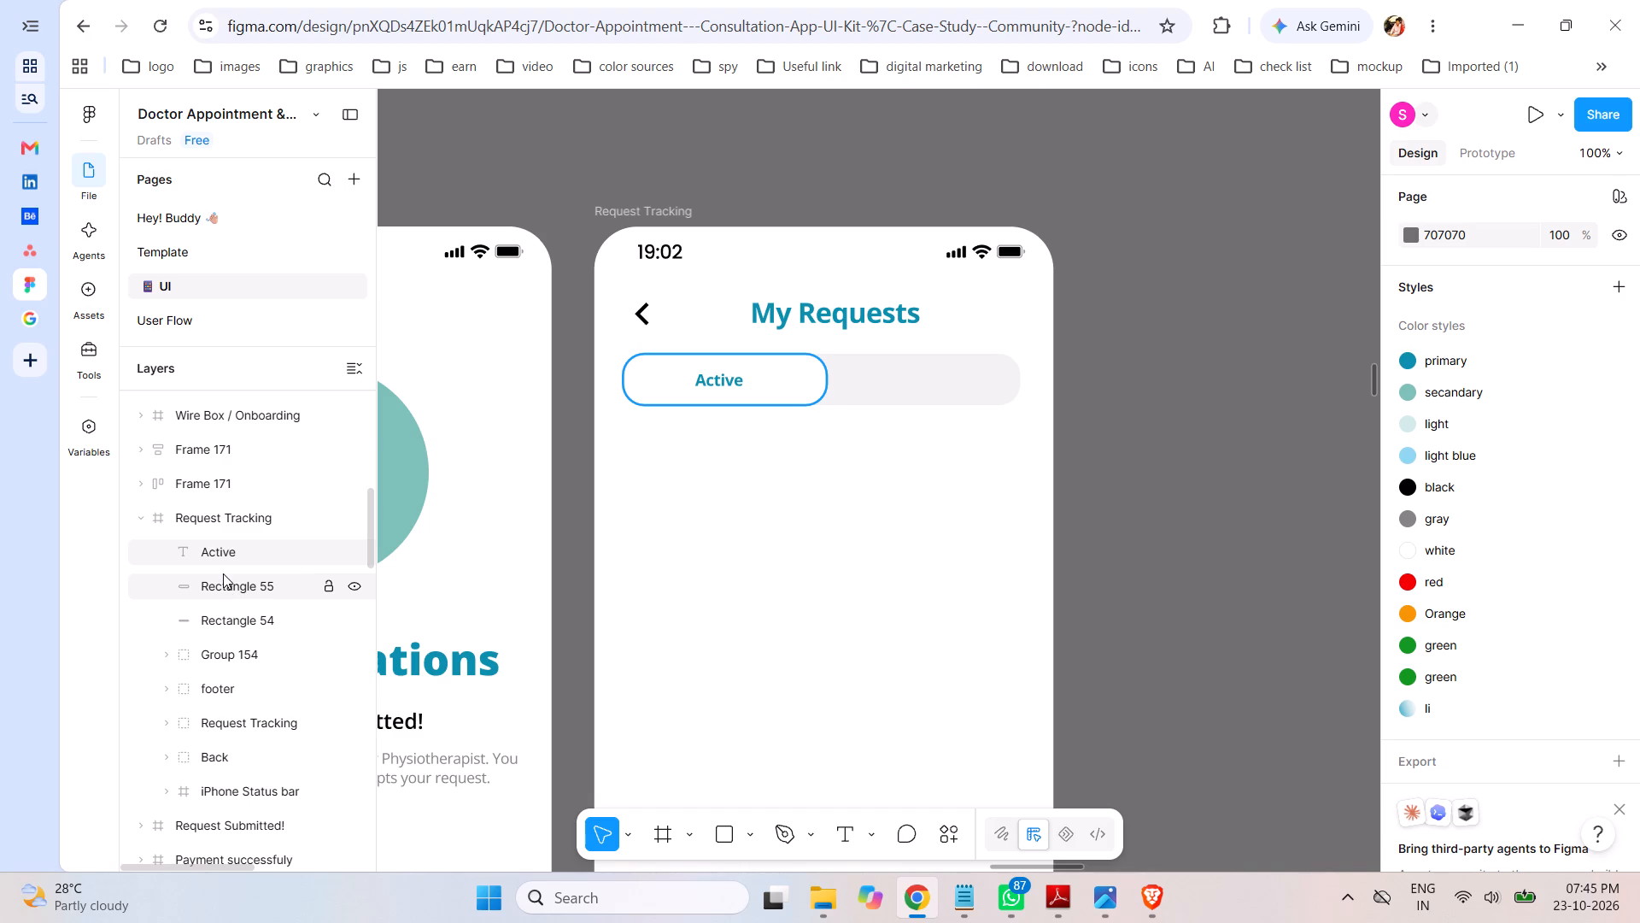
pyautogui.hotkey('ctrl', 's')
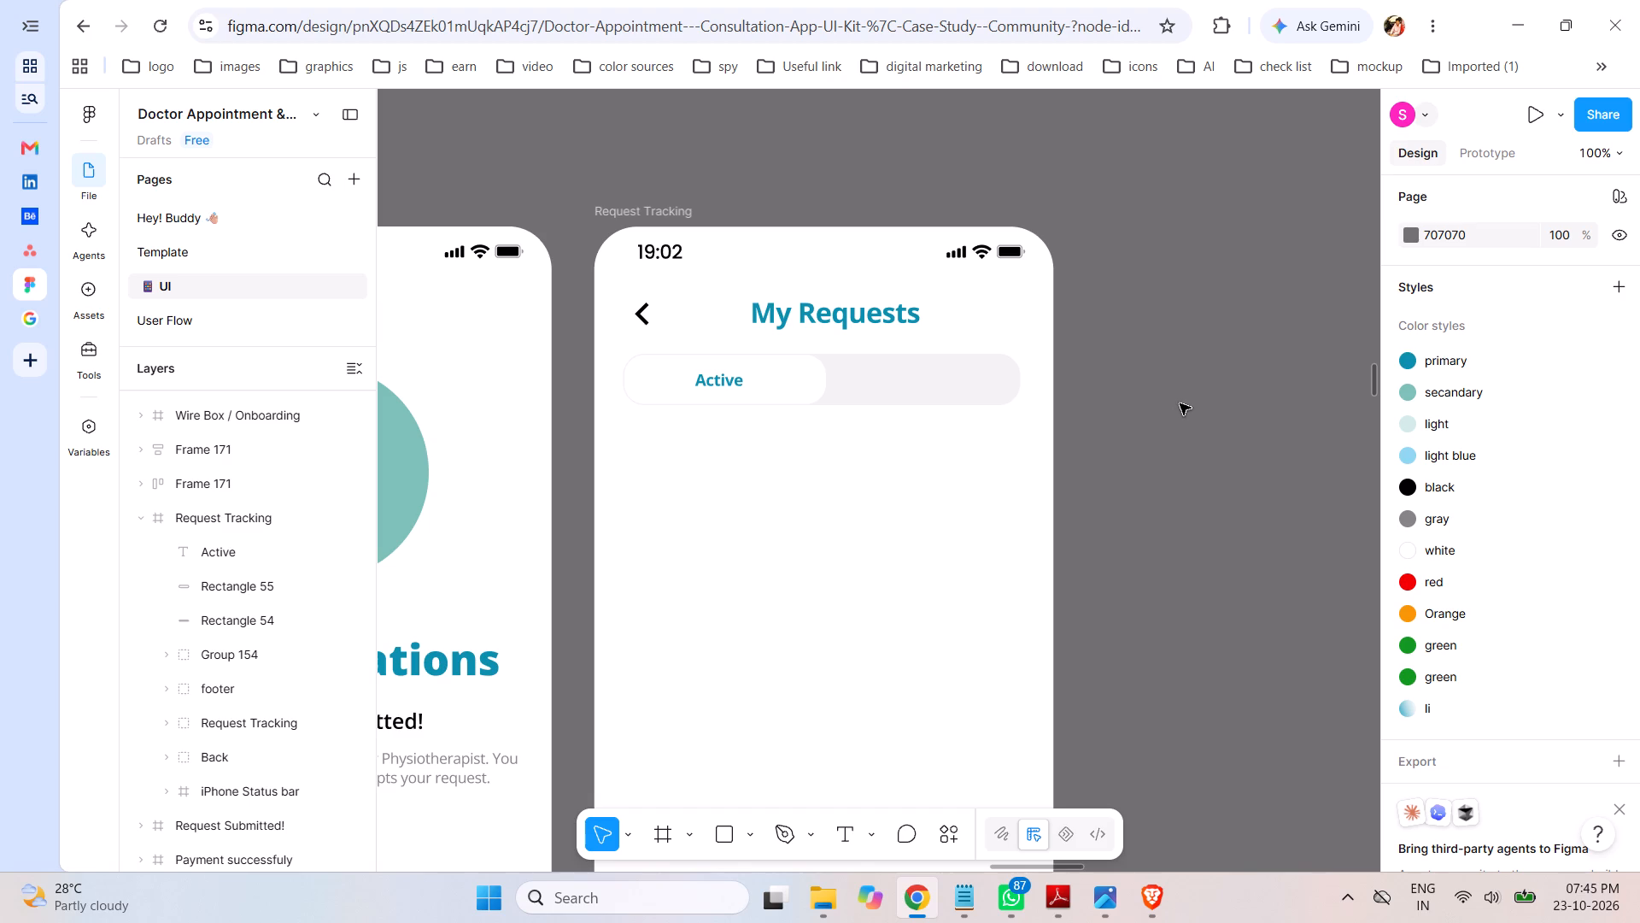
# Duplicate the white tab rectangle in place and reduce the copy to a 4 px high strip along the tab's bottom edge.
pyautogui.click(222, 589)
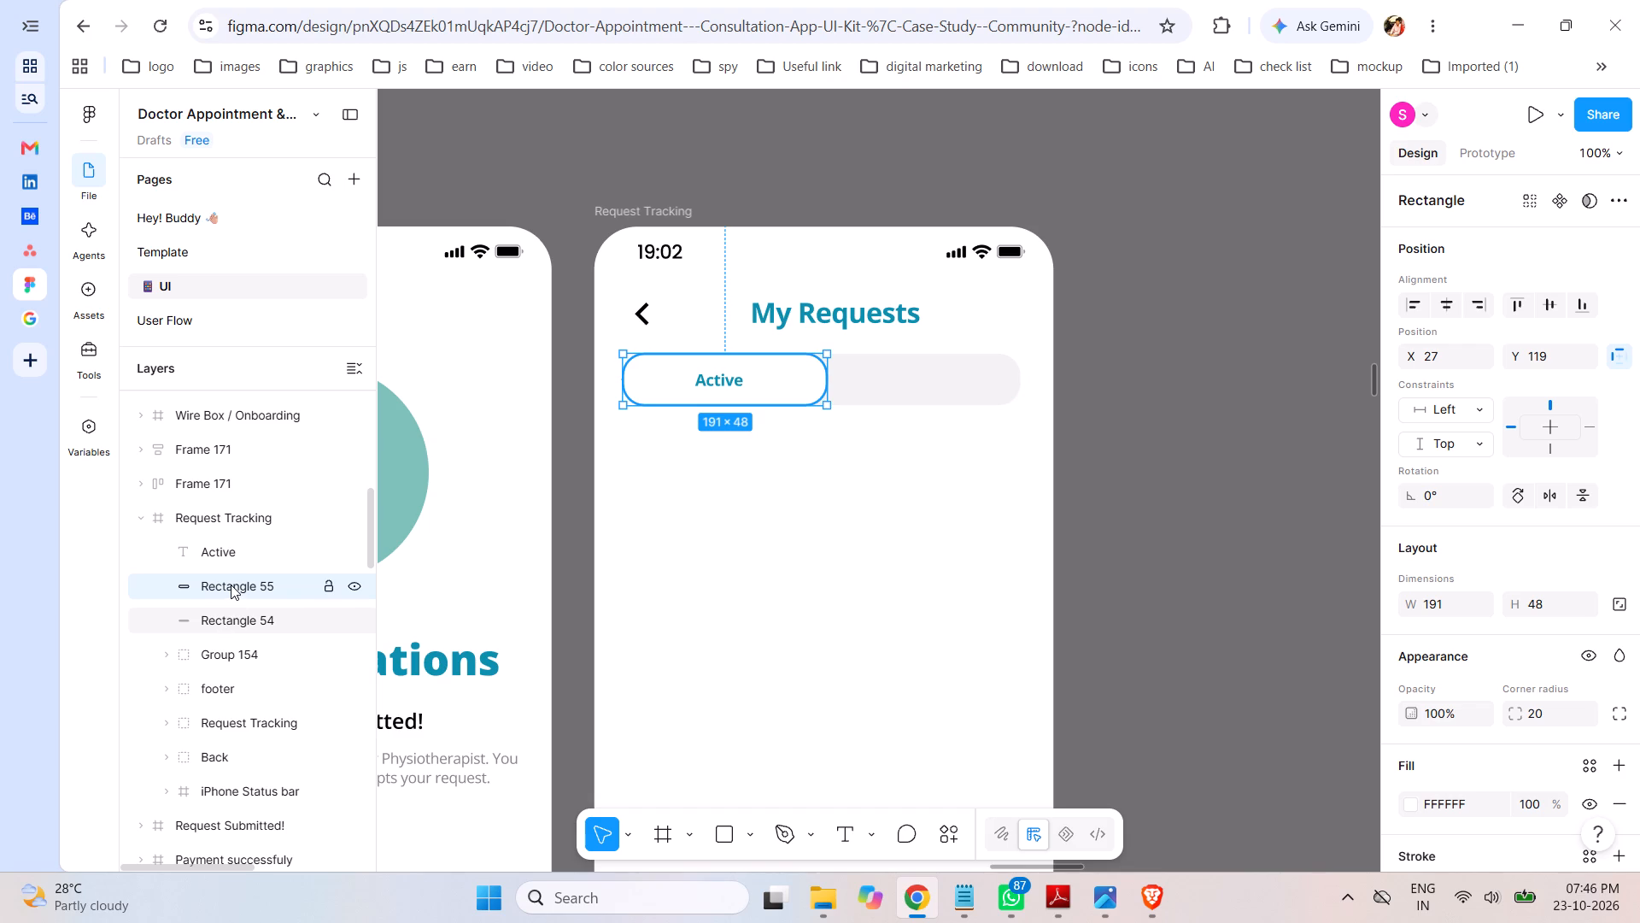
pyautogui.click(231, 585)
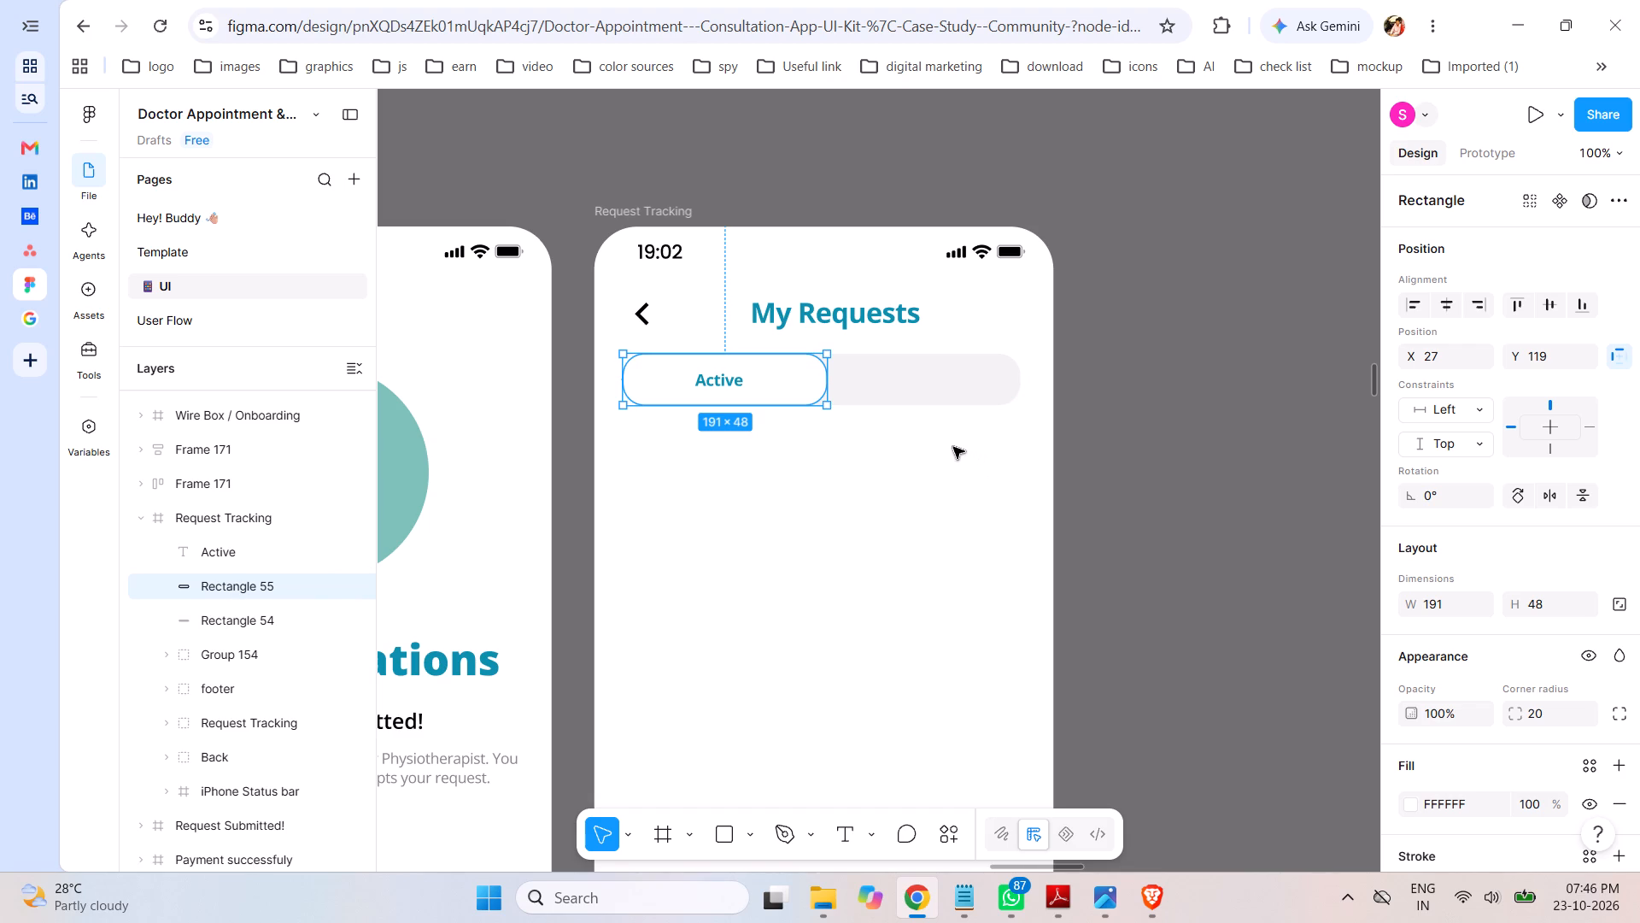
pyautogui.hotkey('ctrl', '=')
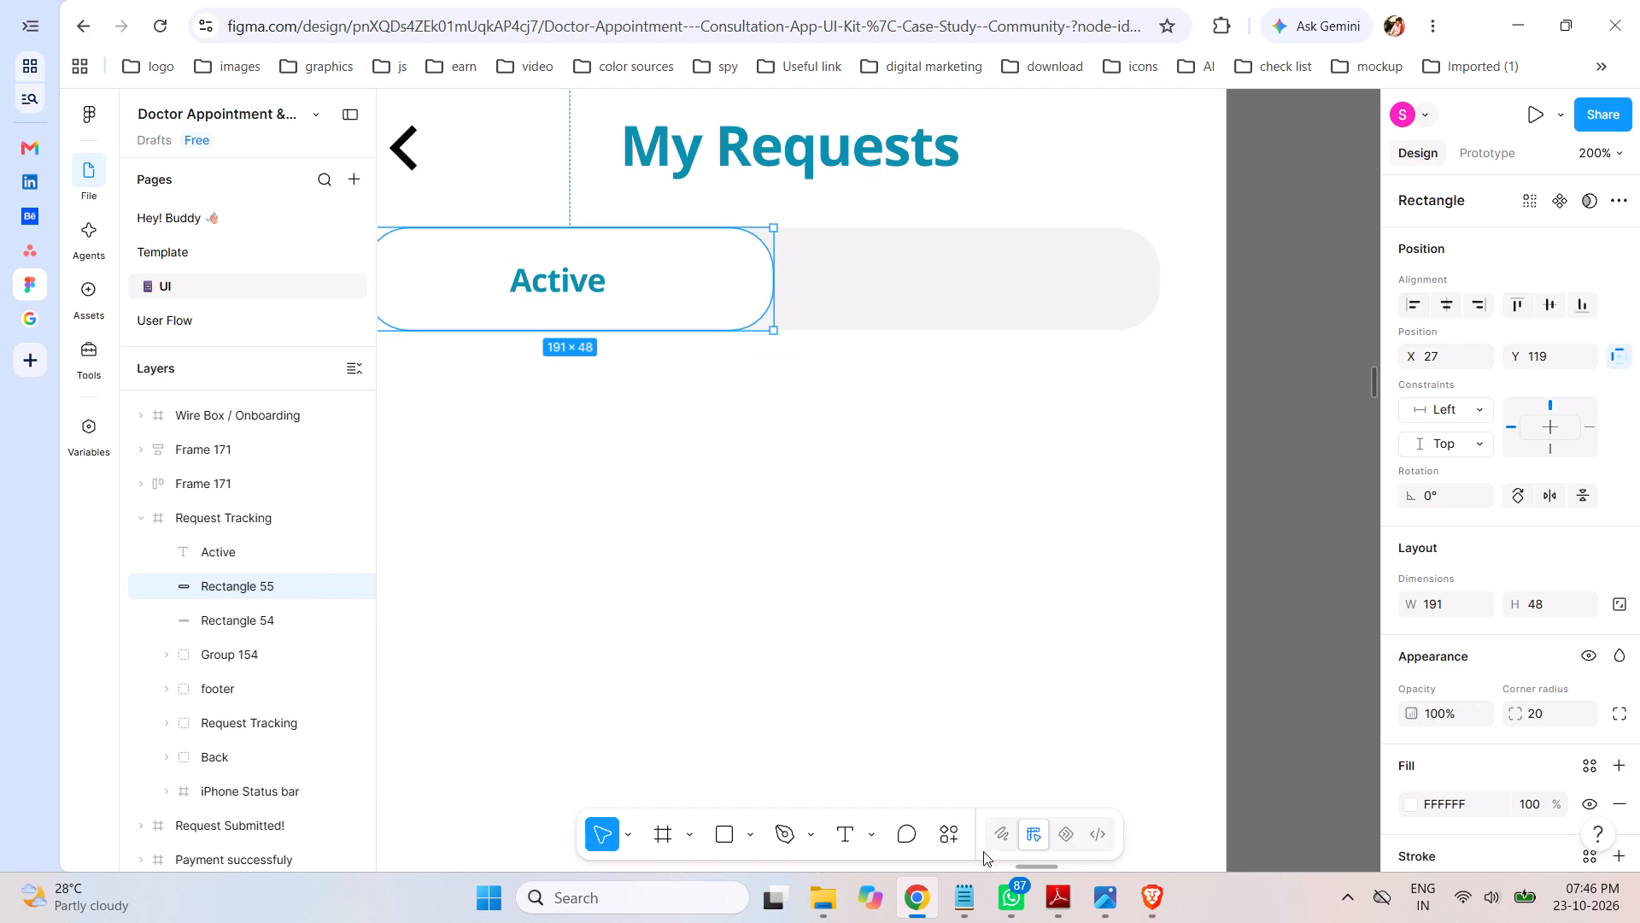
pyautogui.moveTo(1041, 869); pyautogui.dragTo(1032, 869)
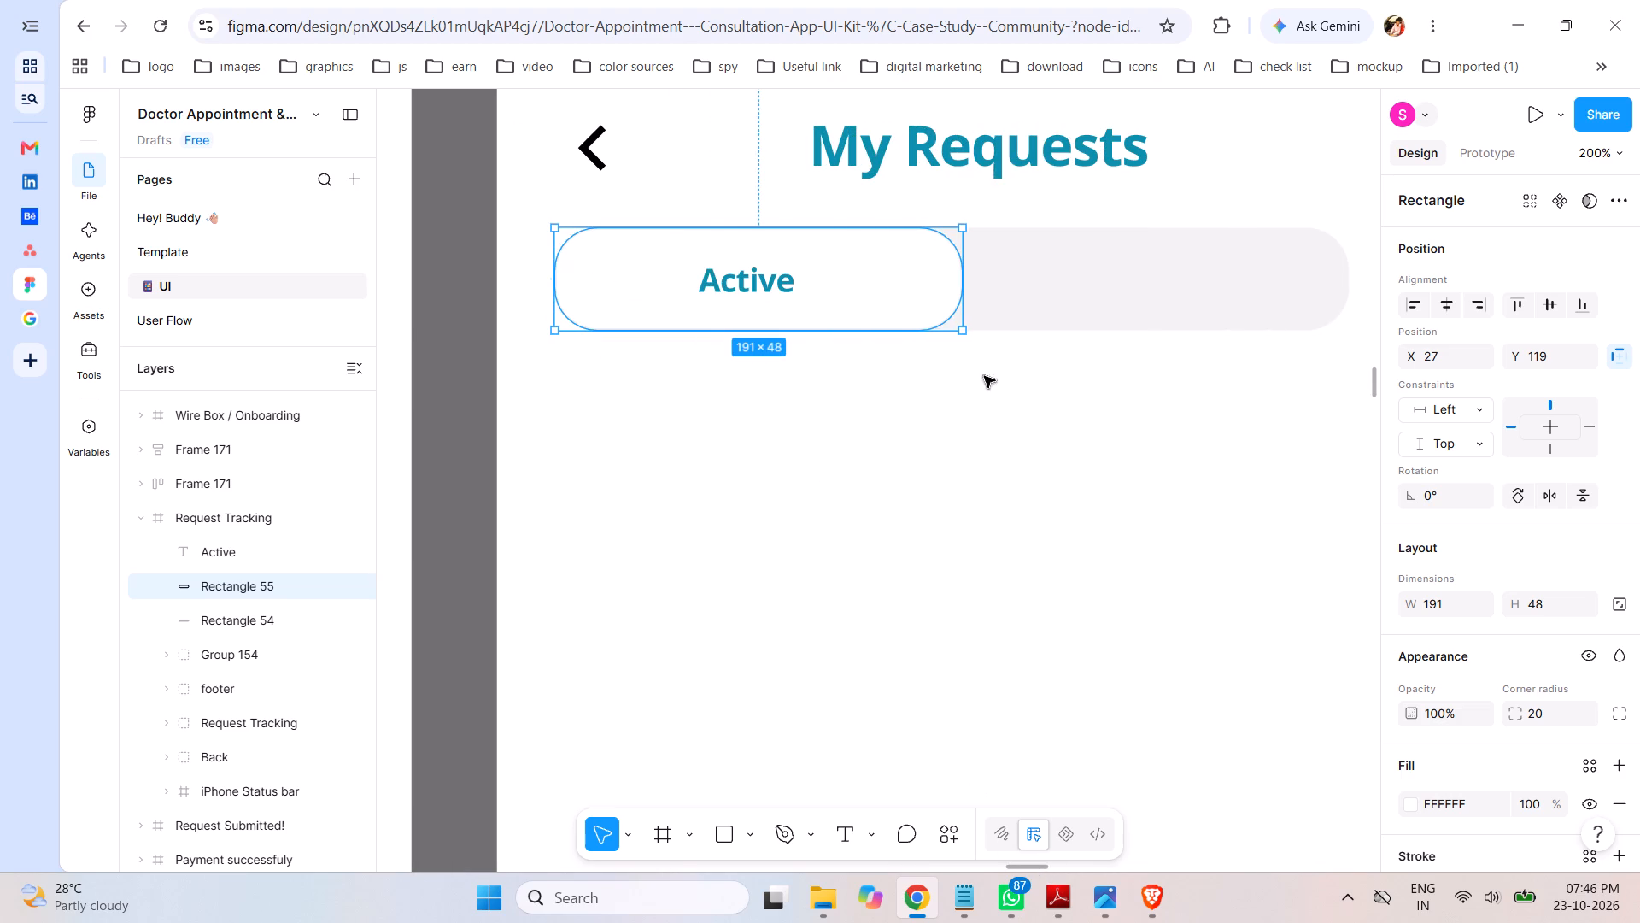
pyautogui.click(456, 332)
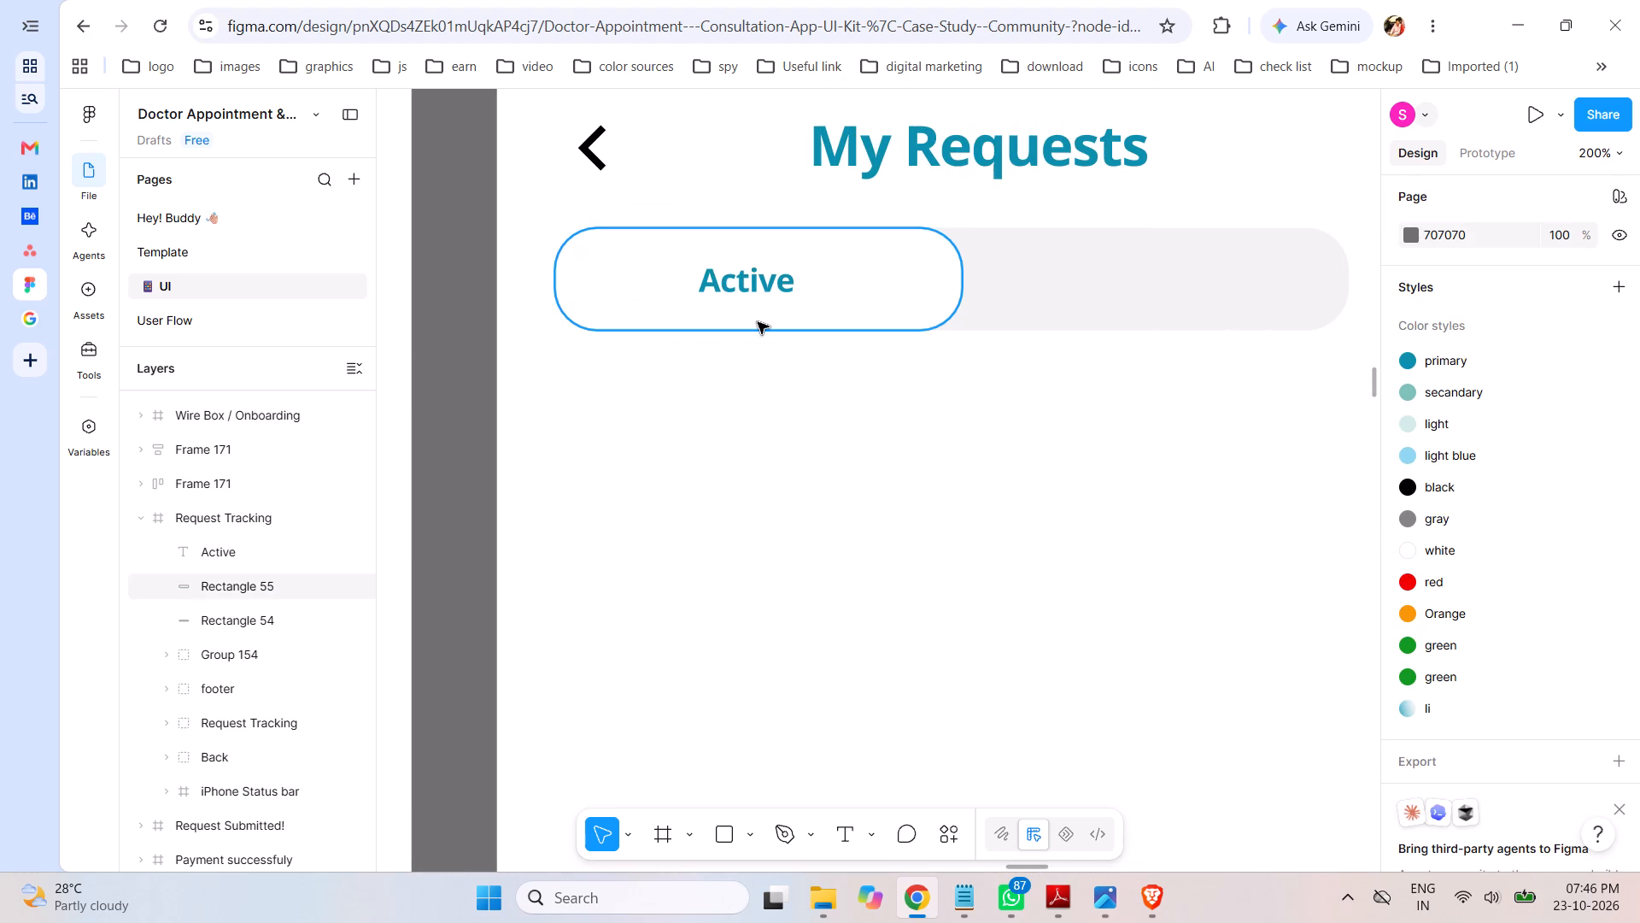
pyautogui.click(826, 324)
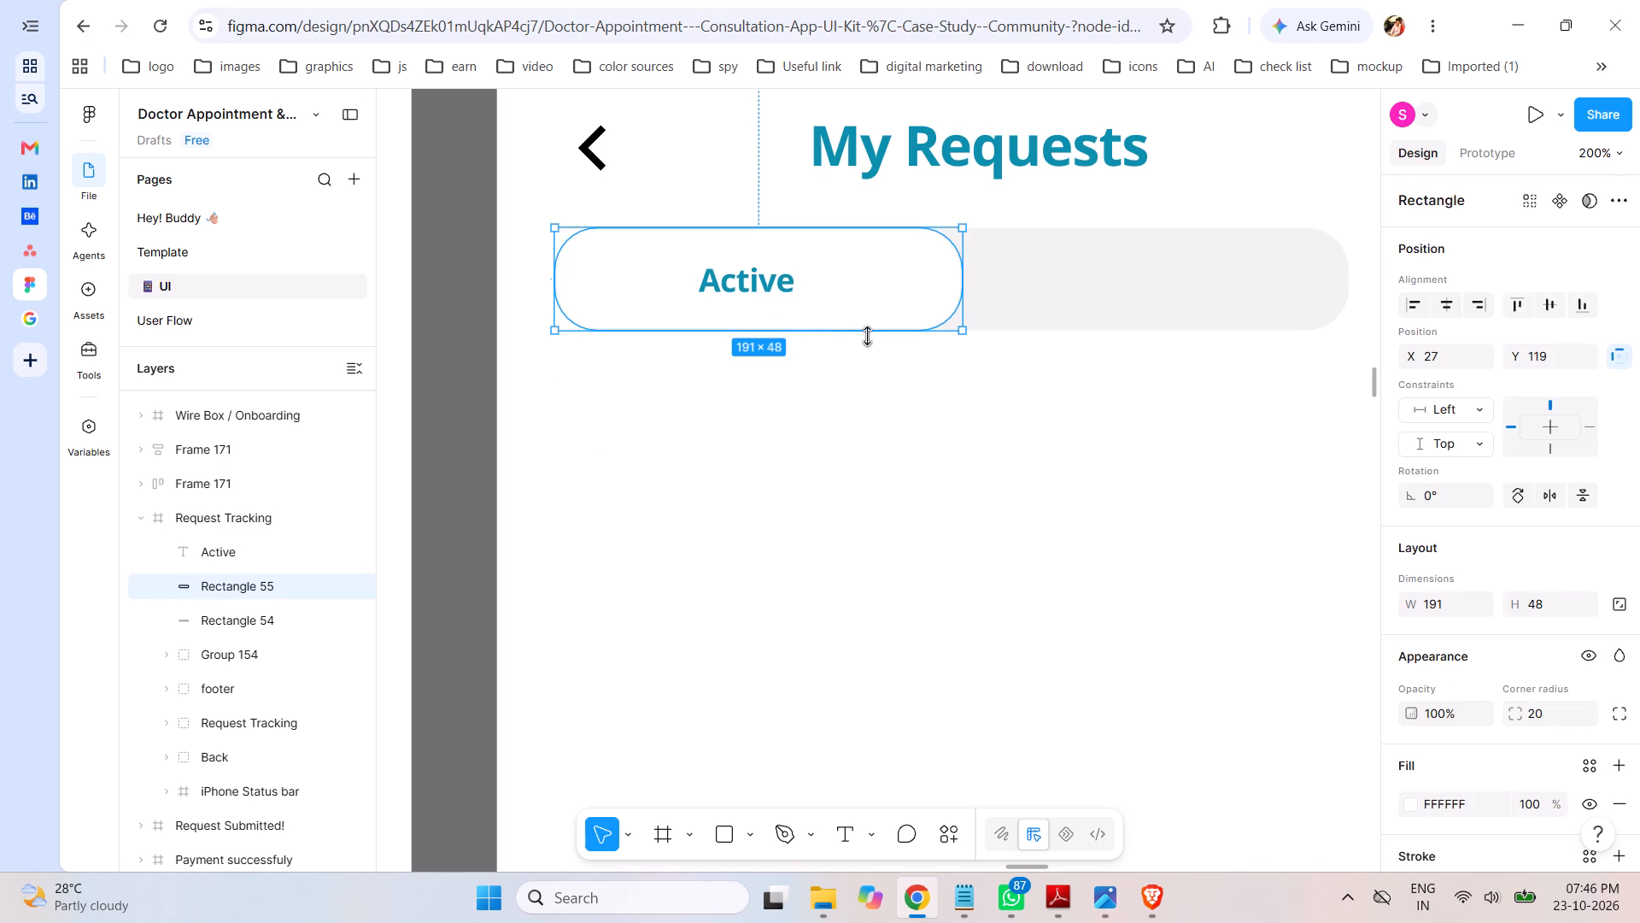
pyautogui.hotkey('ctrl', 'c')
pyautogui.hotkey('ctrl', 'v')
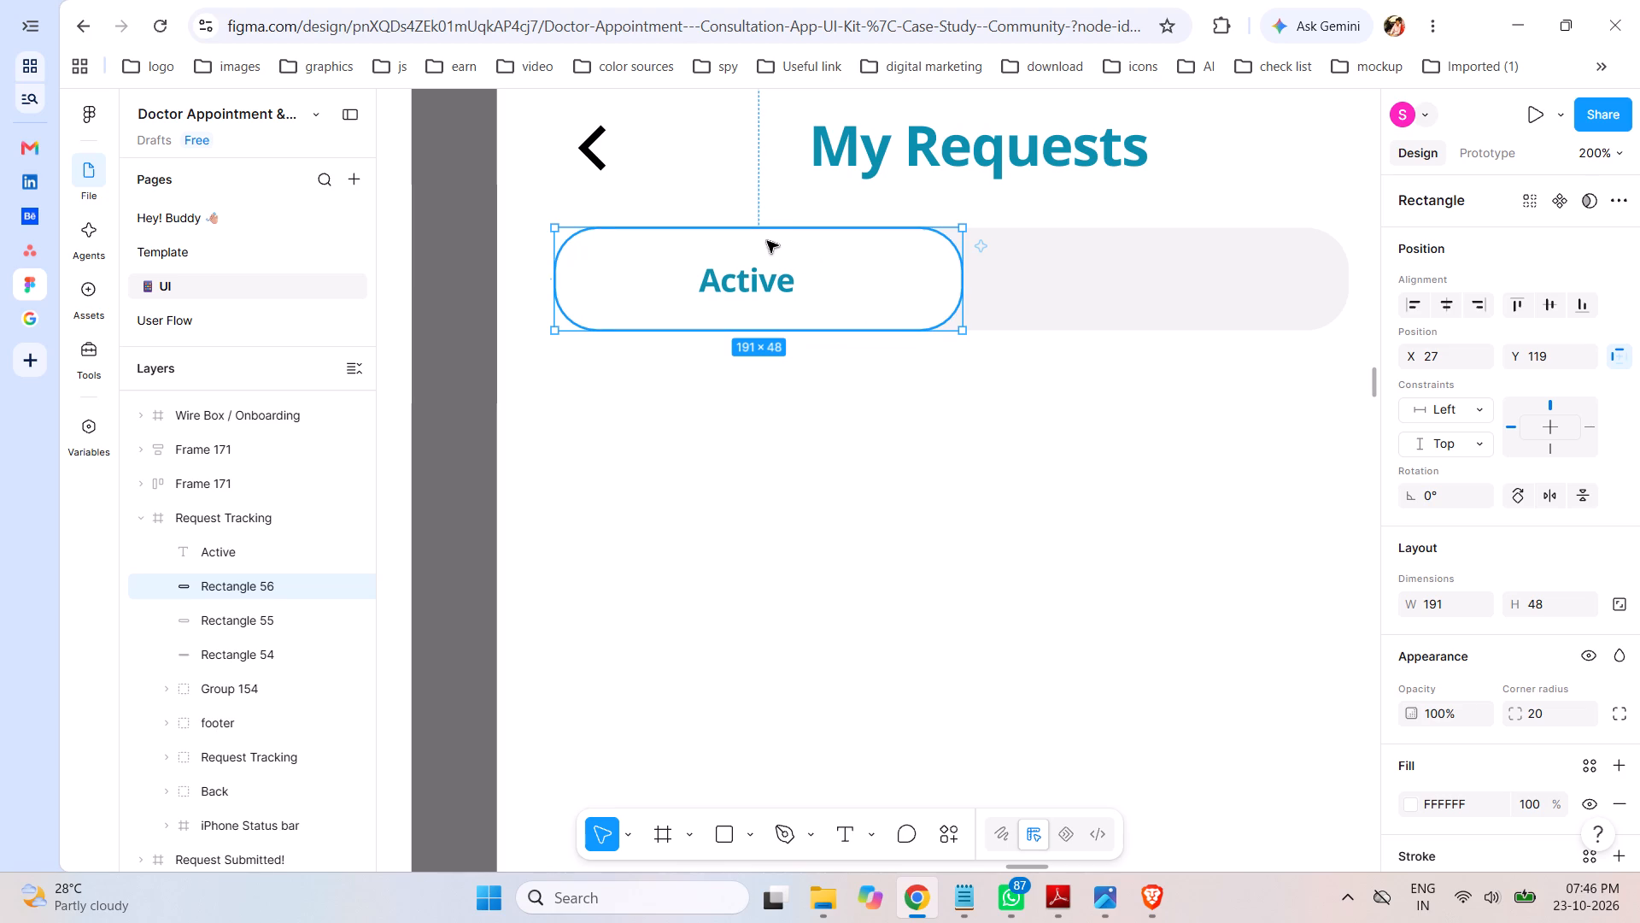
pyautogui.moveTo(765, 232); pyautogui.dragTo(770, 322)
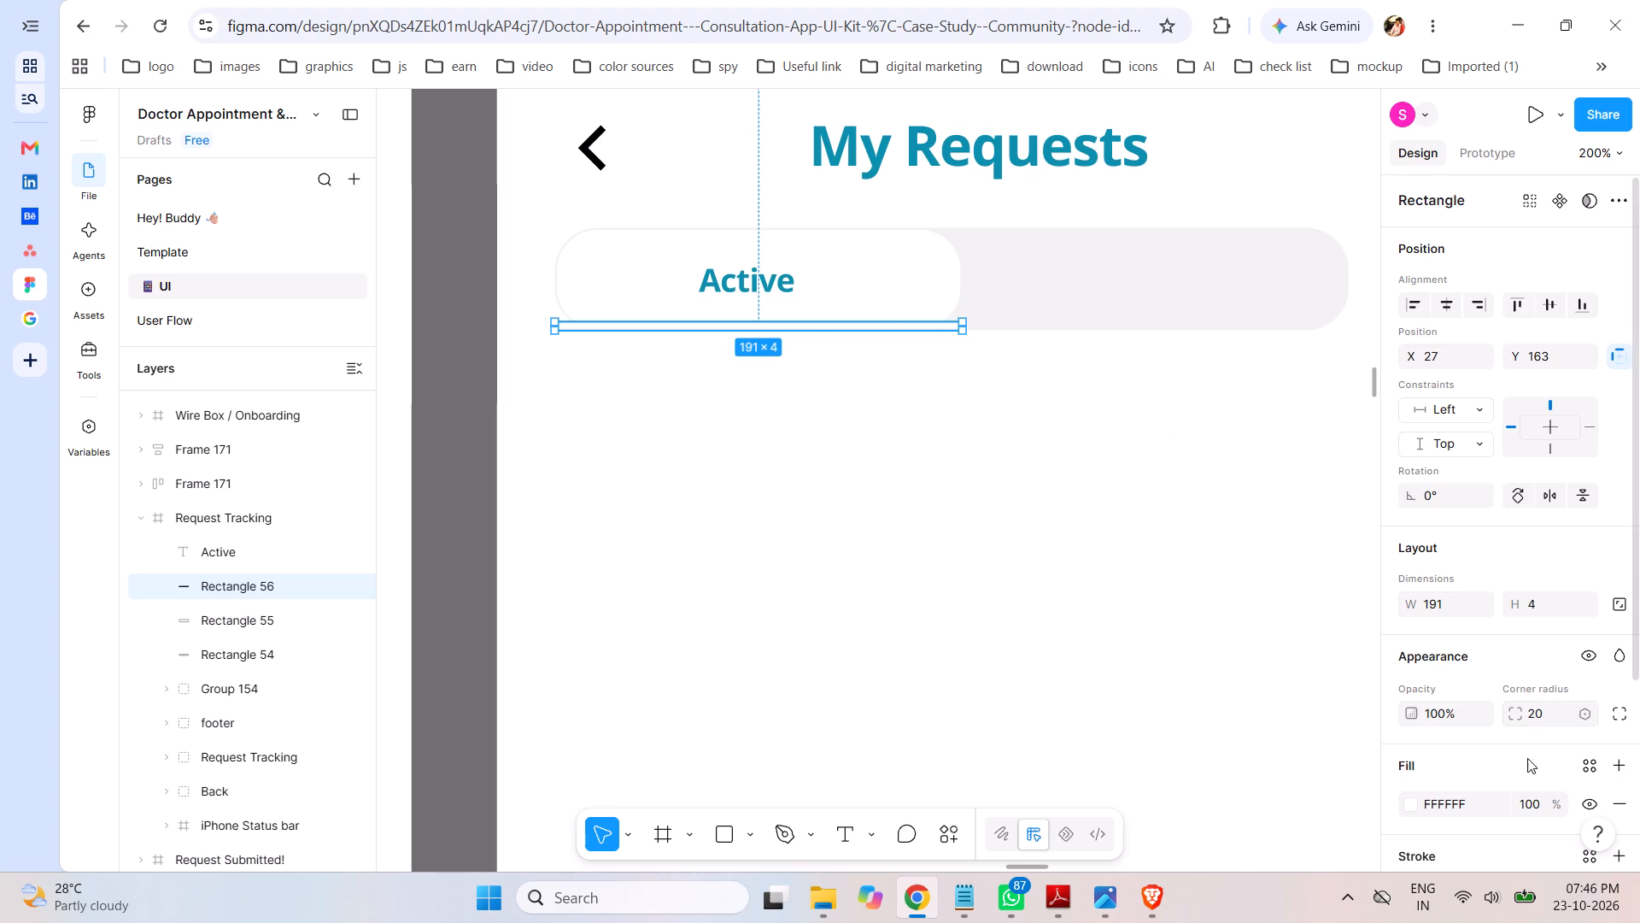
# Set the thin strip's corner radius to 0.
pyautogui.moveTo(1544, 712); pyautogui.dragTo(1526, 713)
pyautogui.press('0')
pyautogui.press('Return')
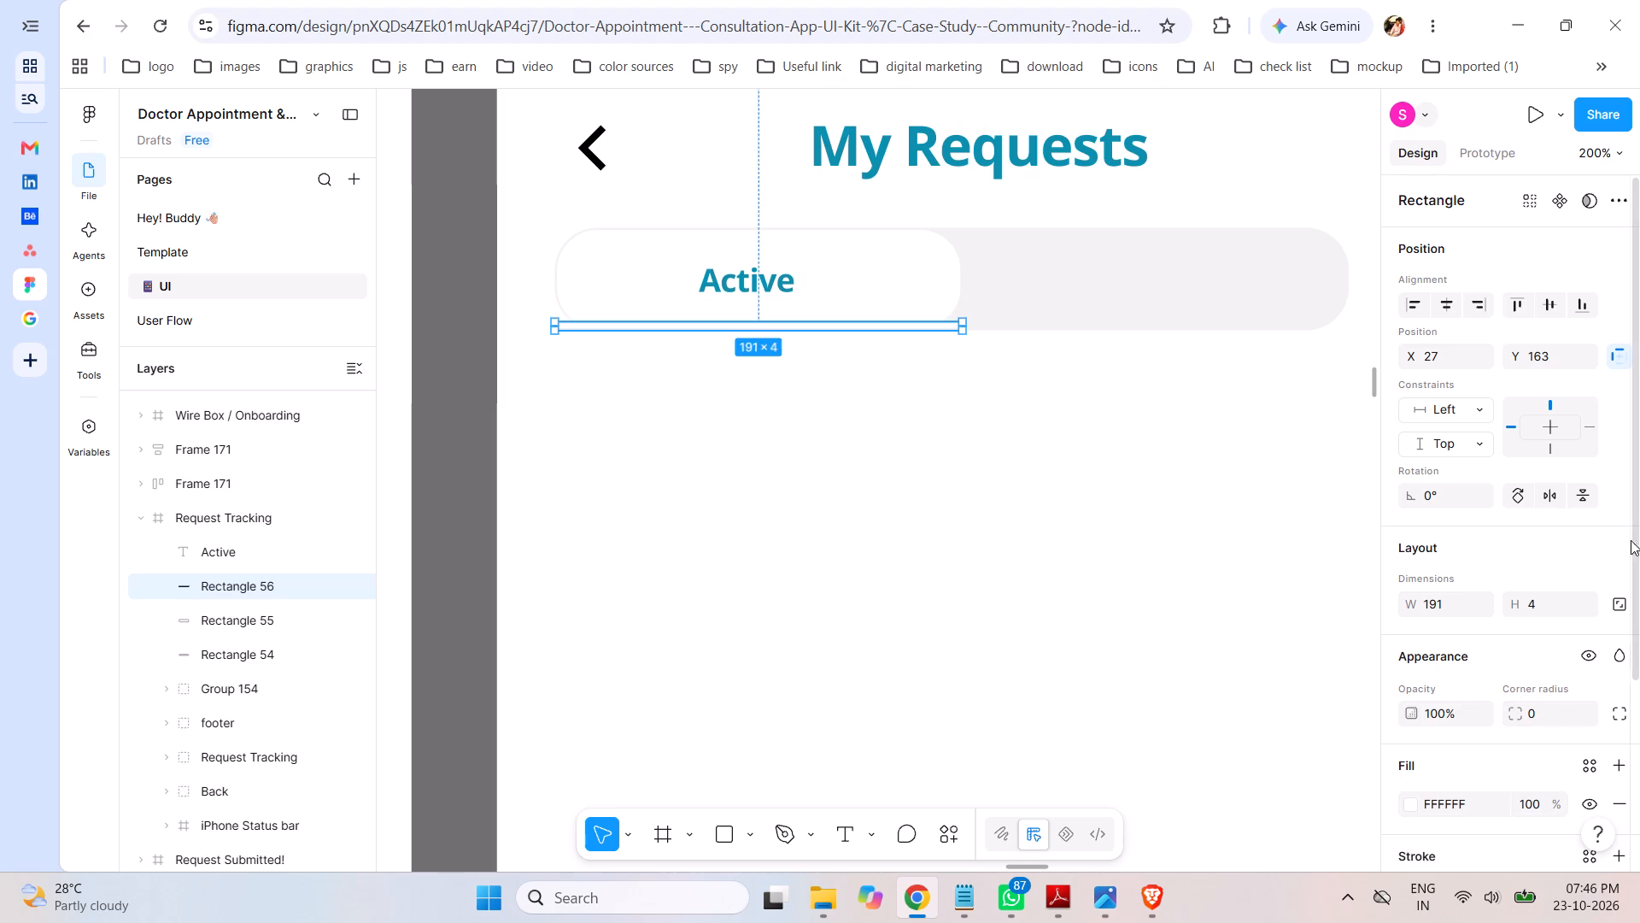
# Shorten the thin strip from both ends to about 150 px wide, inset along the white tab's bottom edge.
pyautogui.moveTo(967, 326); pyautogui.dragTo(926, 329)
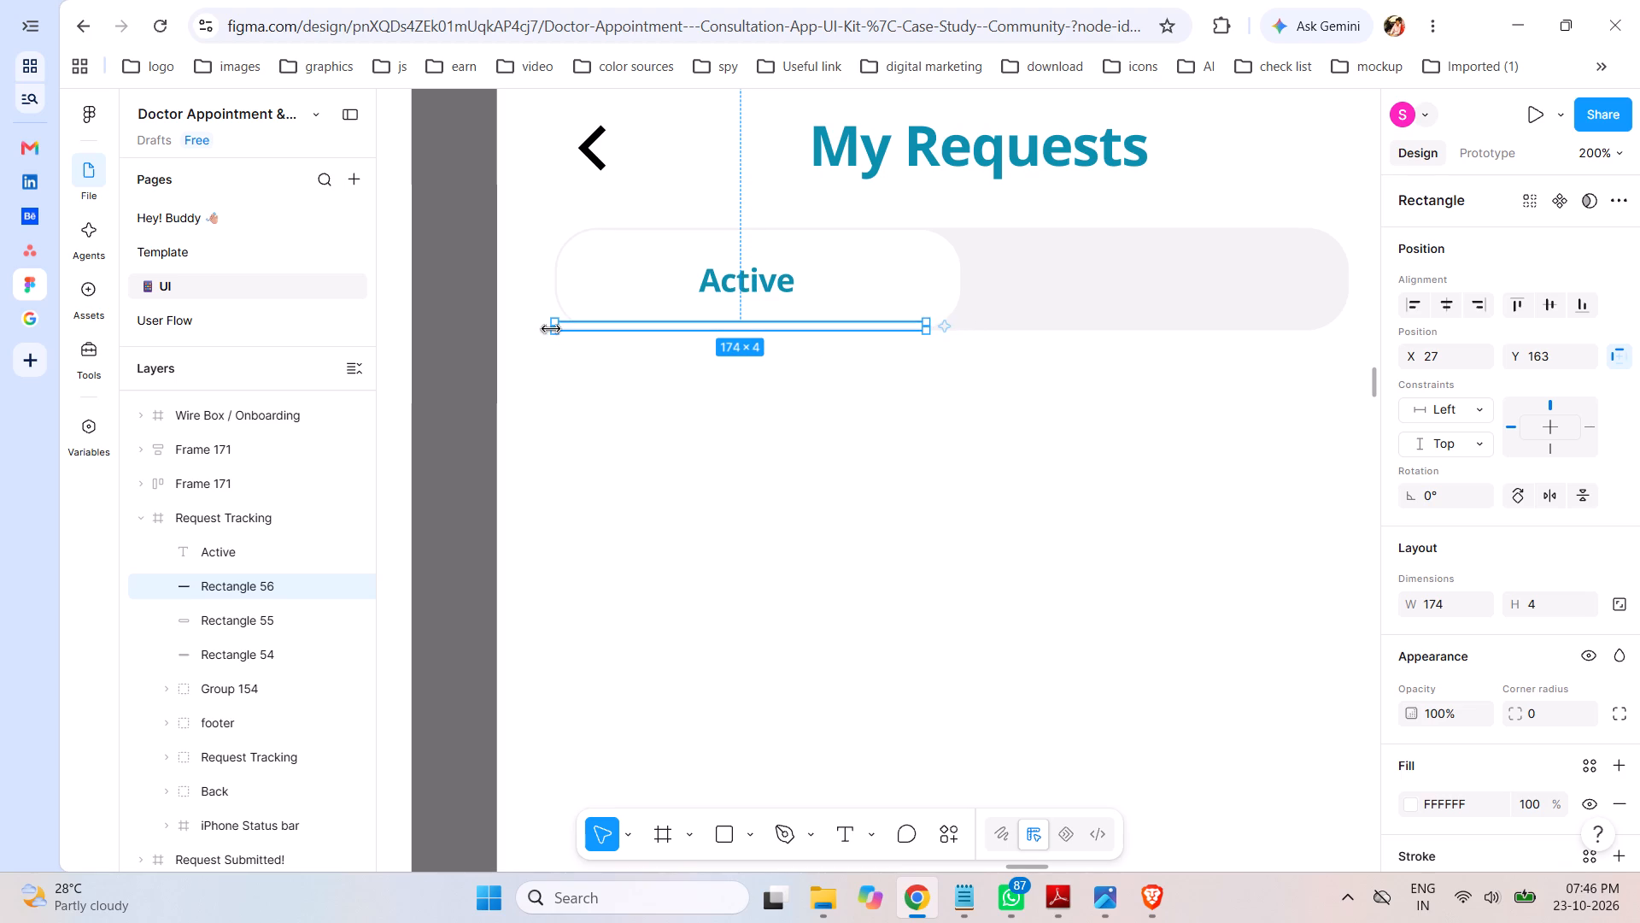
pyautogui.moveTo(552, 327); pyautogui.dragTo(607, 336)
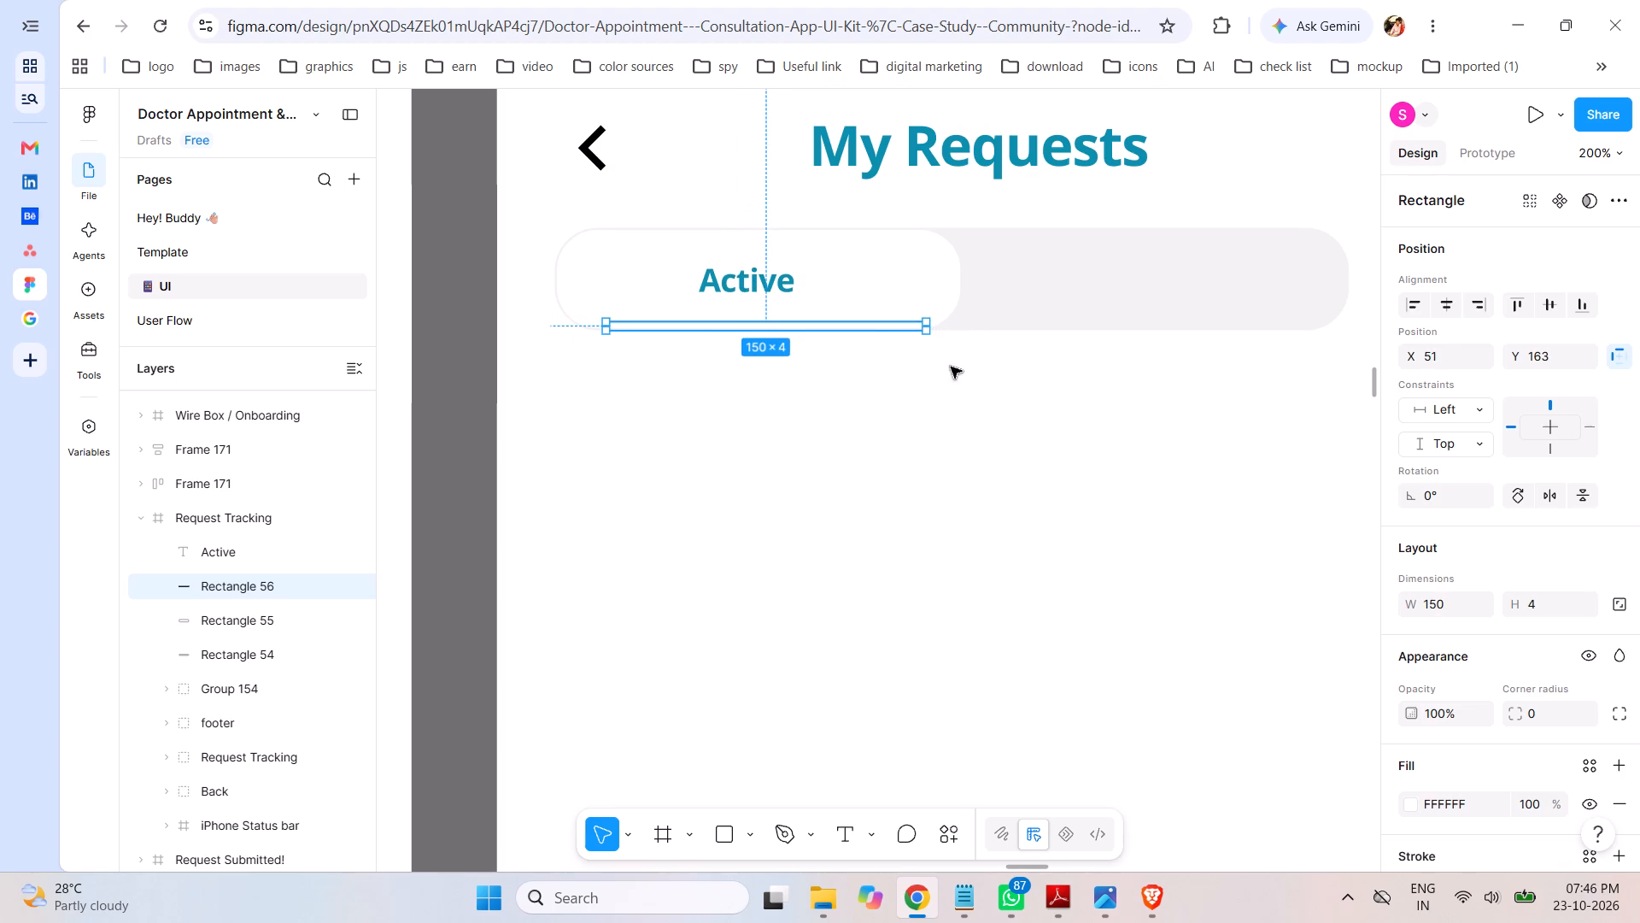
# Fill the thin strip with 0B8FAC sampled from the My Requests title and remove its stroke.
pyautogui.scroll(-1, 1535, 625)
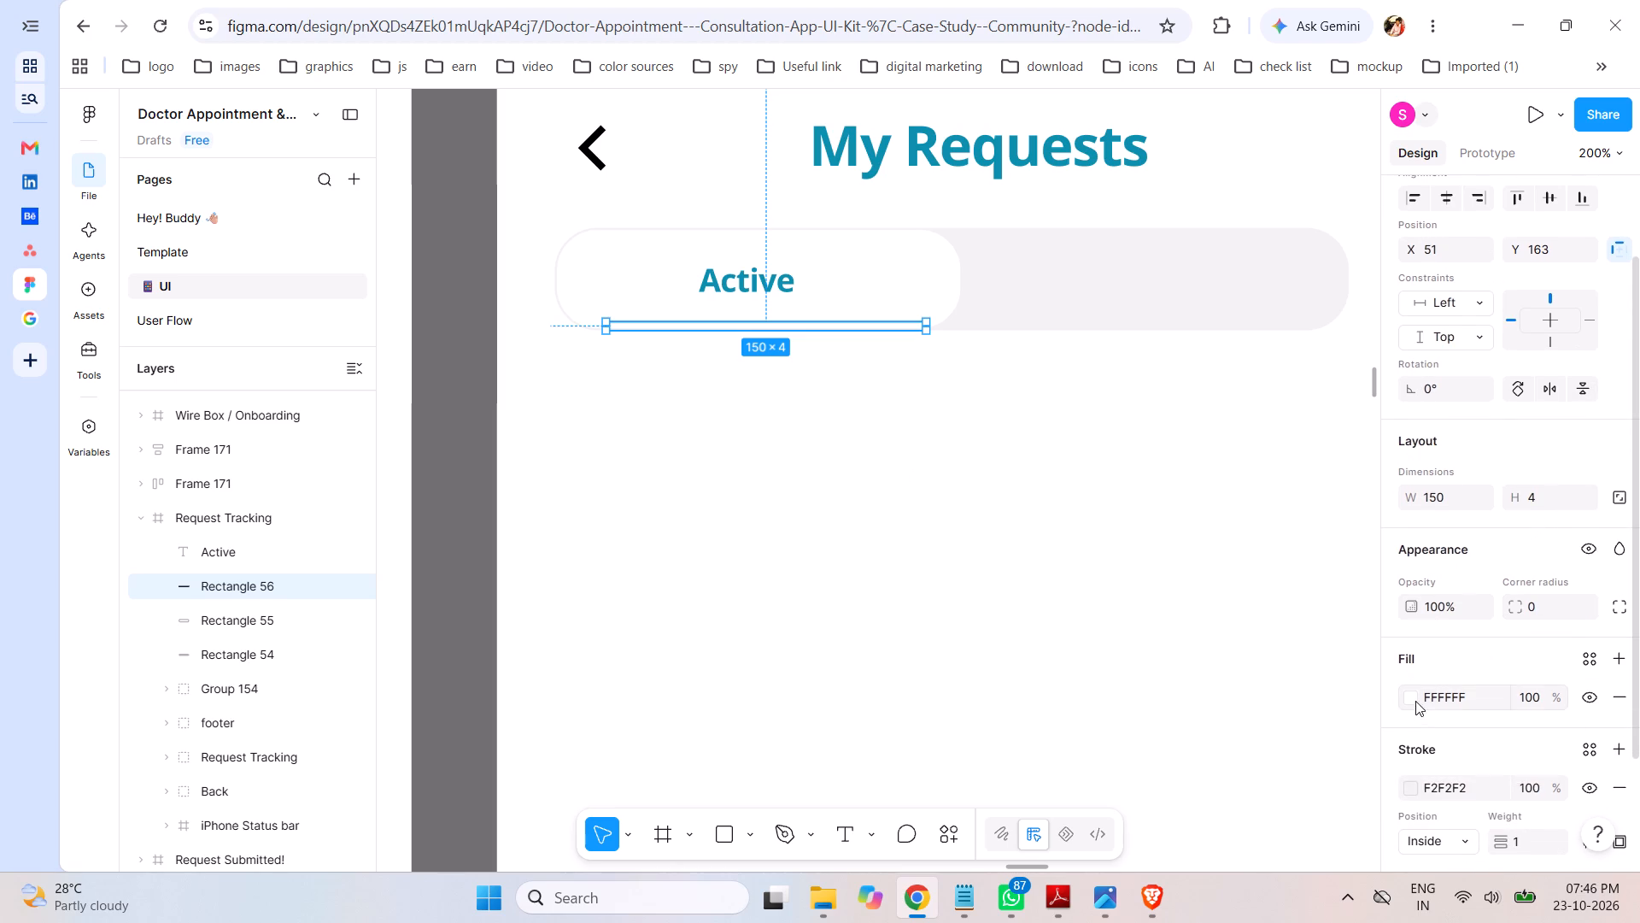
pyautogui.click(1410, 697)
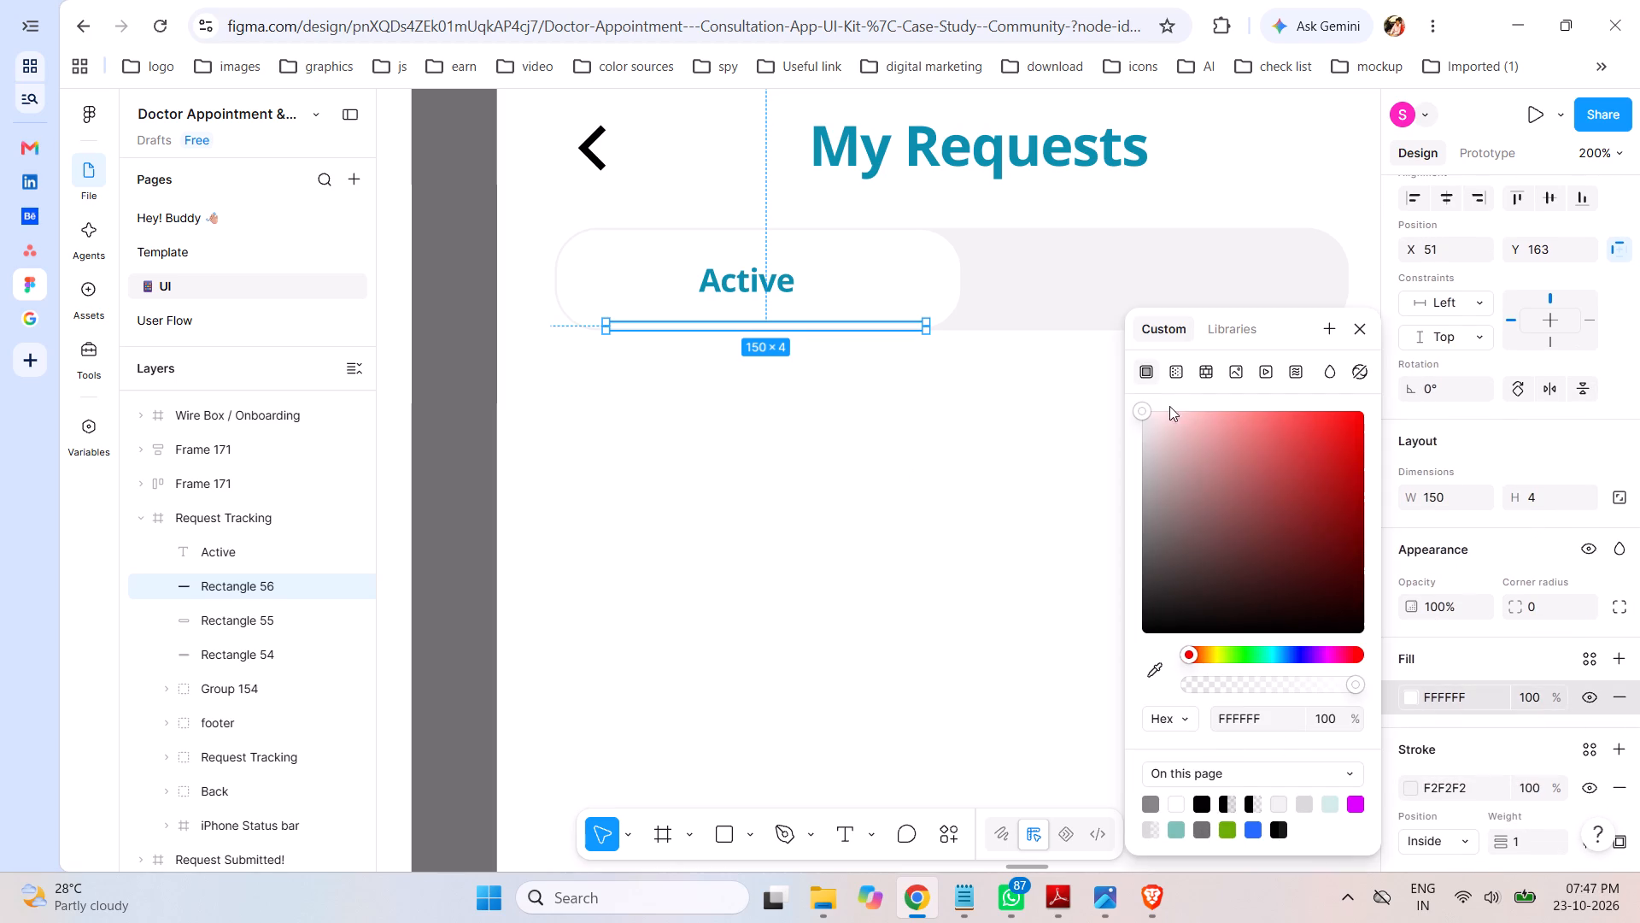
pyautogui.click(1151, 672)
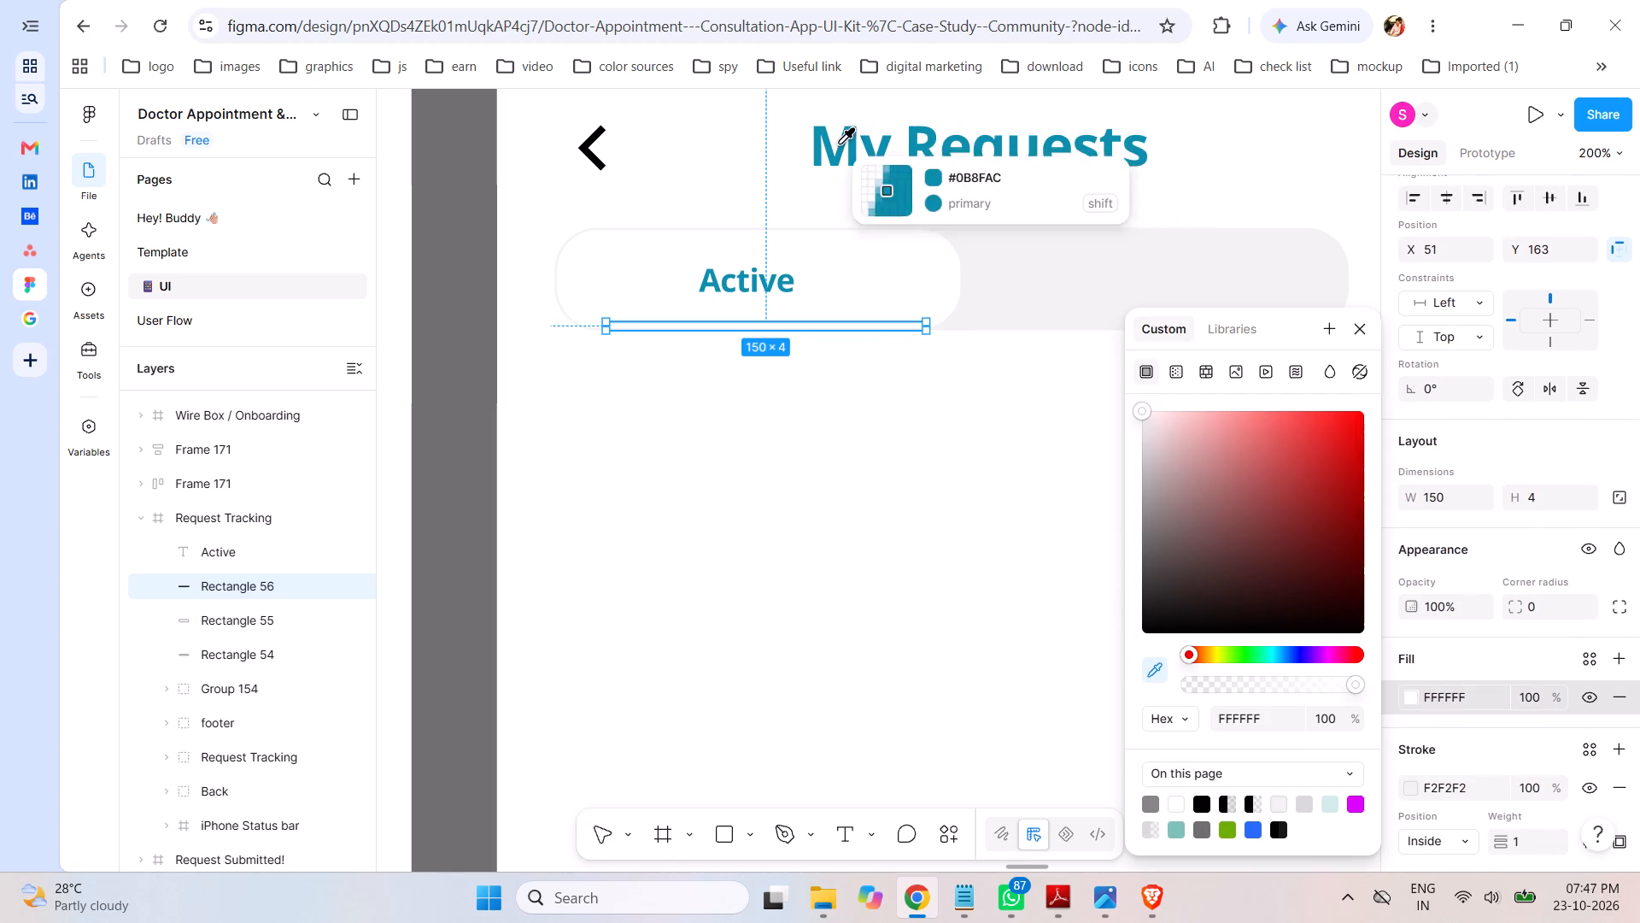
pyautogui.click(851, 128)
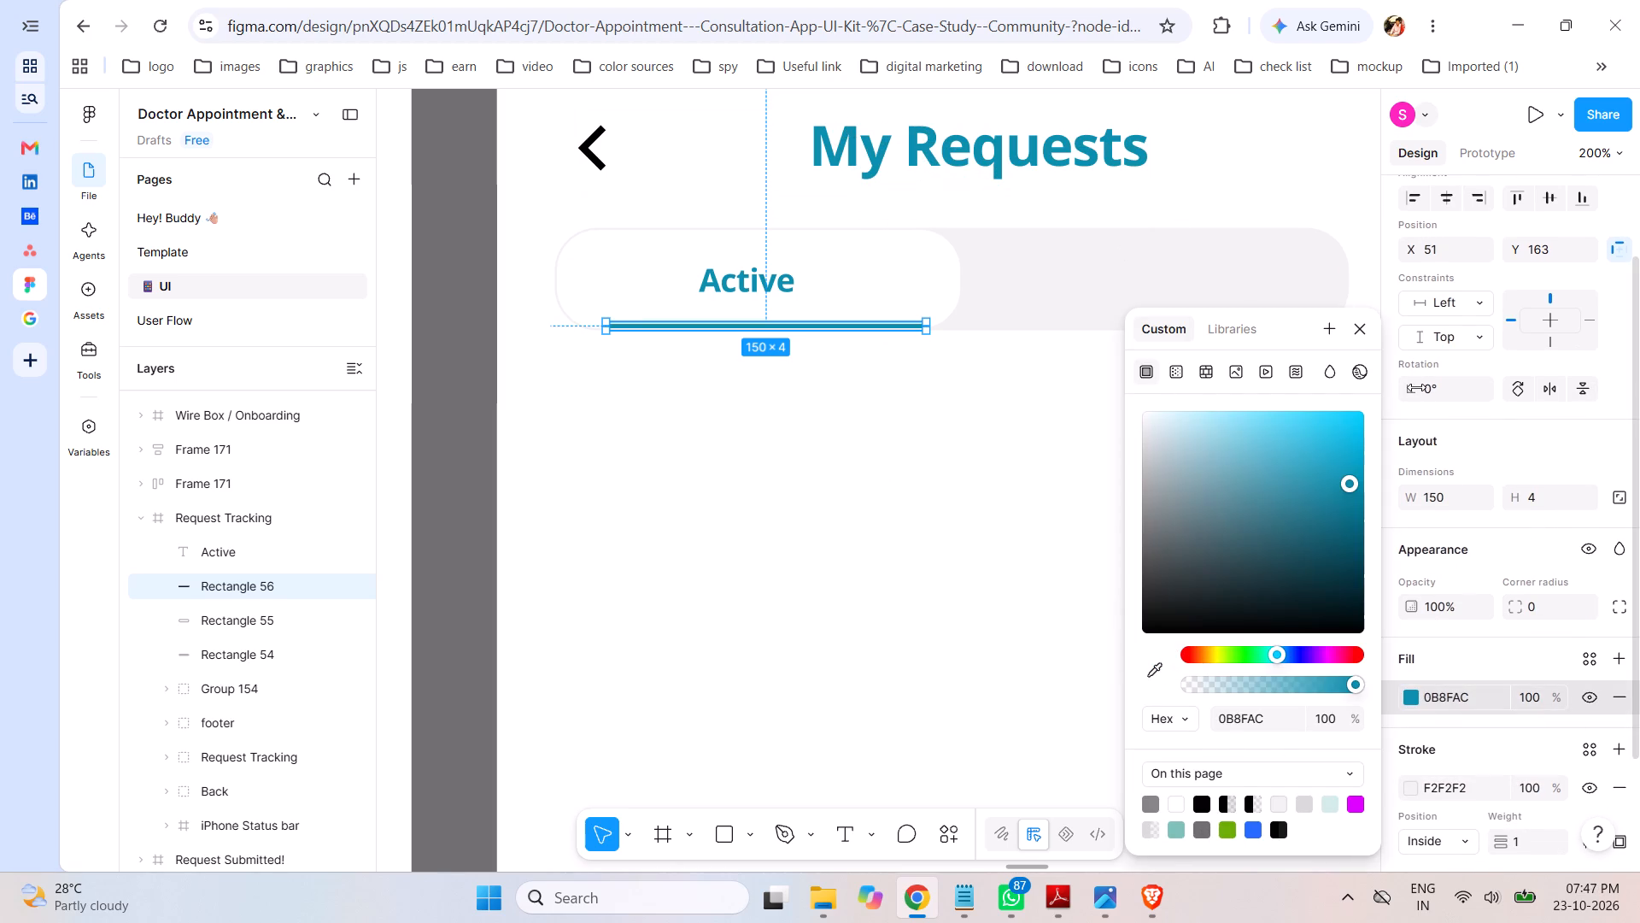
pyautogui.click(1366, 326)
pyautogui.click(458, 384)
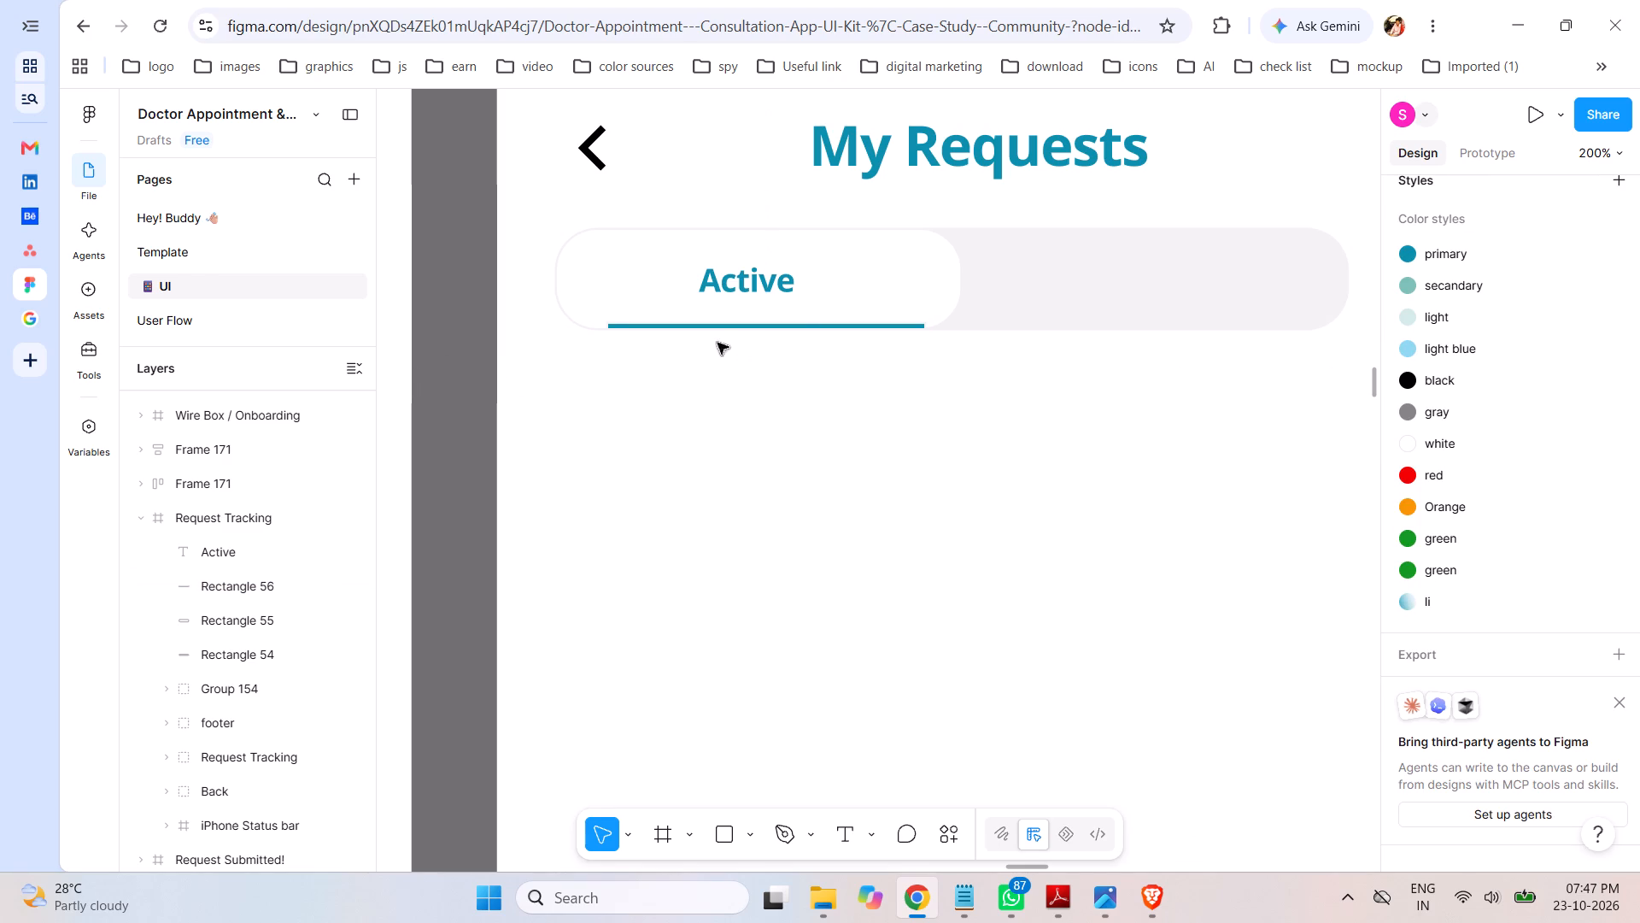
pyautogui.click(810, 326)
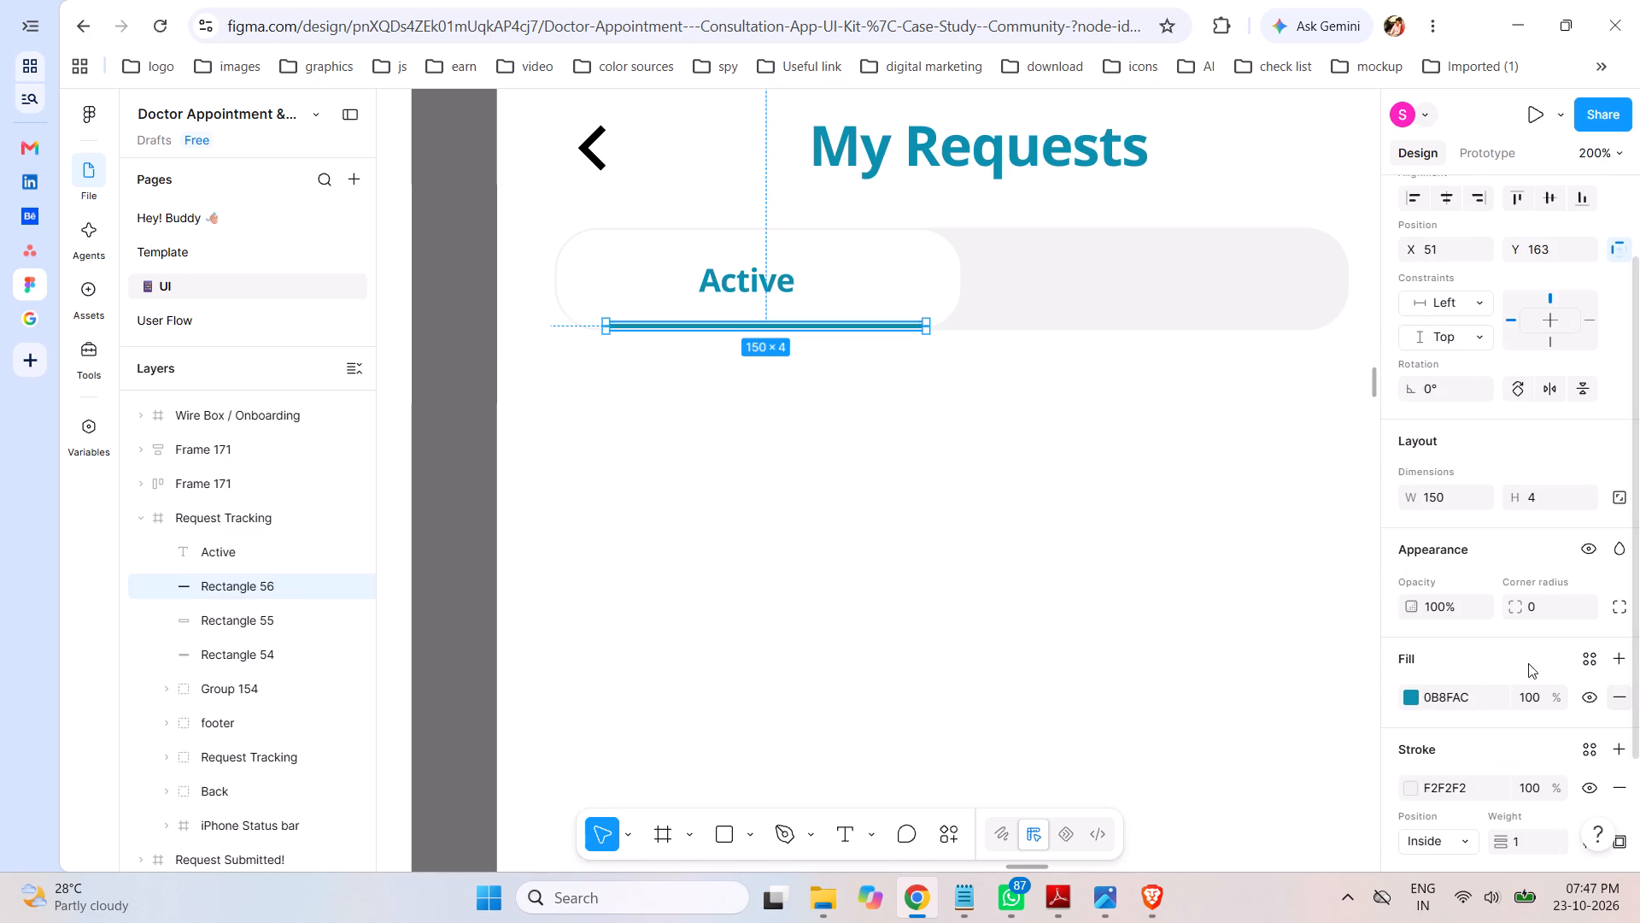
pyautogui.click(1619, 785)
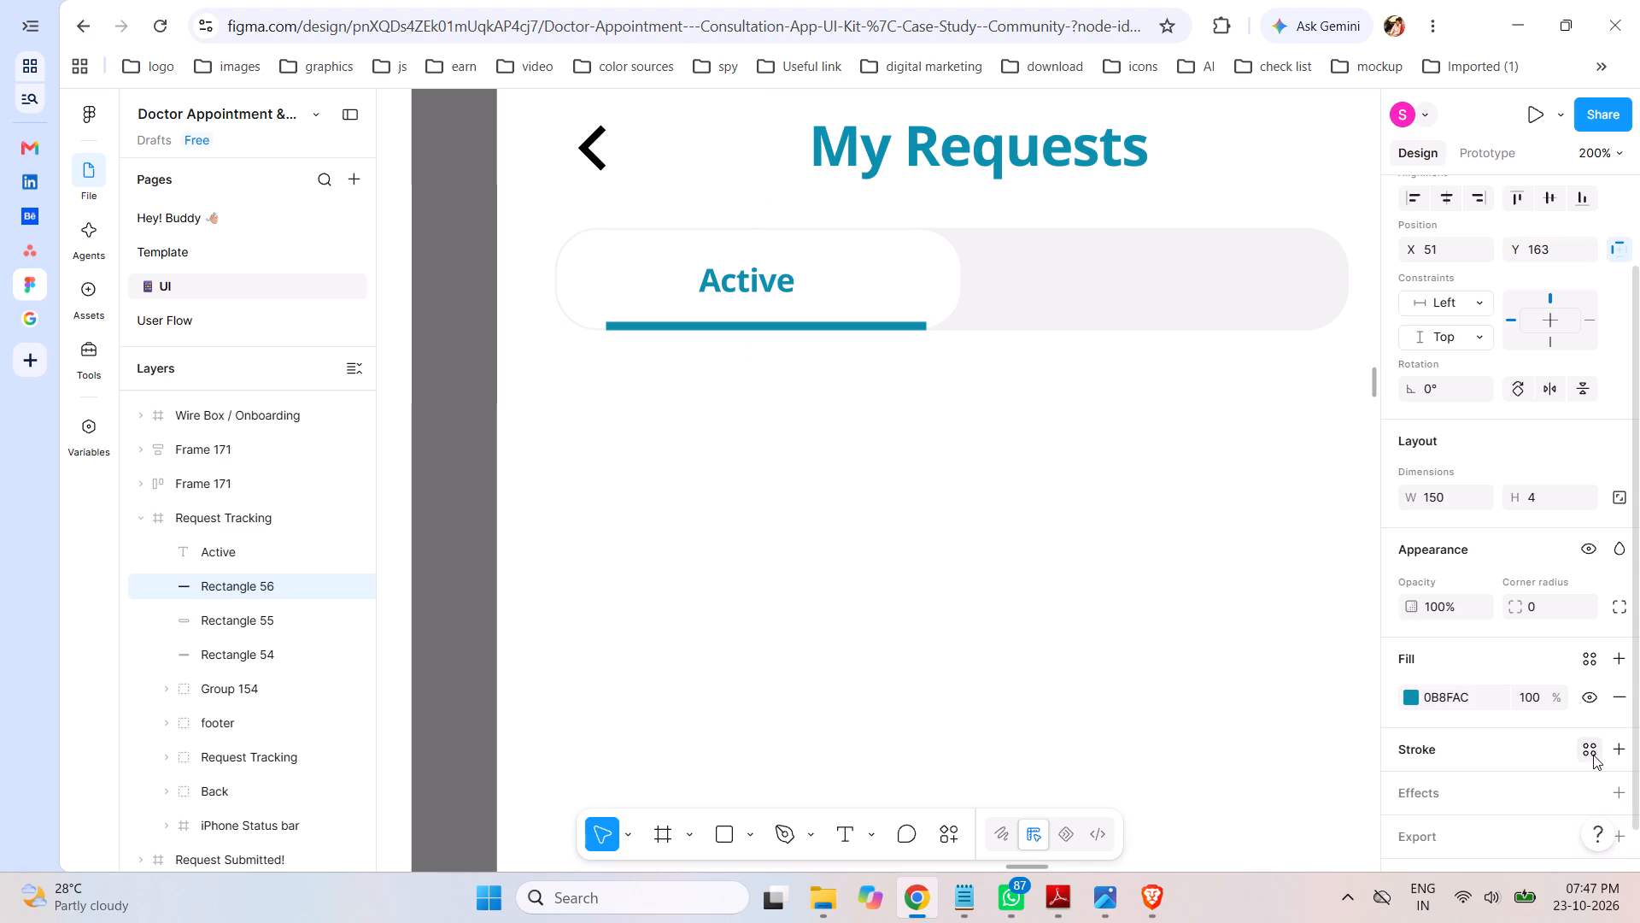
pyautogui.click(467, 336)
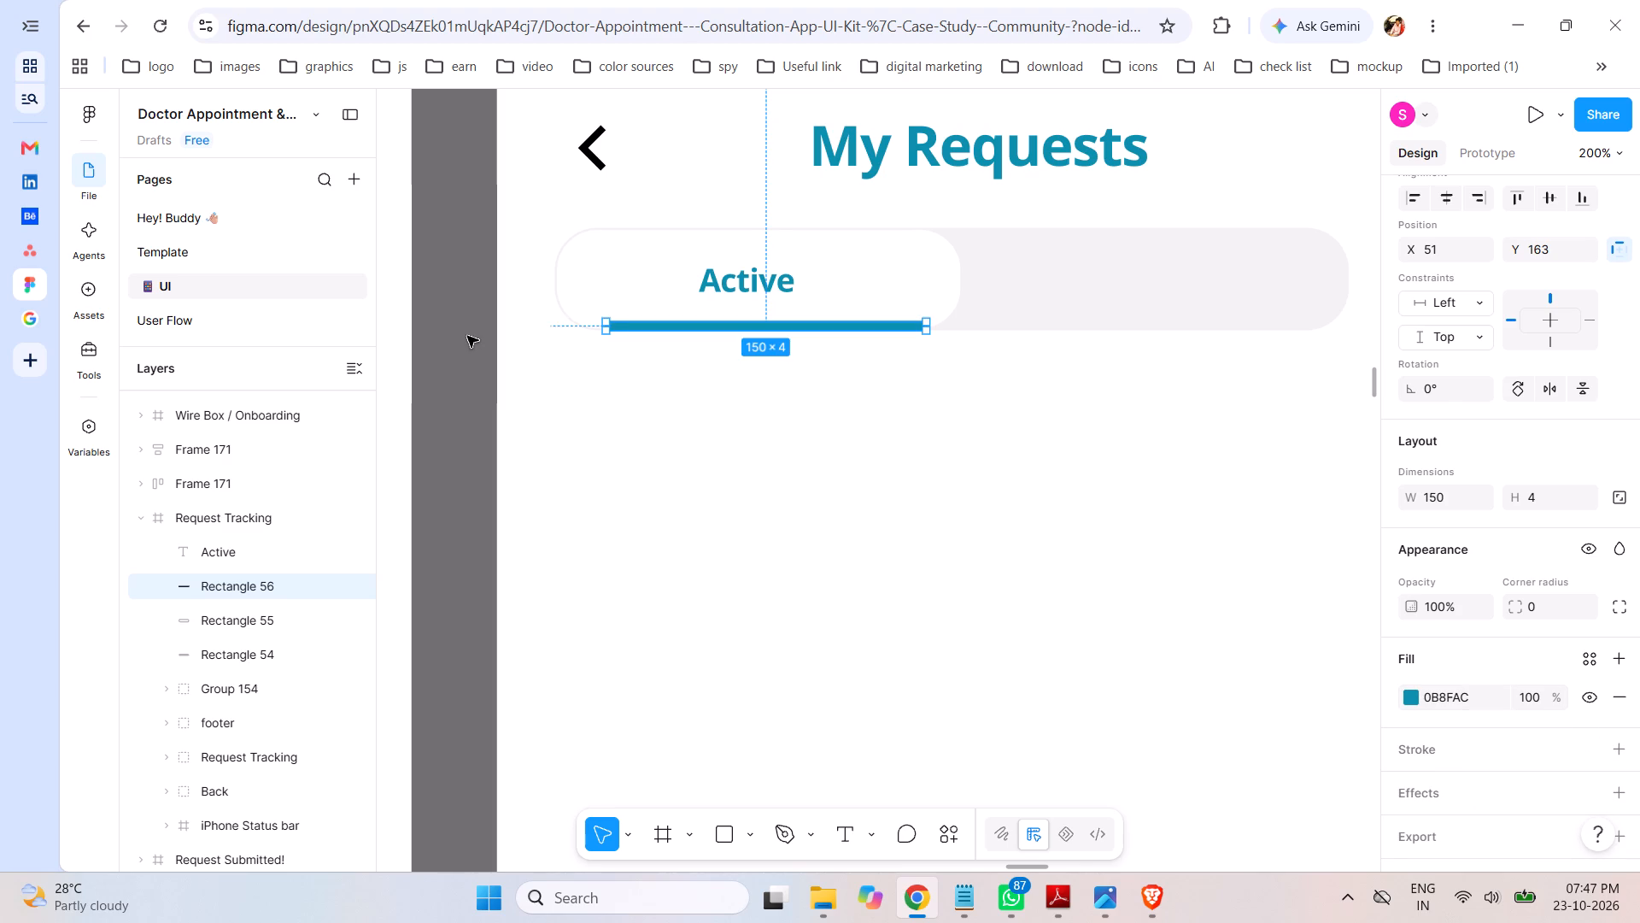
# Shorten the teal underline from its right end to 144 px wide so it sits centred under the tab.
pyautogui.click(838, 330)
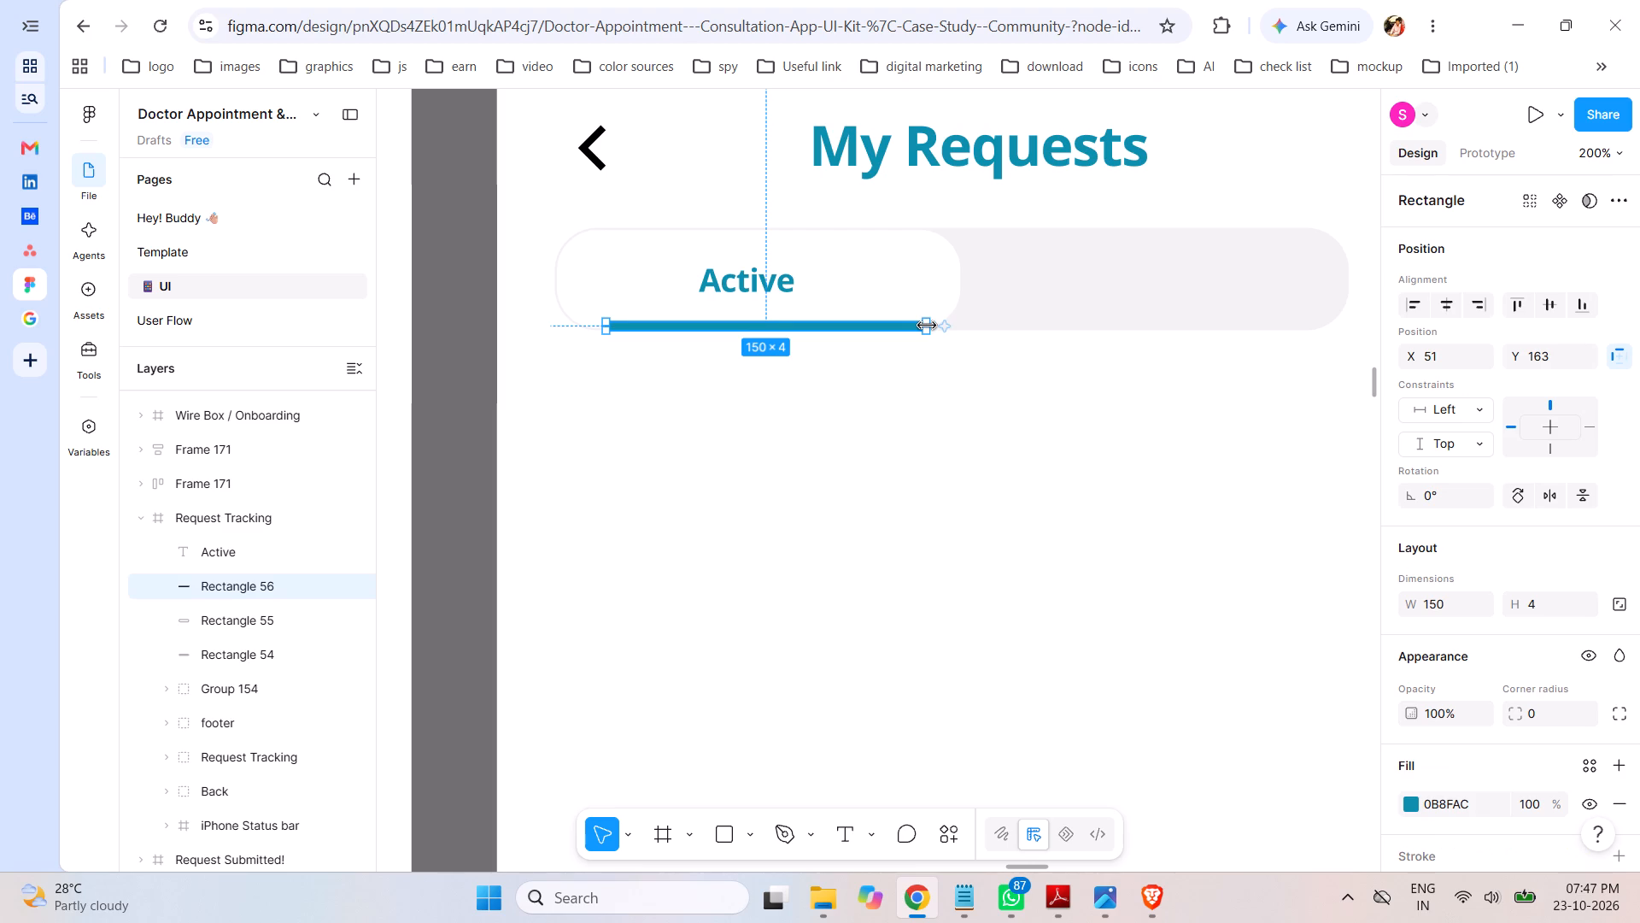
pyautogui.moveTo(927, 326); pyautogui.dragTo(916, 326)
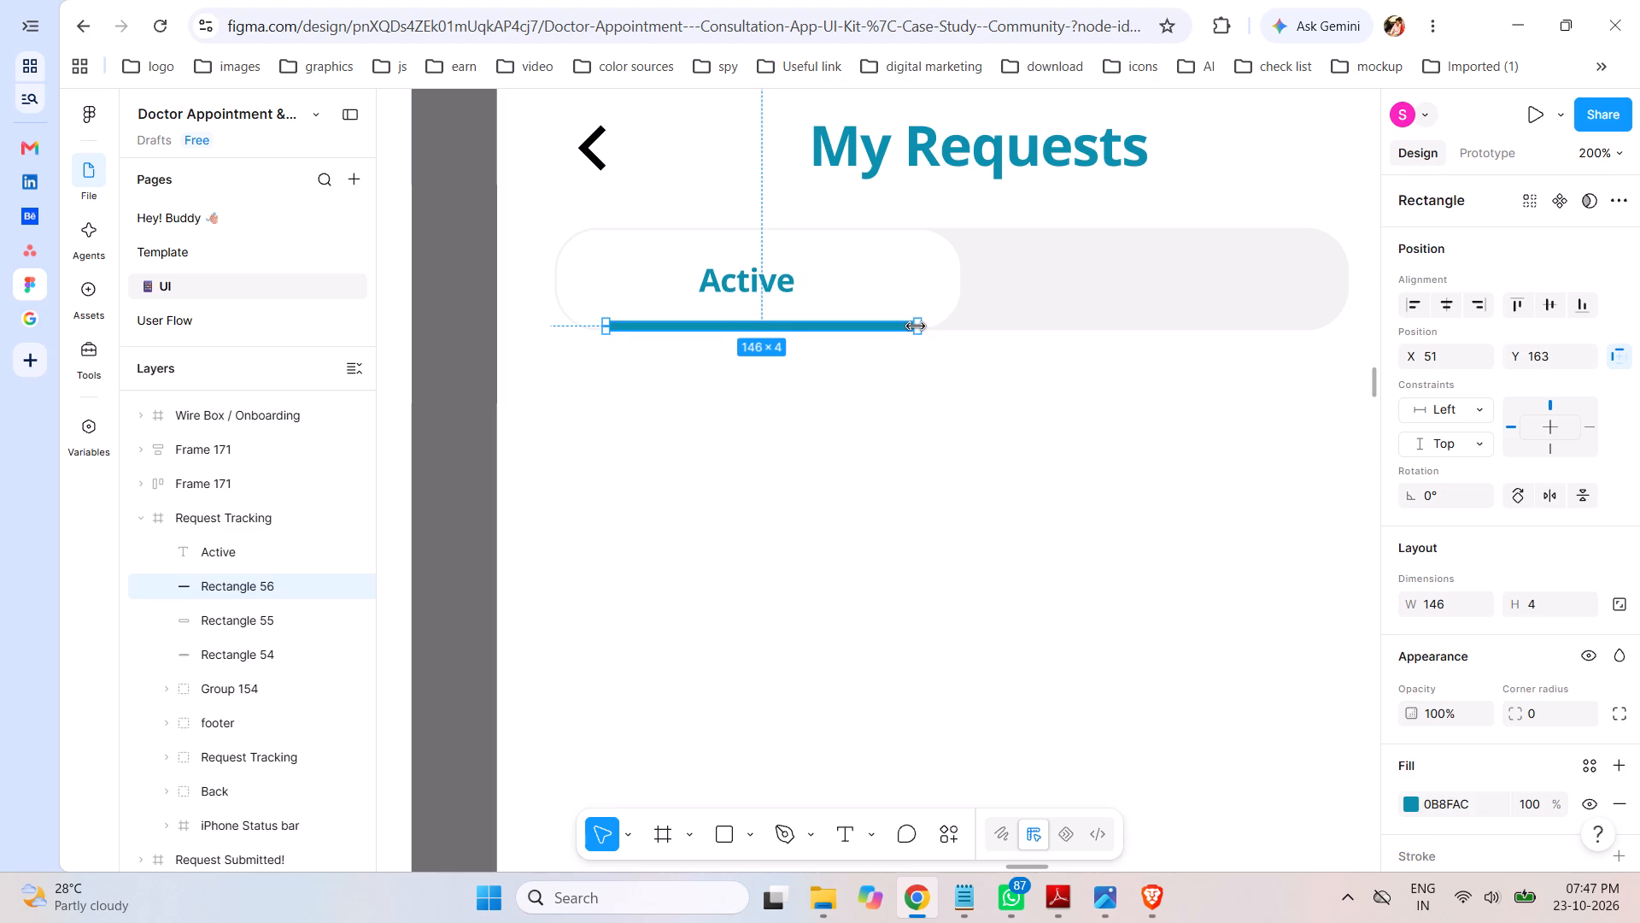
pyautogui.moveTo(916, 326); pyautogui.dragTo(912, 326)
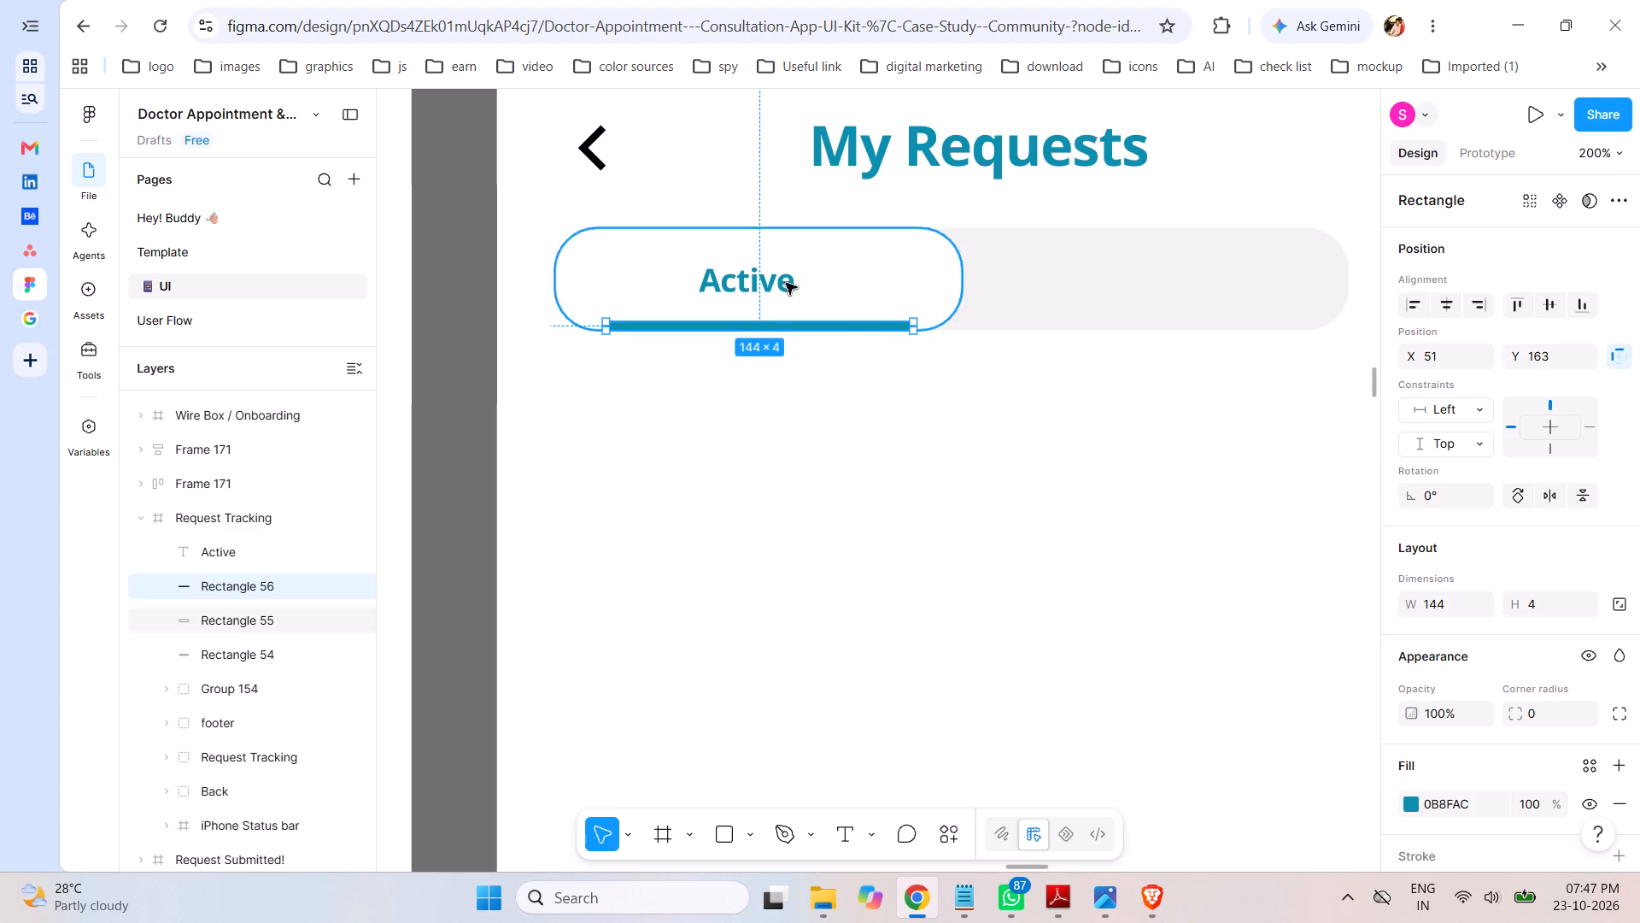
# Align the Active label to the horizontal and vertical centres of the white rounded tab.
pyautogui.click(775, 284)
pyautogui.keyDown('shift'); pyautogui.click(882, 282); pyautogui.keyUp('shift')
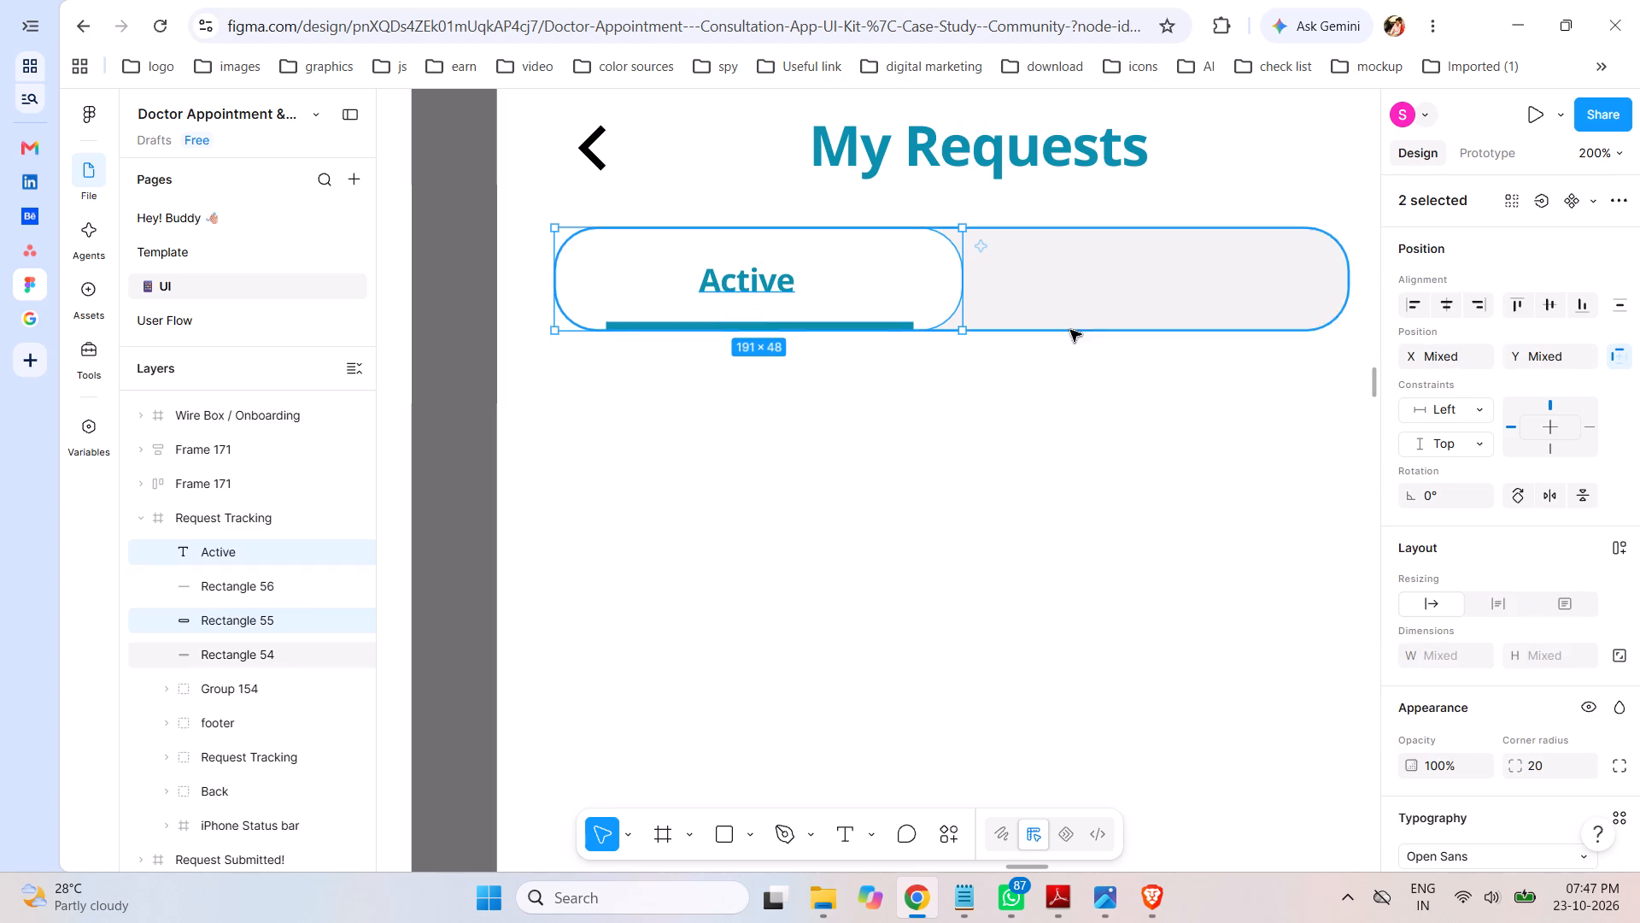
pyautogui.click(1549, 308)
pyautogui.click(1450, 306)
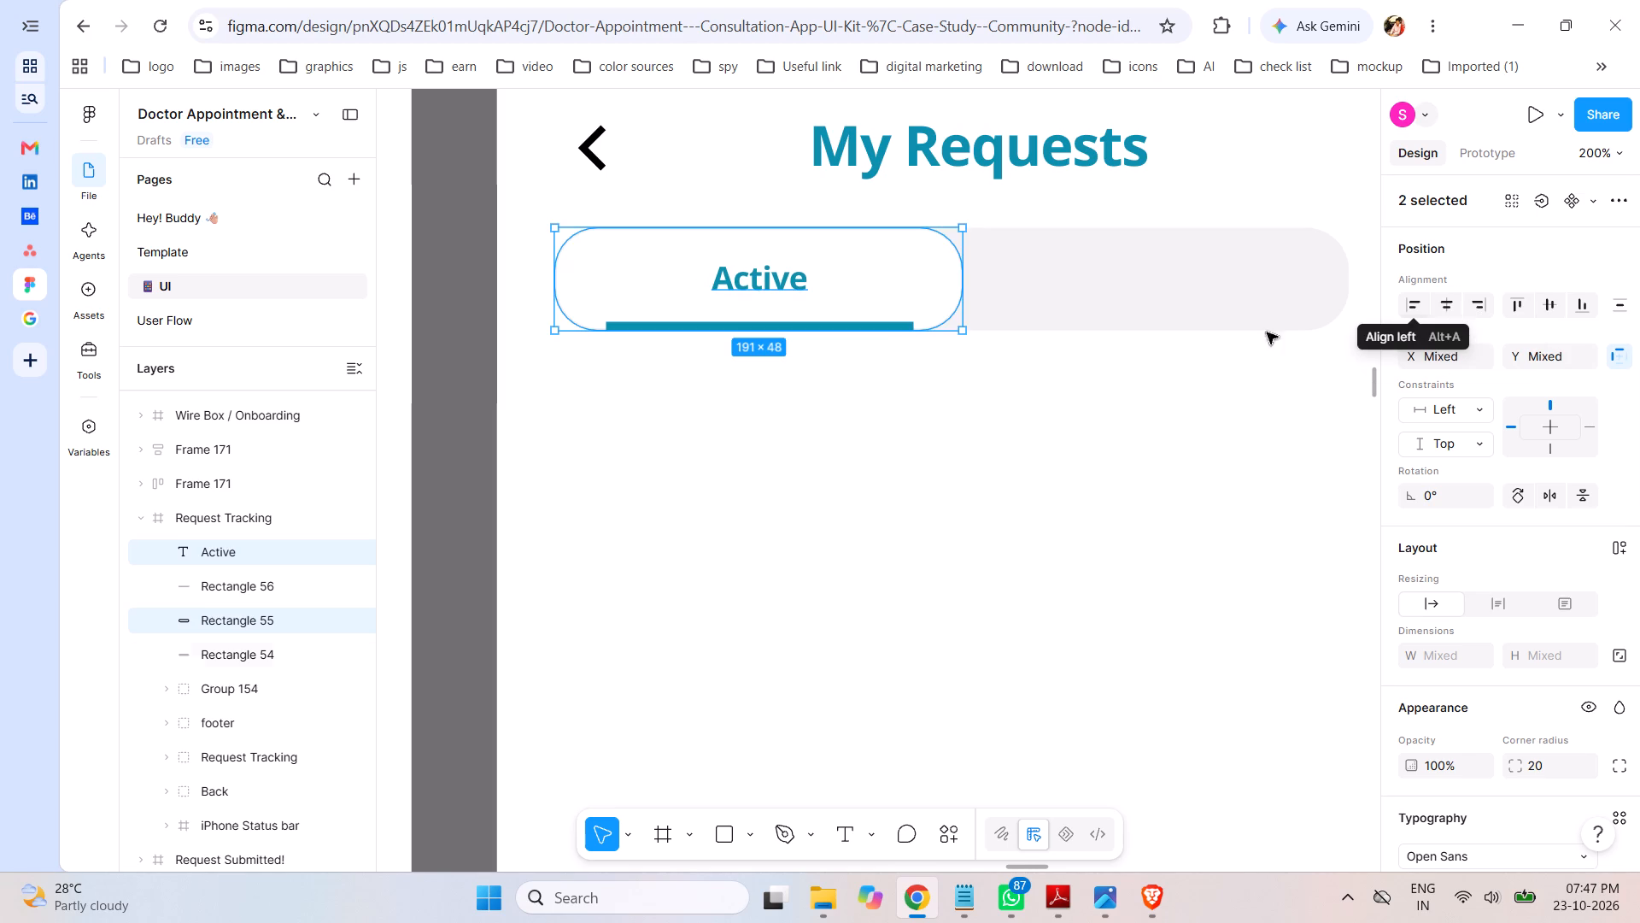
pyautogui.click(455, 358)
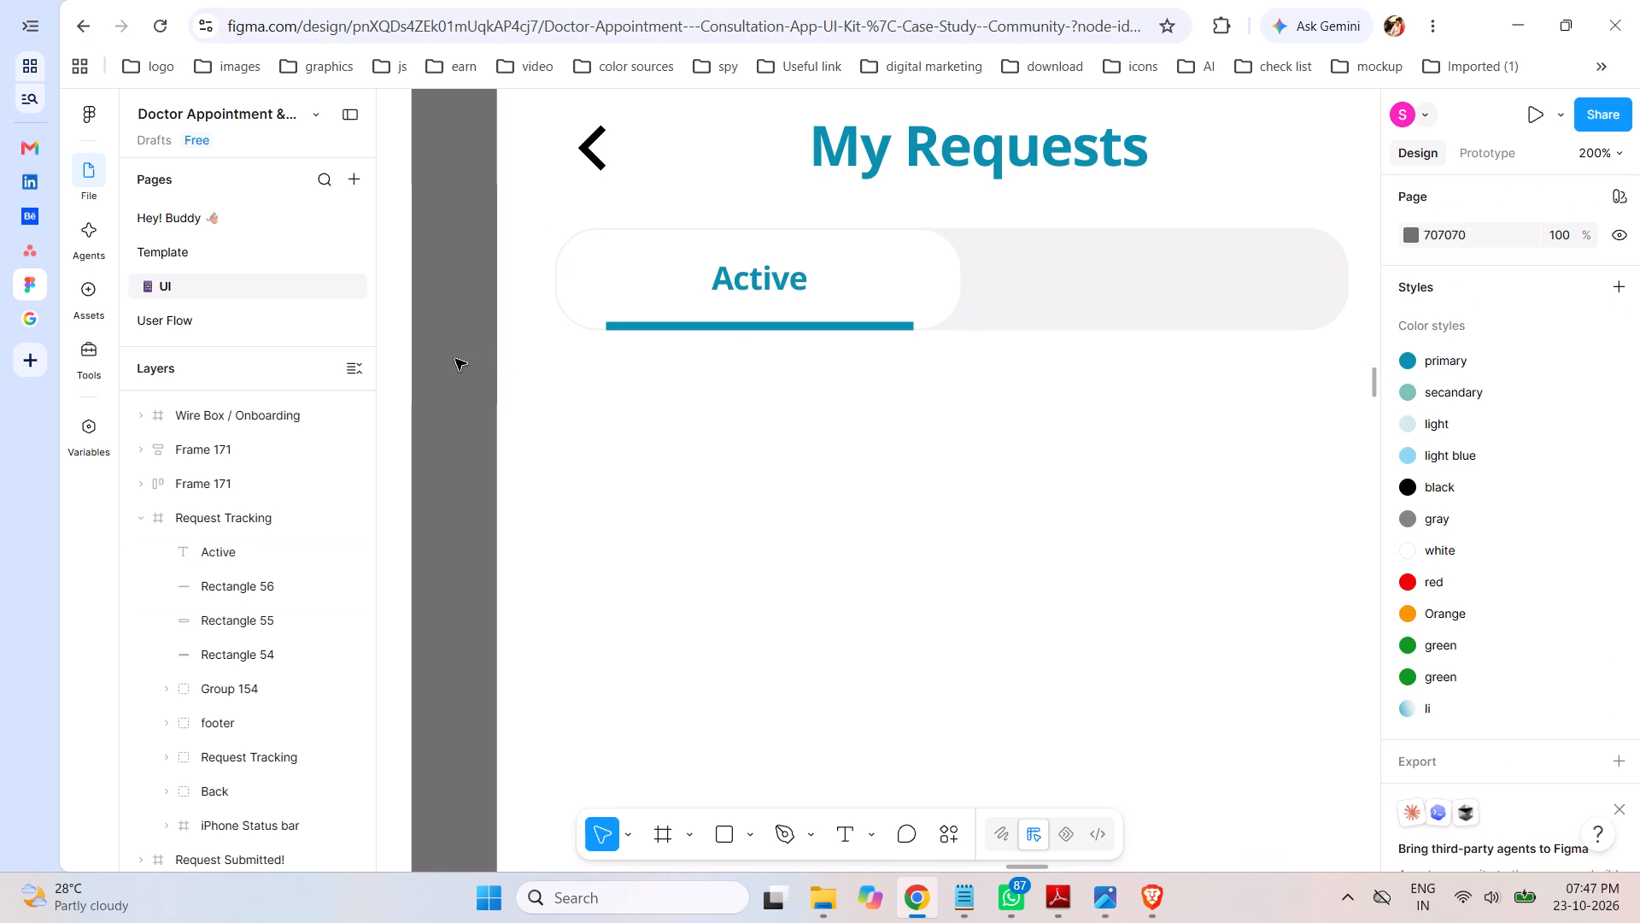
# Nudge the teal underline up 1 px to Y 162 and save the file.
pyautogui.click(779, 325)
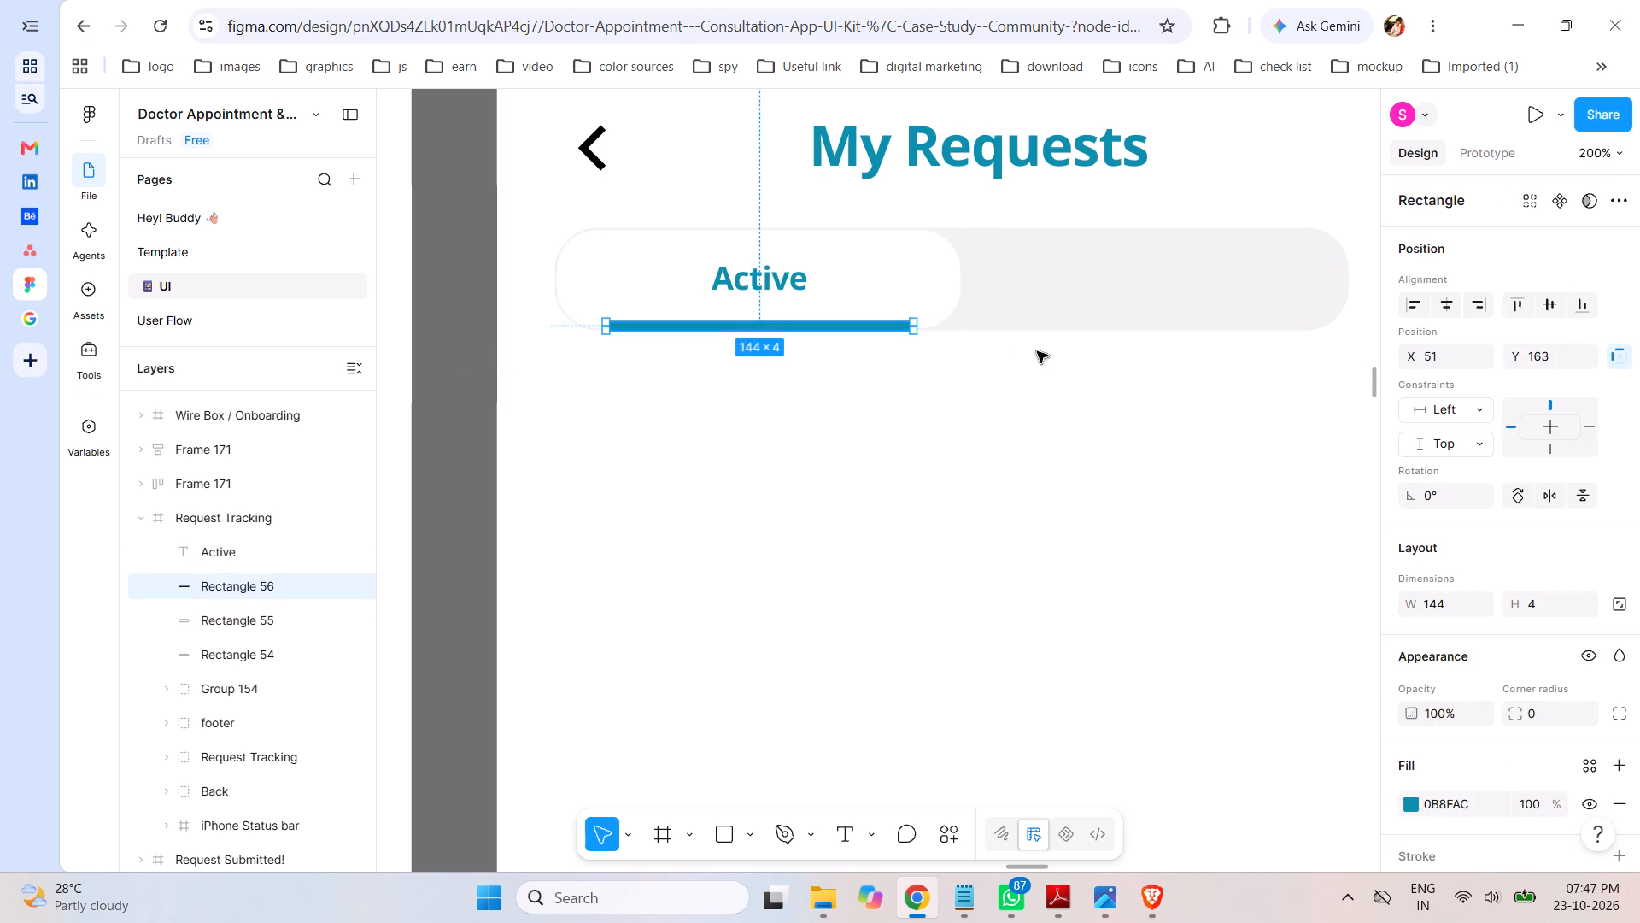
pyautogui.press('Up')
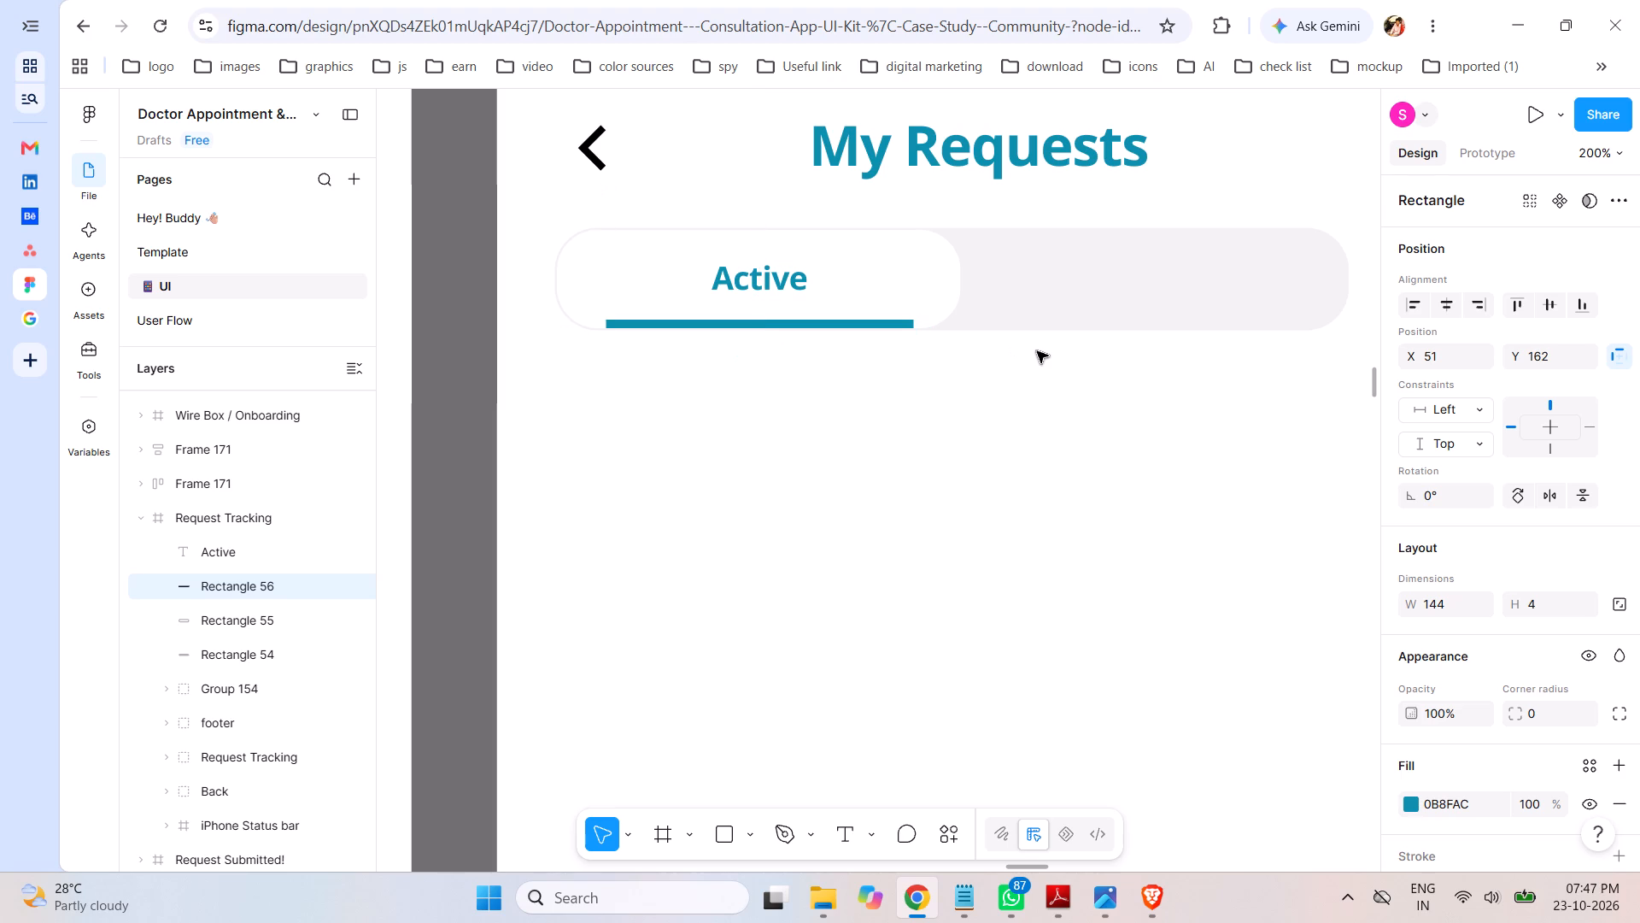
pyautogui.click(459, 390)
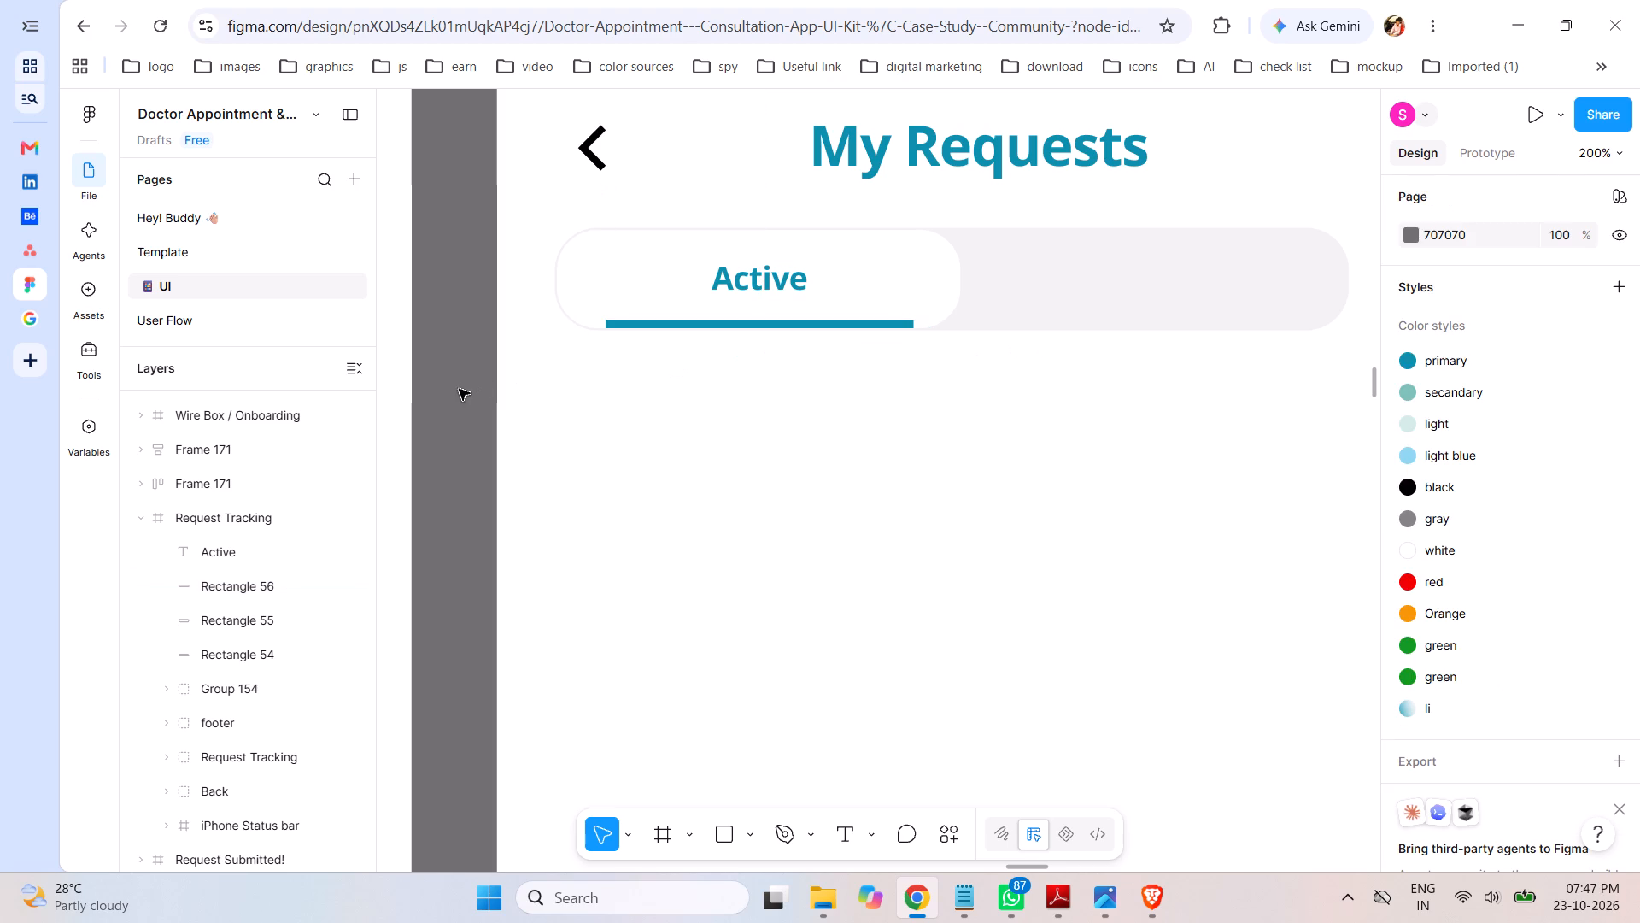
pyautogui.hotkey('ctrl', '-')
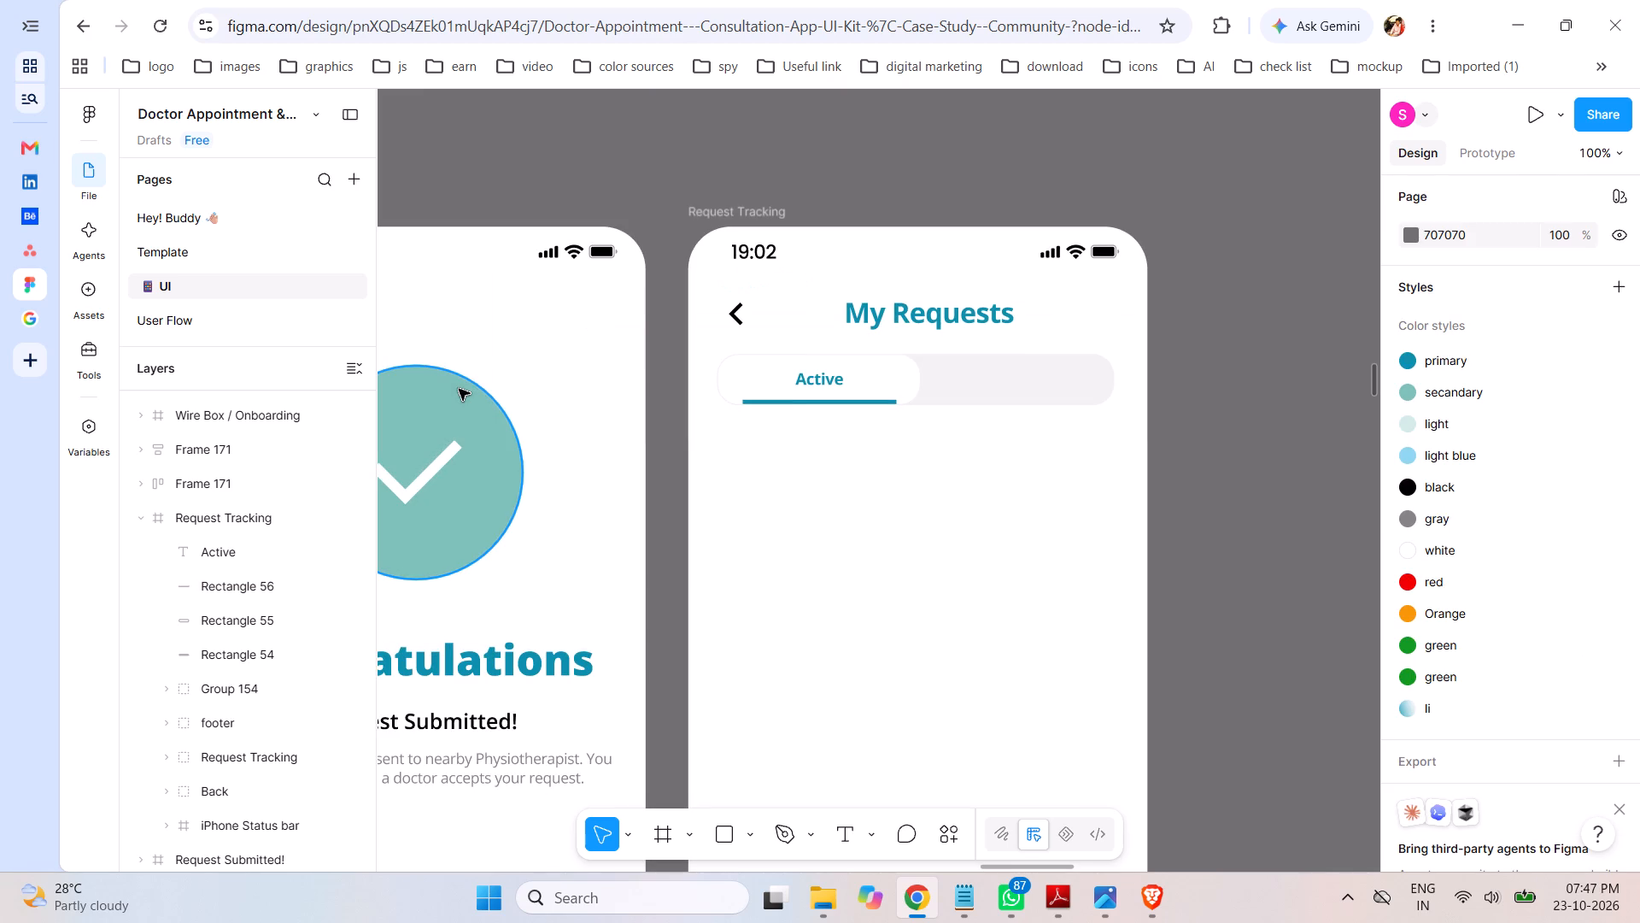
pyautogui.hotkey('ctrl', '-')
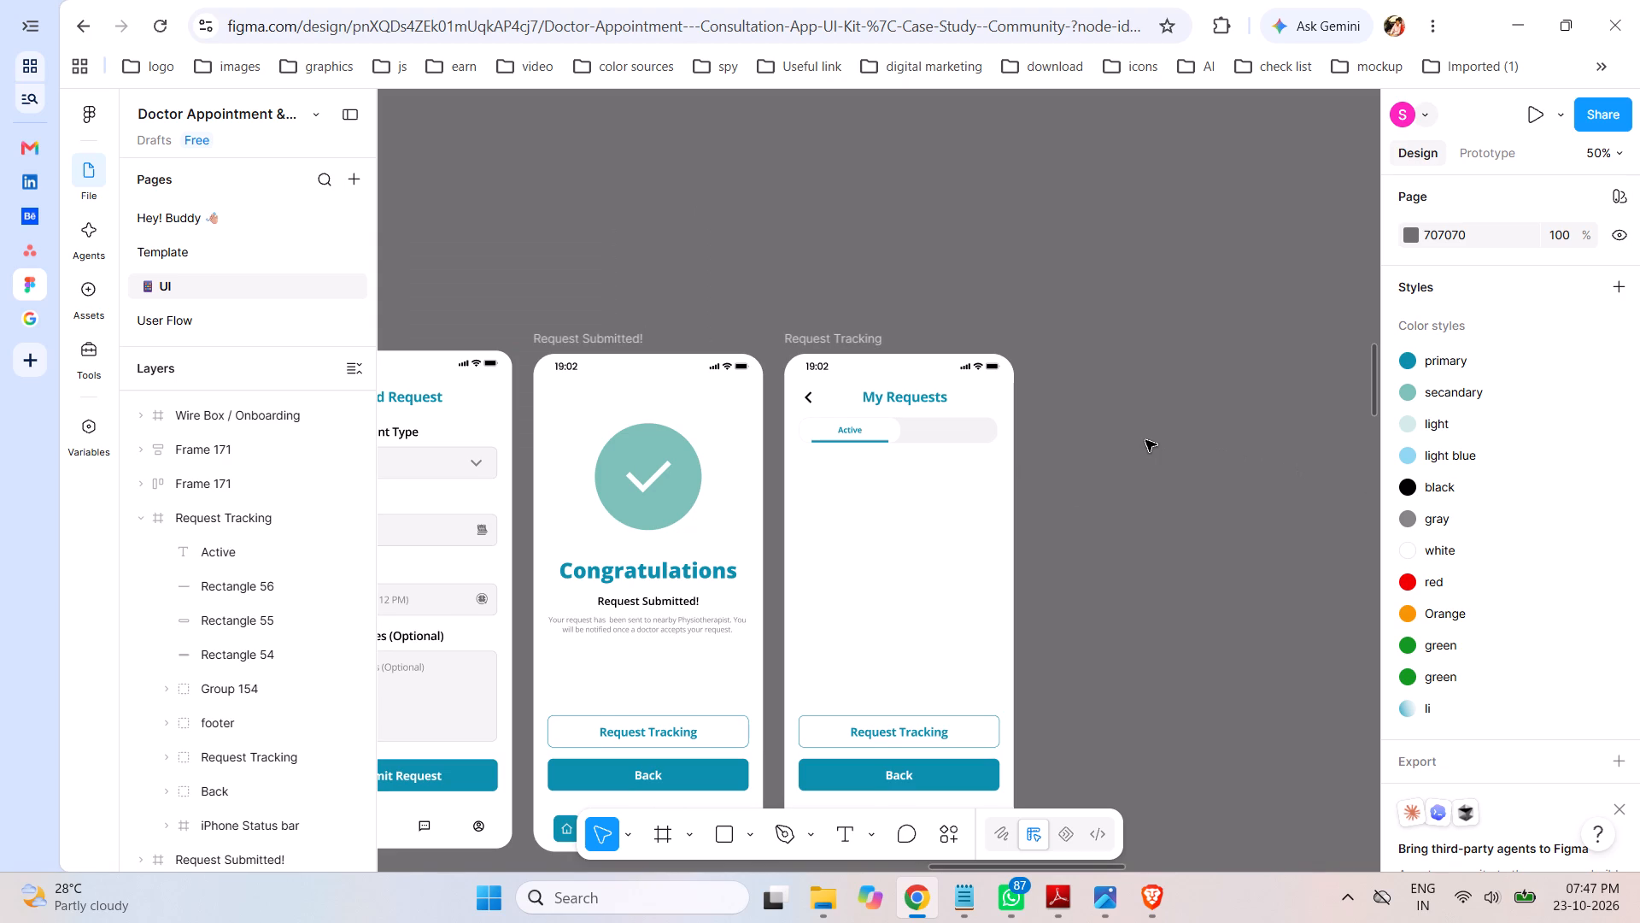
pyautogui.hotkey('ctrl', 's')
# Thicken the outline of the white Active tab, trying a stroke weight of 2 before setting it to 3.
pyautogui.hotkey('ctrl', '=')
pyautogui.hotkey('ctrl', '=')
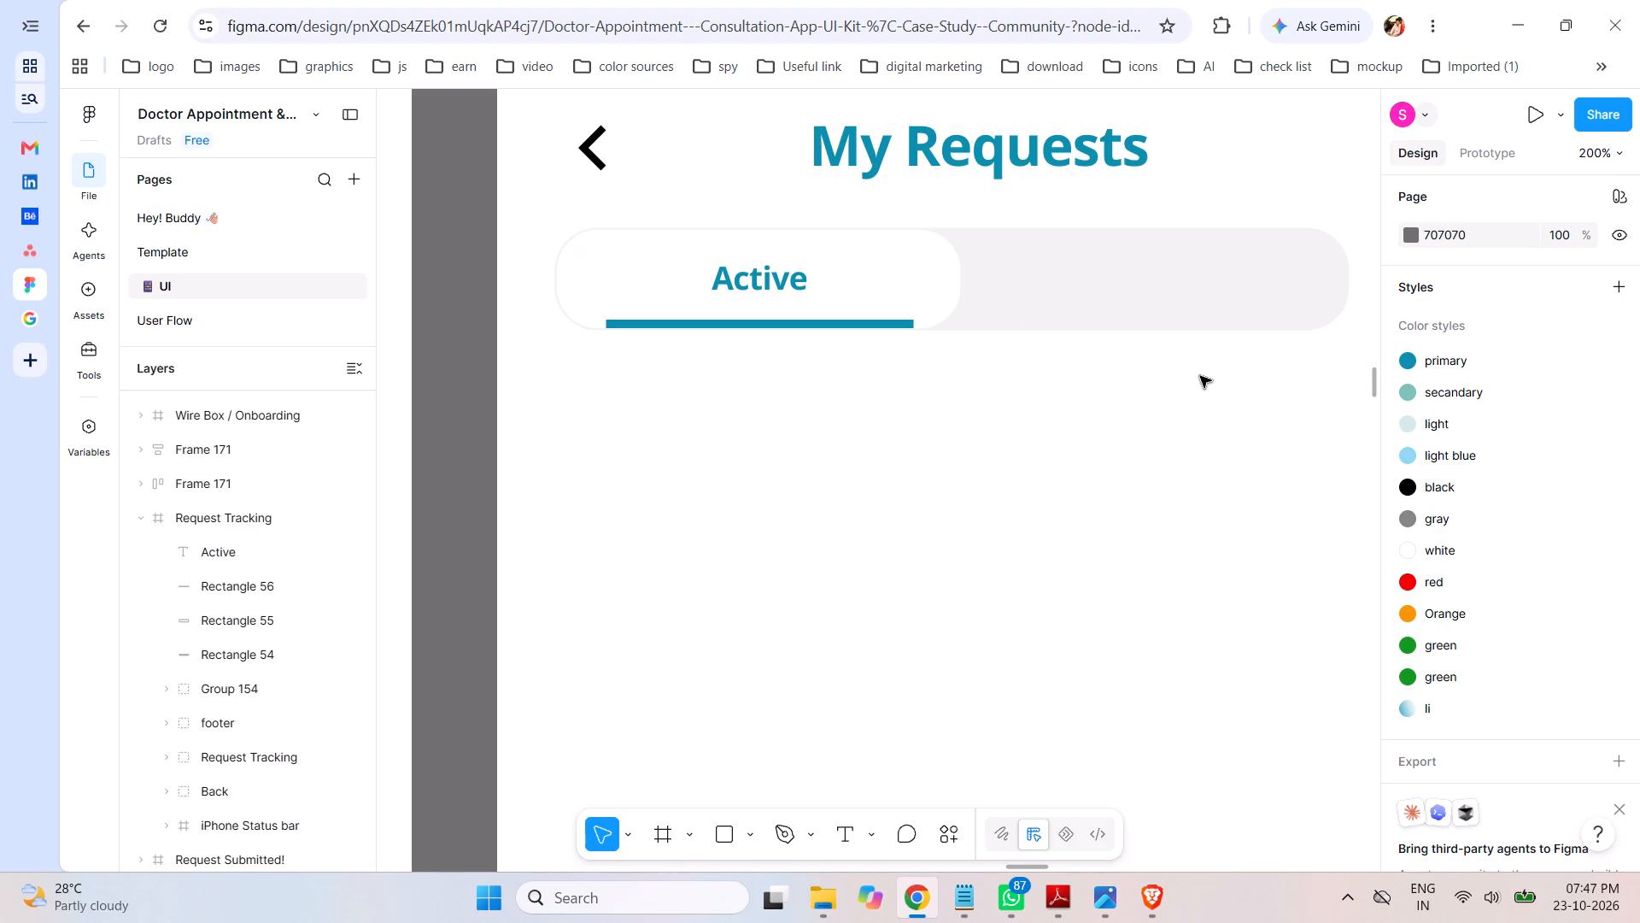
pyautogui.click(951, 279)
pyautogui.scroll(-2, 1538, 613)
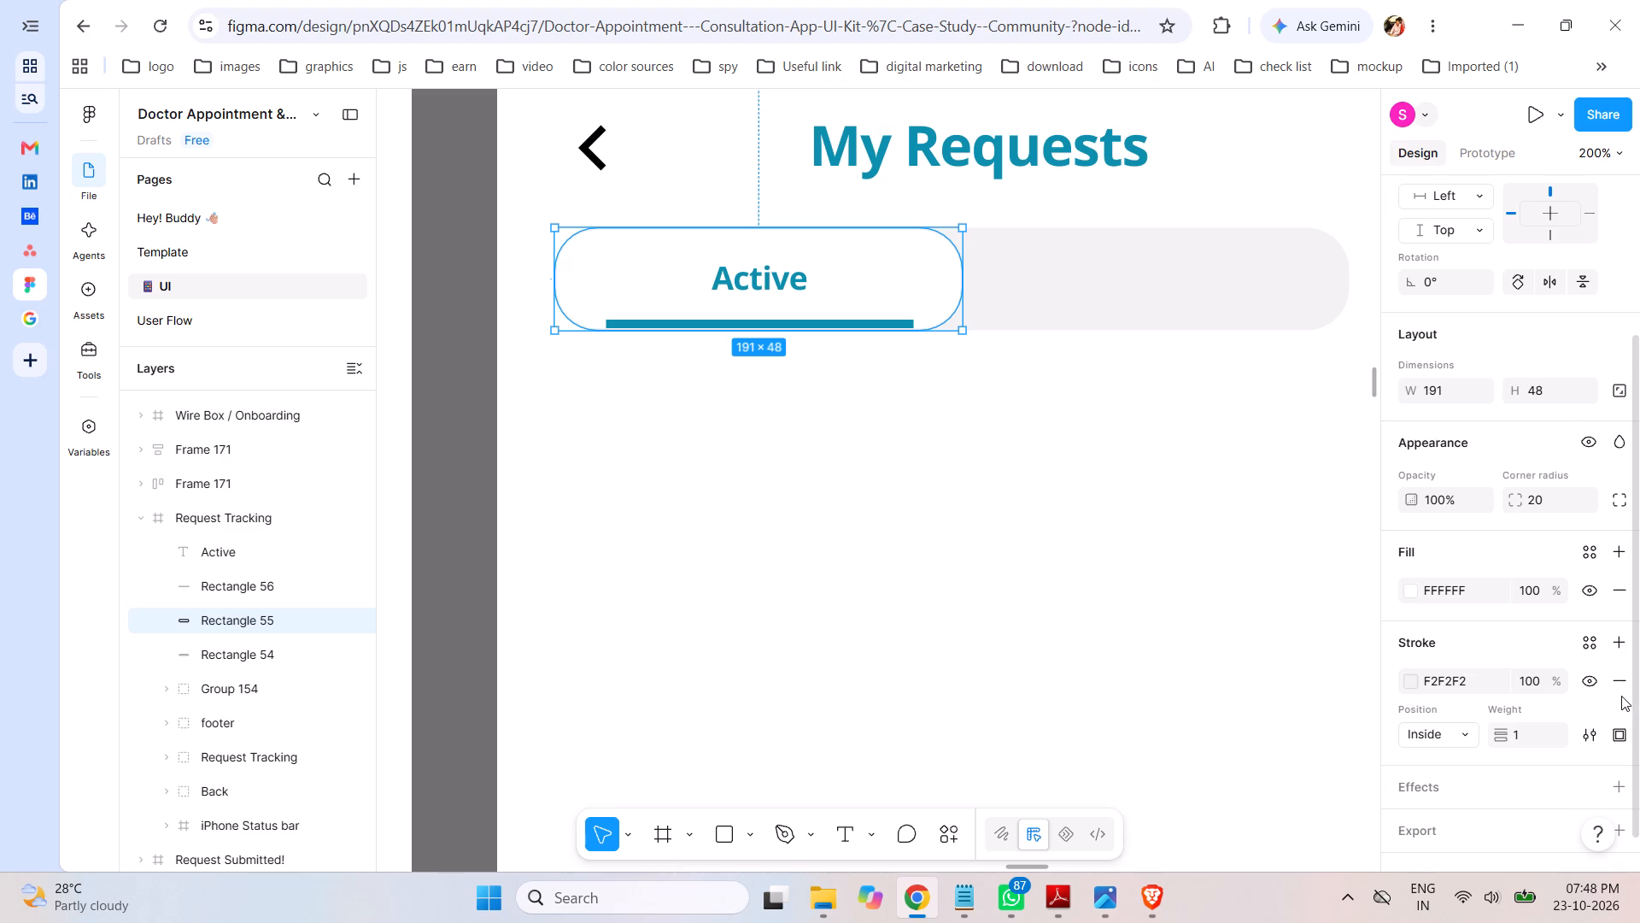
pyautogui.click(1530, 735)
pyautogui.press('2')
pyautogui.press('Return')
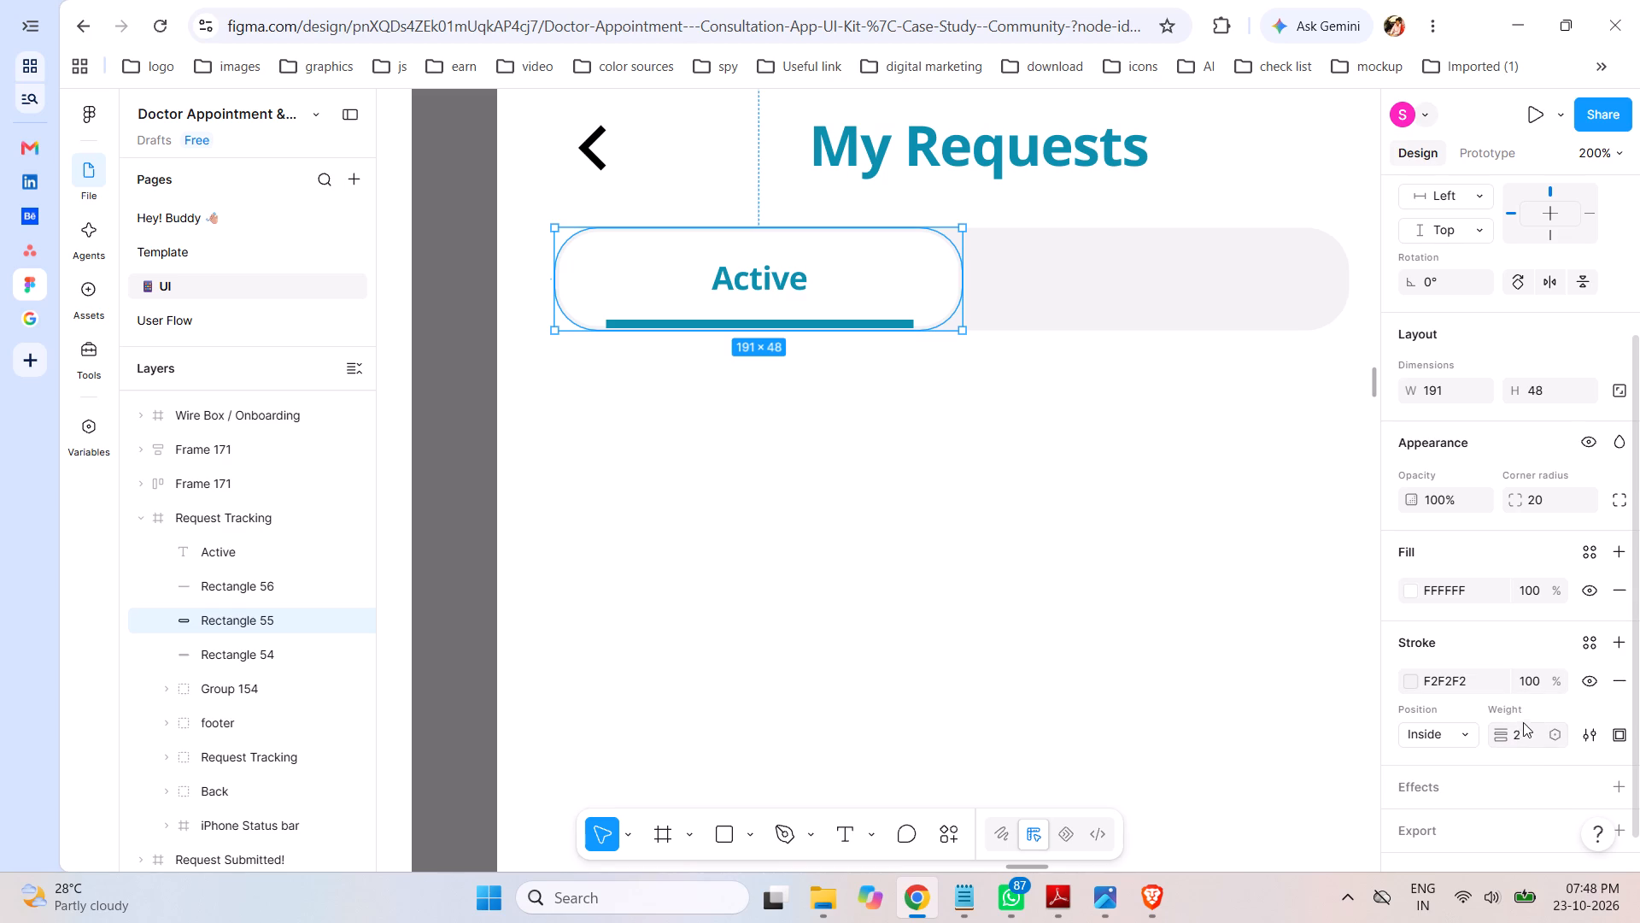
pyautogui.click(1524, 733)
pyautogui.press('3')
pyautogui.press('Return')
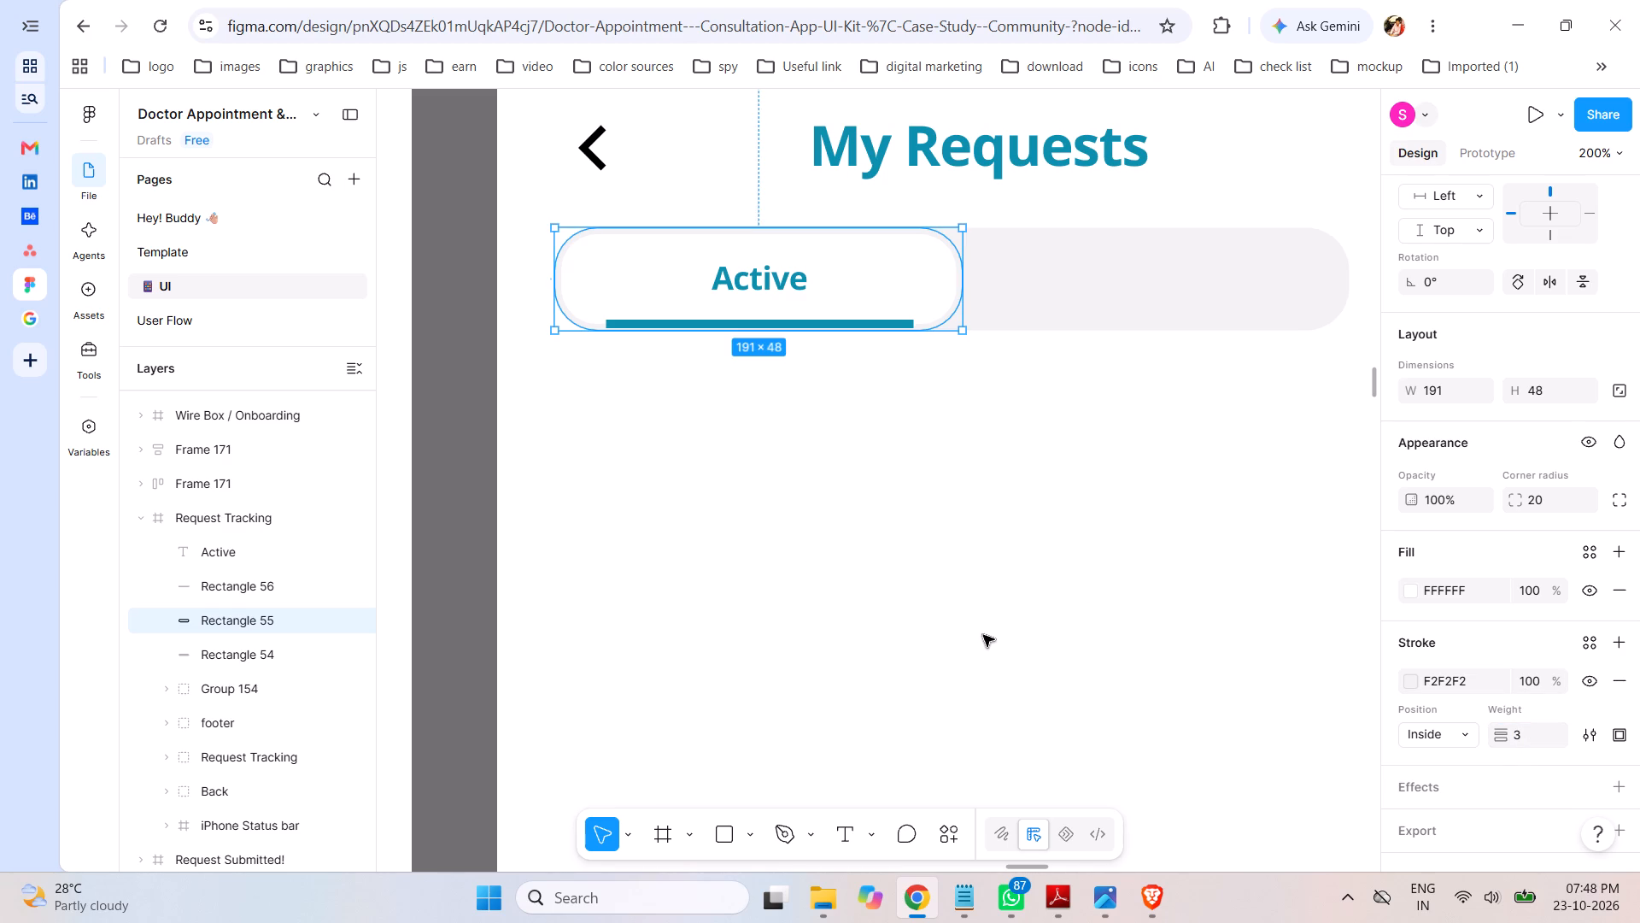
pyautogui.hotkey('ctrl', '-')
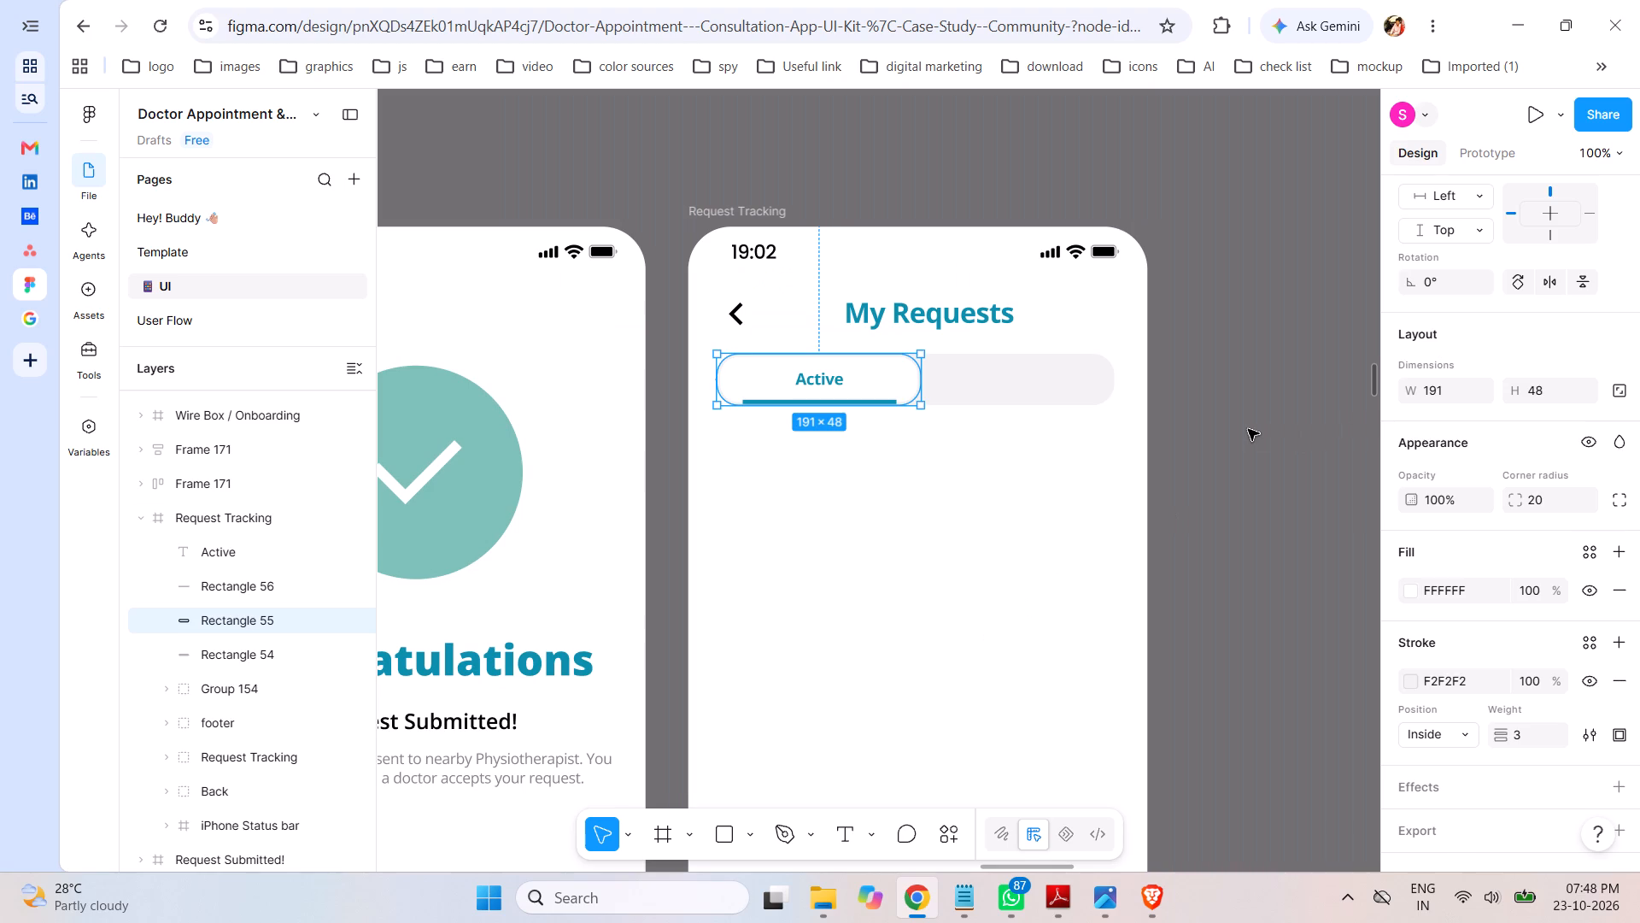
pyautogui.click(1245, 428)
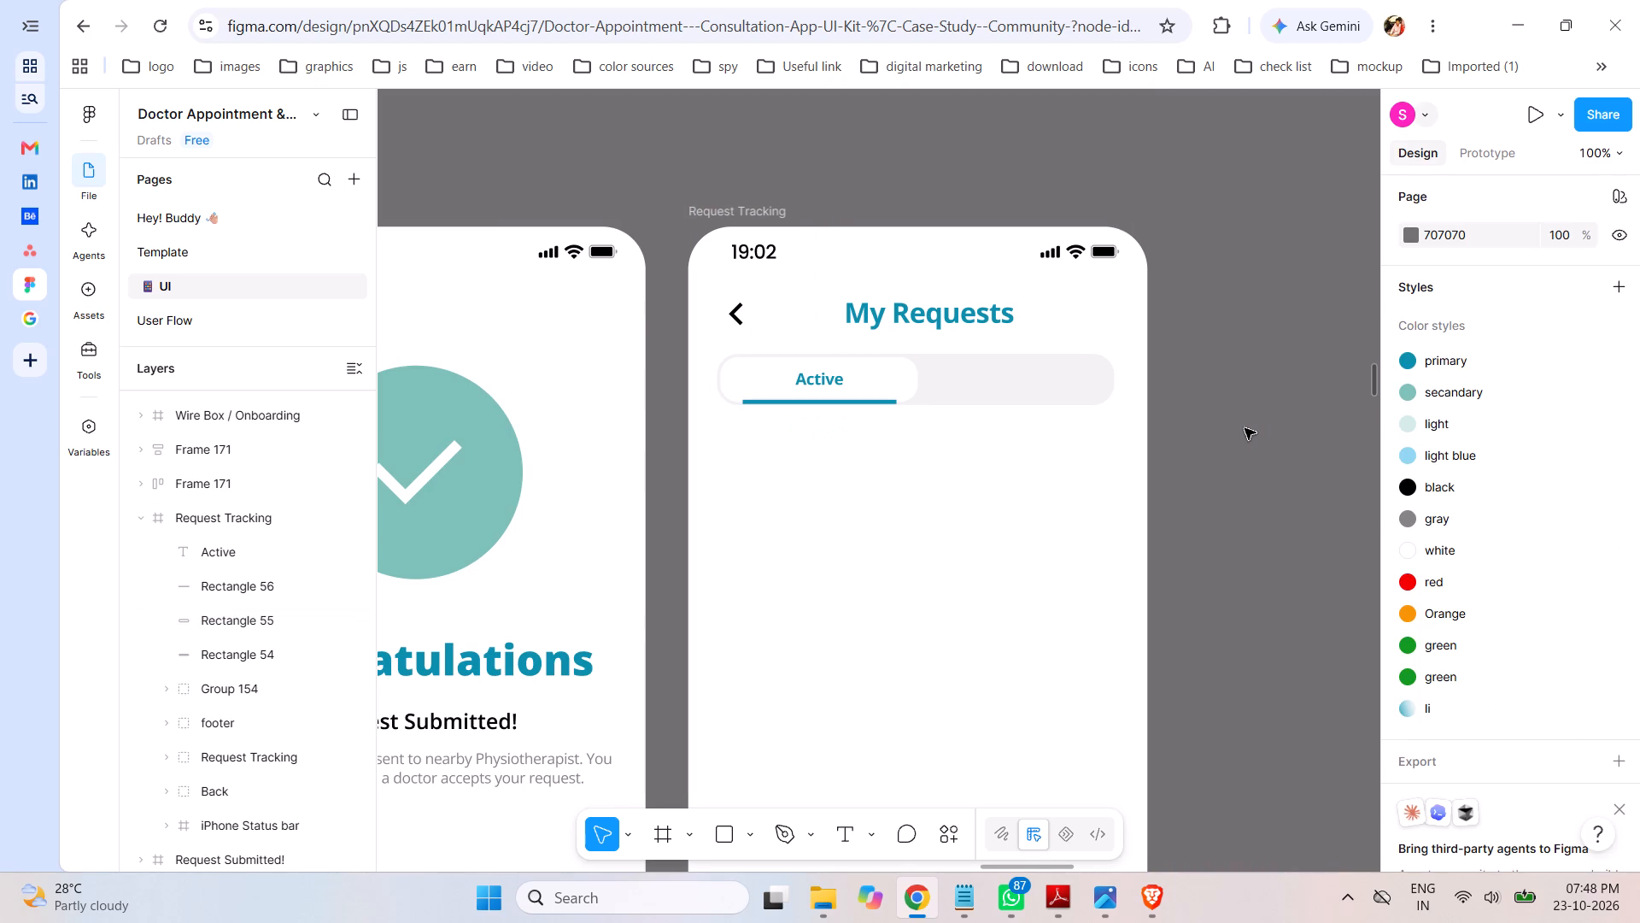
# Check the Request Tracking tabs in the PhysioCare storyboard and copy the word History from the Notepad text.
pyautogui.click(1108, 894)
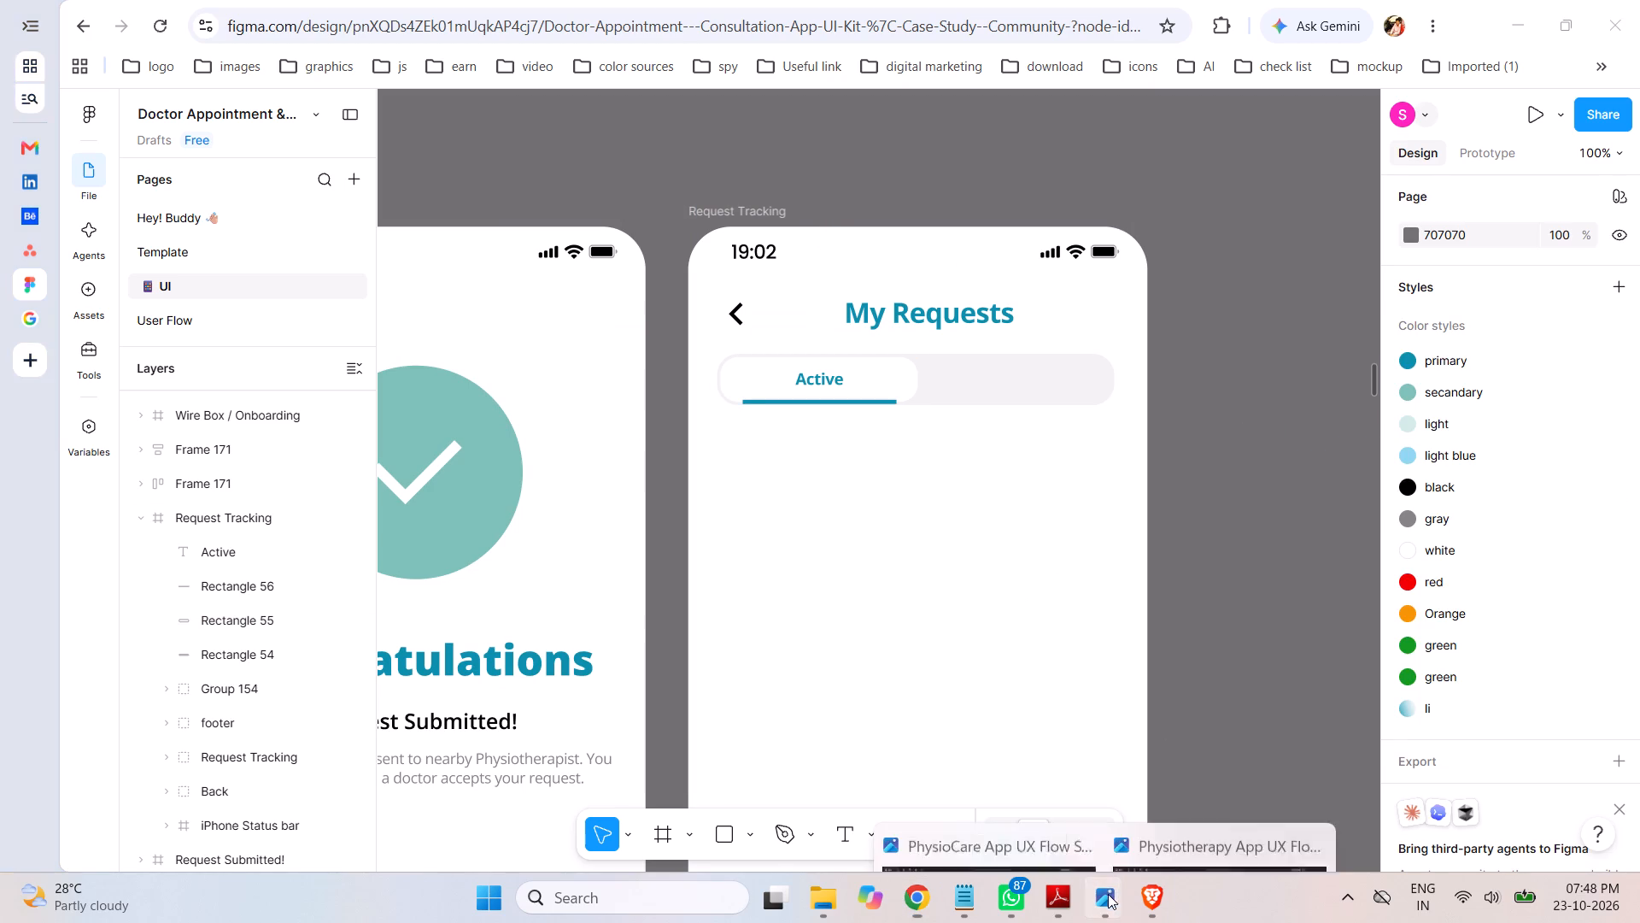
pyautogui.click(963, 779)
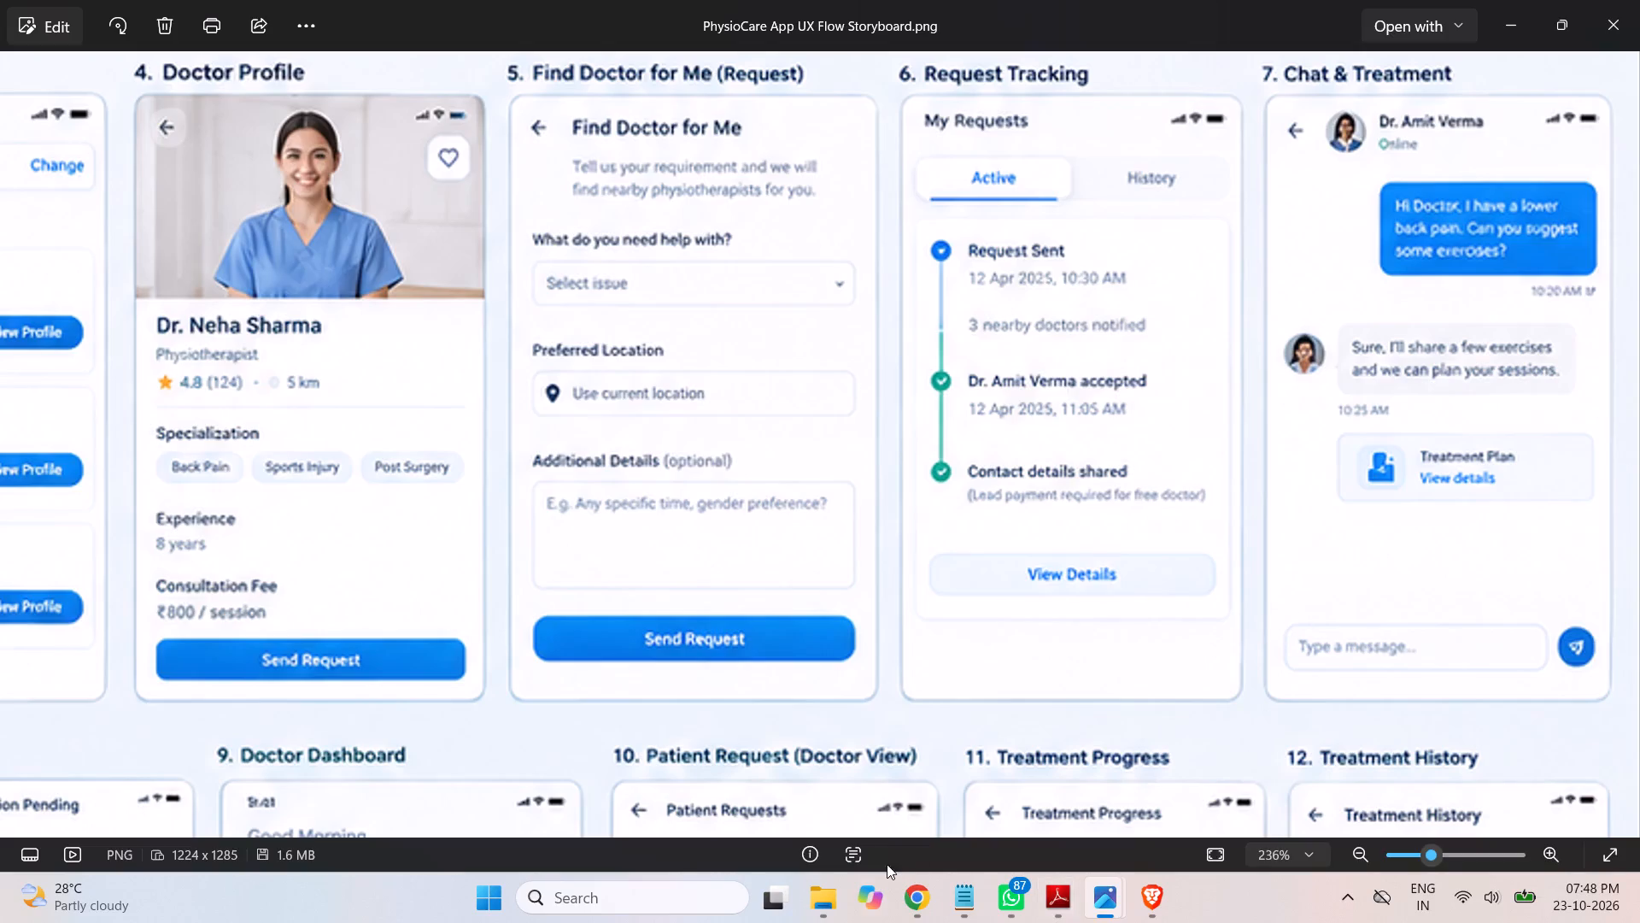
pyautogui.click(978, 901)
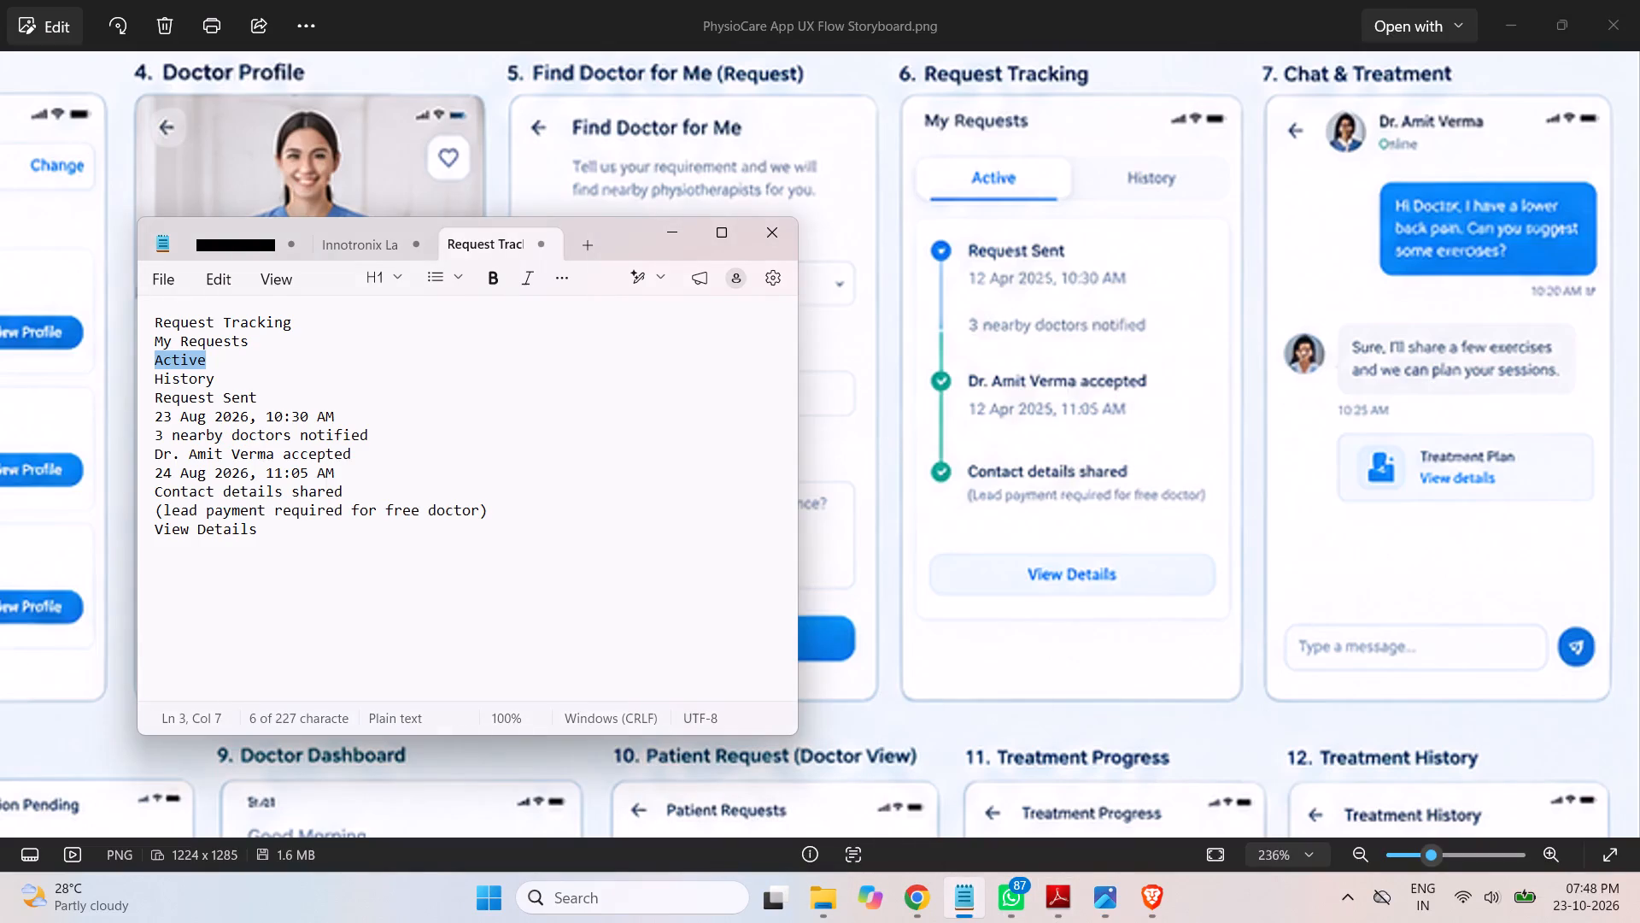
pyautogui.moveTo(214, 379); pyautogui.dragTo(135, 379)
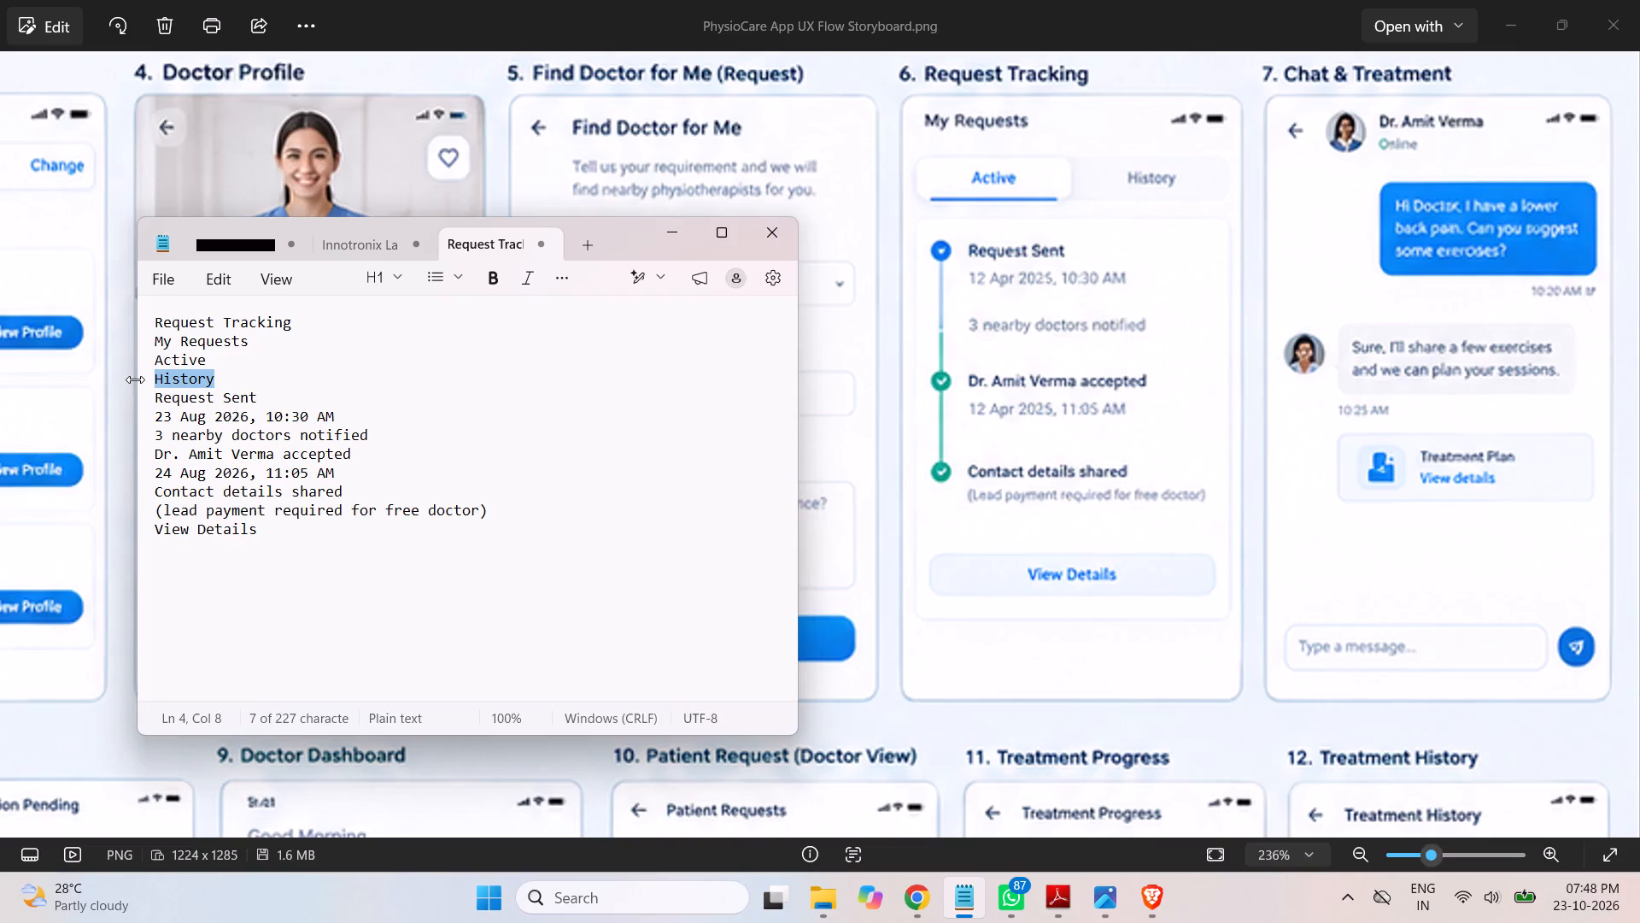
pyautogui.hotkey('ctrl', 'c')
# Back in Figma, duplicate the Active label into the empty half of the tab bar and replace its text with the copied word History.
pyautogui.click(917, 901)
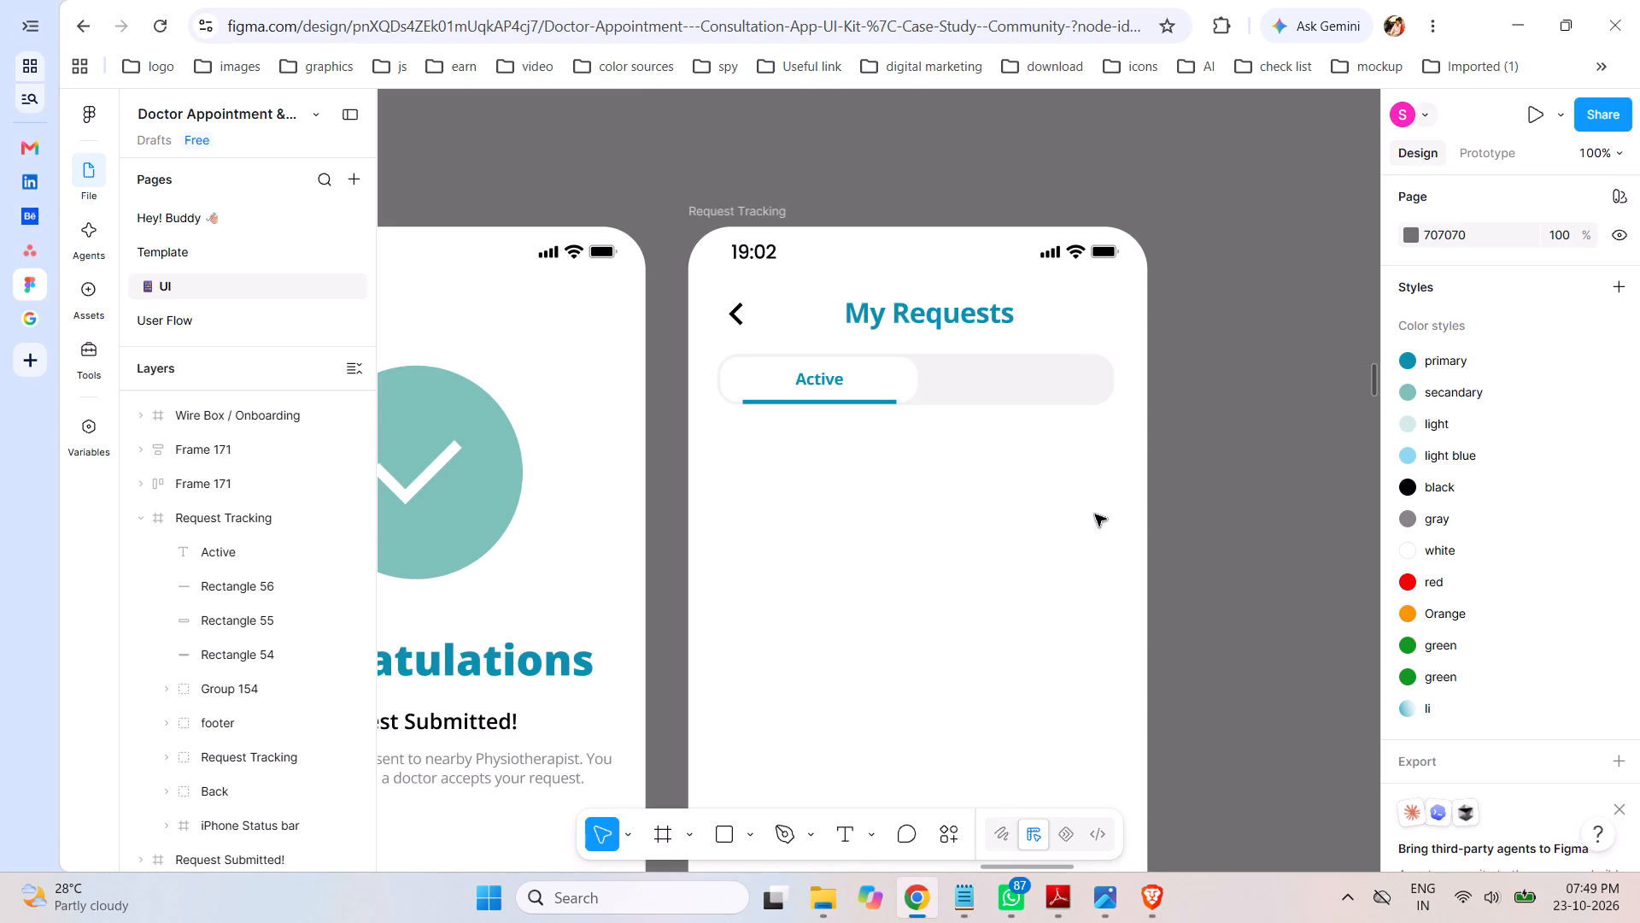
pyautogui.click(829, 389)
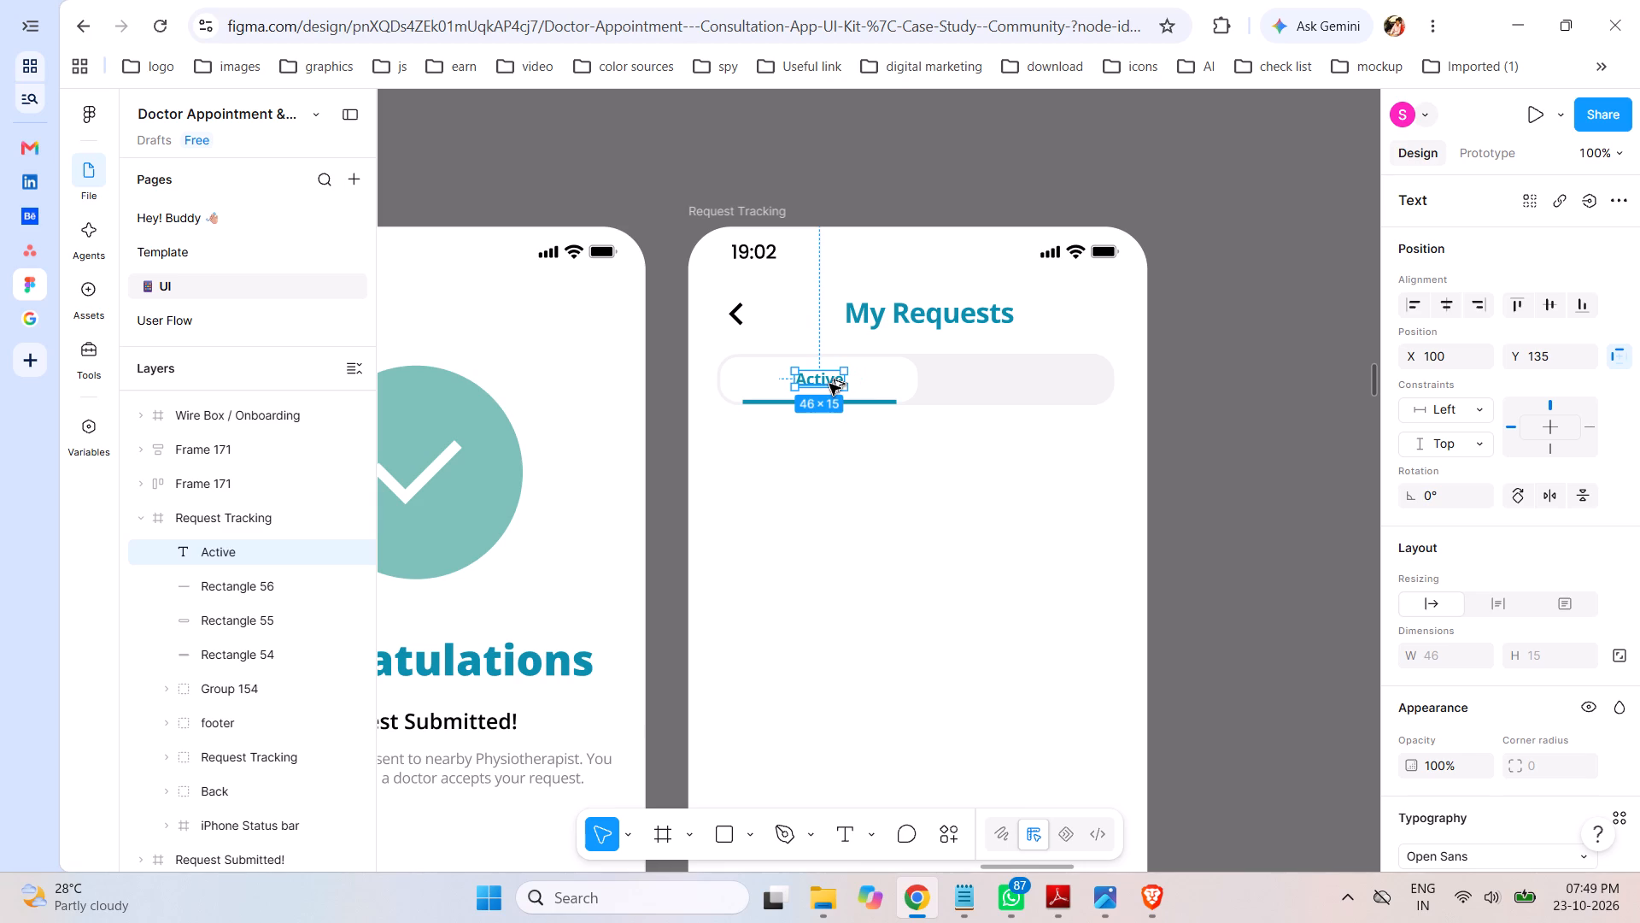
pyautogui.keyDown('alt'); pyautogui.moveTo(829, 384); pyautogui.dragTo(1012, 383); pyautogui.keyUp('alt')
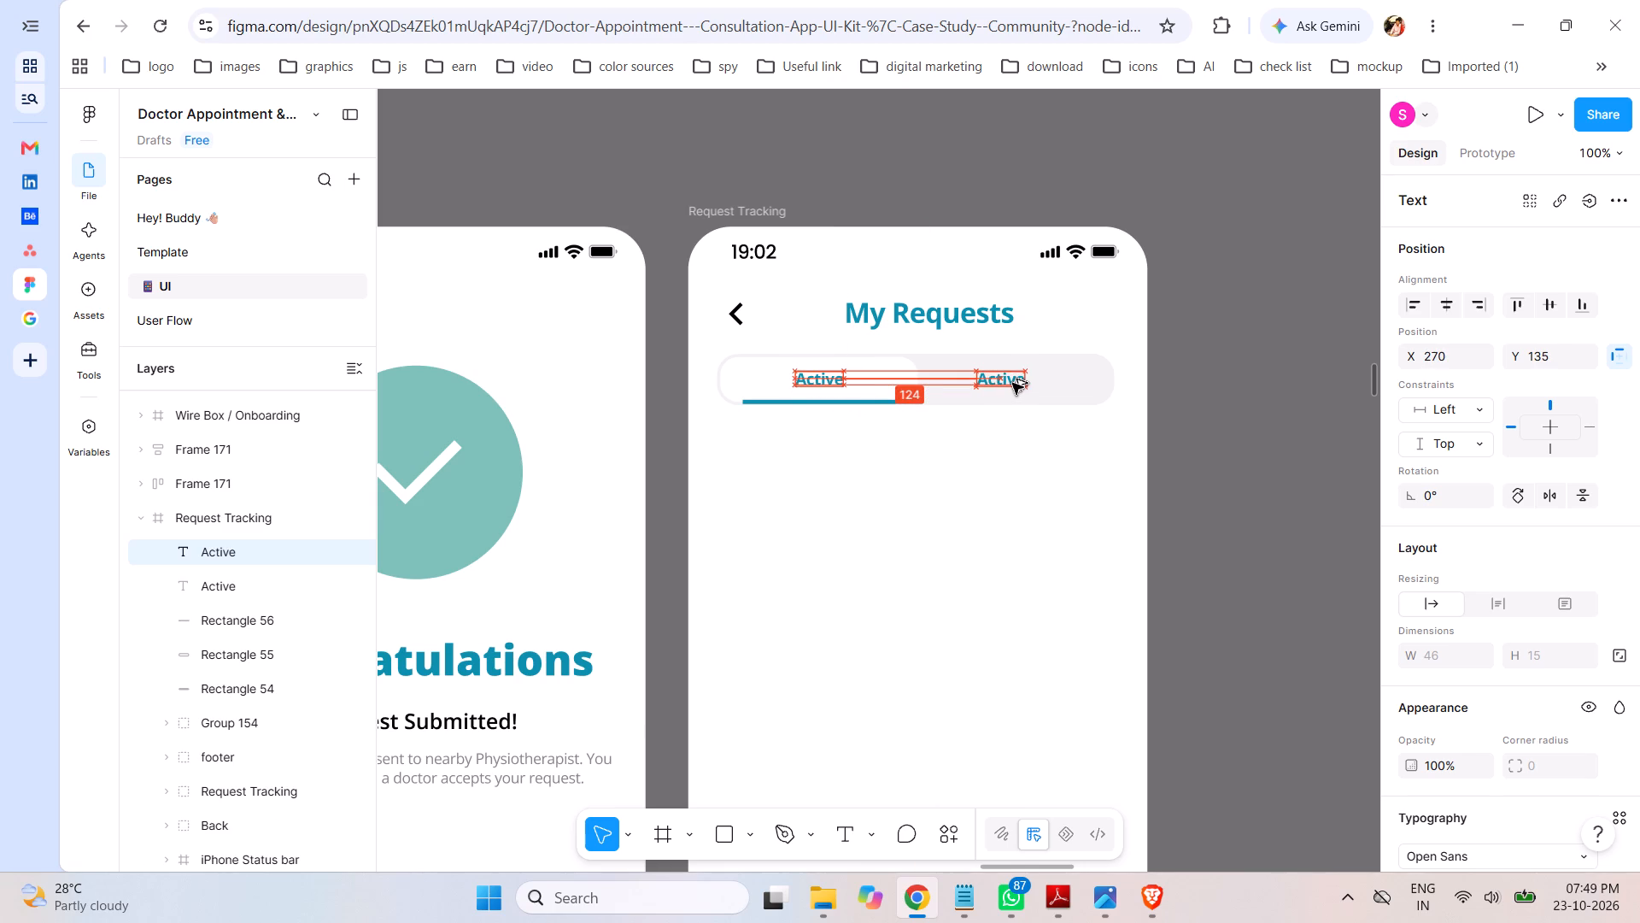
pyautogui.keyDown('alt'); pyautogui.moveTo(1012, 383); pyautogui.dragTo(1038, 383); pyautogui.keyUp('alt')
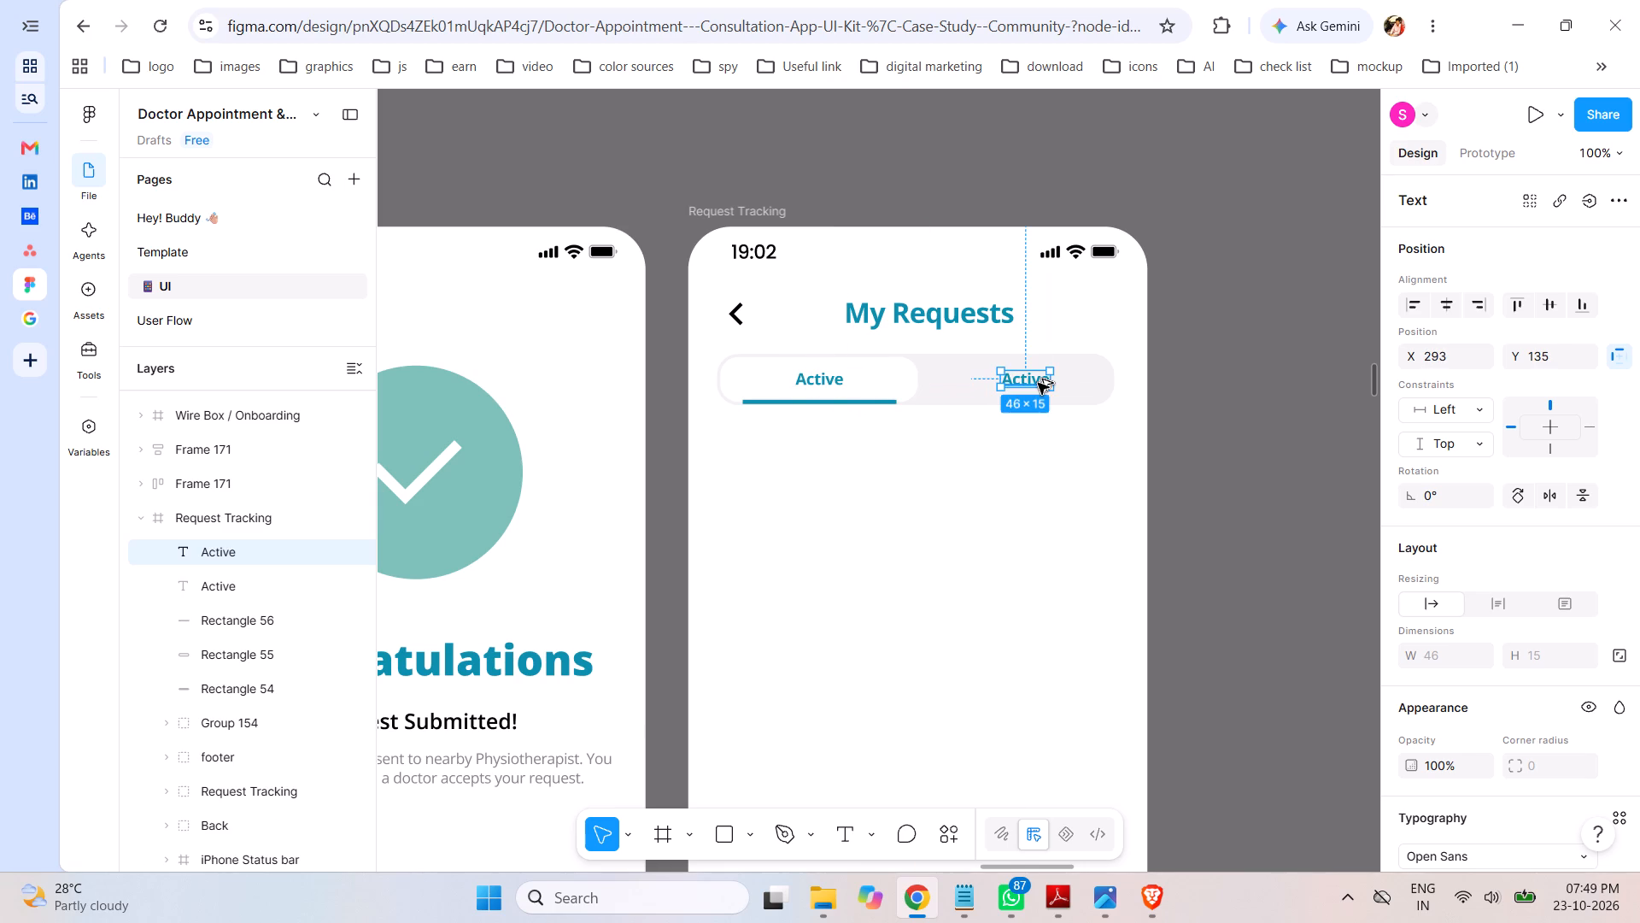
pyautogui.doubleClick(1019, 380)
pyautogui.hotkey('ctrl', 'v')
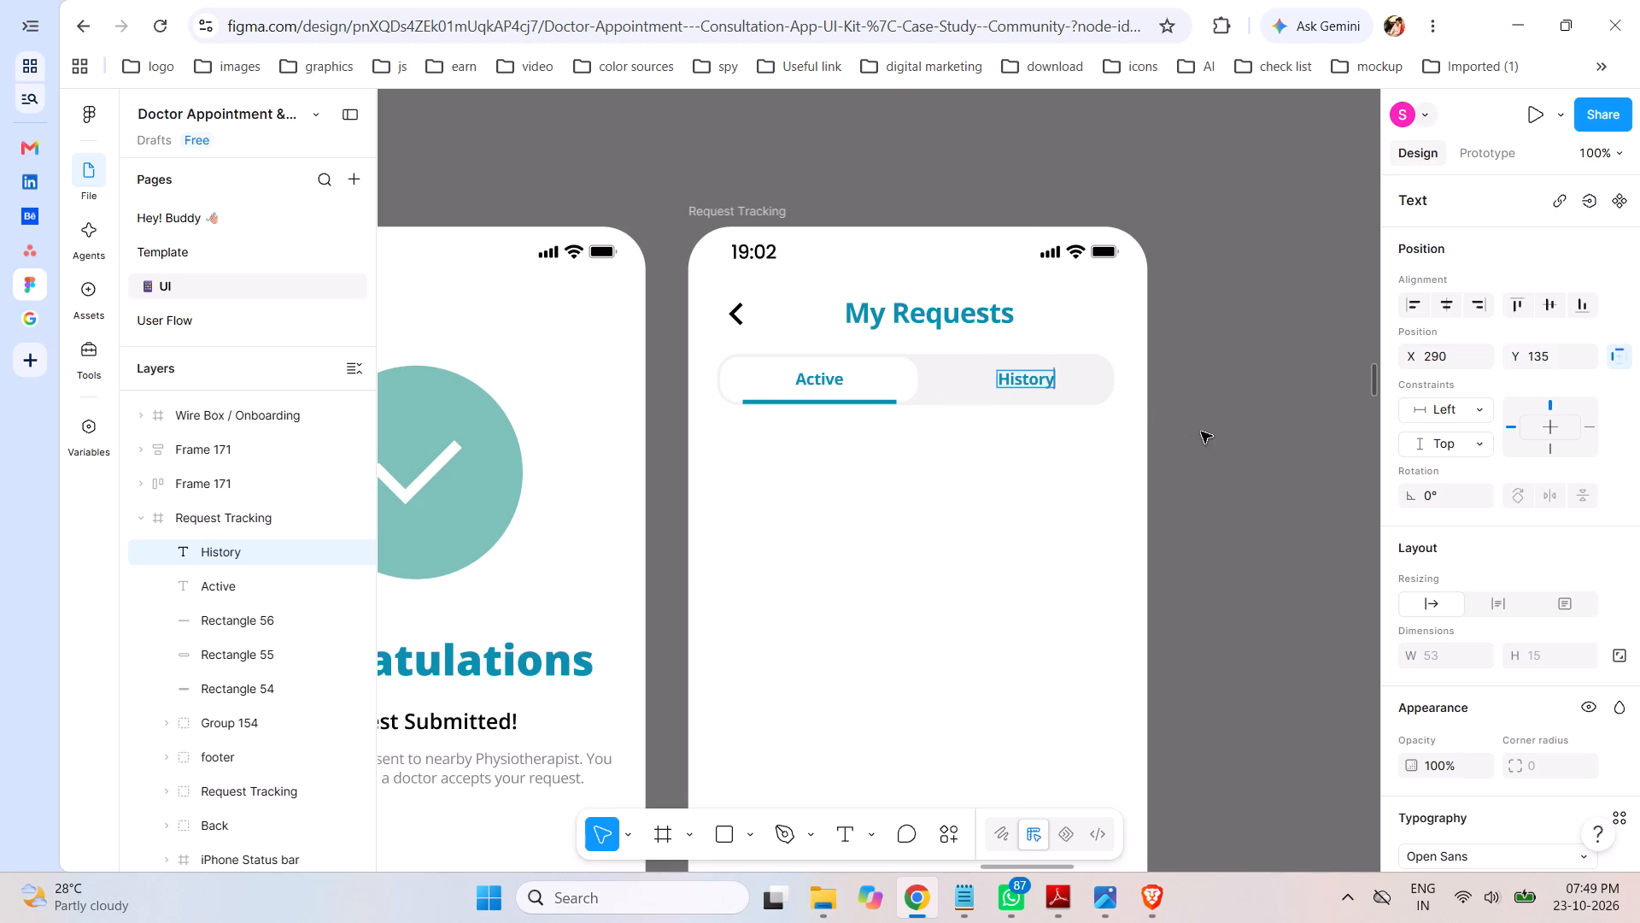
# Recolour the History label to the grey 707070 and save the file.
pyautogui.hotkey('ctrl', 'a')
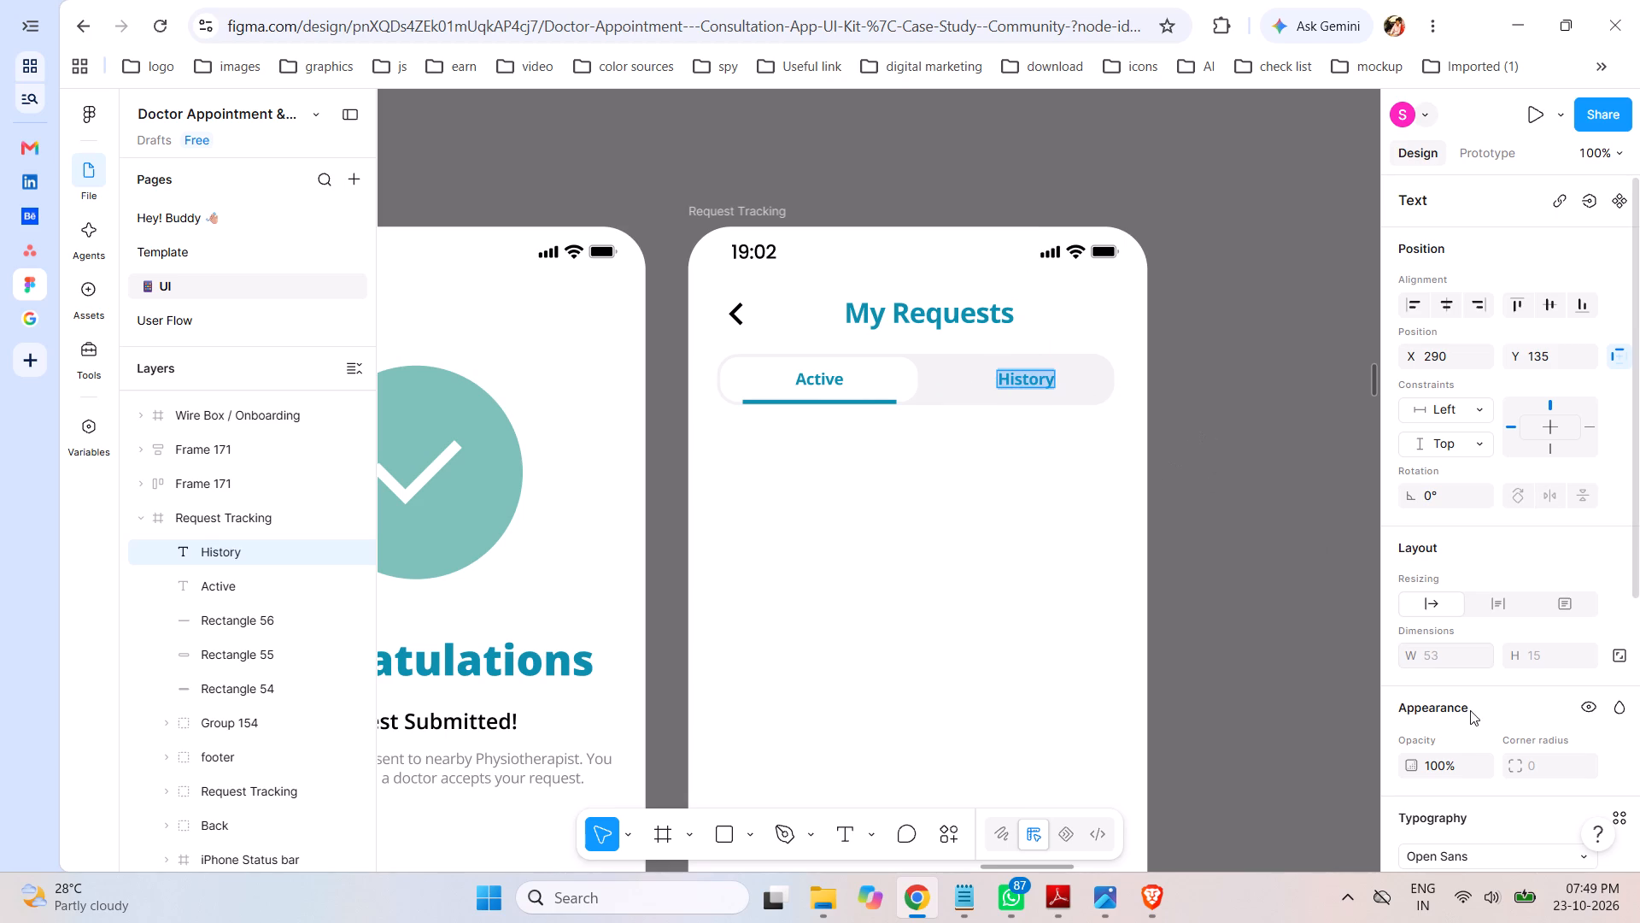
pyautogui.scroll(-1, 1554, 592)
pyautogui.scroll(1, 1553, 592)
pyautogui.scroll(-1, 1516, 603)
pyautogui.scroll(3, 1514, 603)
pyautogui.scroll(-3, 1514, 604)
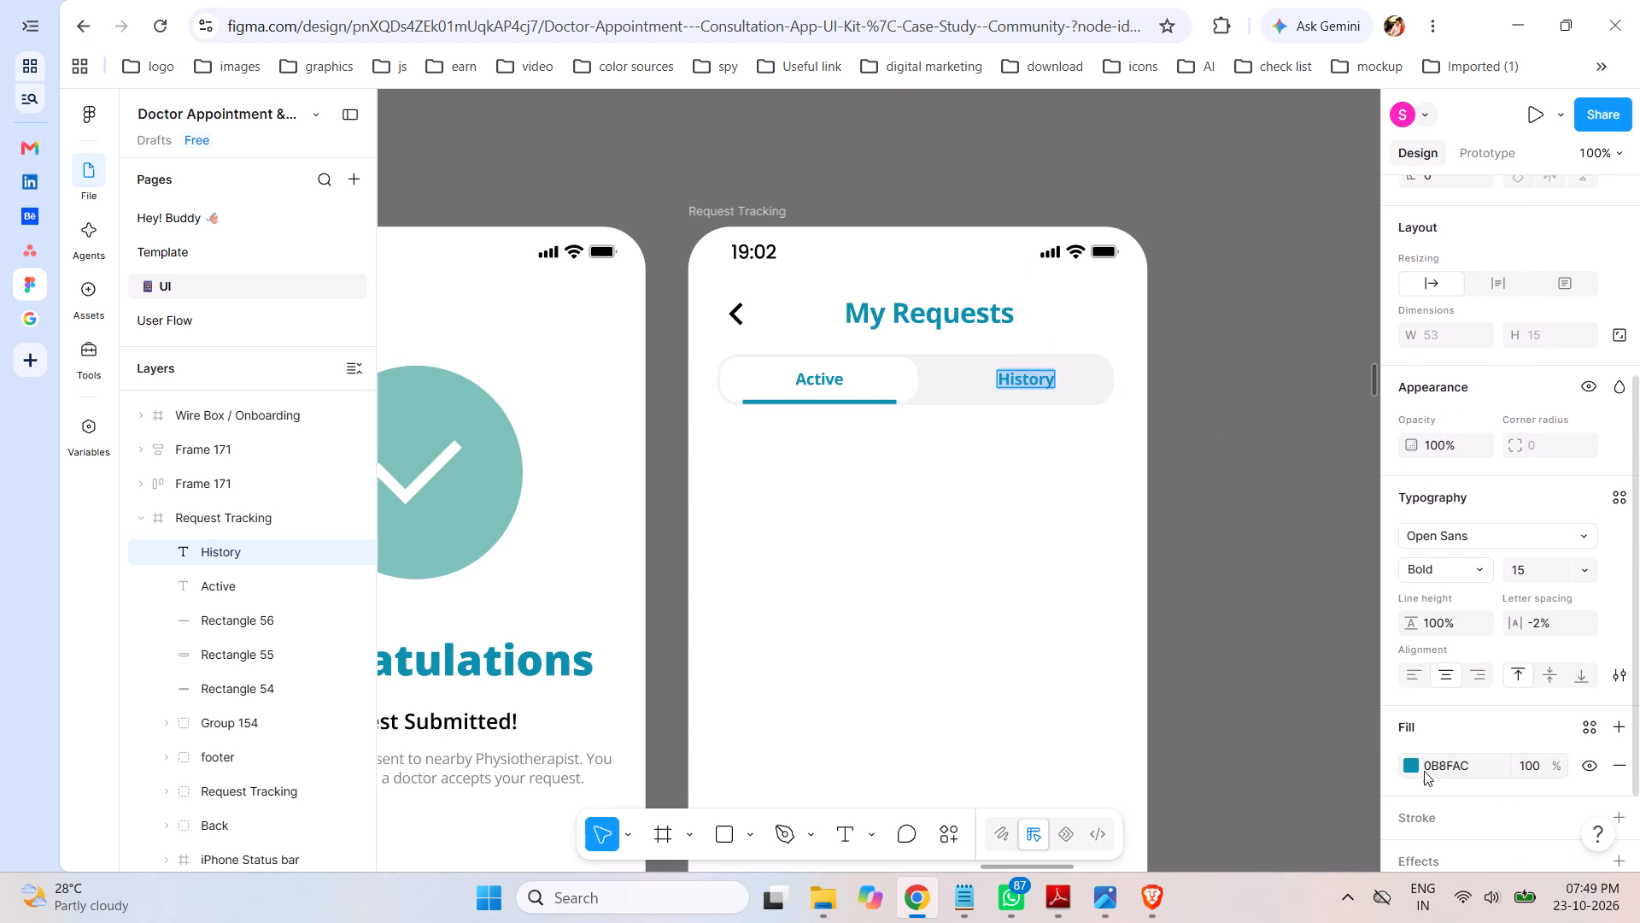
pyautogui.click(1411, 766)
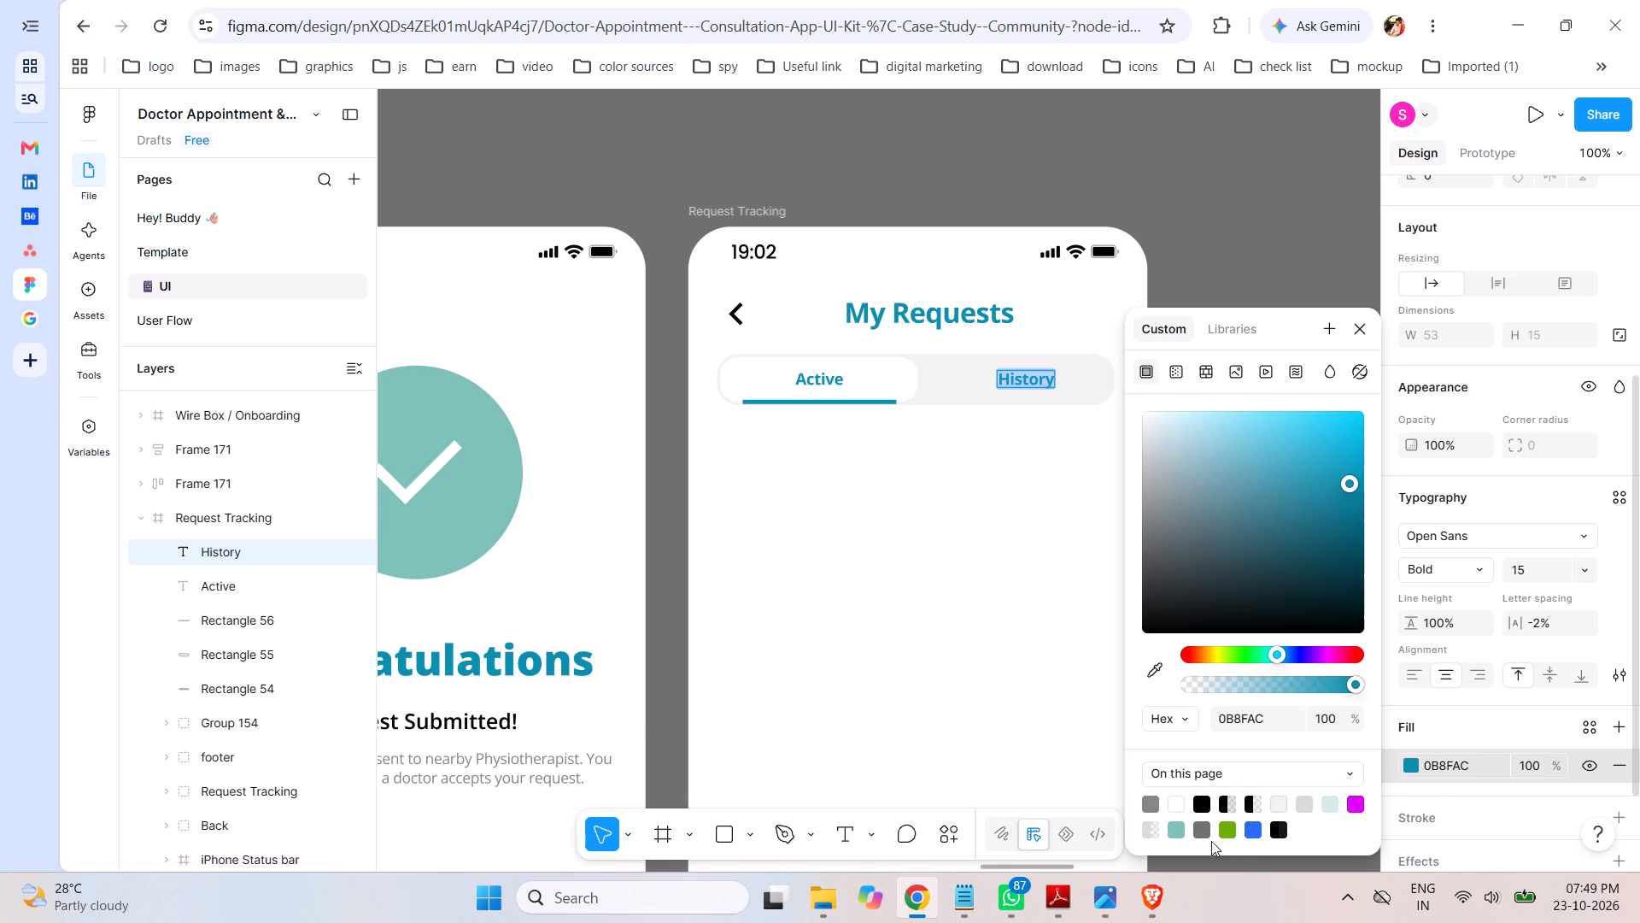
pyautogui.click(1203, 830)
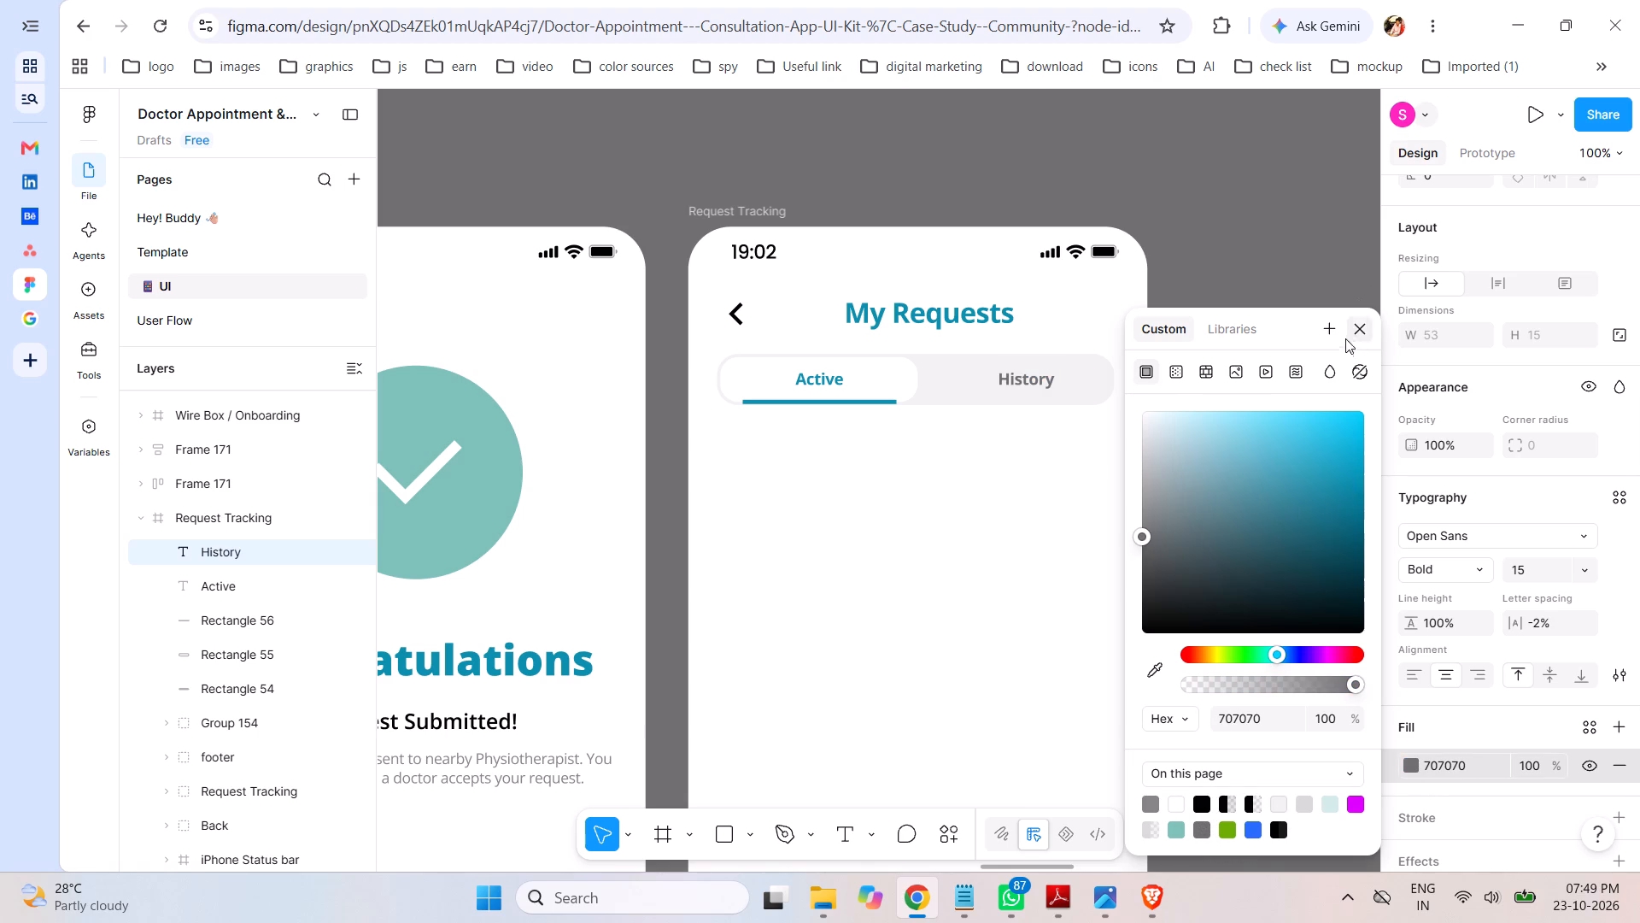
pyautogui.click(1360, 330)
pyautogui.click(1262, 306)
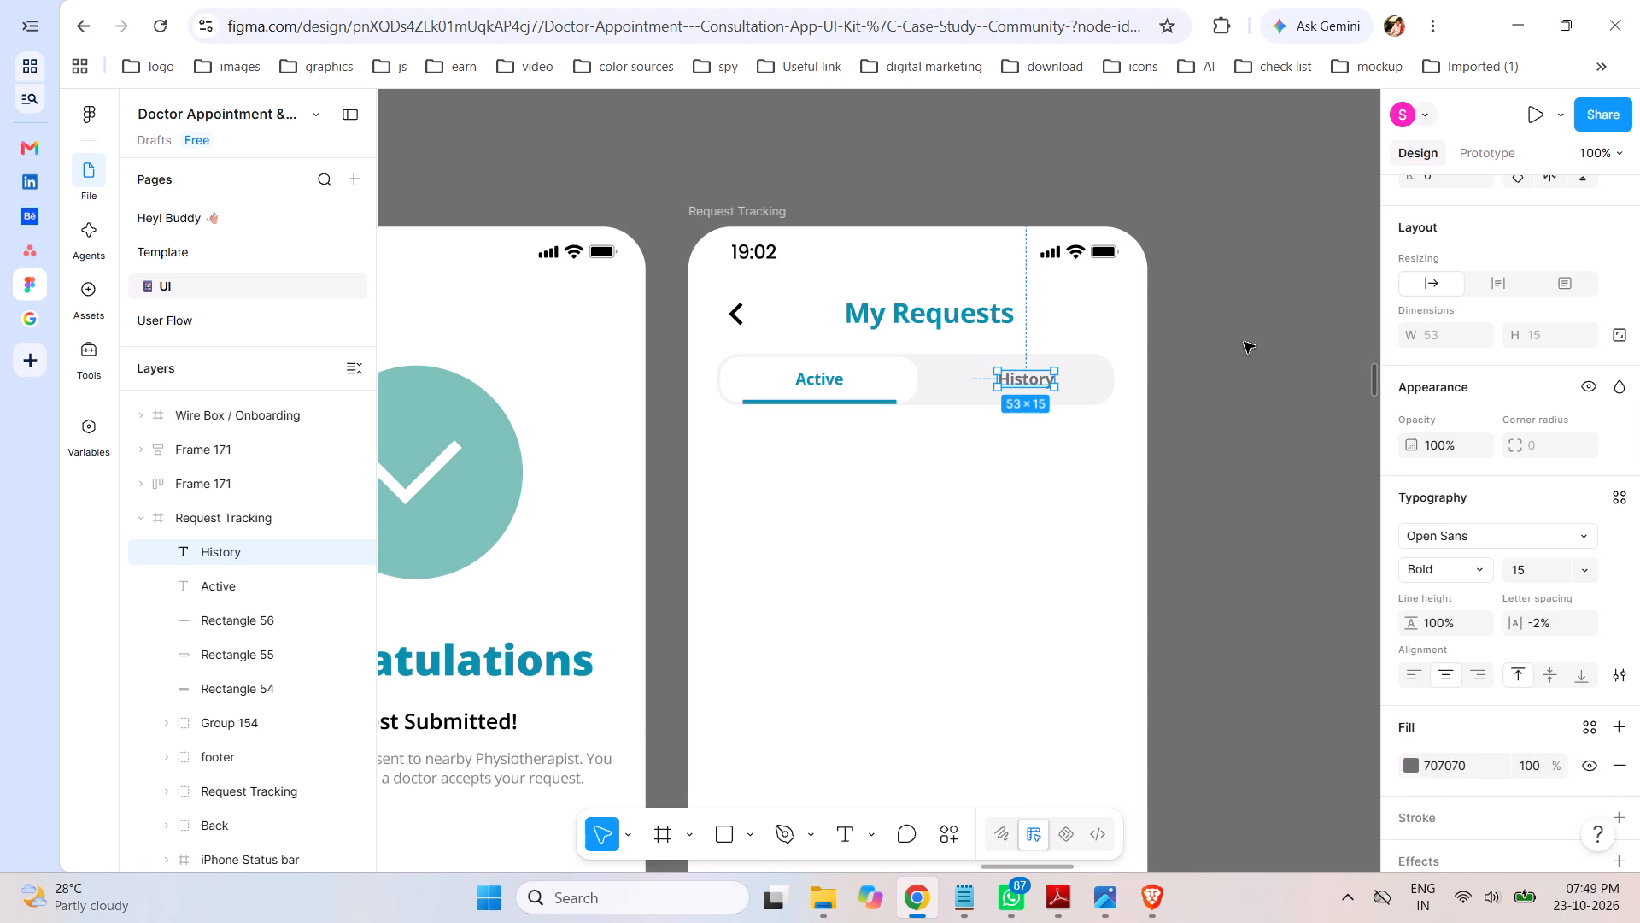
pyautogui.hotkey('ctrl', 's')
pyautogui.click(1226, 361)
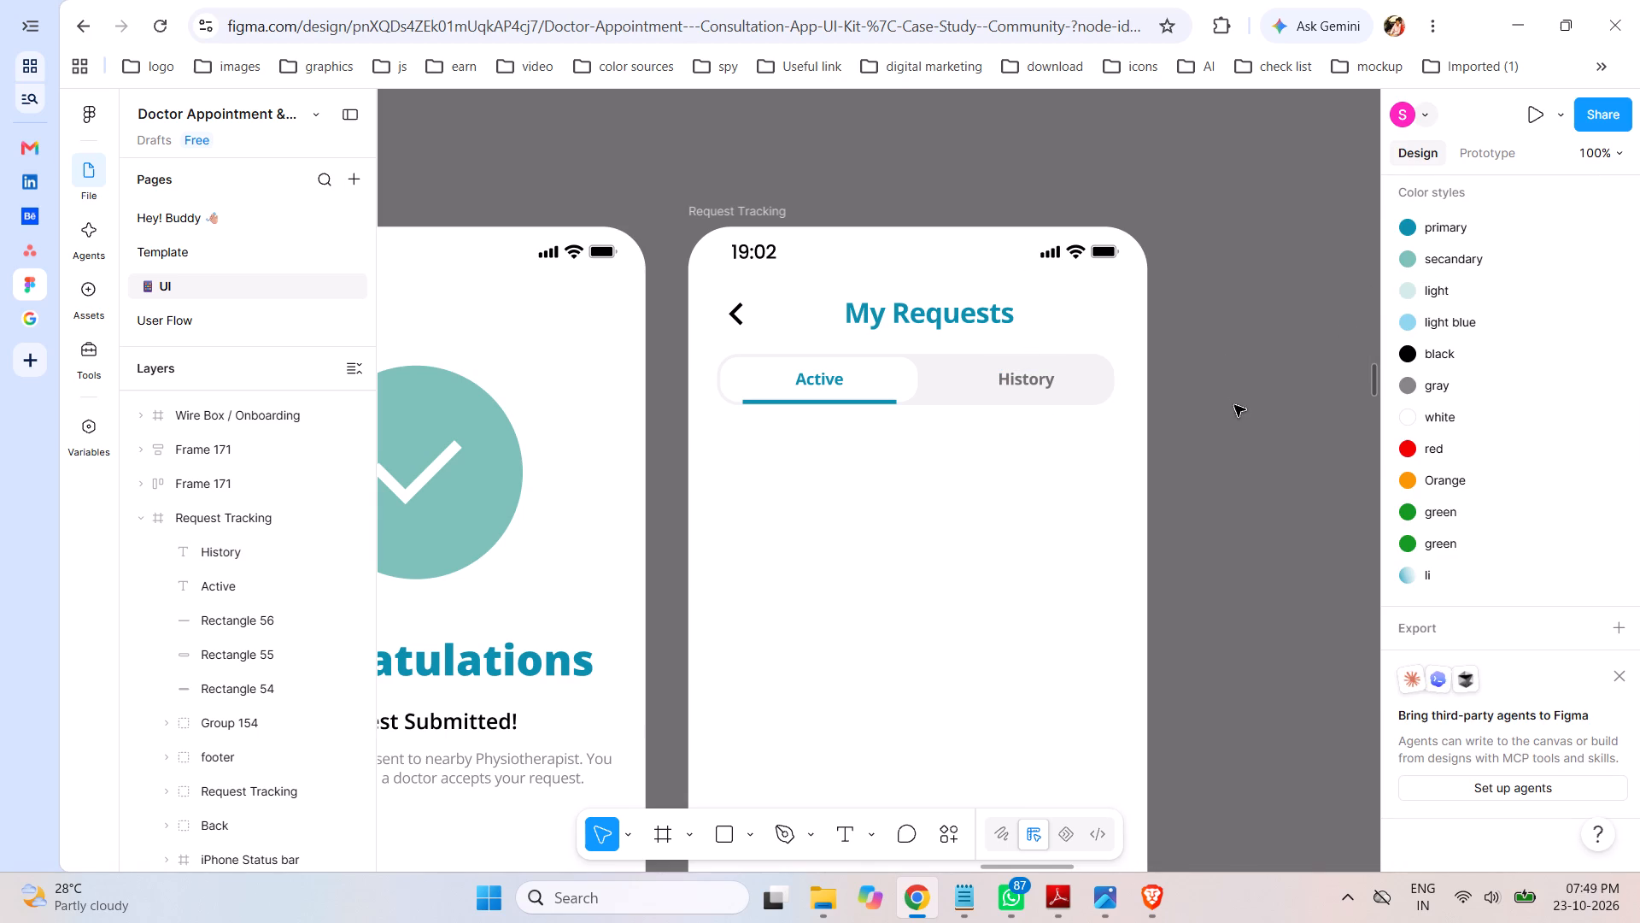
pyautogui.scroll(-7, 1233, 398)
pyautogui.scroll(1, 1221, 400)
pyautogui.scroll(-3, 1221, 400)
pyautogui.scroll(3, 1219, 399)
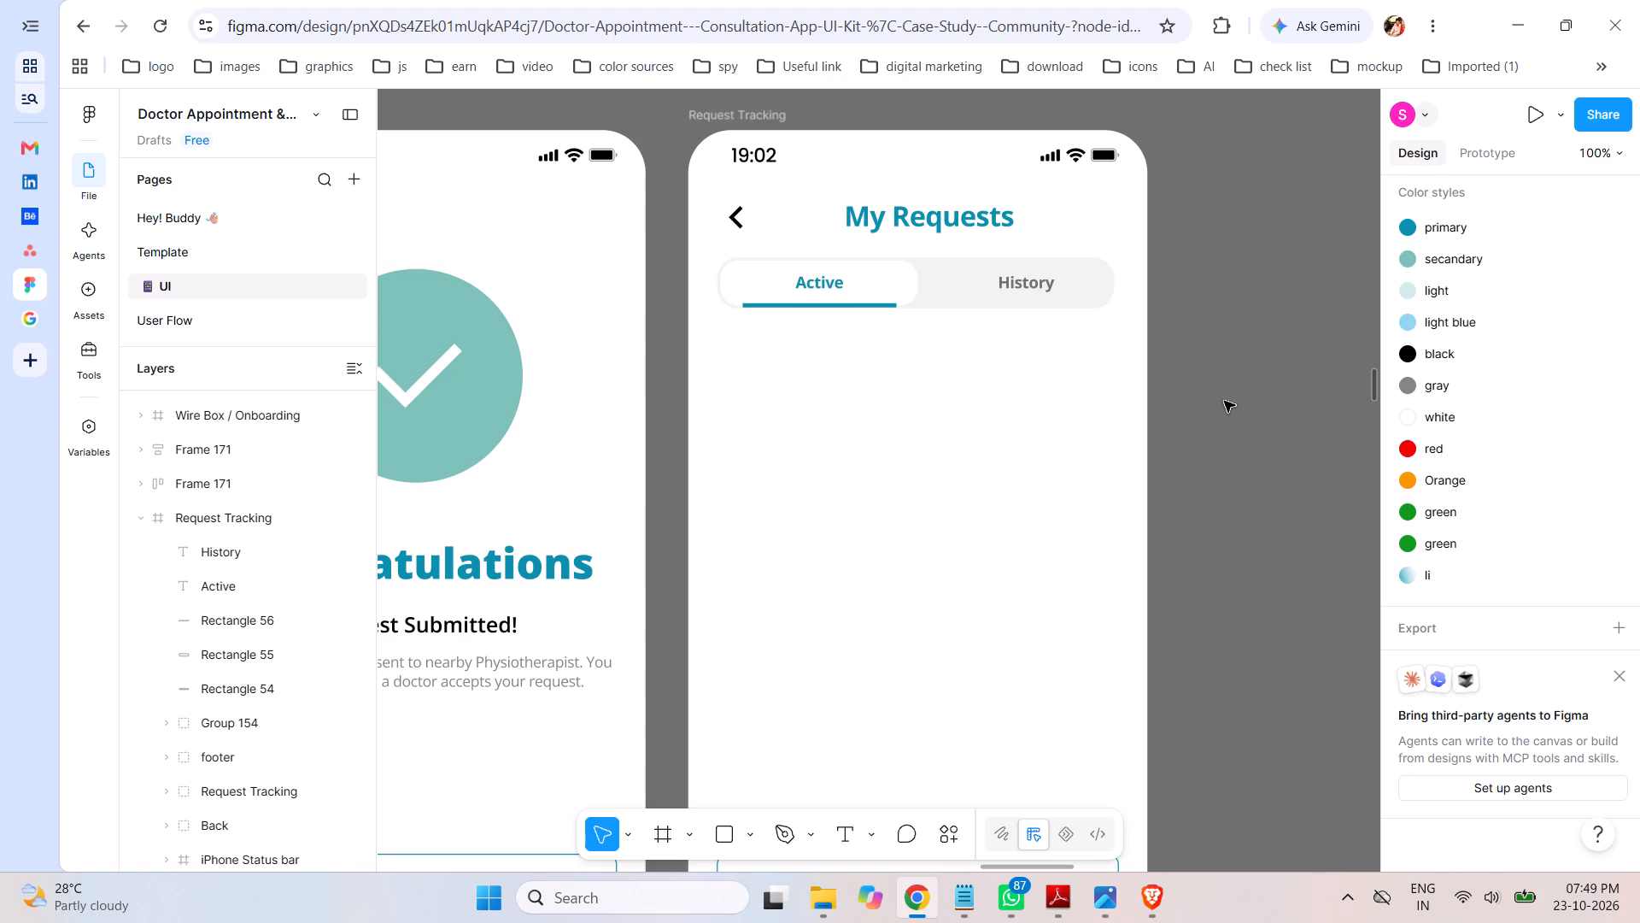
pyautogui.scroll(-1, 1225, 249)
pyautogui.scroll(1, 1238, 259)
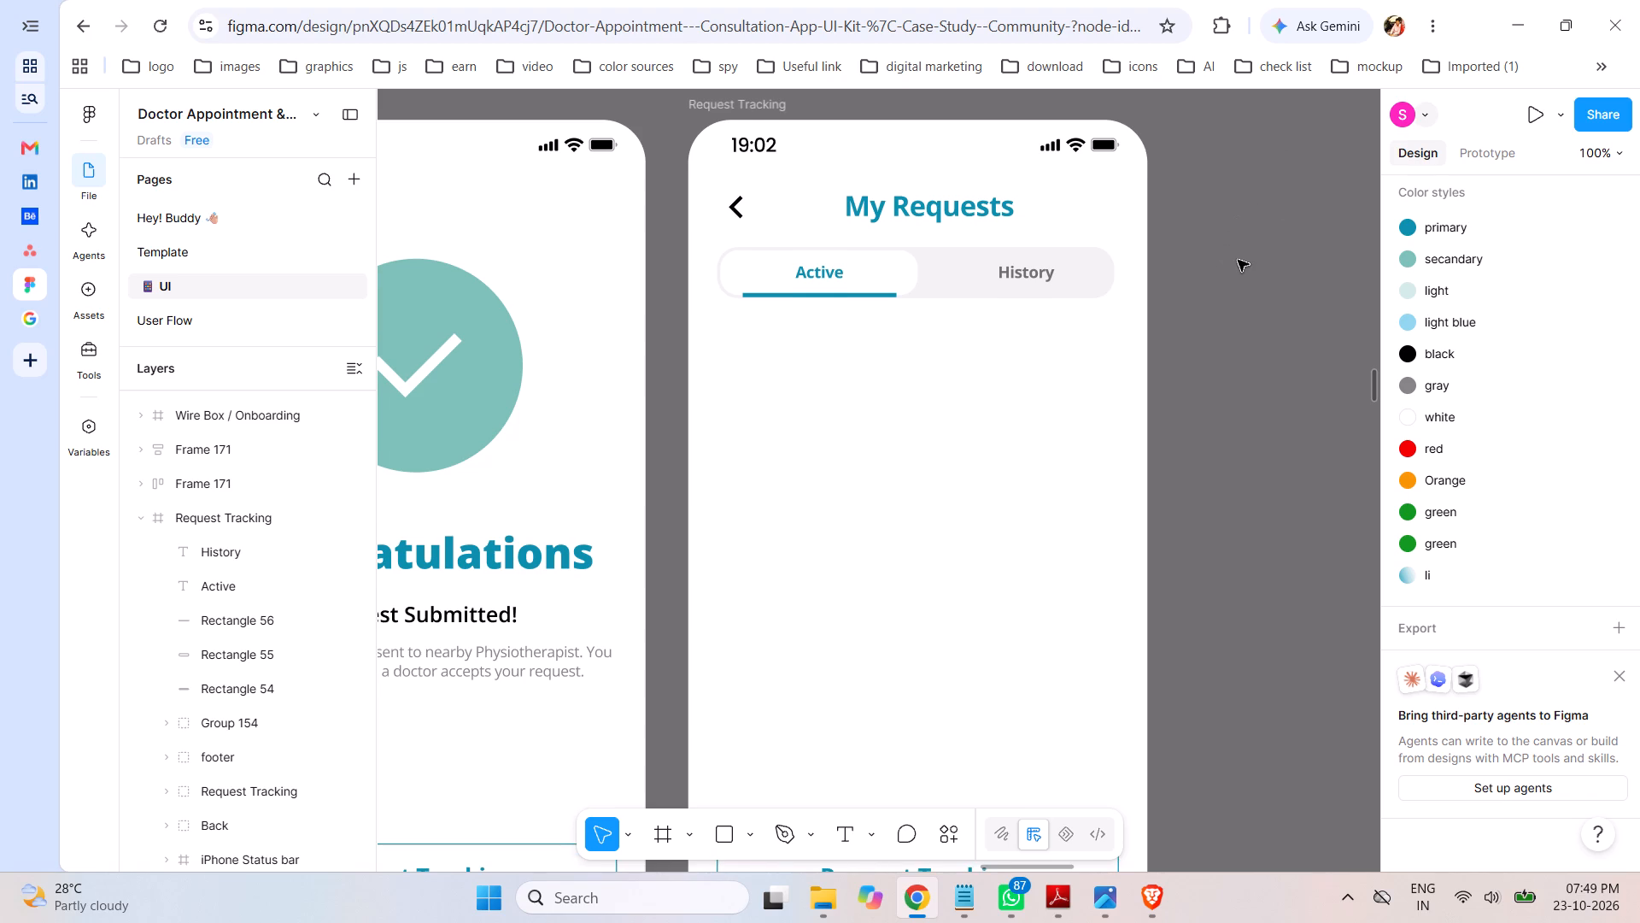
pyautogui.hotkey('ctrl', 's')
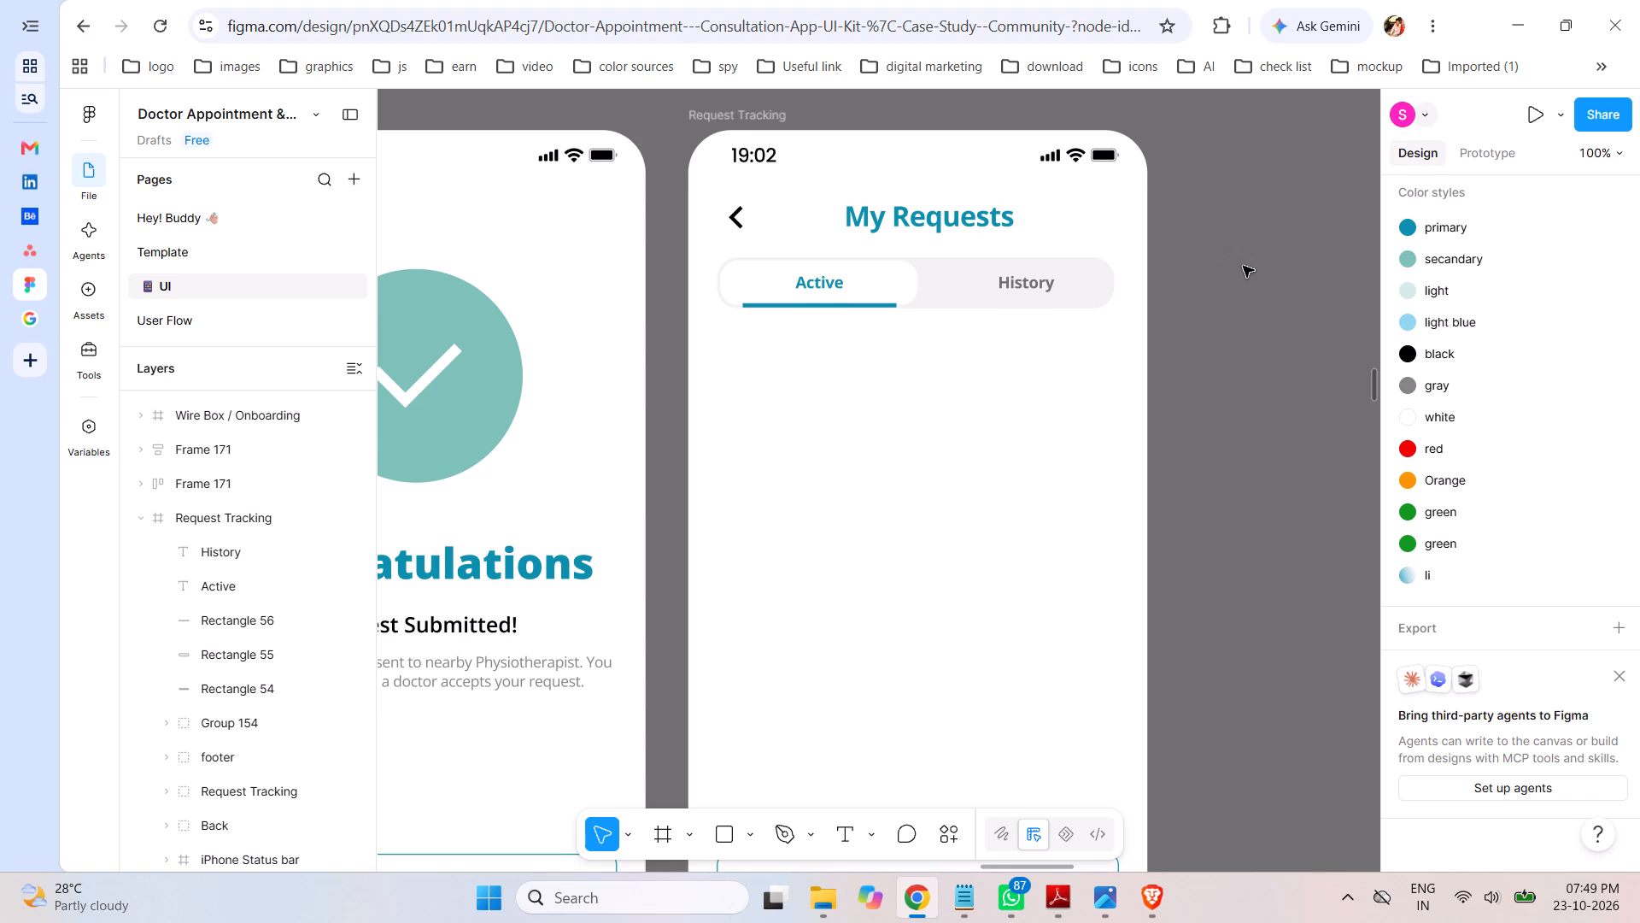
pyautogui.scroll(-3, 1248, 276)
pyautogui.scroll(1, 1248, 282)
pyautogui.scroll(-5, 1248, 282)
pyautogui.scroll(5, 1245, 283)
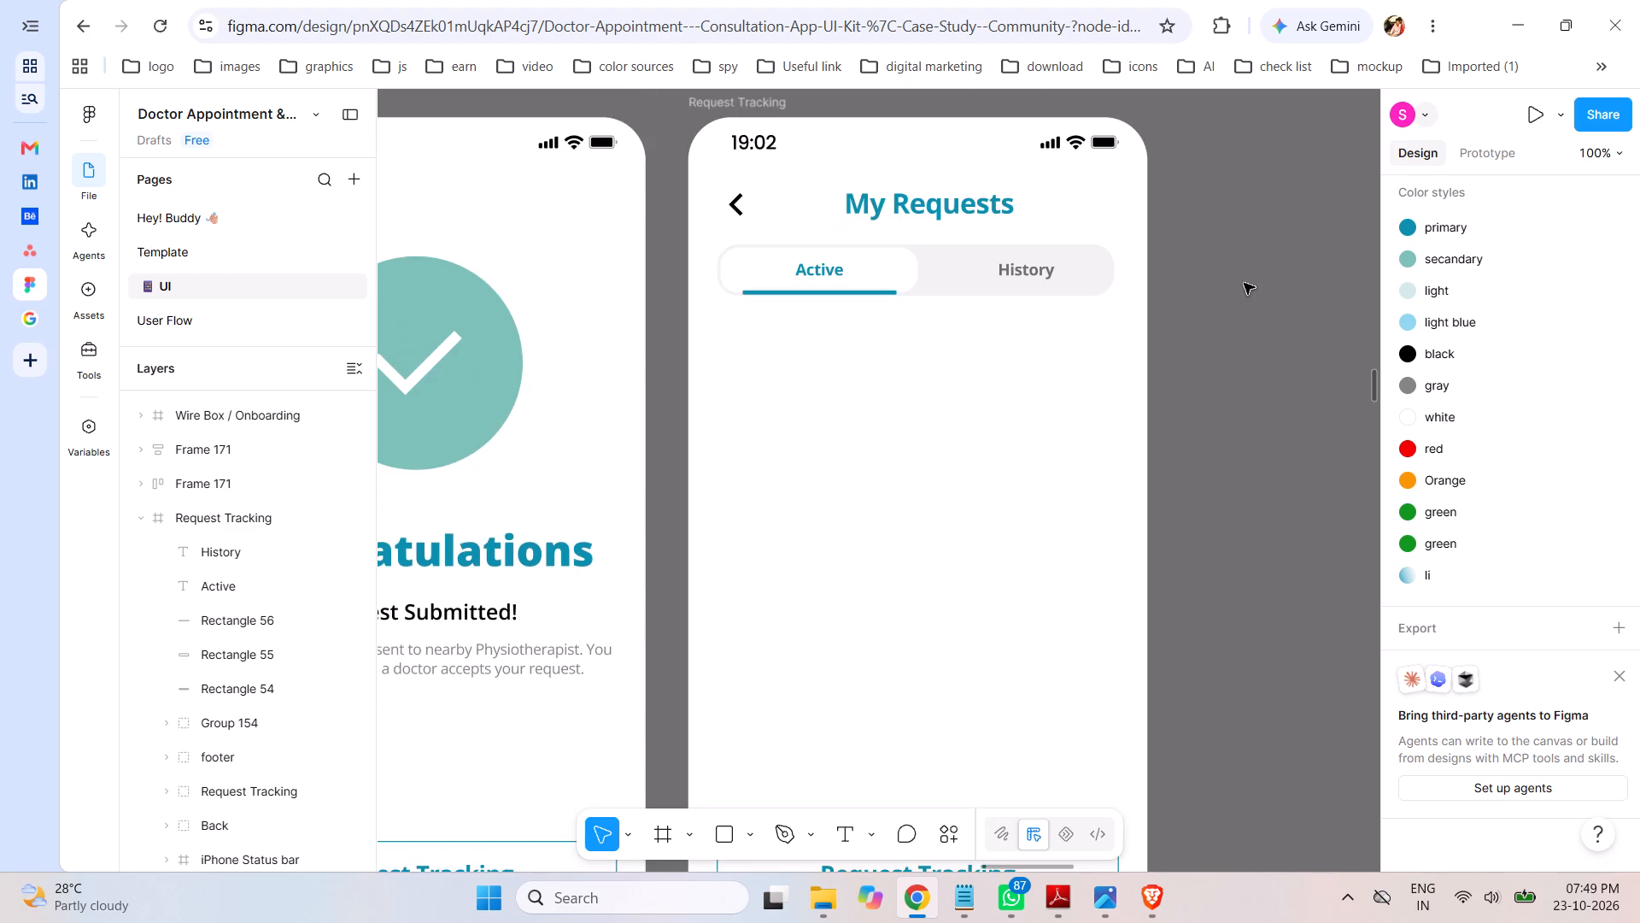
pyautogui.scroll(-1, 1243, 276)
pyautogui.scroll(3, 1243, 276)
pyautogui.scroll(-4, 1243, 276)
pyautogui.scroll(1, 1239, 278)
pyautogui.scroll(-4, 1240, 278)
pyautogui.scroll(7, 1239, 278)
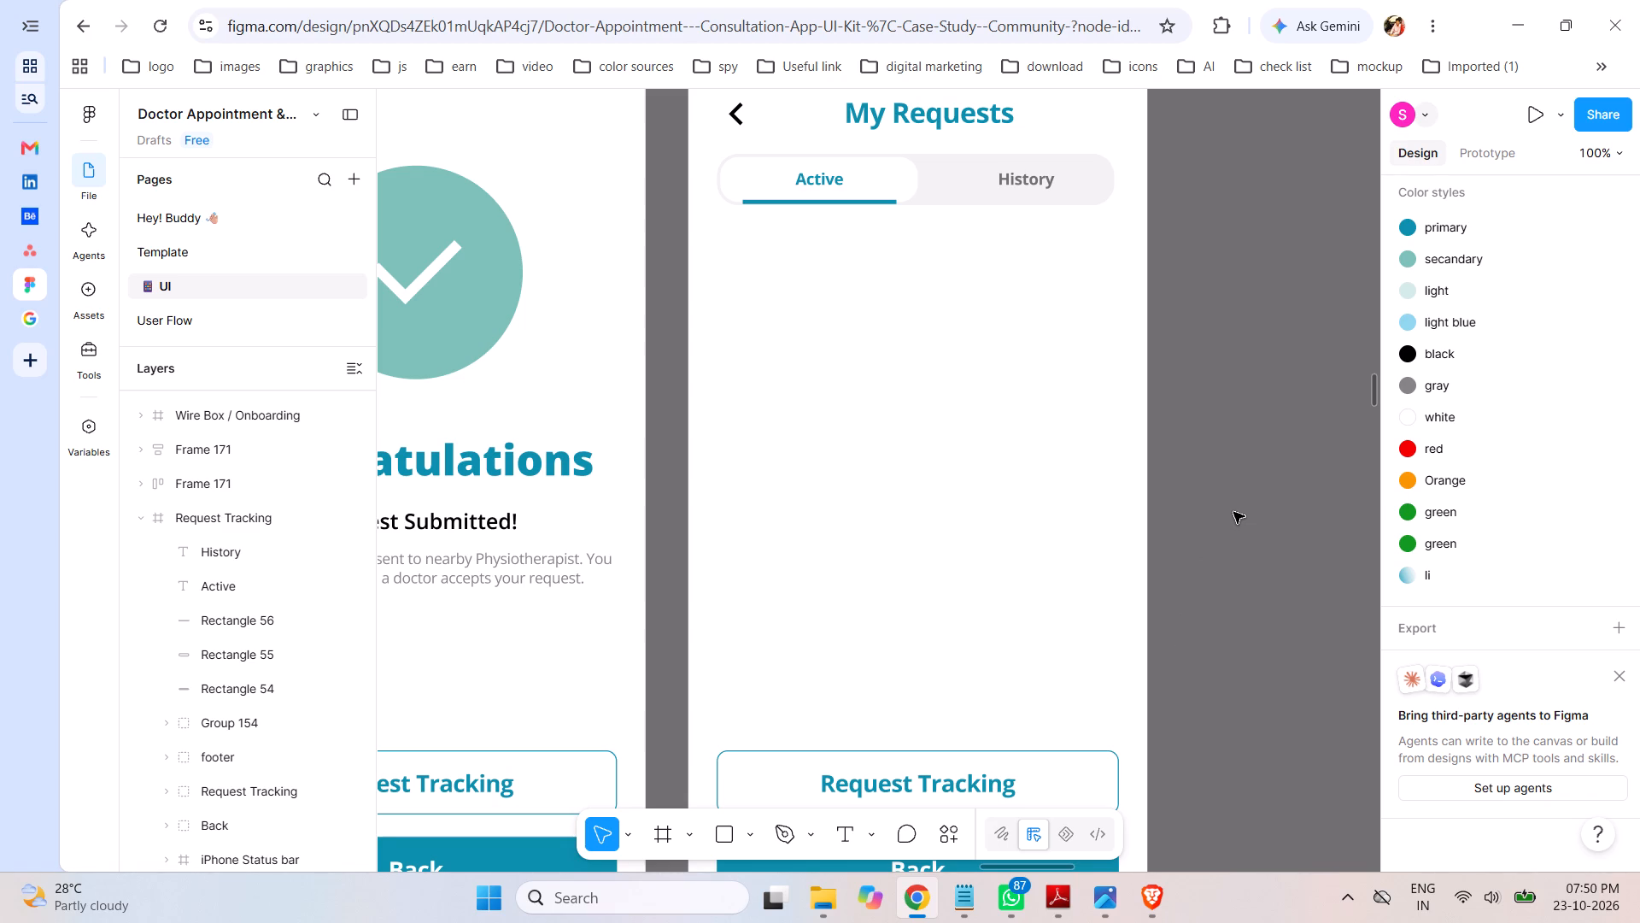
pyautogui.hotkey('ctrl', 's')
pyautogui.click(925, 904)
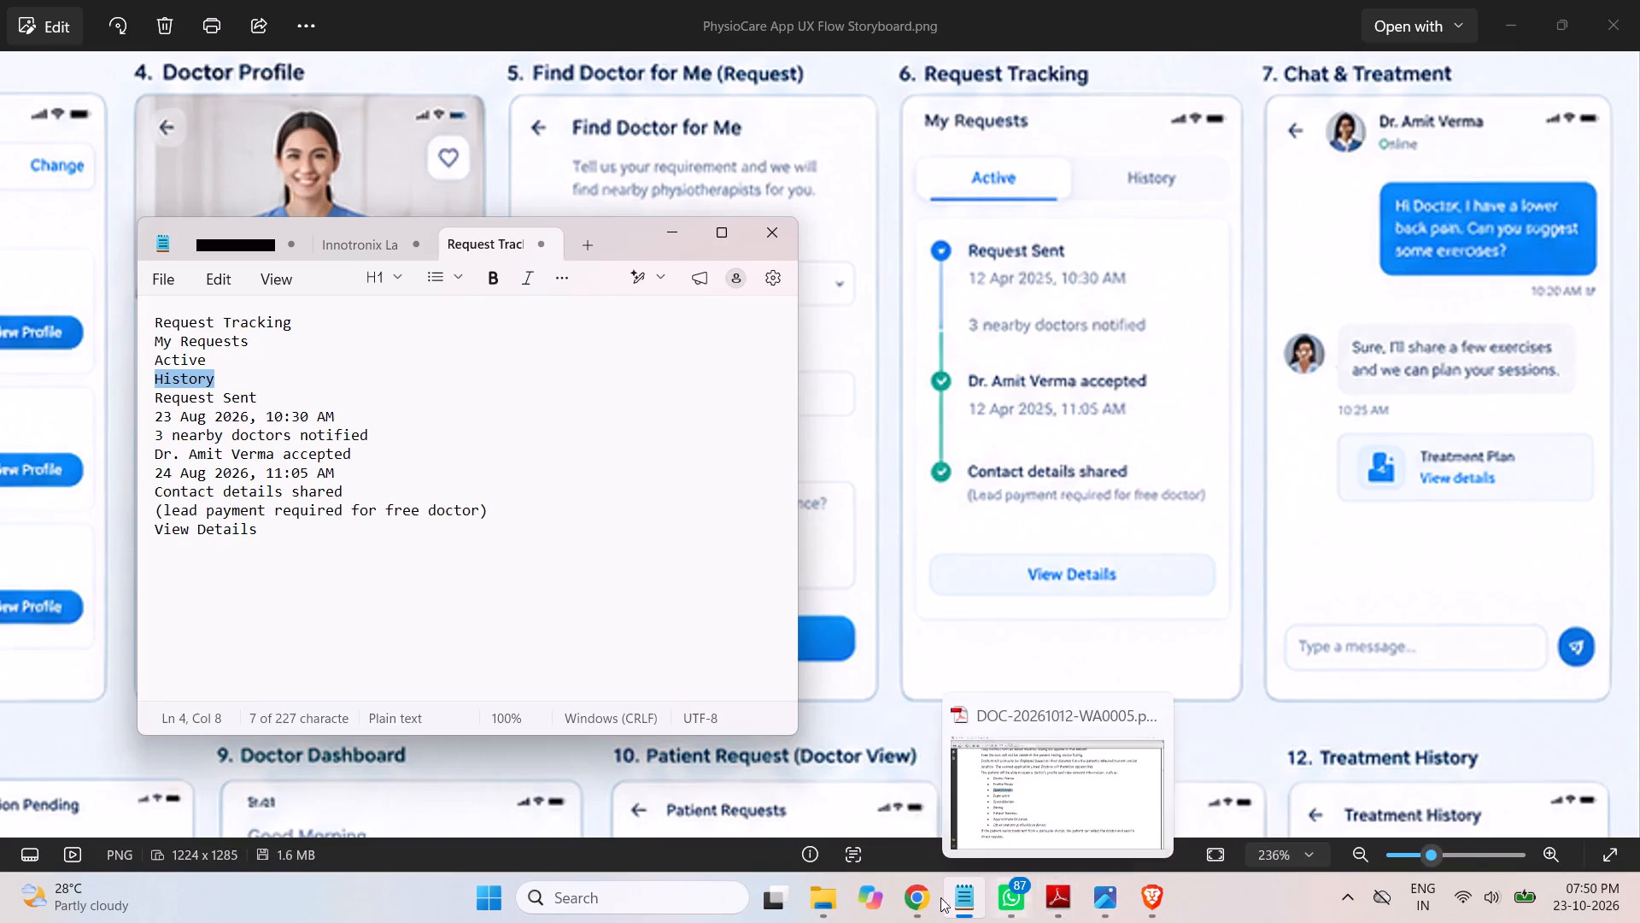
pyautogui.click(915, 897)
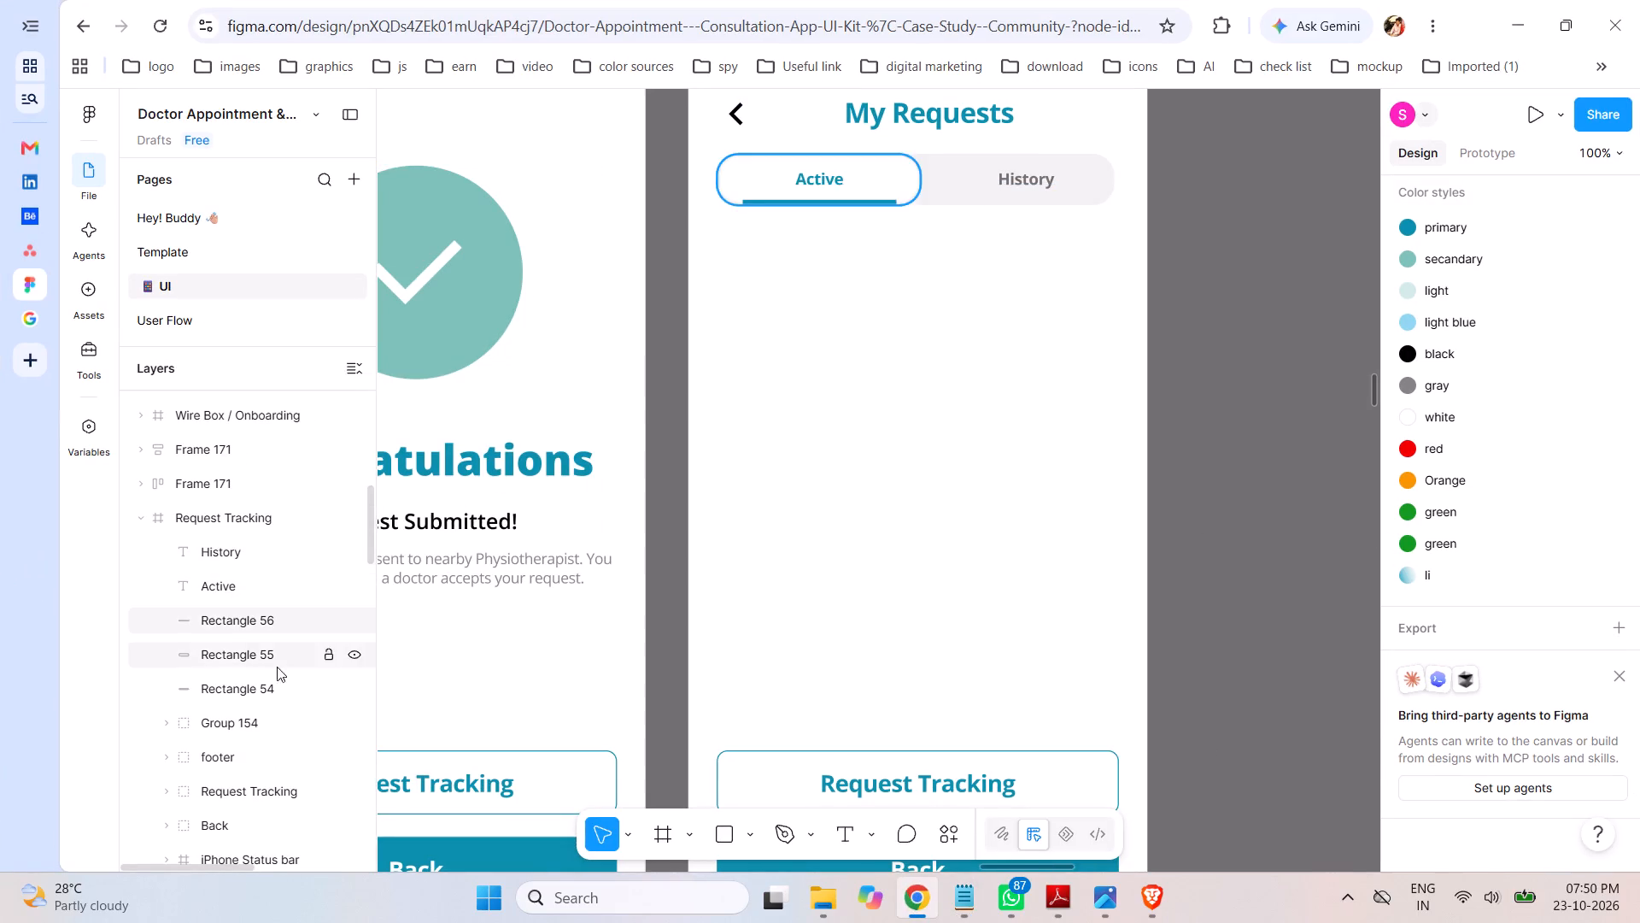
# Group the History and Active labels with Rectangles 54, 55 and 56, and name the group Active/History.
pyautogui.click(253, 560)
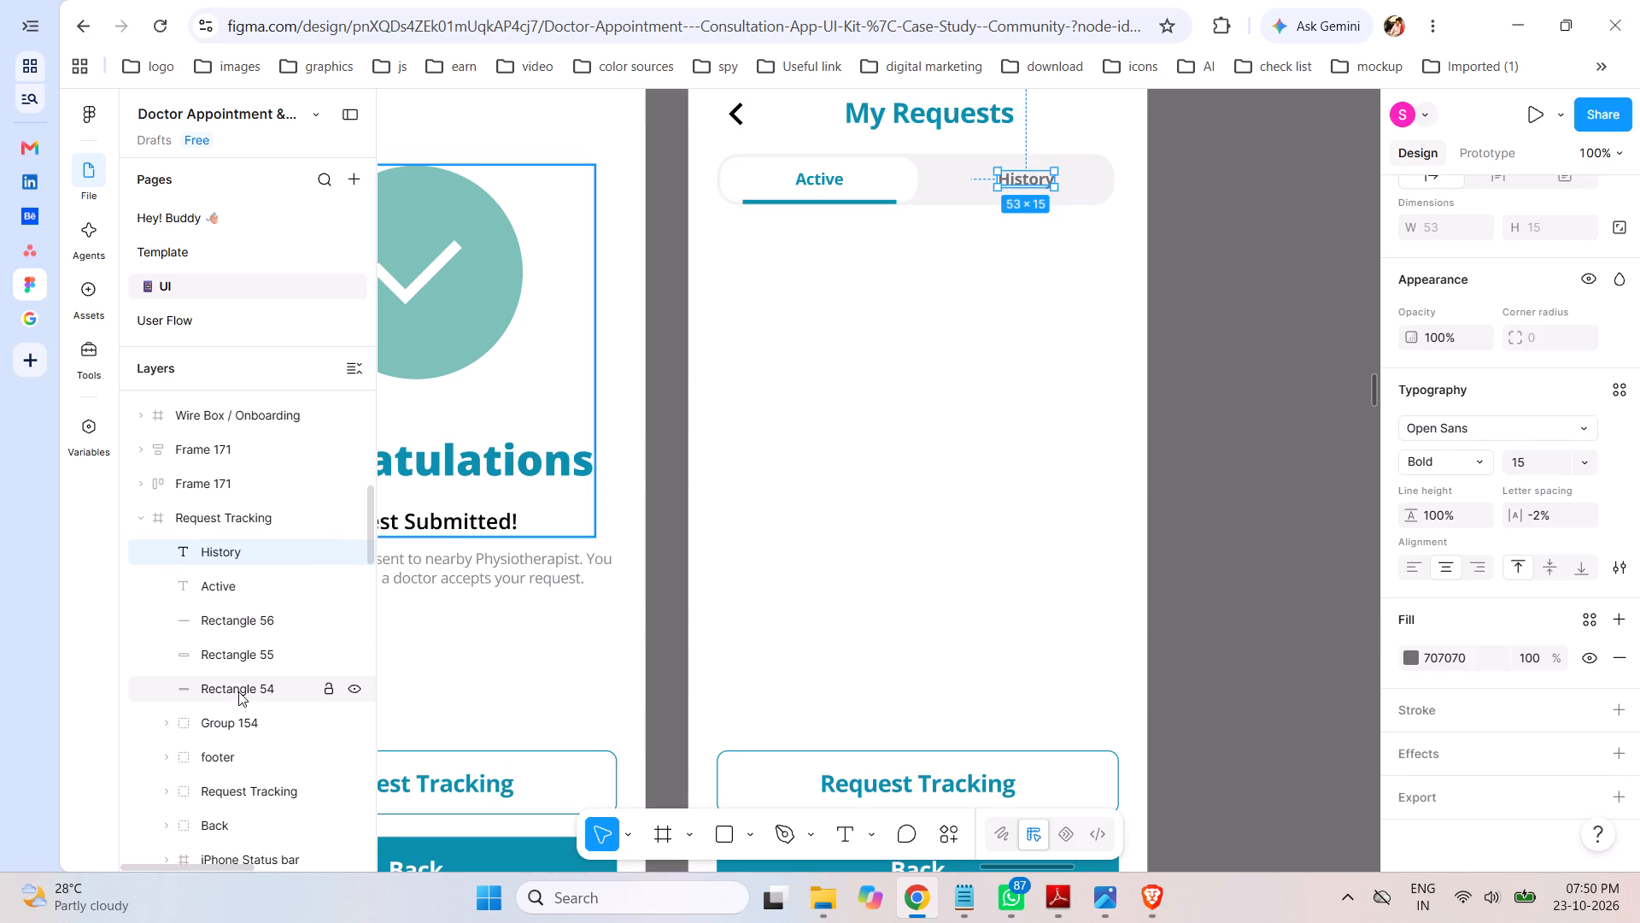
pyautogui.keyDown('shift'); pyautogui.click(238, 691); pyautogui.keyUp('shift')
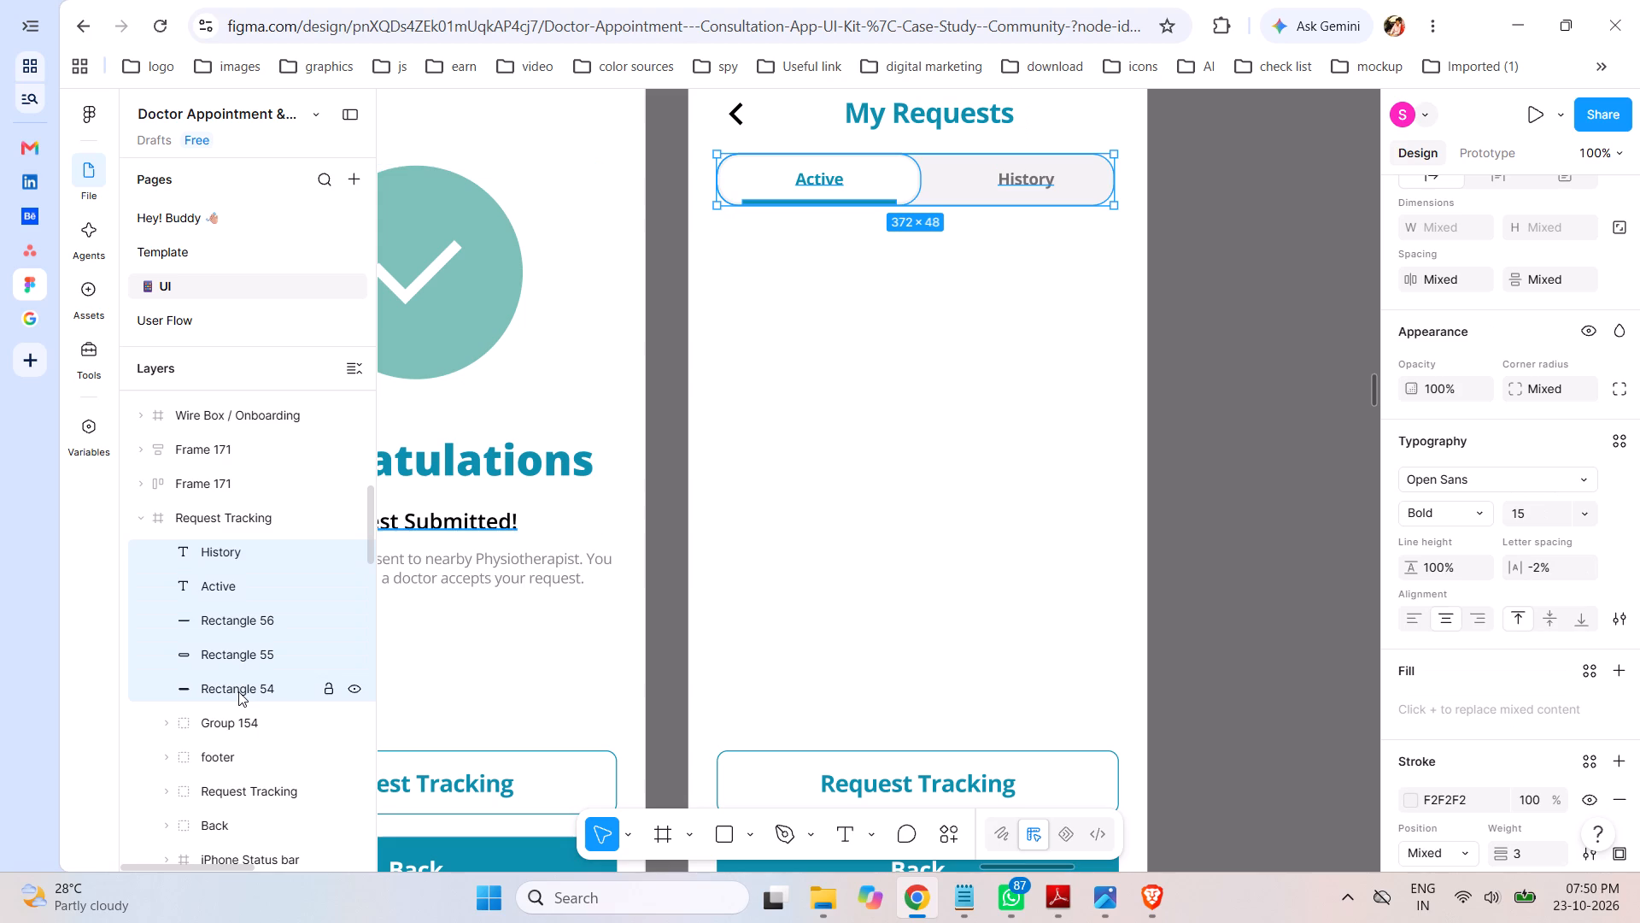
pyautogui.hotkey('ctrl', 'g')
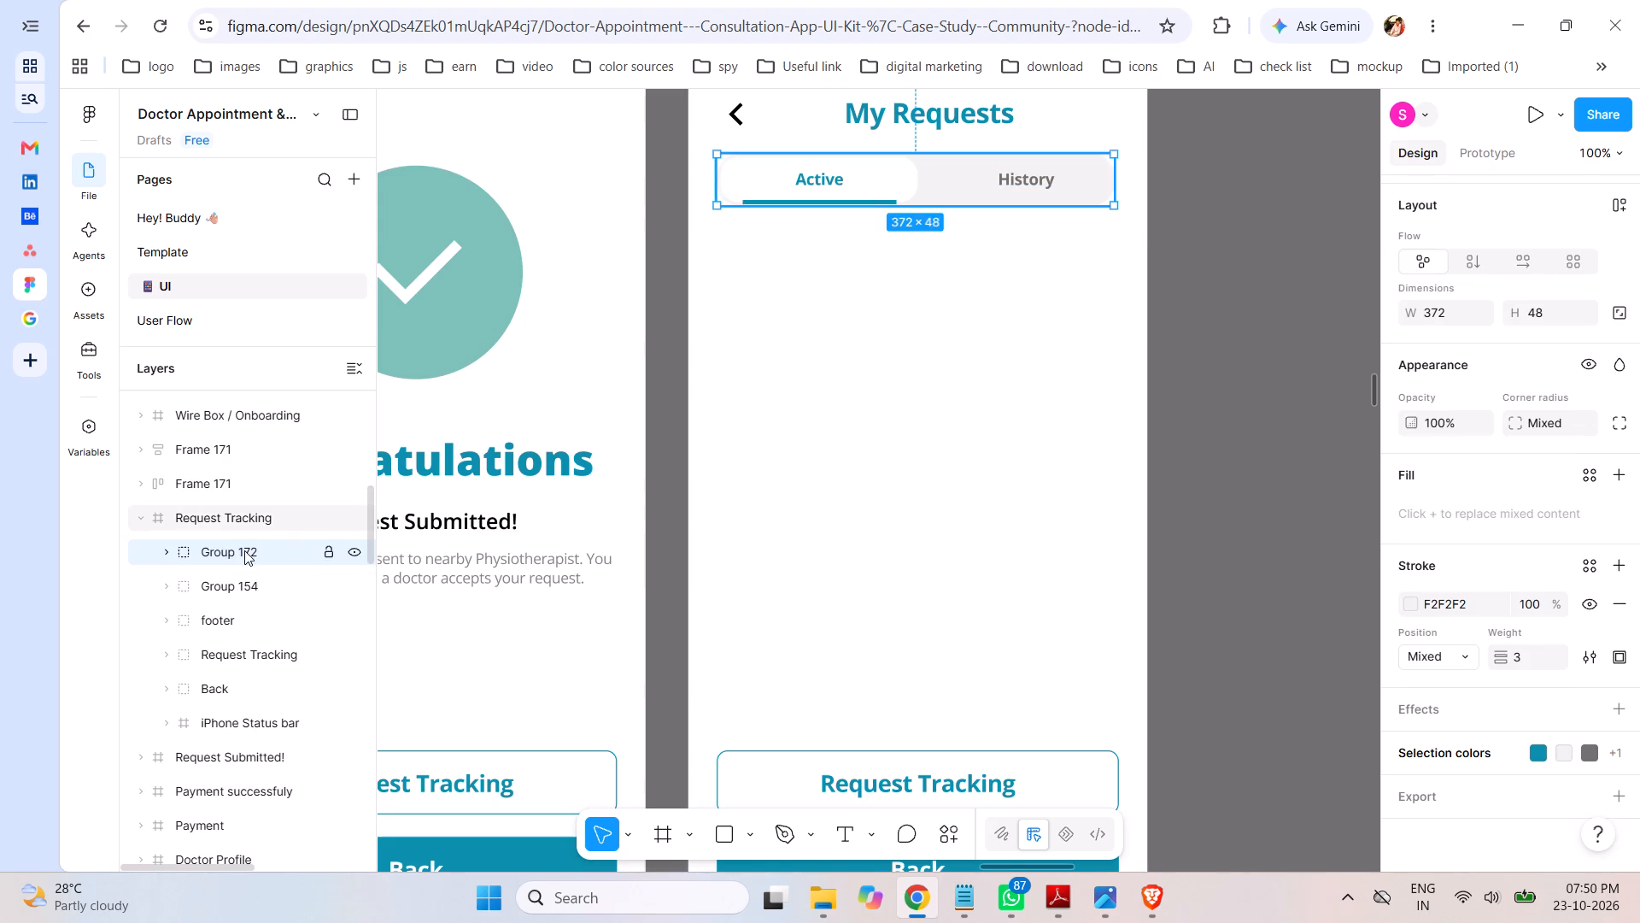
pyautogui.doubleClick(222, 554)
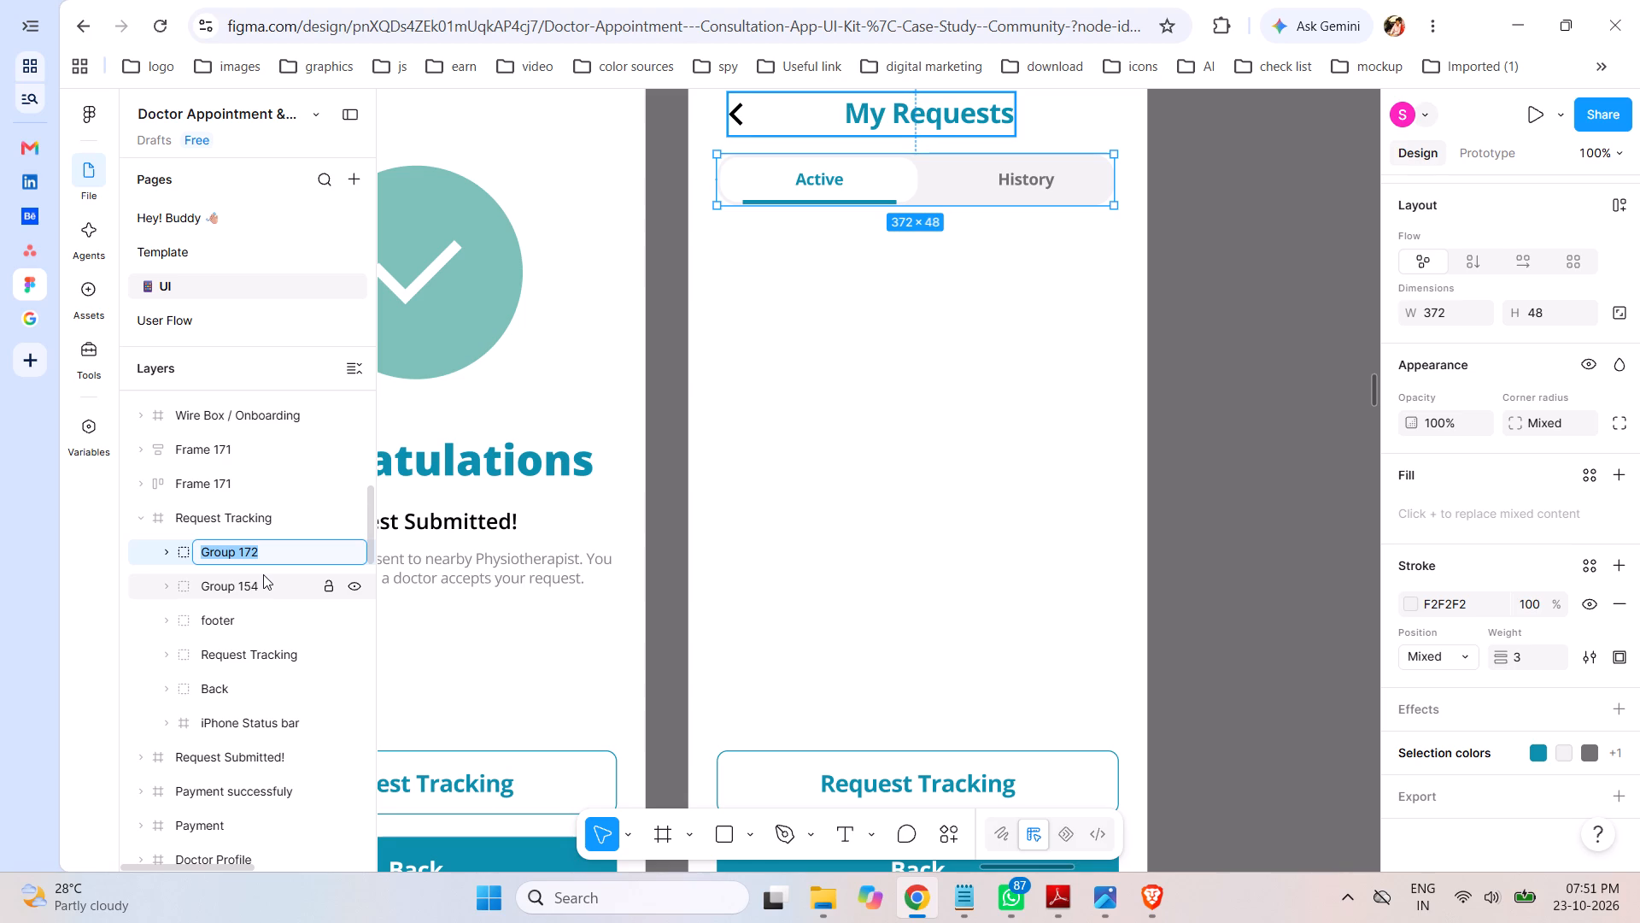
pyautogui.hotkey('shift', 'a')
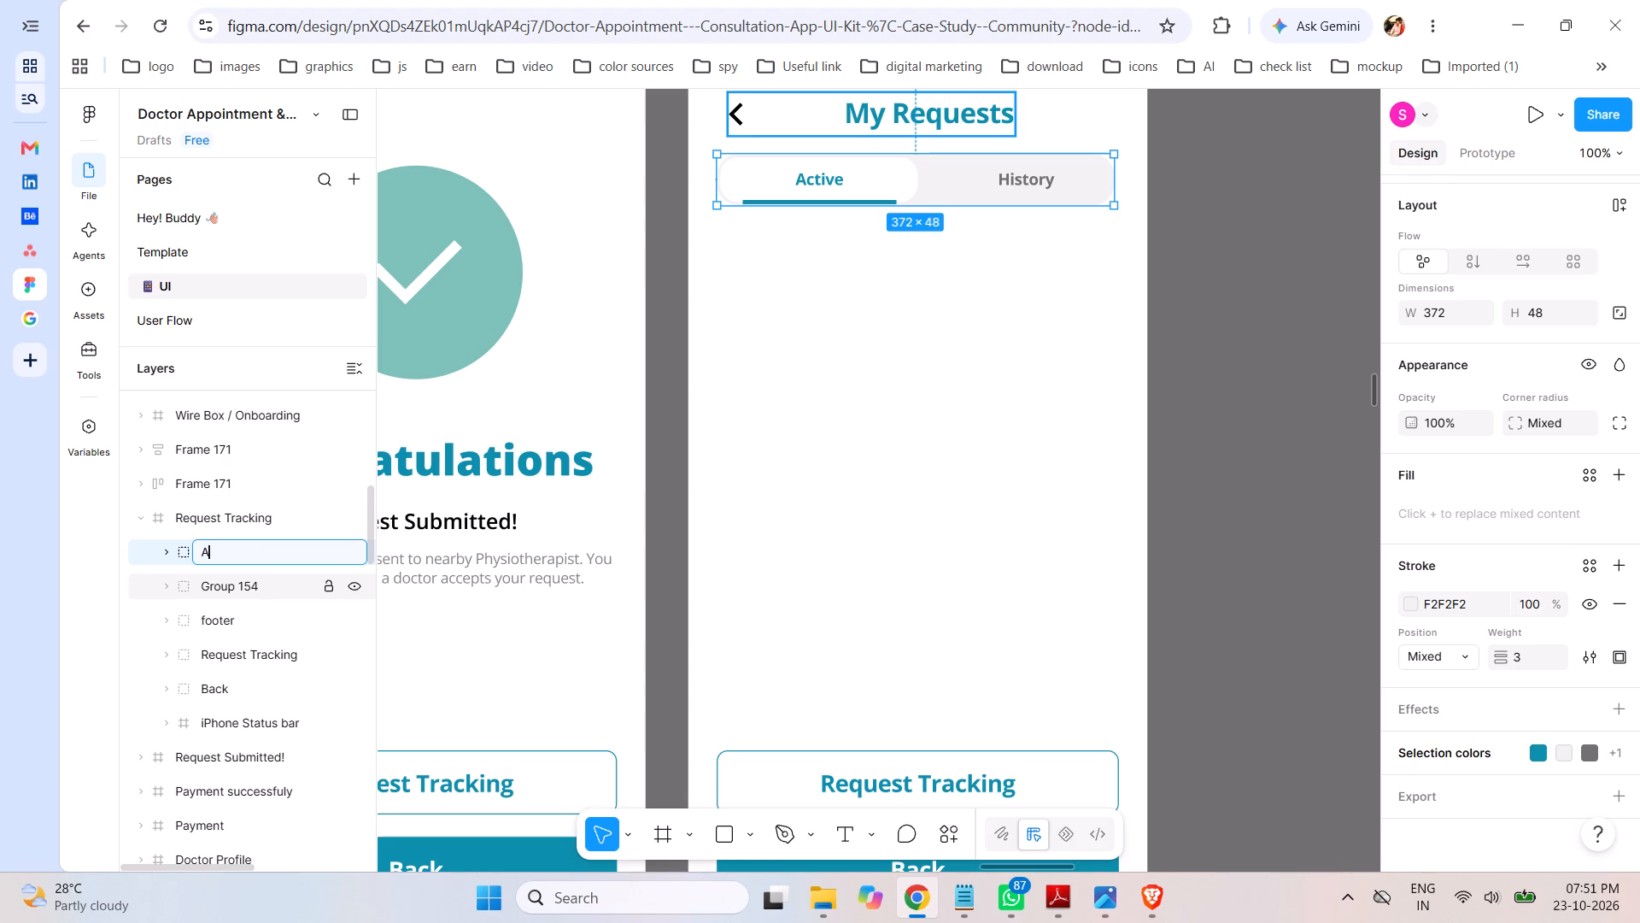
pyautogui.press('c')
pyautogui.write('tive')
pyautogui.press('/')
pyautogui.hotkey('shift', 'h')
pyautogui.write('istory')
pyautogui.click(1229, 336)
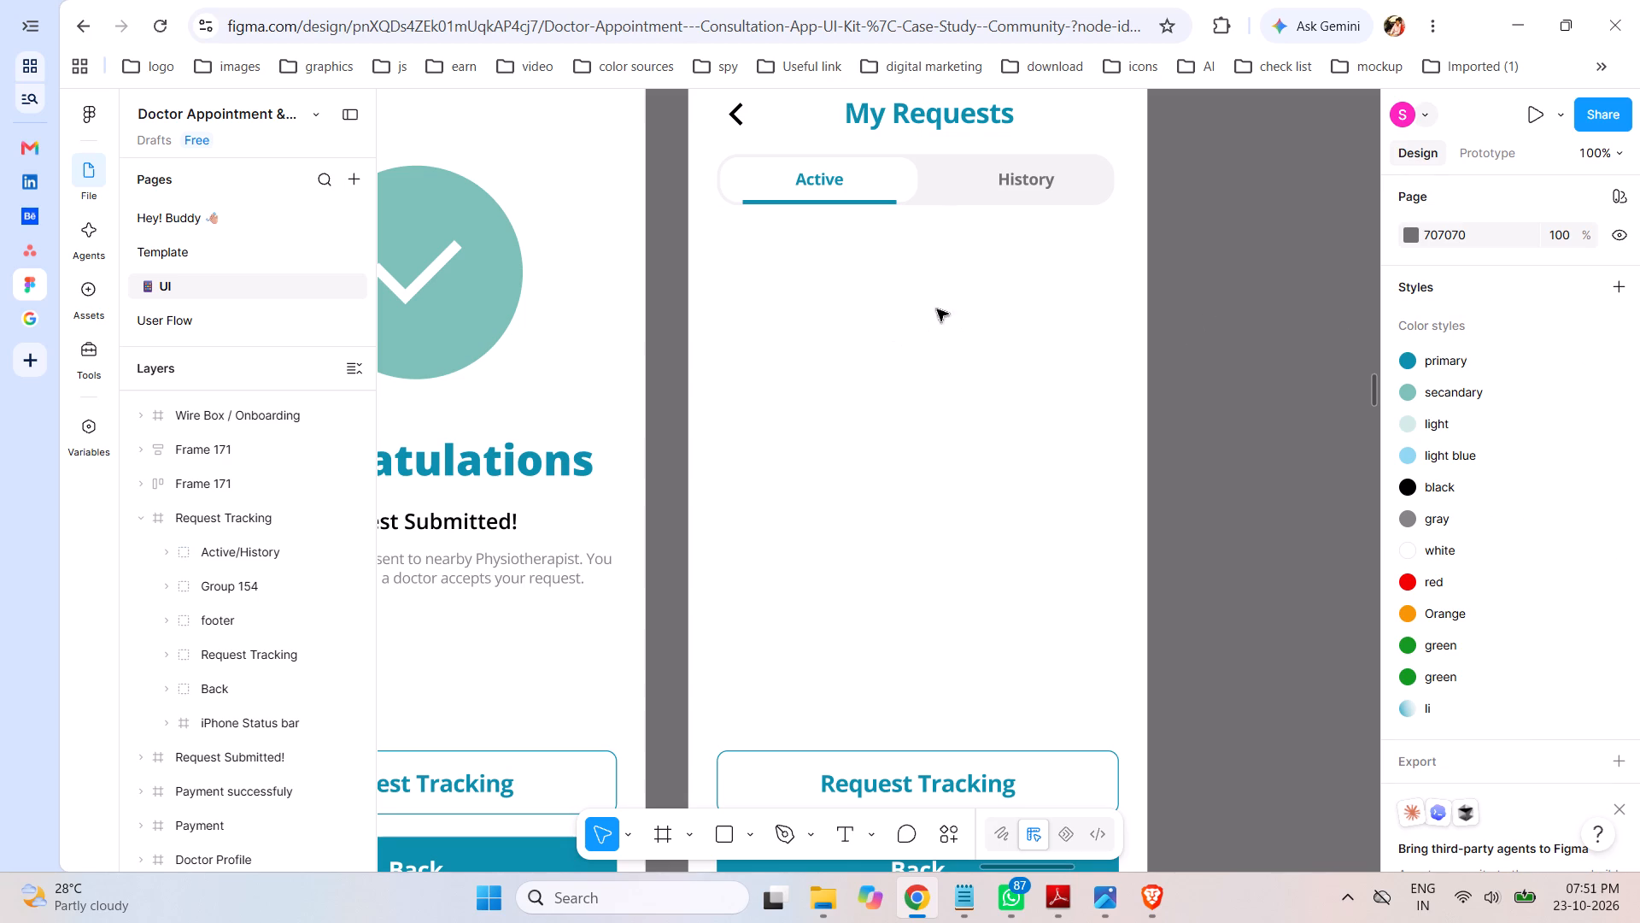
# Draw a circle about 33 px across below the Active tab, at about X 49, Y 201, for the first timeline marker.
pyautogui.click(753, 836)
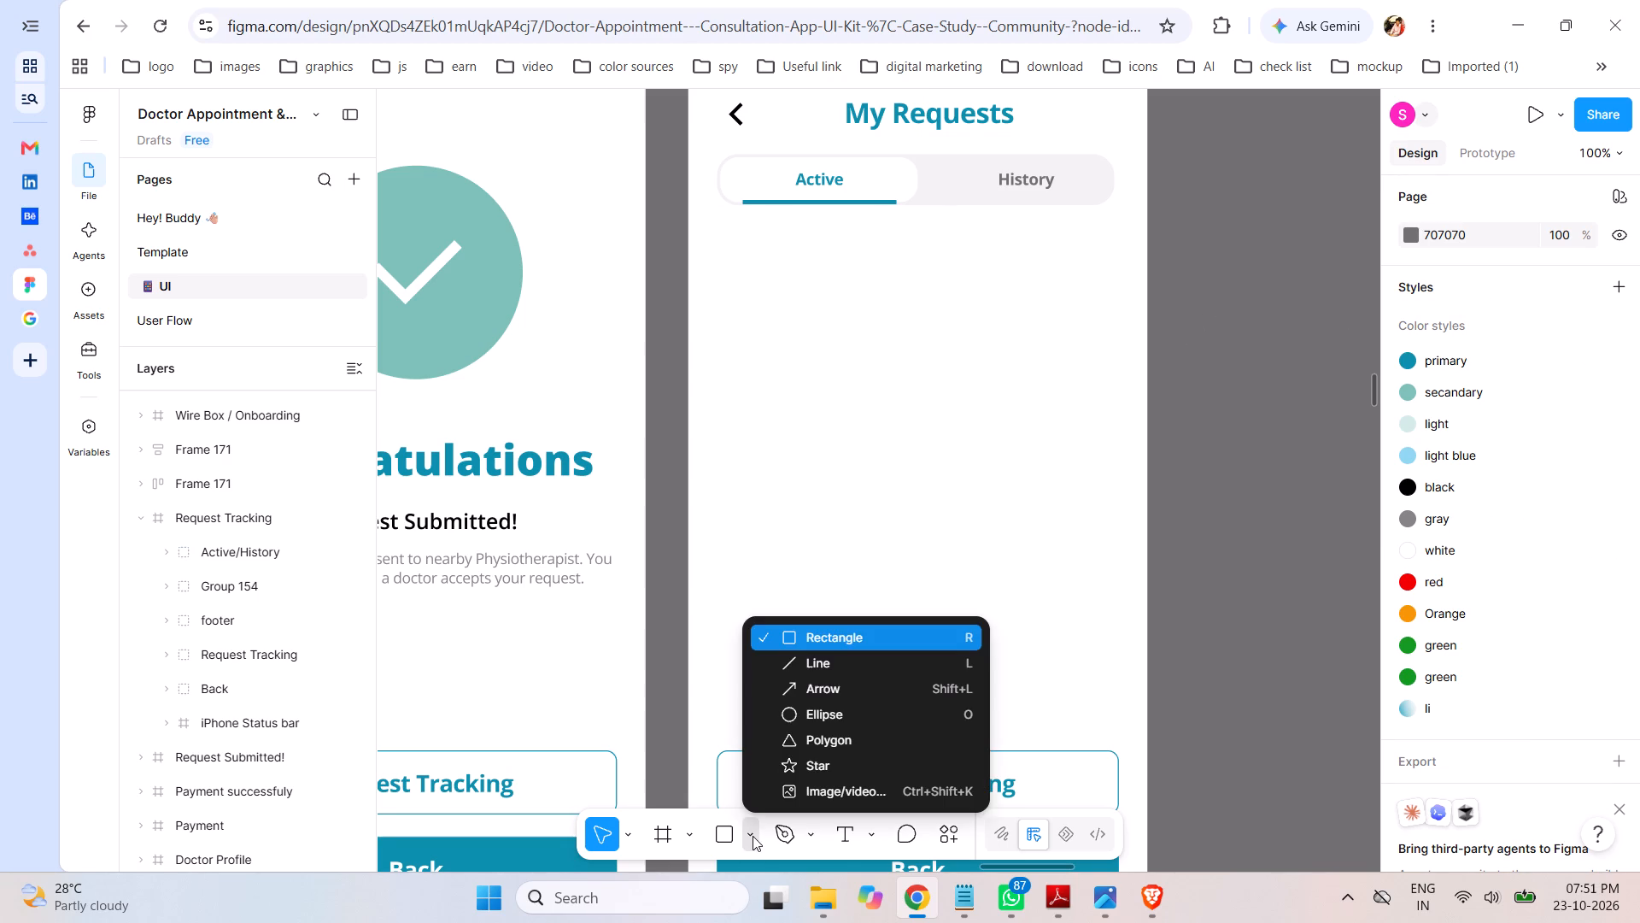
pyautogui.click(835, 716)
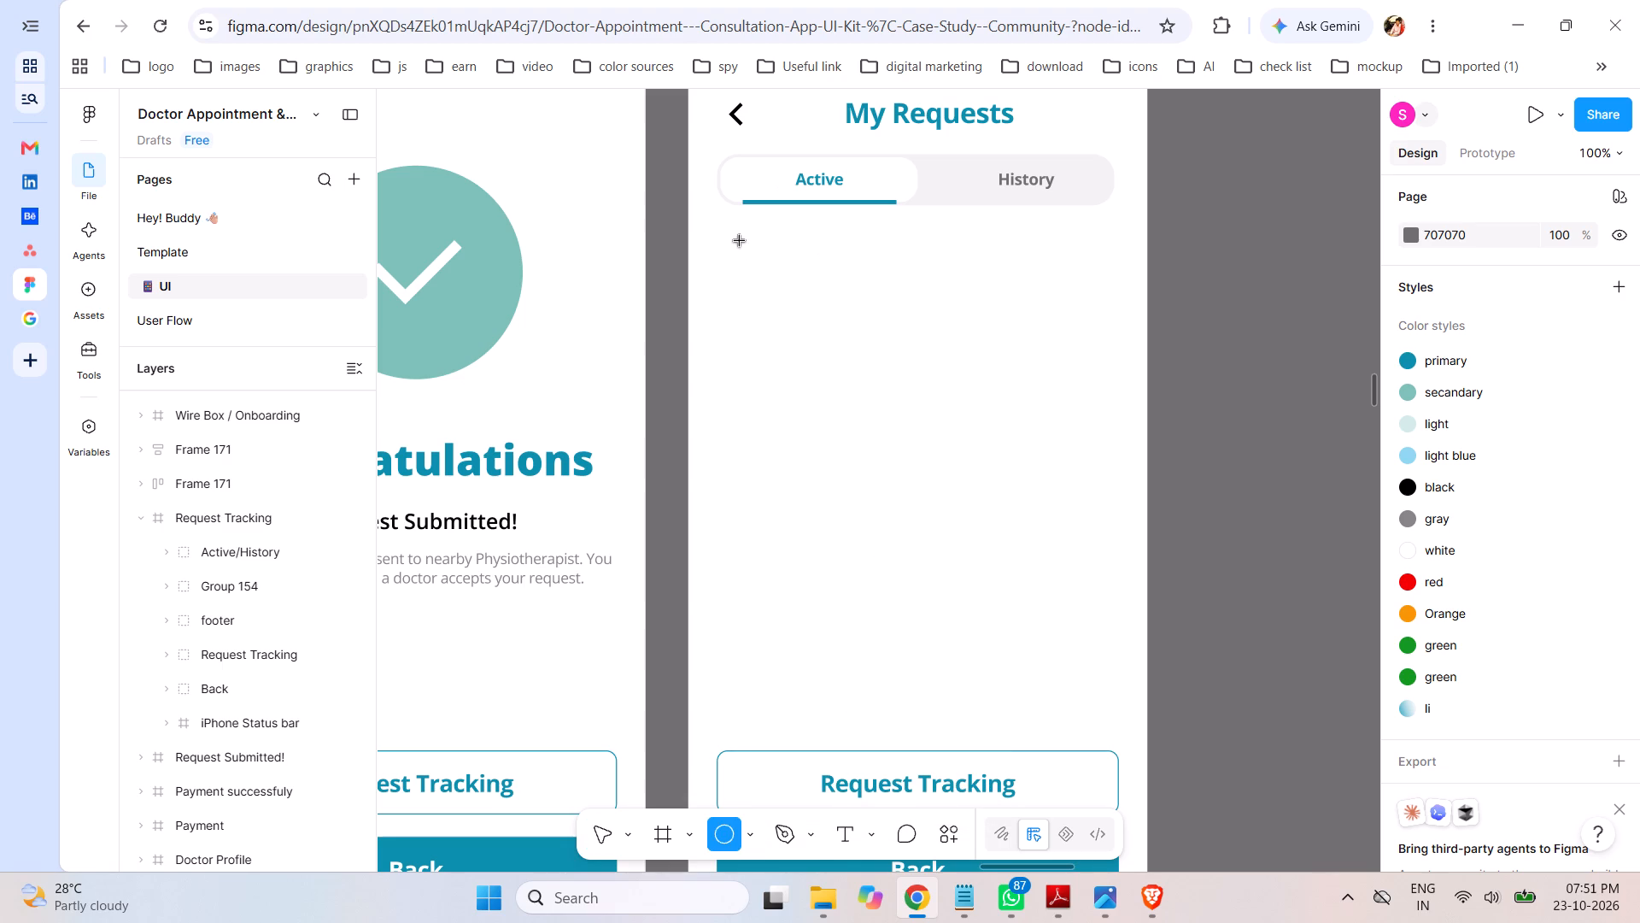
pyautogui.keyDown('shift'); pyautogui.moveTo(740, 241); pyautogui.dragTo(758, 280); pyautogui.keyUp('shift')
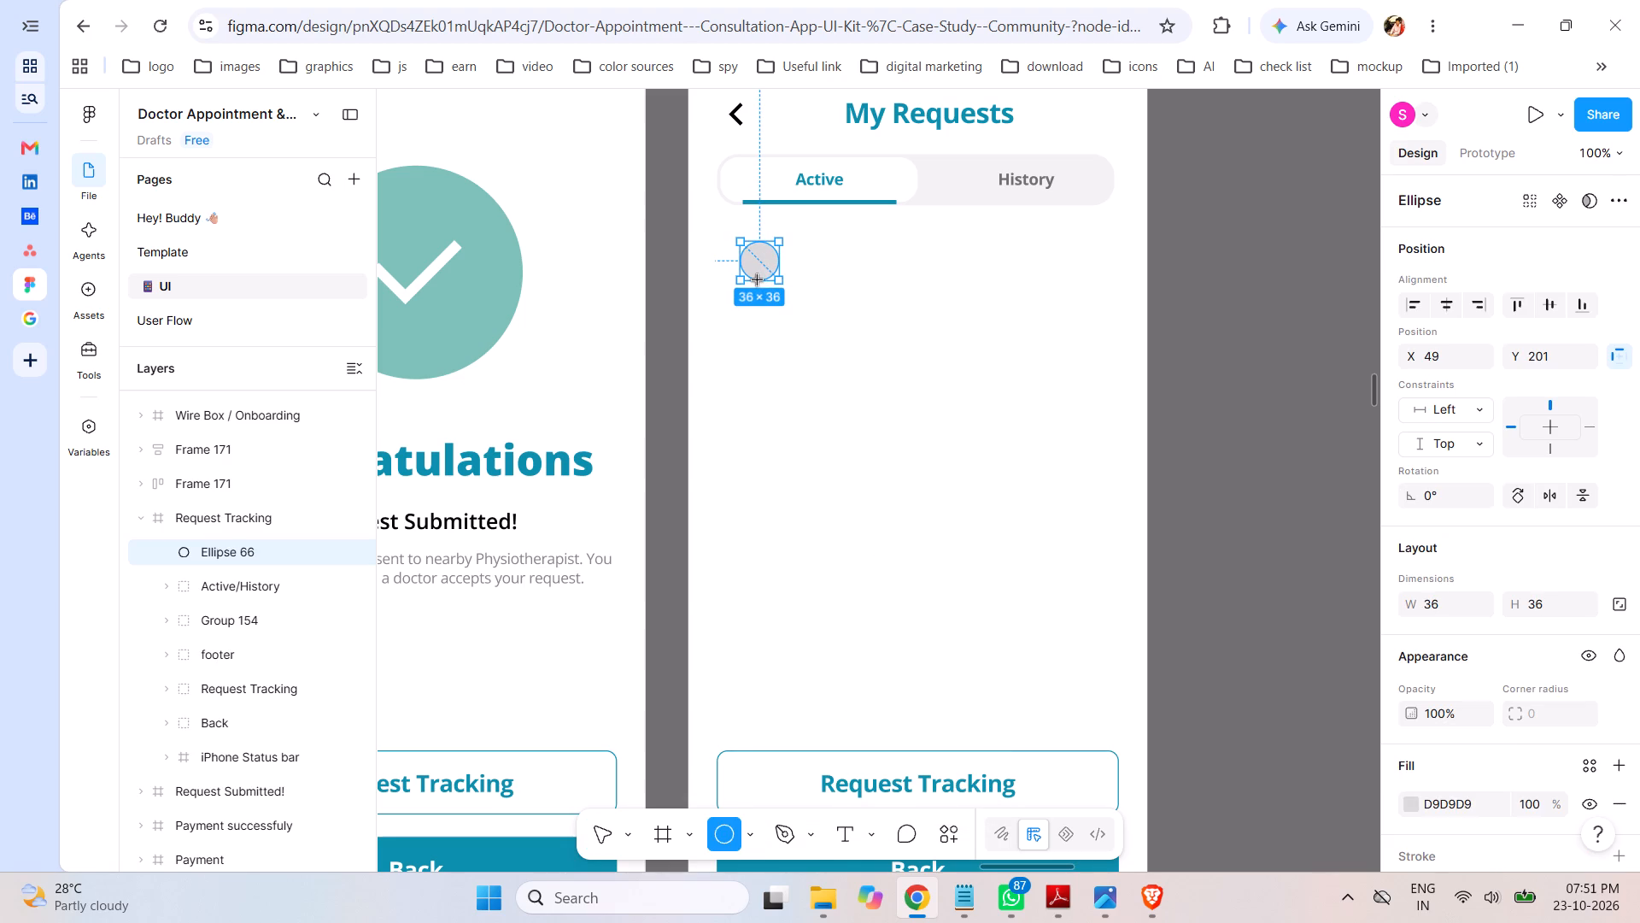
pyautogui.keyDown('shift'); pyautogui.moveTo(758, 280); pyautogui.dragTo(755, 275); pyautogui.keyUp('shift')
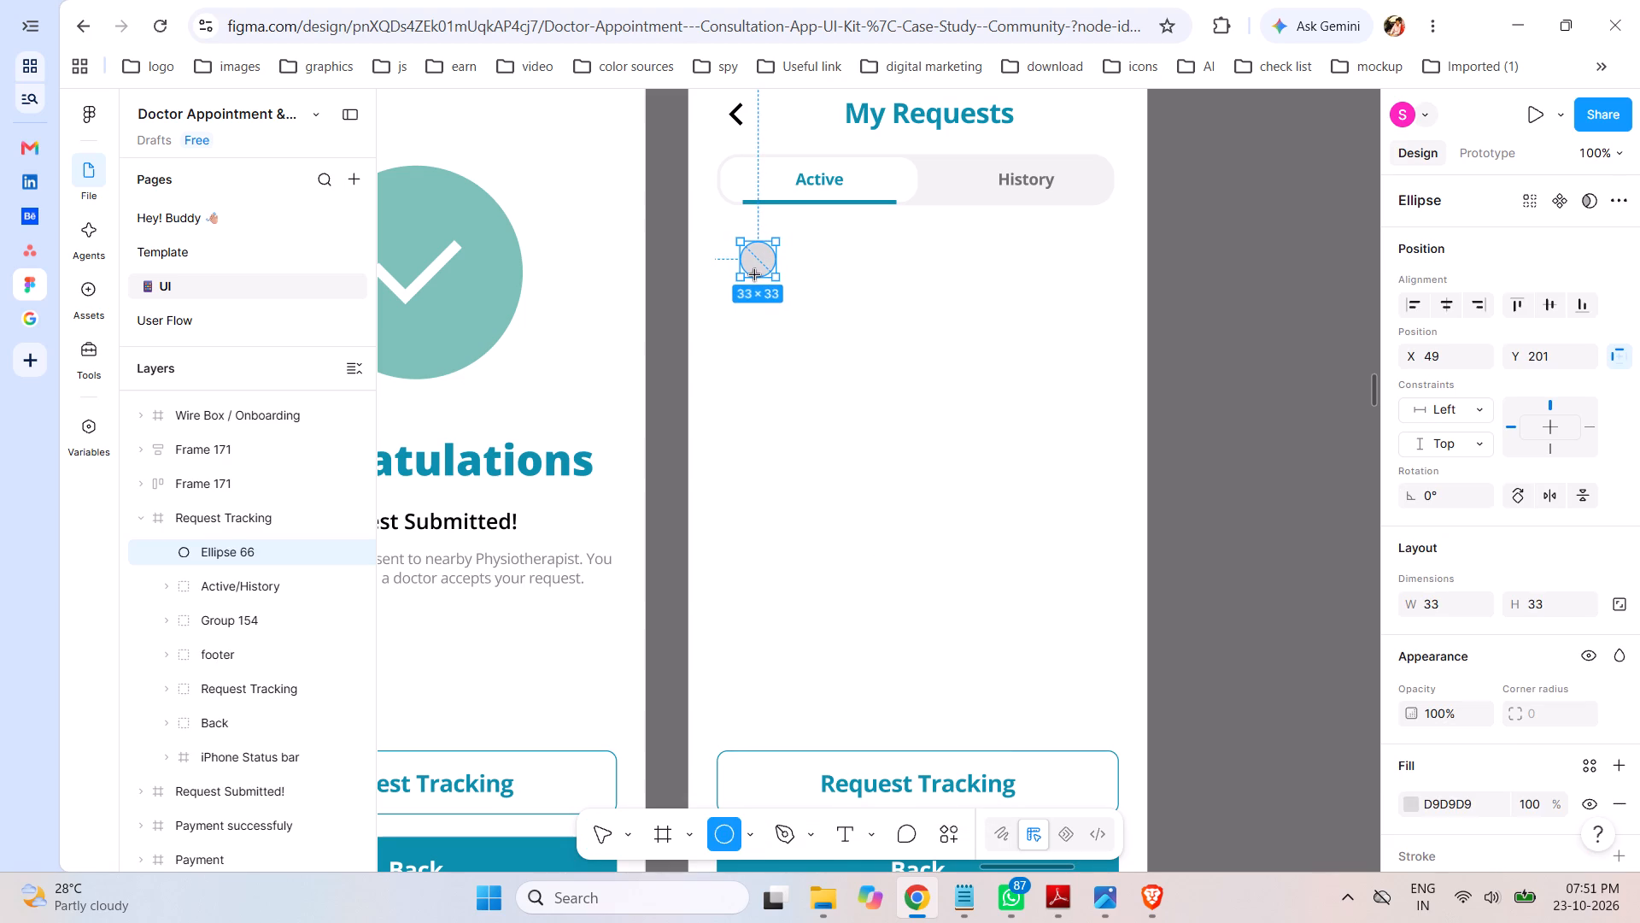
pyautogui.keyDown('shift'); pyautogui.moveTo(755, 275); pyautogui.dragTo(755, 274); pyautogui.keyUp('shift')
pyautogui.click(1221, 297)
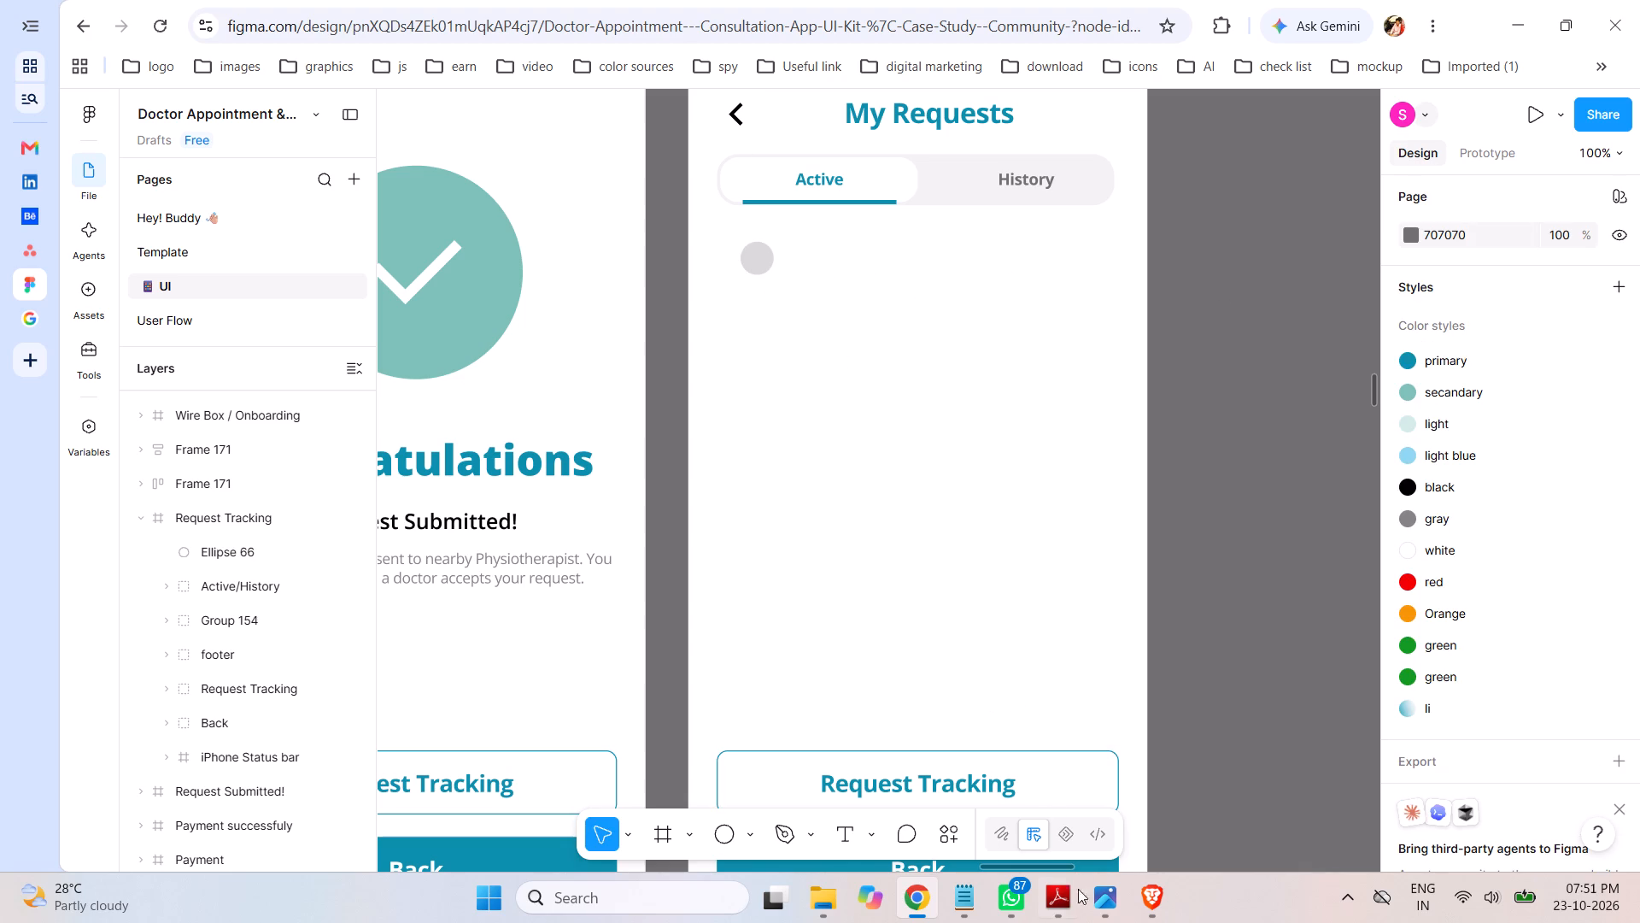
# Check the Request Tracking storyboard, then duplicate the Request Tracking button's Rectangle 45 in Figma and move the copy out of its group, above Active/History.
pyautogui.click(1102, 902)
pyautogui.click(1016, 819)
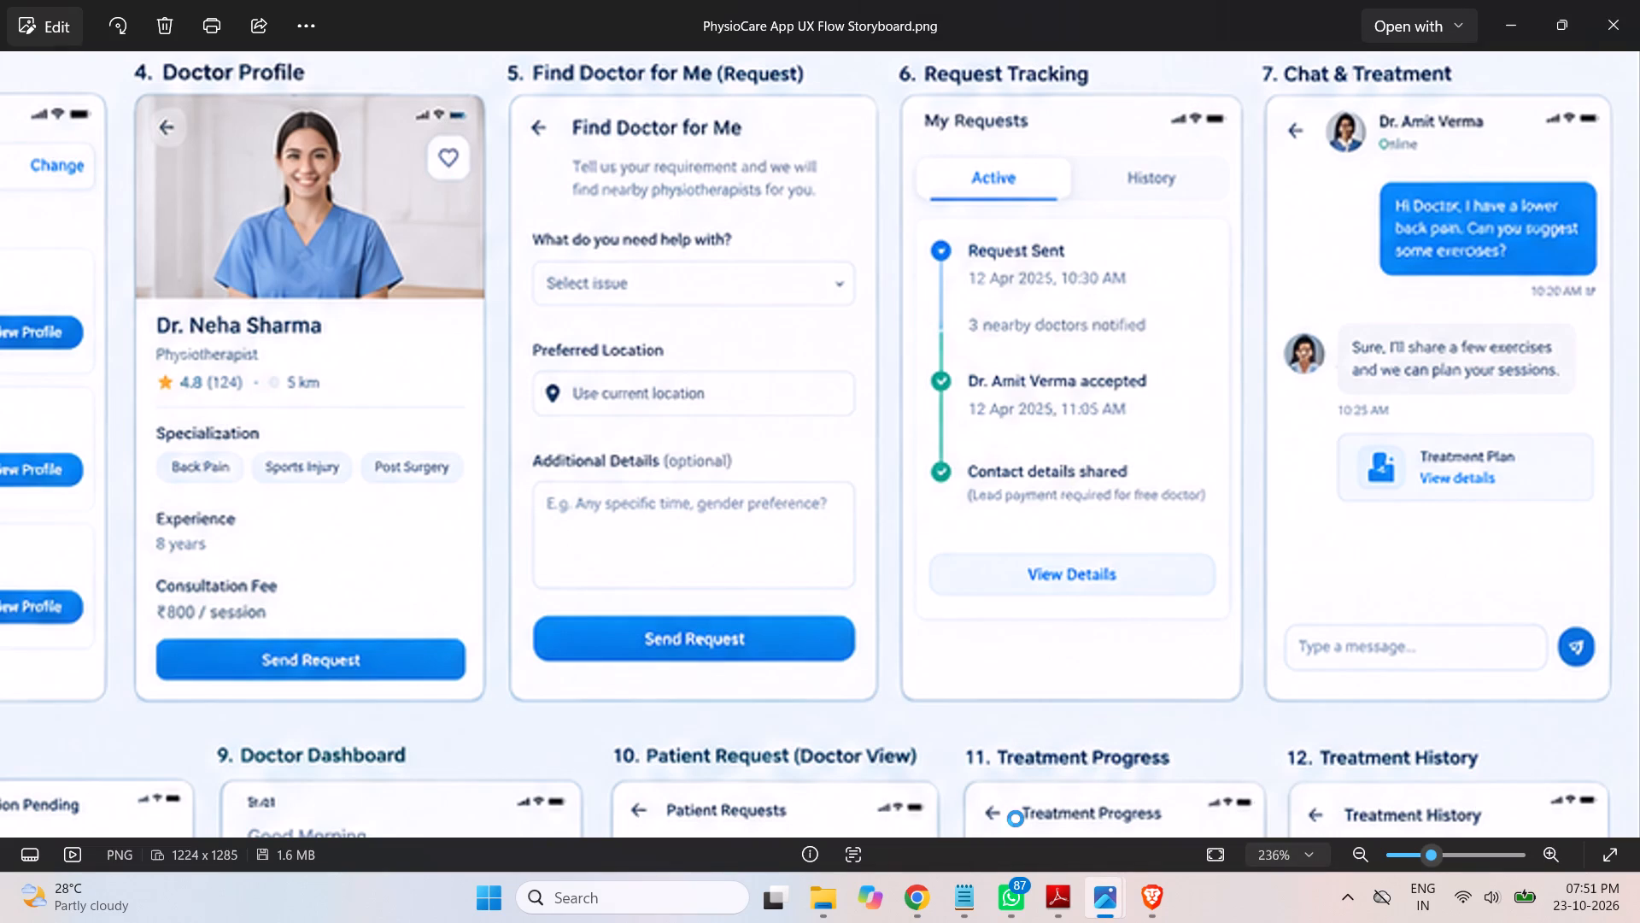
pyautogui.click(923, 903)
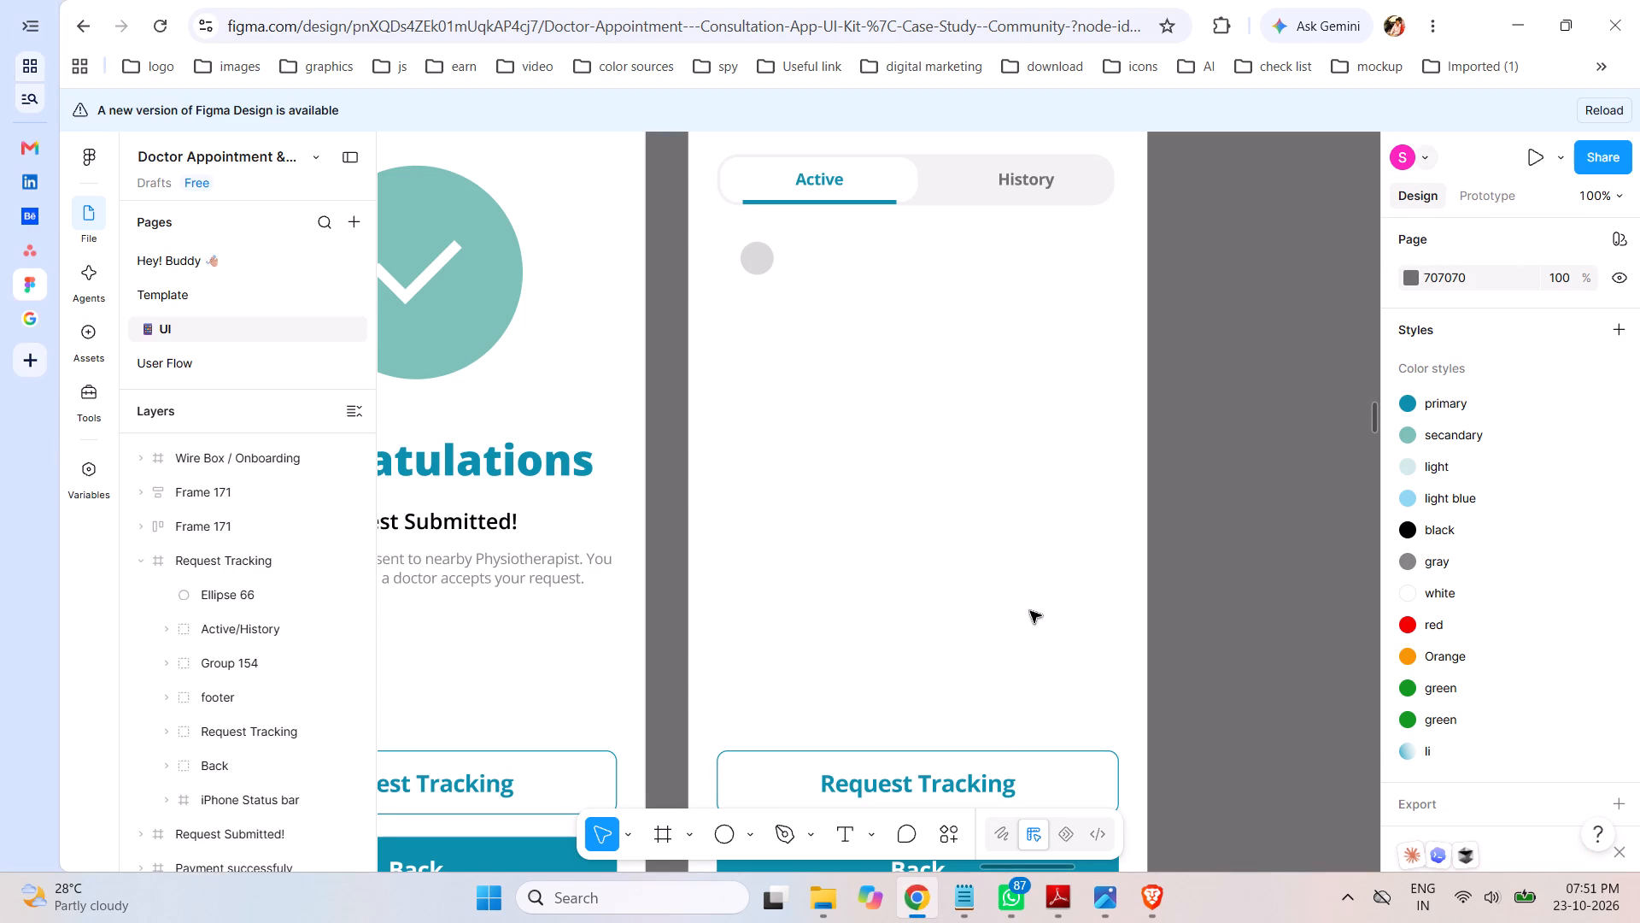
pyautogui.scroll(-3, 1273, 458)
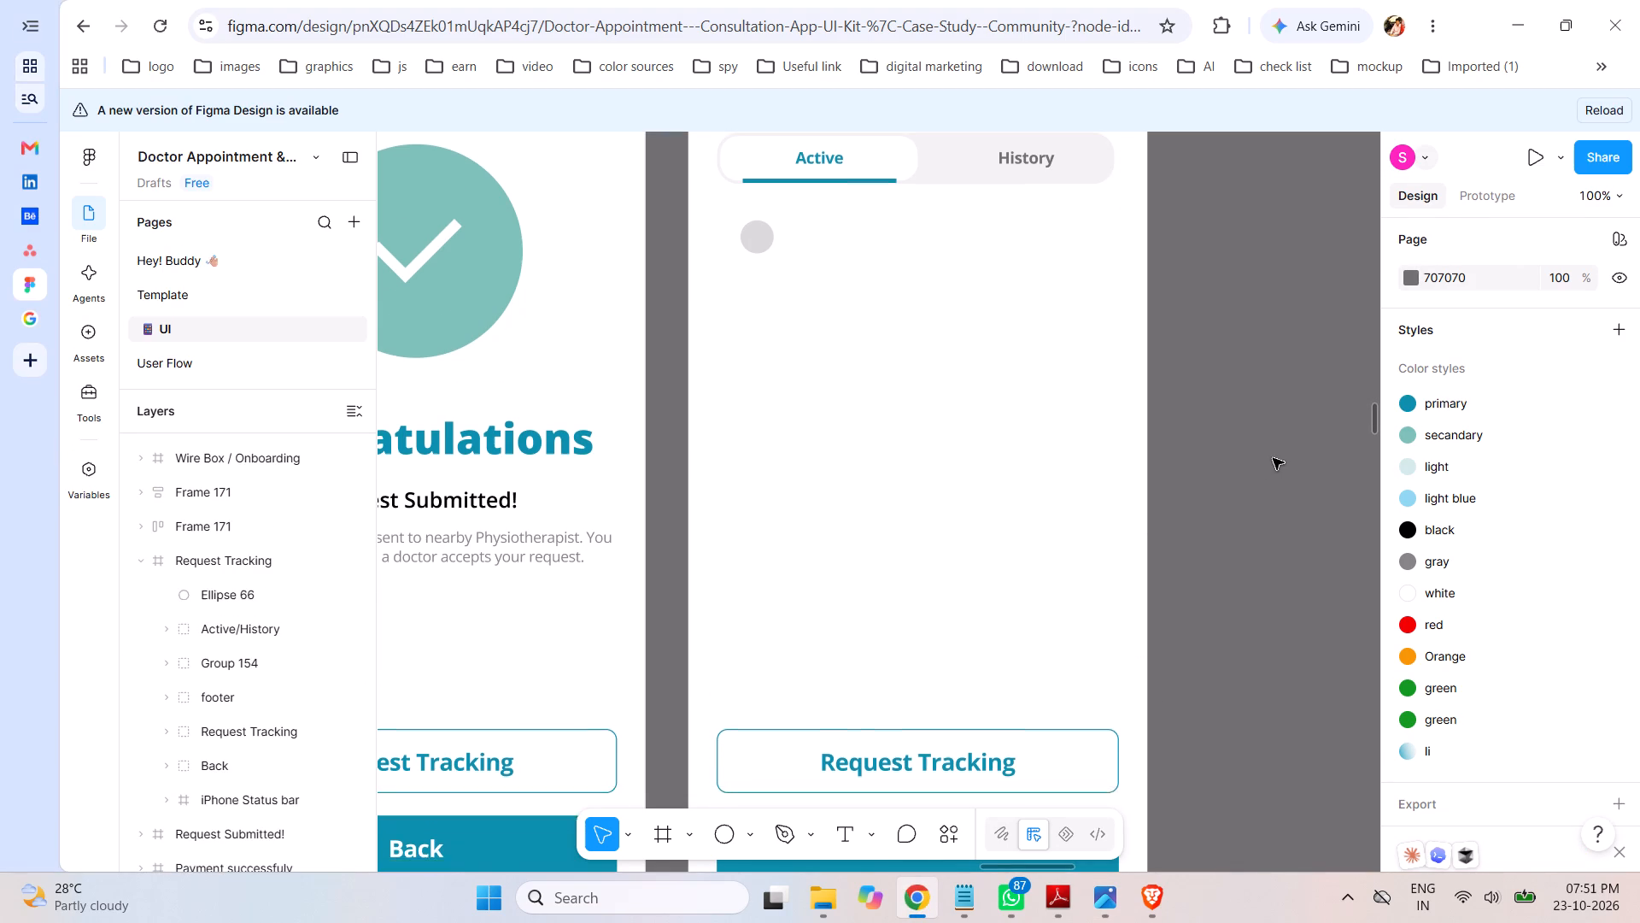
pyautogui.scroll(-2, 1273, 458)
pyautogui.scroll(3, 1273, 458)
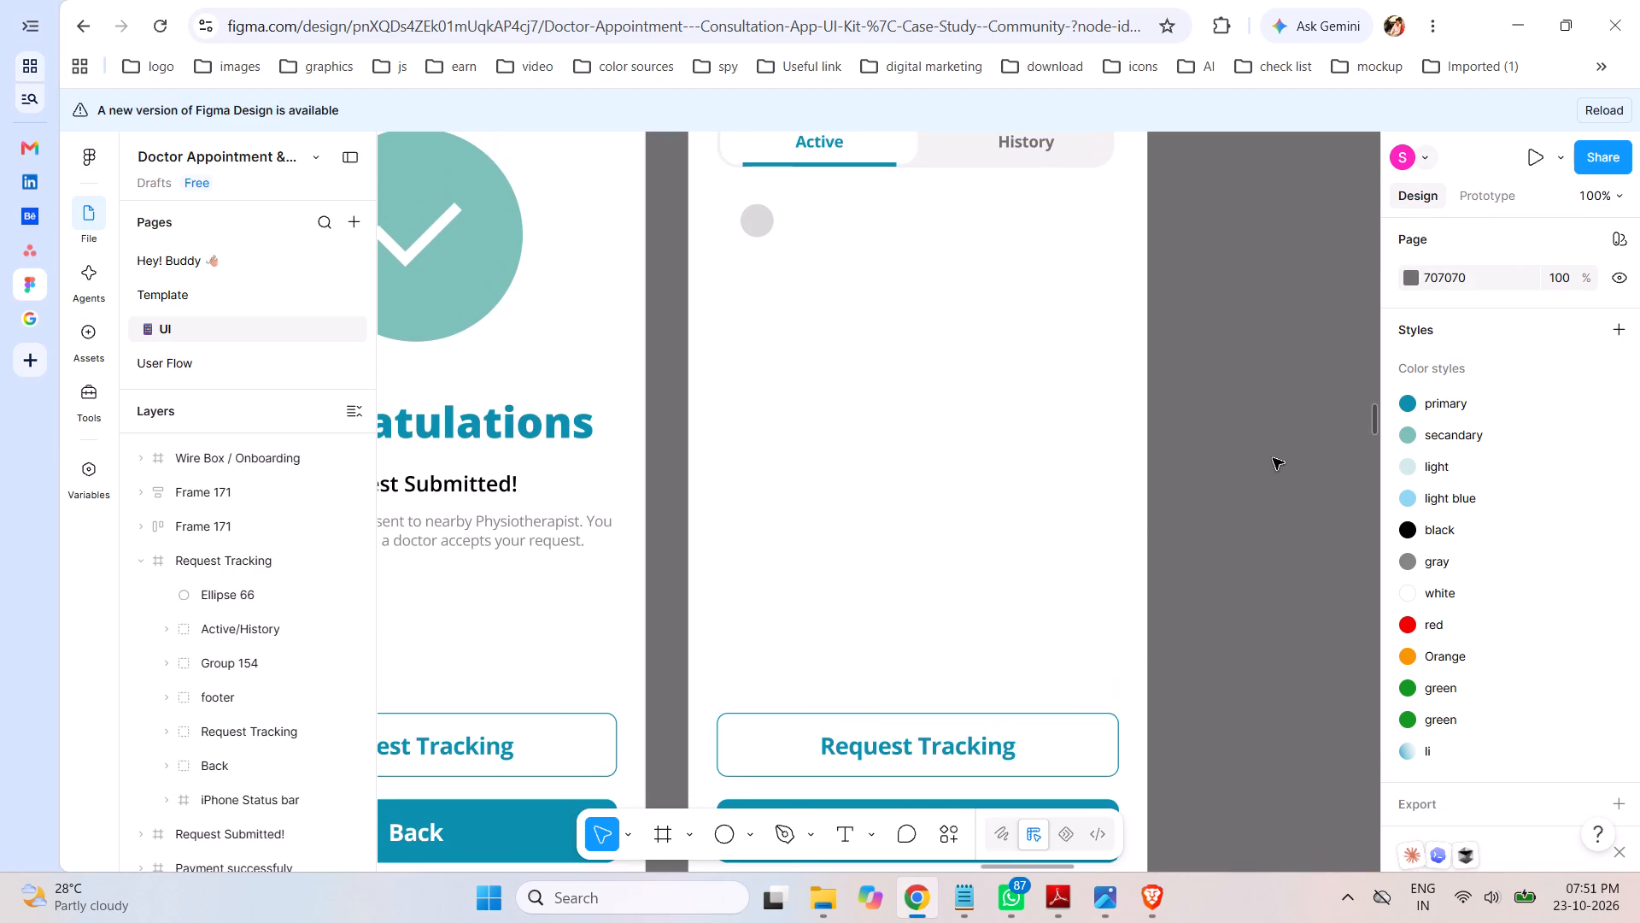
pyautogui.click(1110, 718)
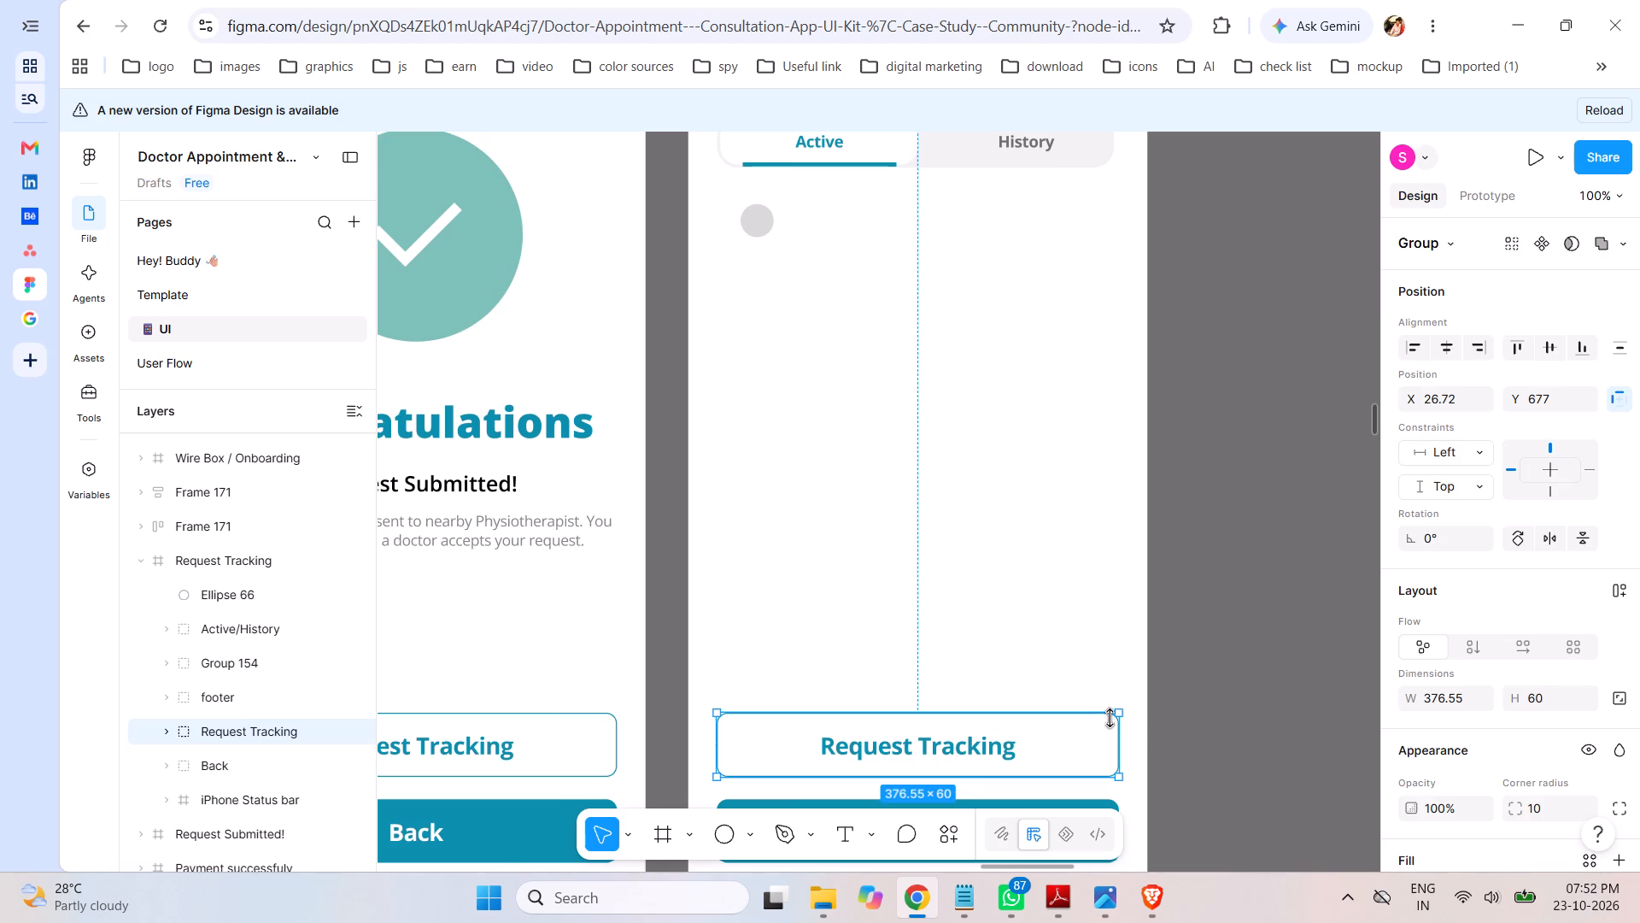
pyautogui.click(168, 730)
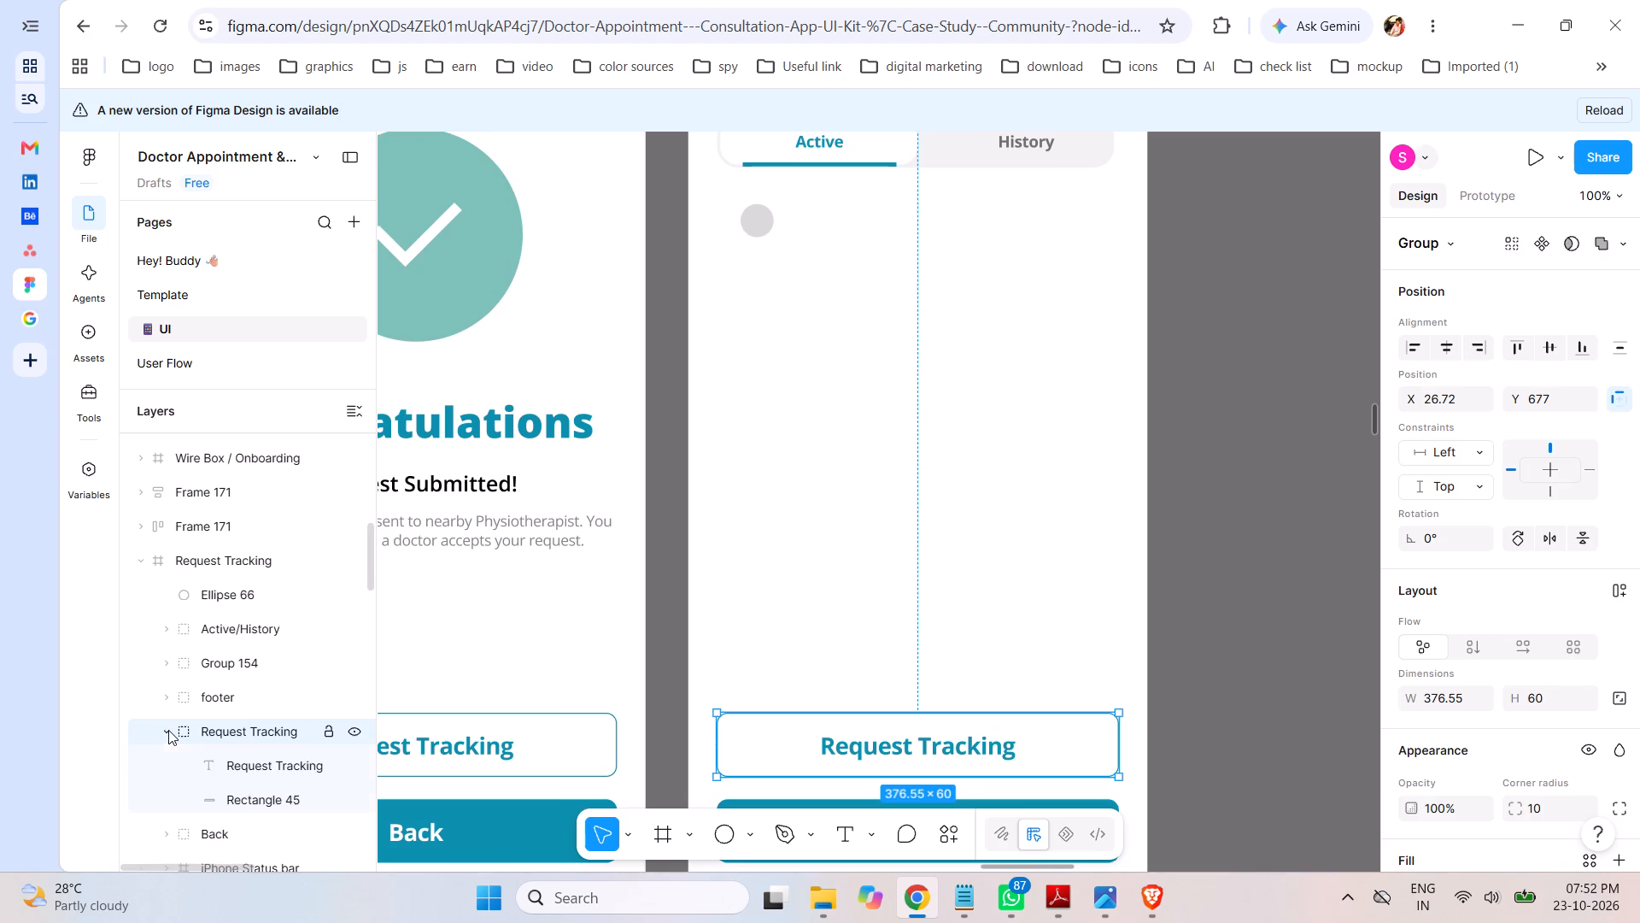
pyautogui.click(245, 796)
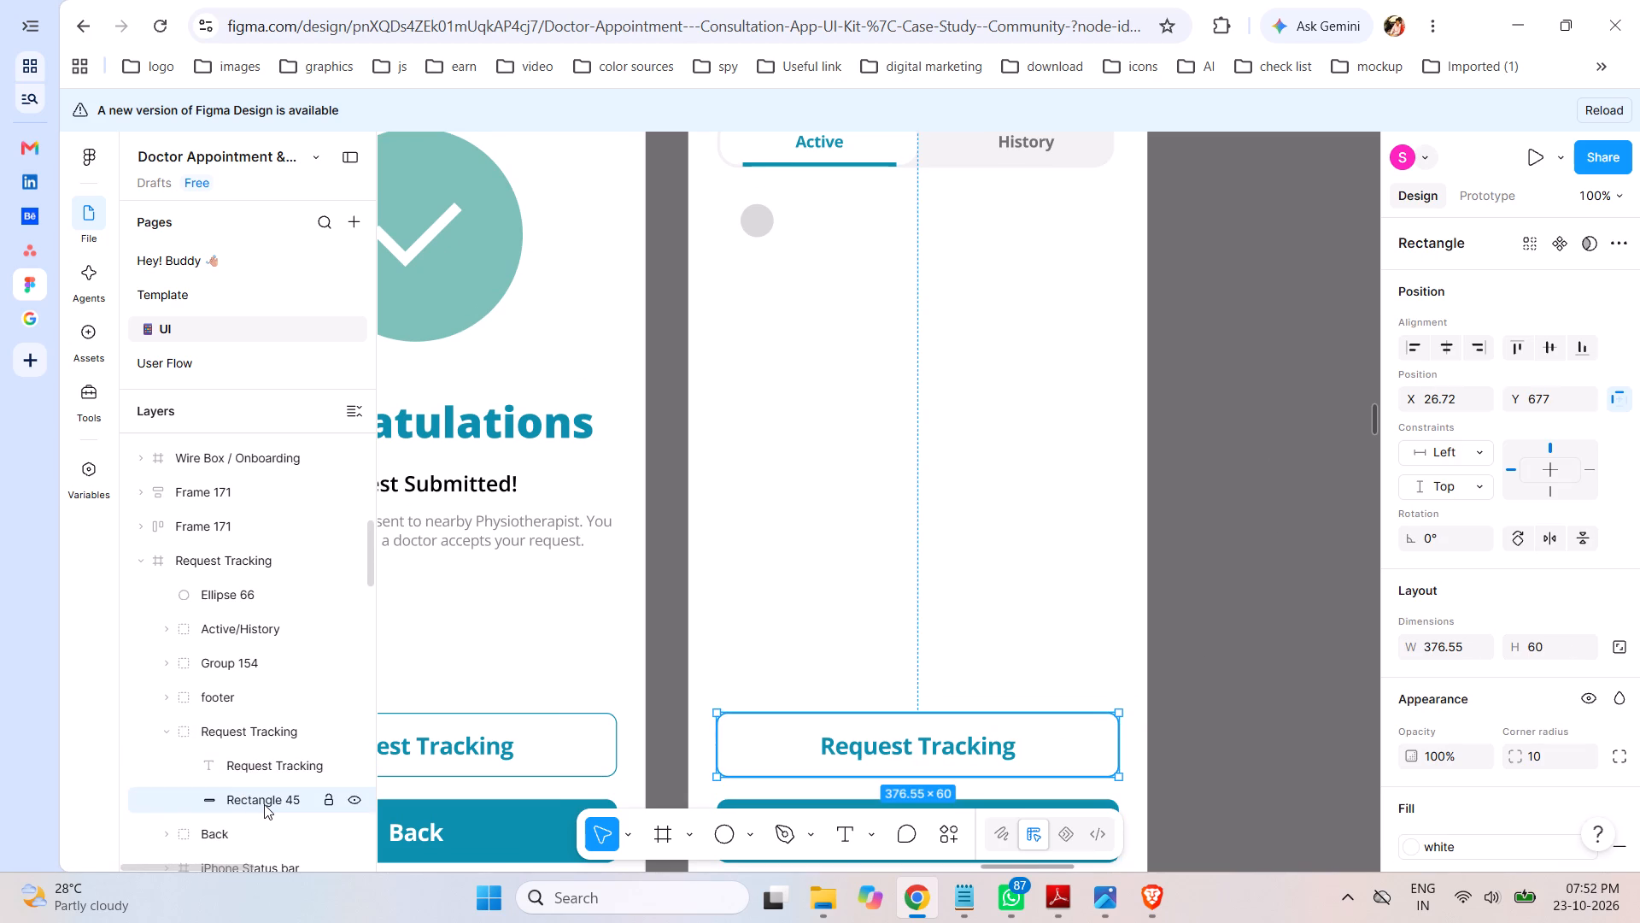
pyautogui.hotkey('ctrl', 'c')
pyautogui.hotkey('ctrl', 'v')
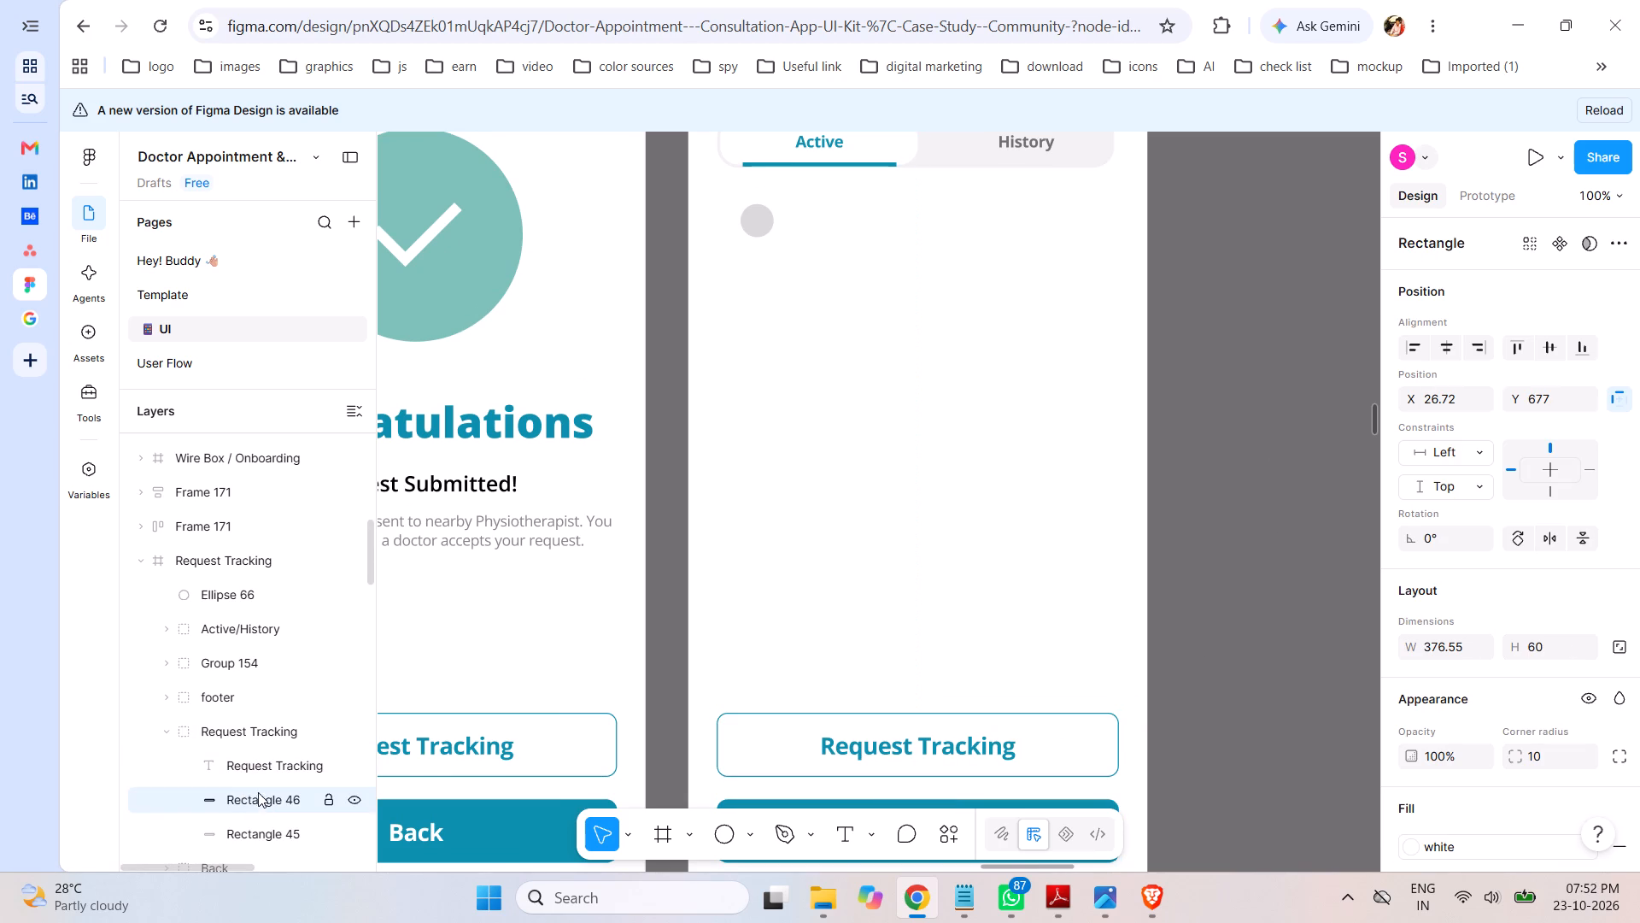
pyautogui.moveTo(249, 799); pyautogui.dragTo(243, 619)
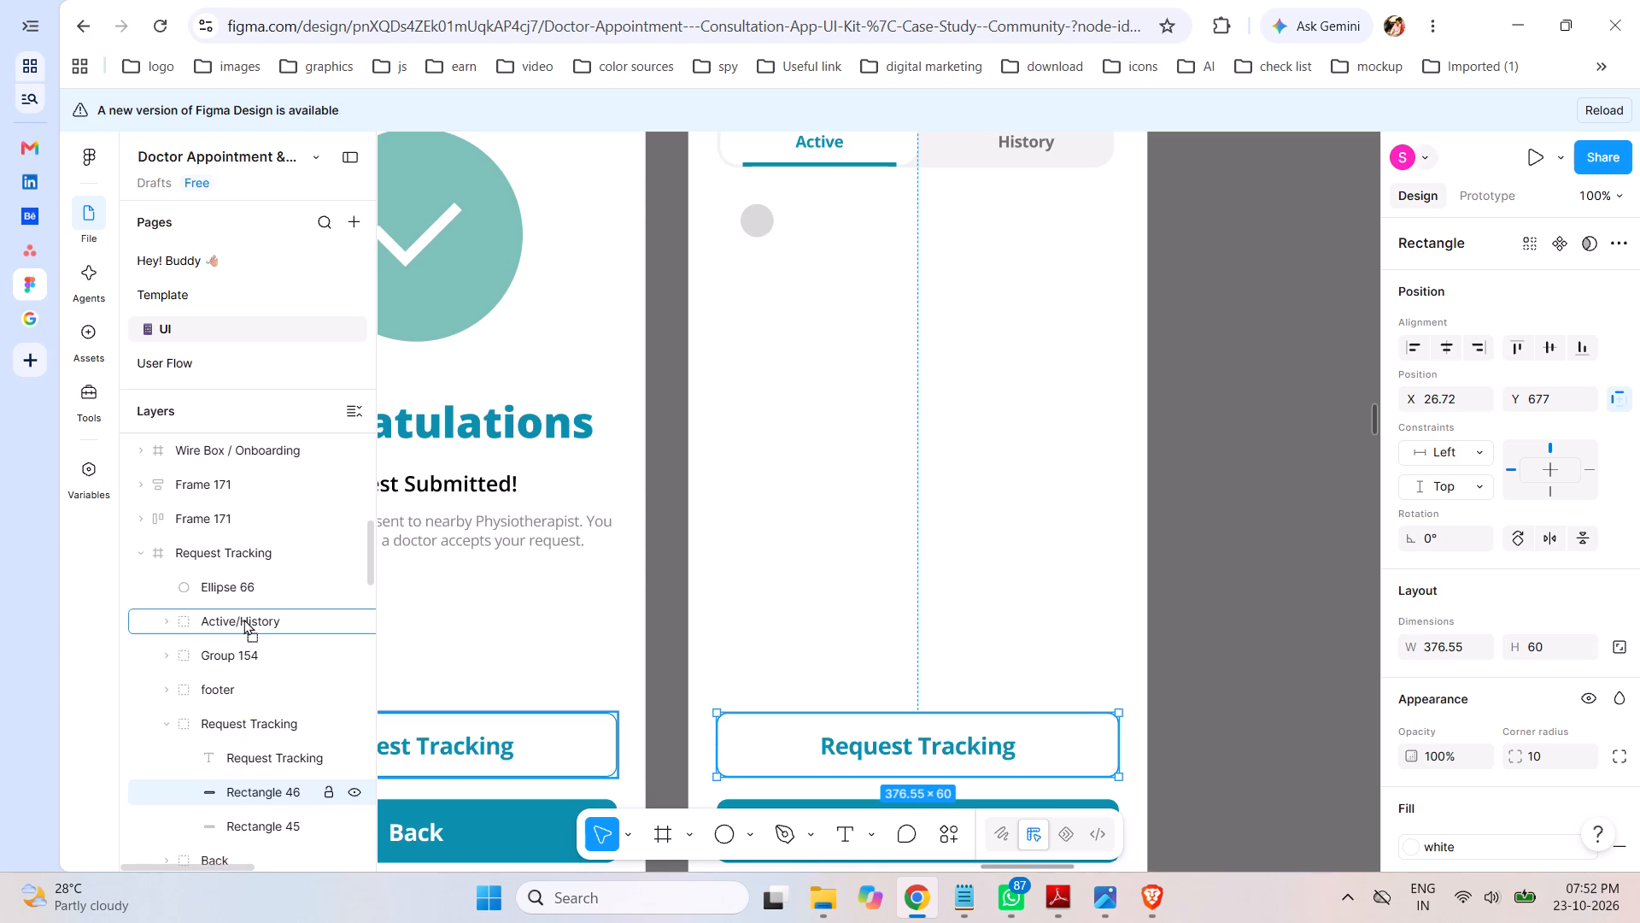
pyautogui.moveTo(243, 619); pyautogui.dragTo(246, 603)
pyautogui.click(165, 758)
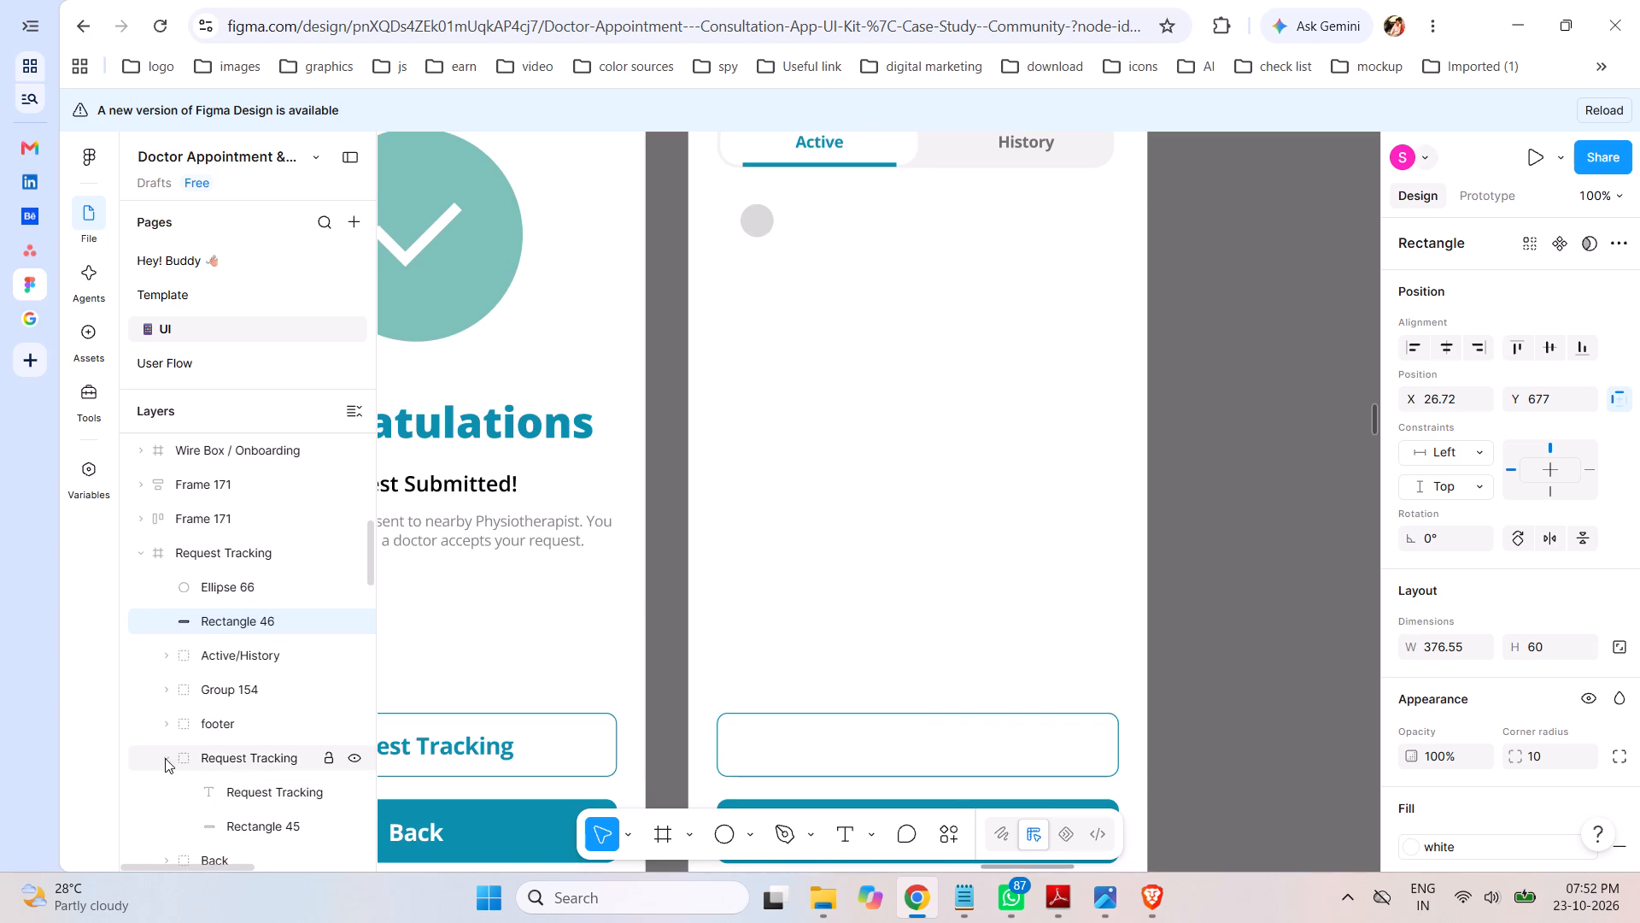
# Move the copied rectangle up to Y 597 and extend its top edge to Y 195, forming a 376 × 462 card below the tabs.
pyautogui.click(237, 616)
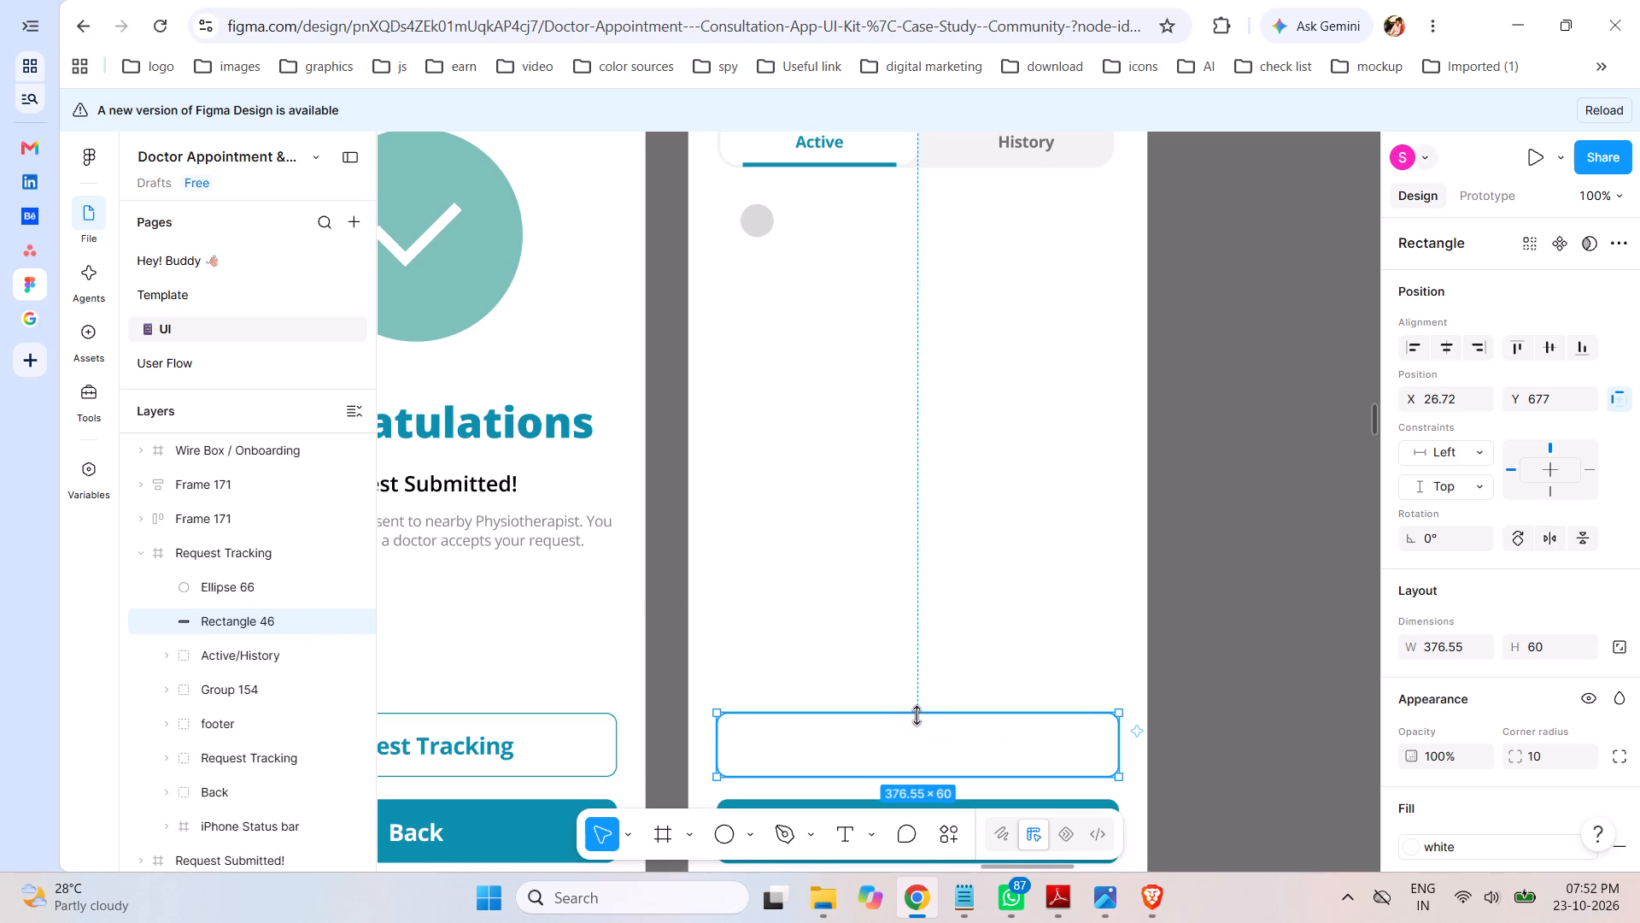
pyautogui.hotkey('shift', 'Up')
pyautogui.hotkey('shift', 'Up')
pyautogui.hotkey('shift', 'Up')
pyautogui.hotkey('shift', 'Up')
pyautogui.hotkey('shift', 'Up')
pyautogui.hotkey('shift', 'Up')
pyautogui.hotkey('shift', 'Up')
pyautogui.hotkey('shift', 'Up')
pyautogui.hotkey('shift', 'Up')
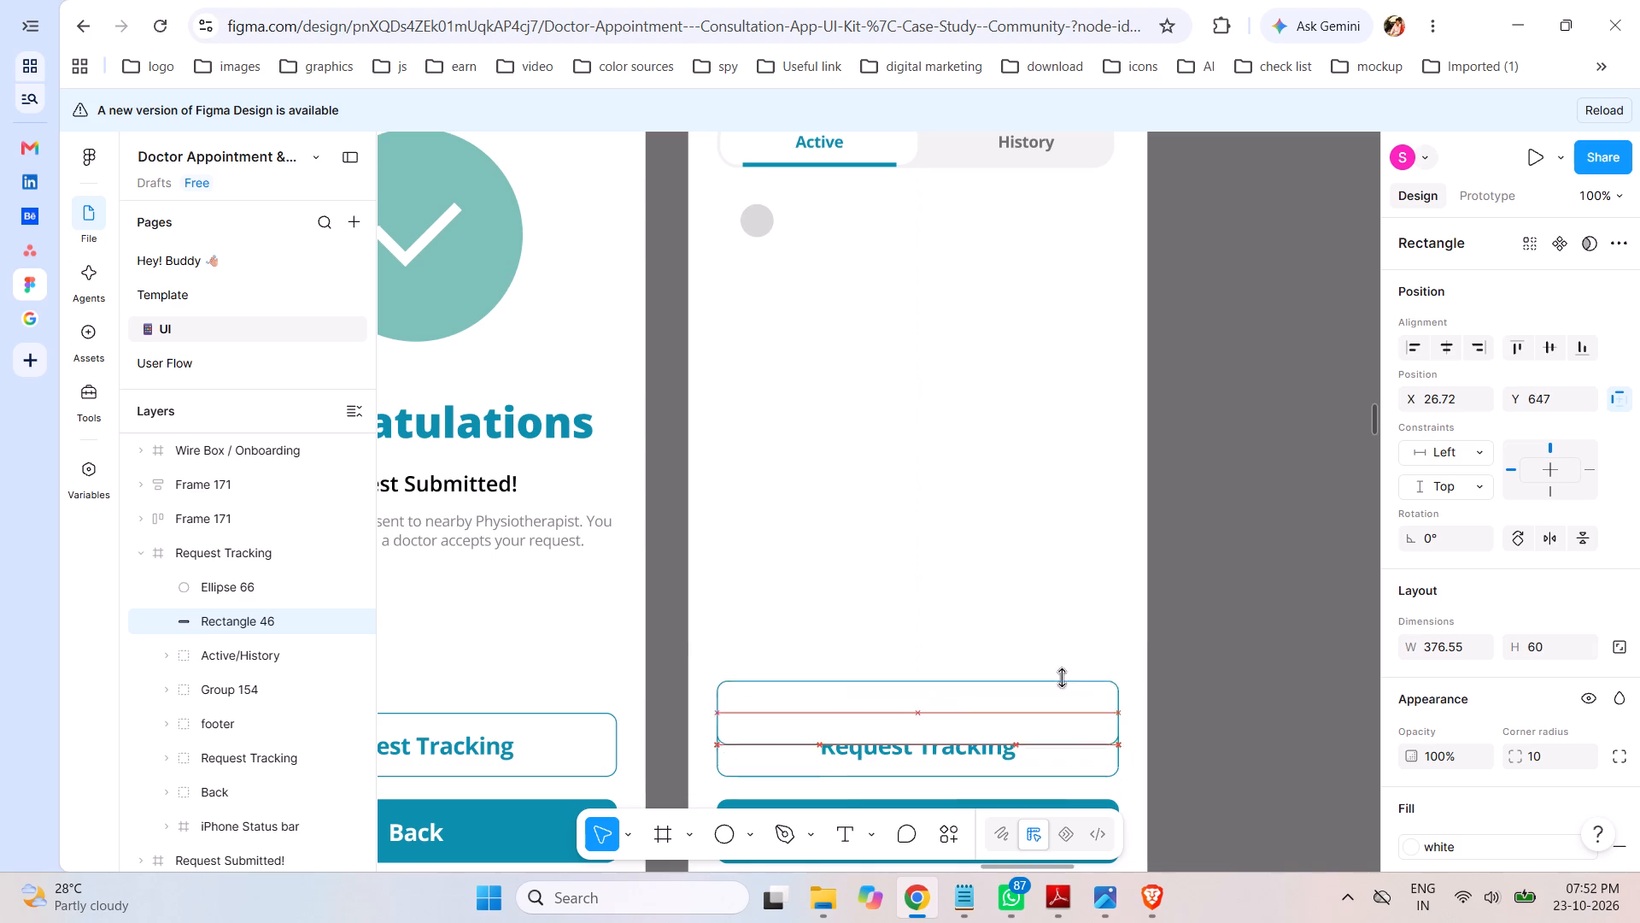
pyautogui.hotkey('shift', 'Down')
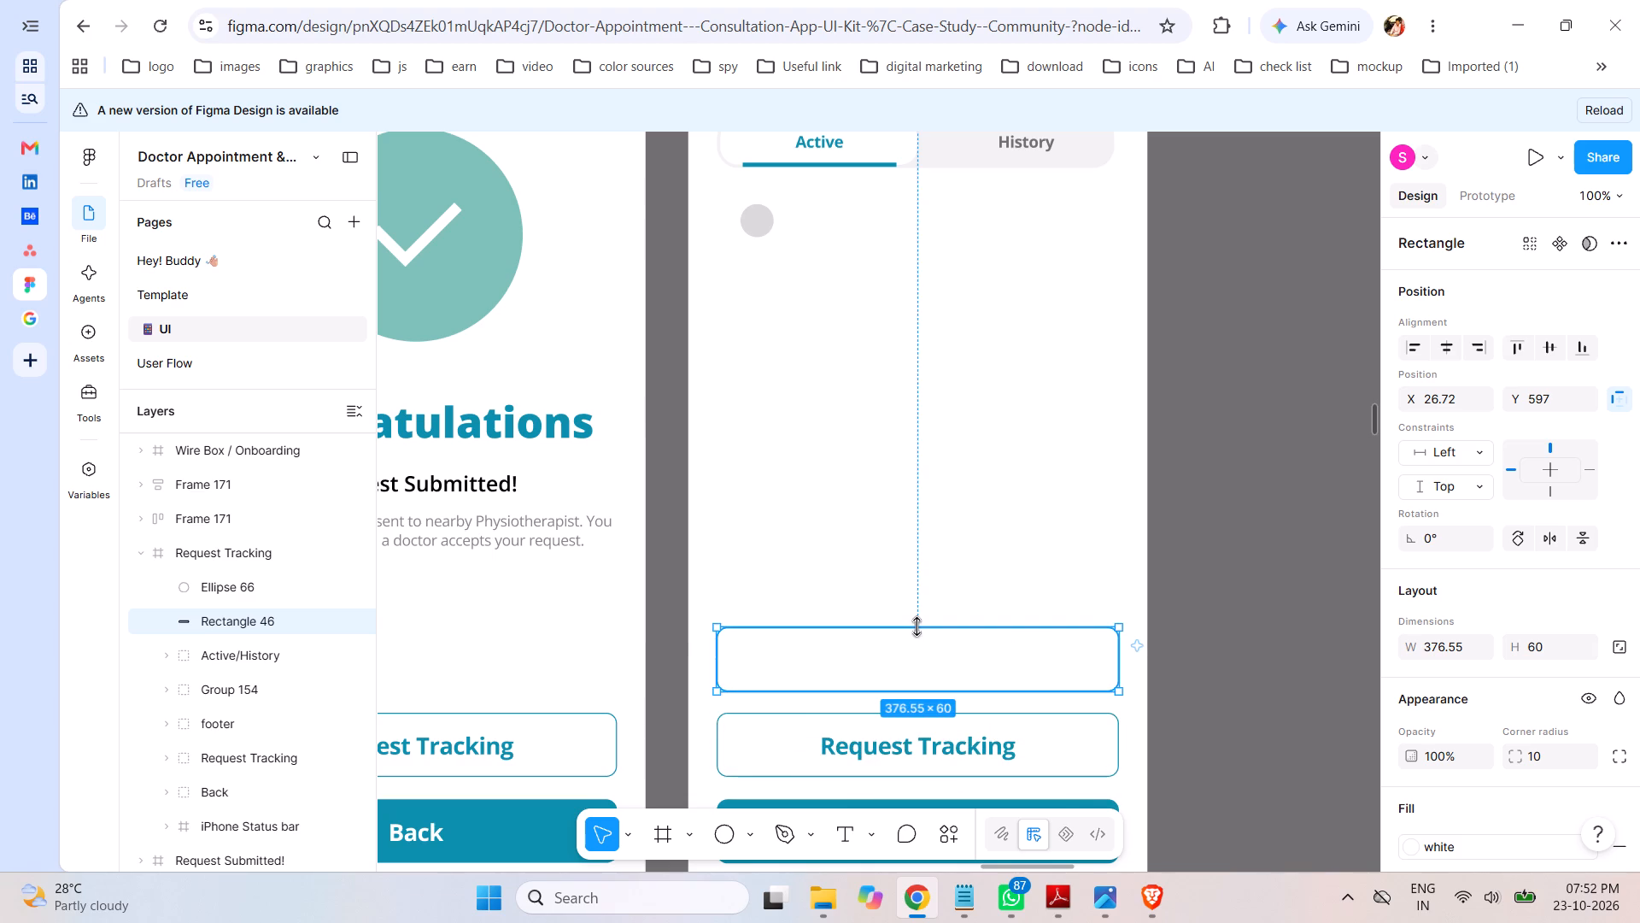
pyautogui.moveTo(917, 626); pyautogui.dragTo(949, 195)
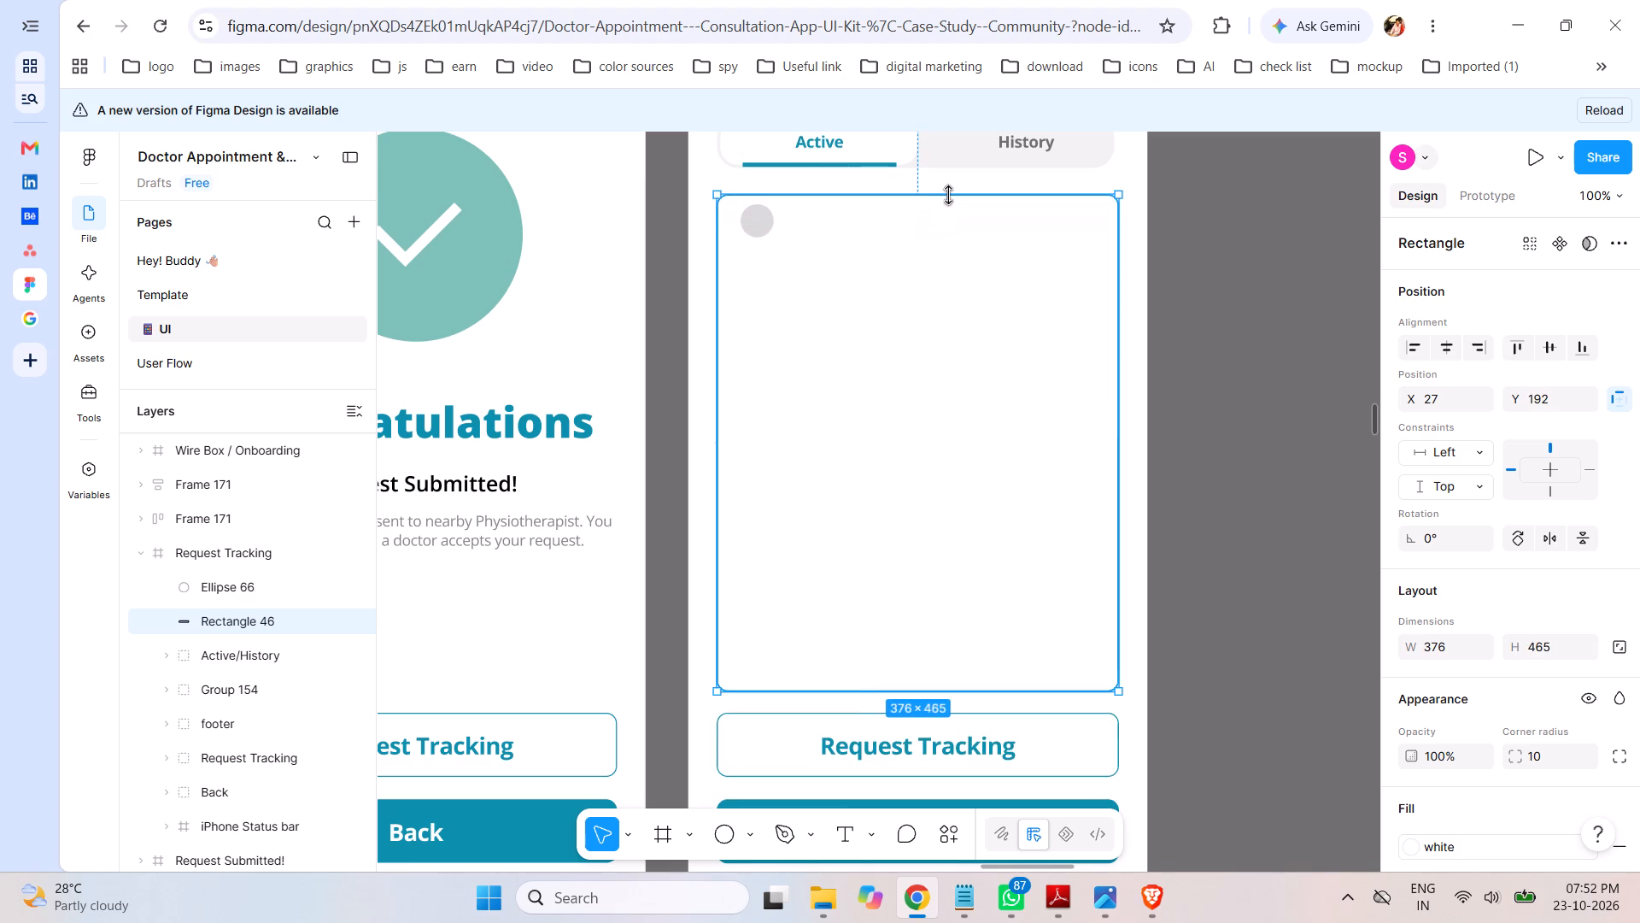
pyautogui.moveTo(949, 195); pyautogui.dragTo(952, 203)
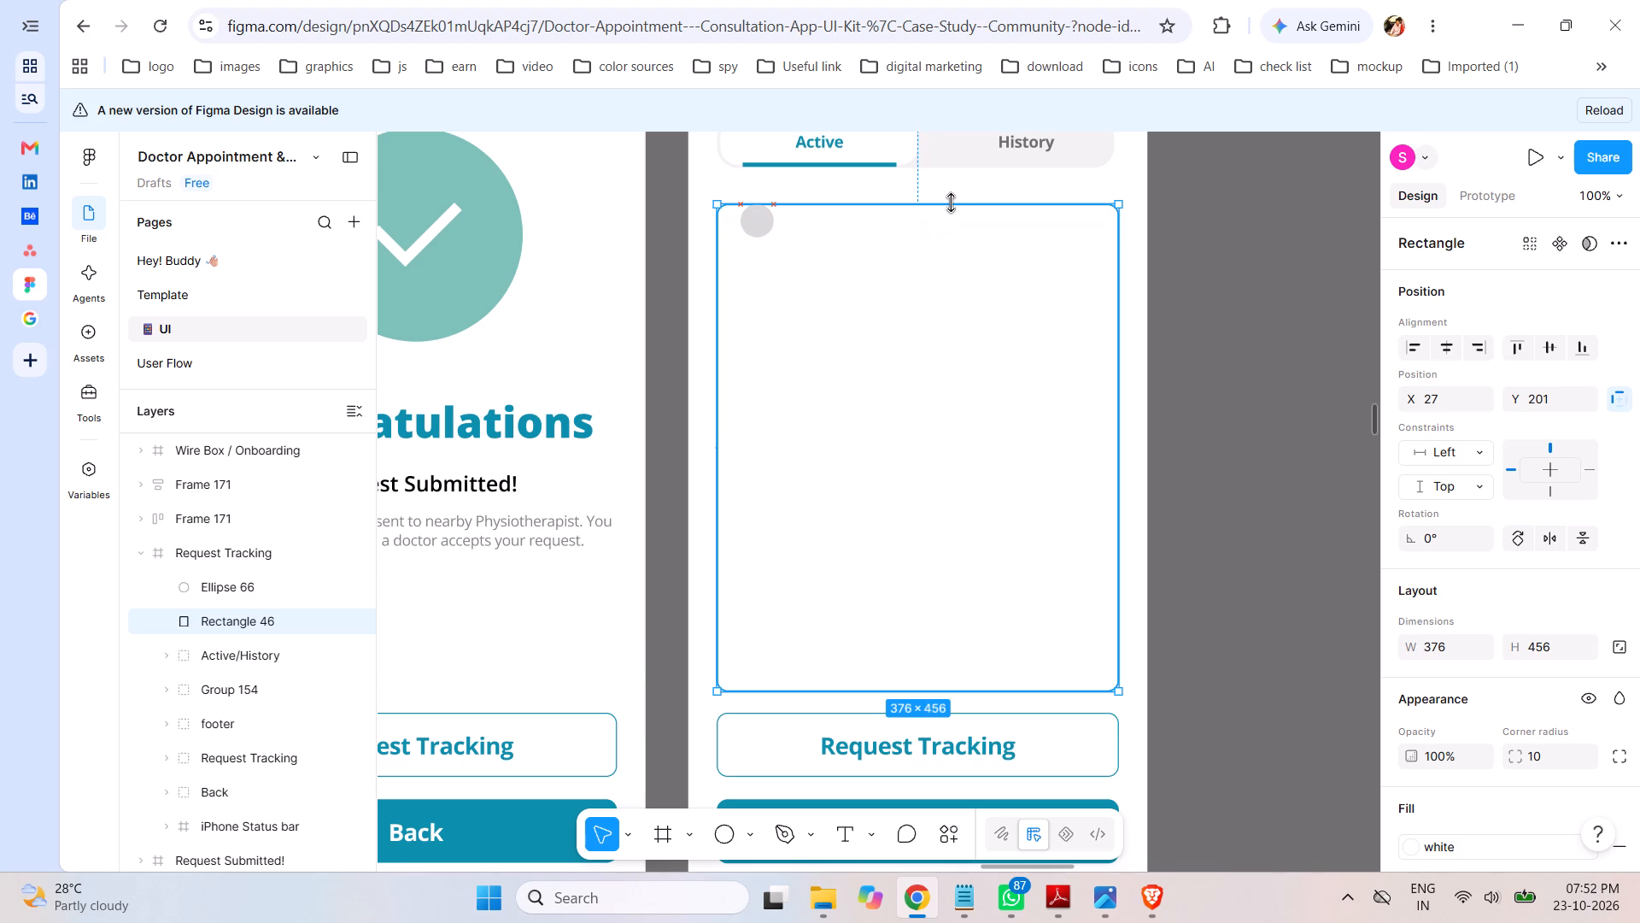
pyautogui.moveTo(952, 203); pyautogui.dragTo(952, 197)
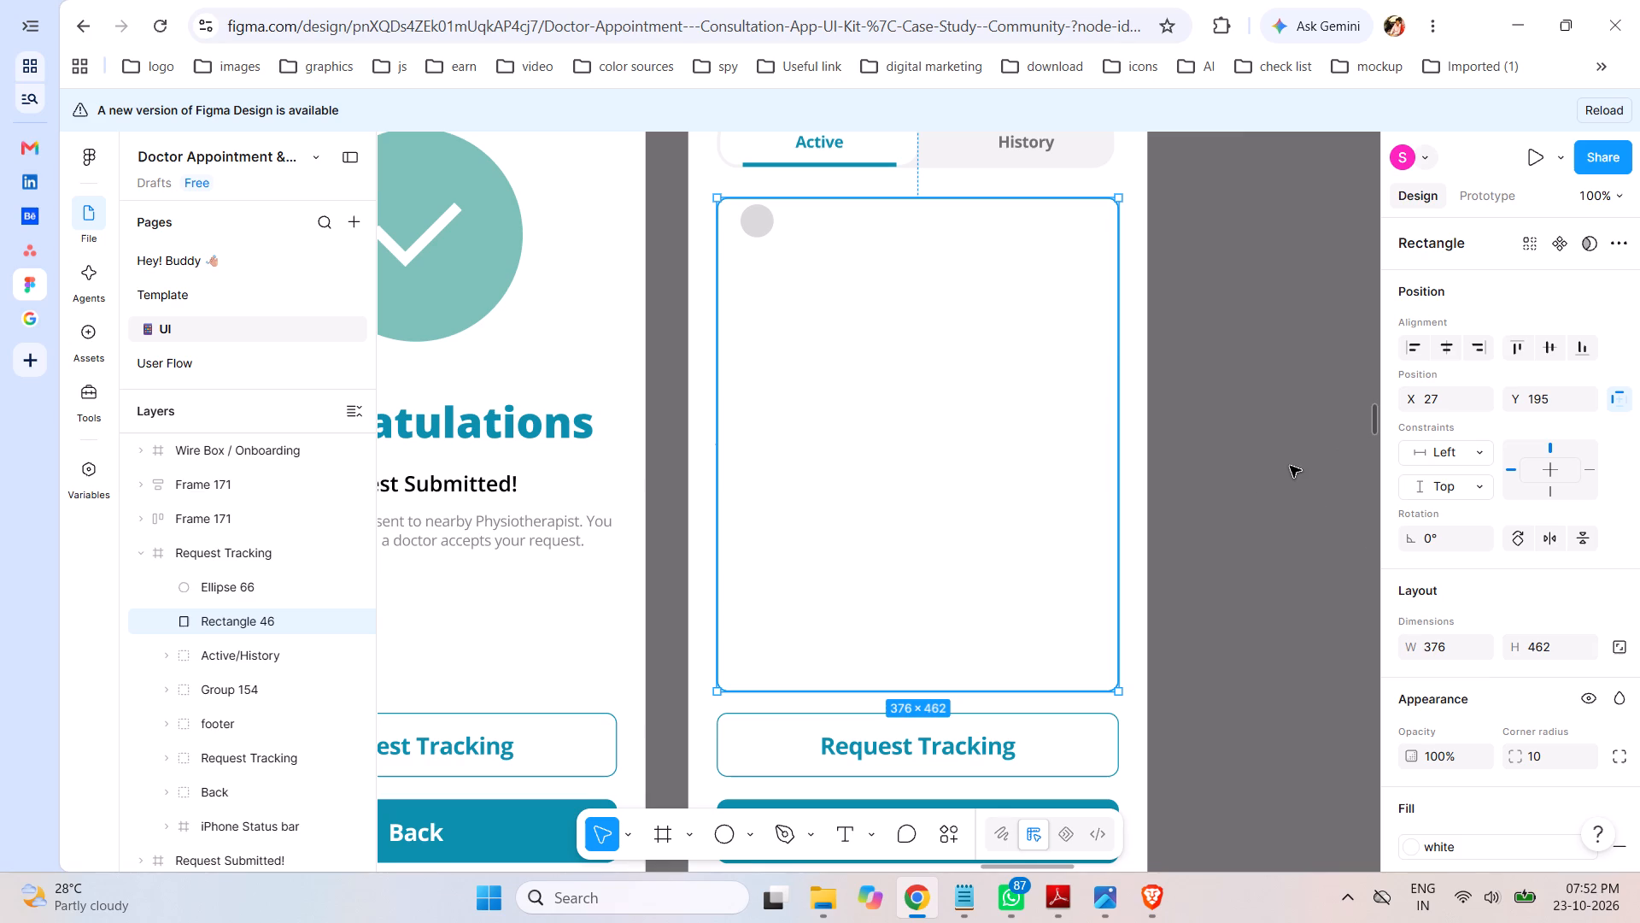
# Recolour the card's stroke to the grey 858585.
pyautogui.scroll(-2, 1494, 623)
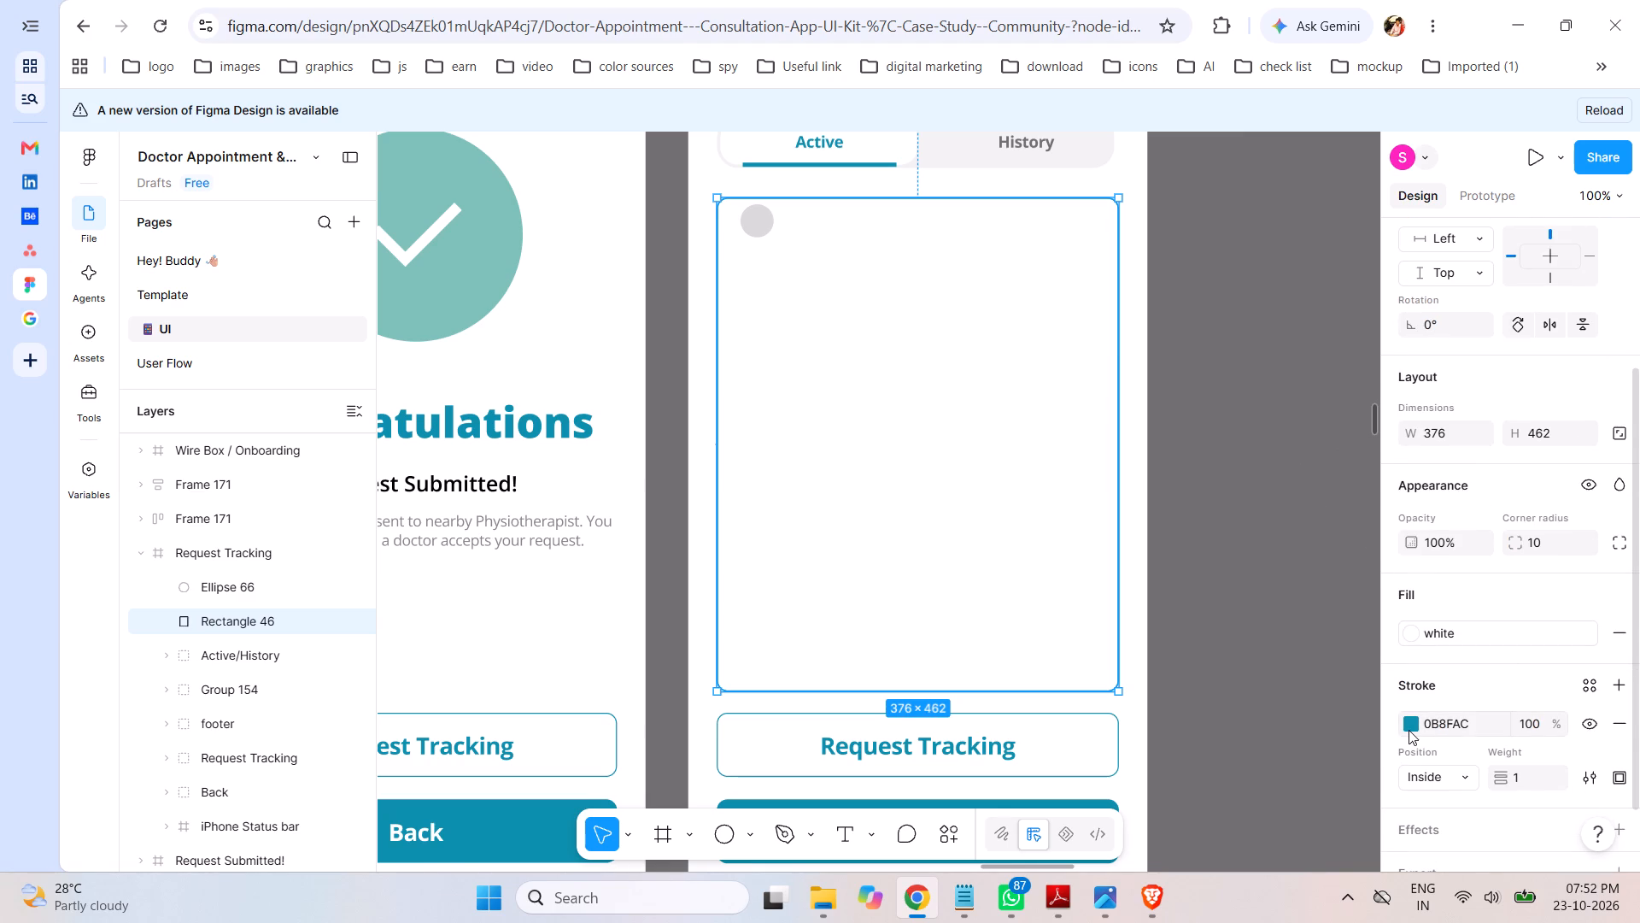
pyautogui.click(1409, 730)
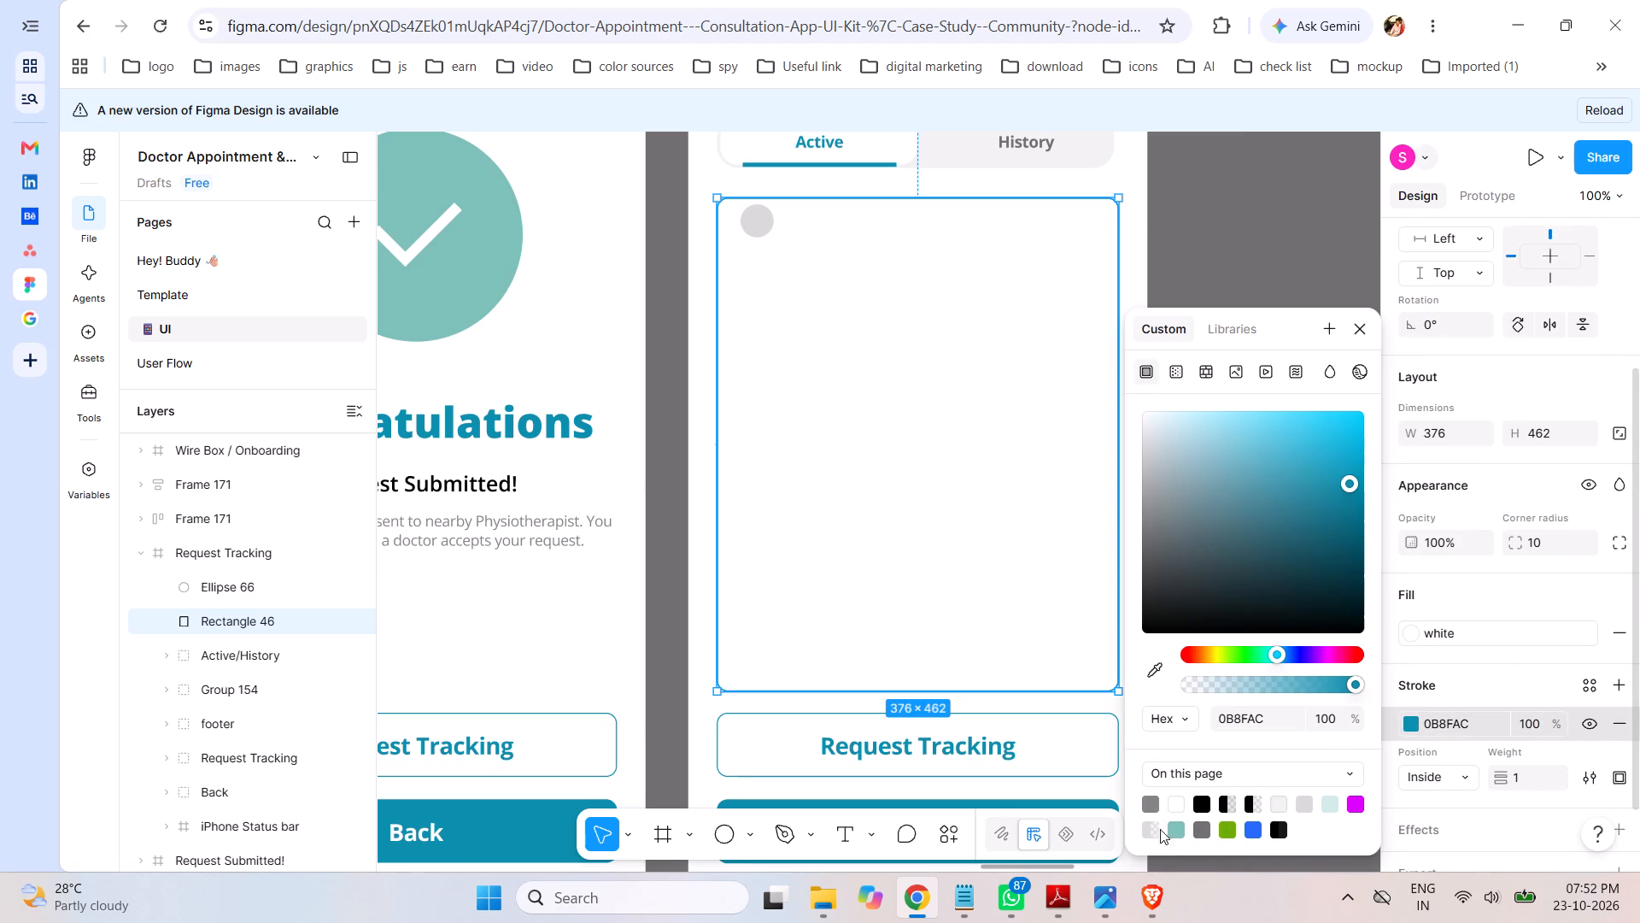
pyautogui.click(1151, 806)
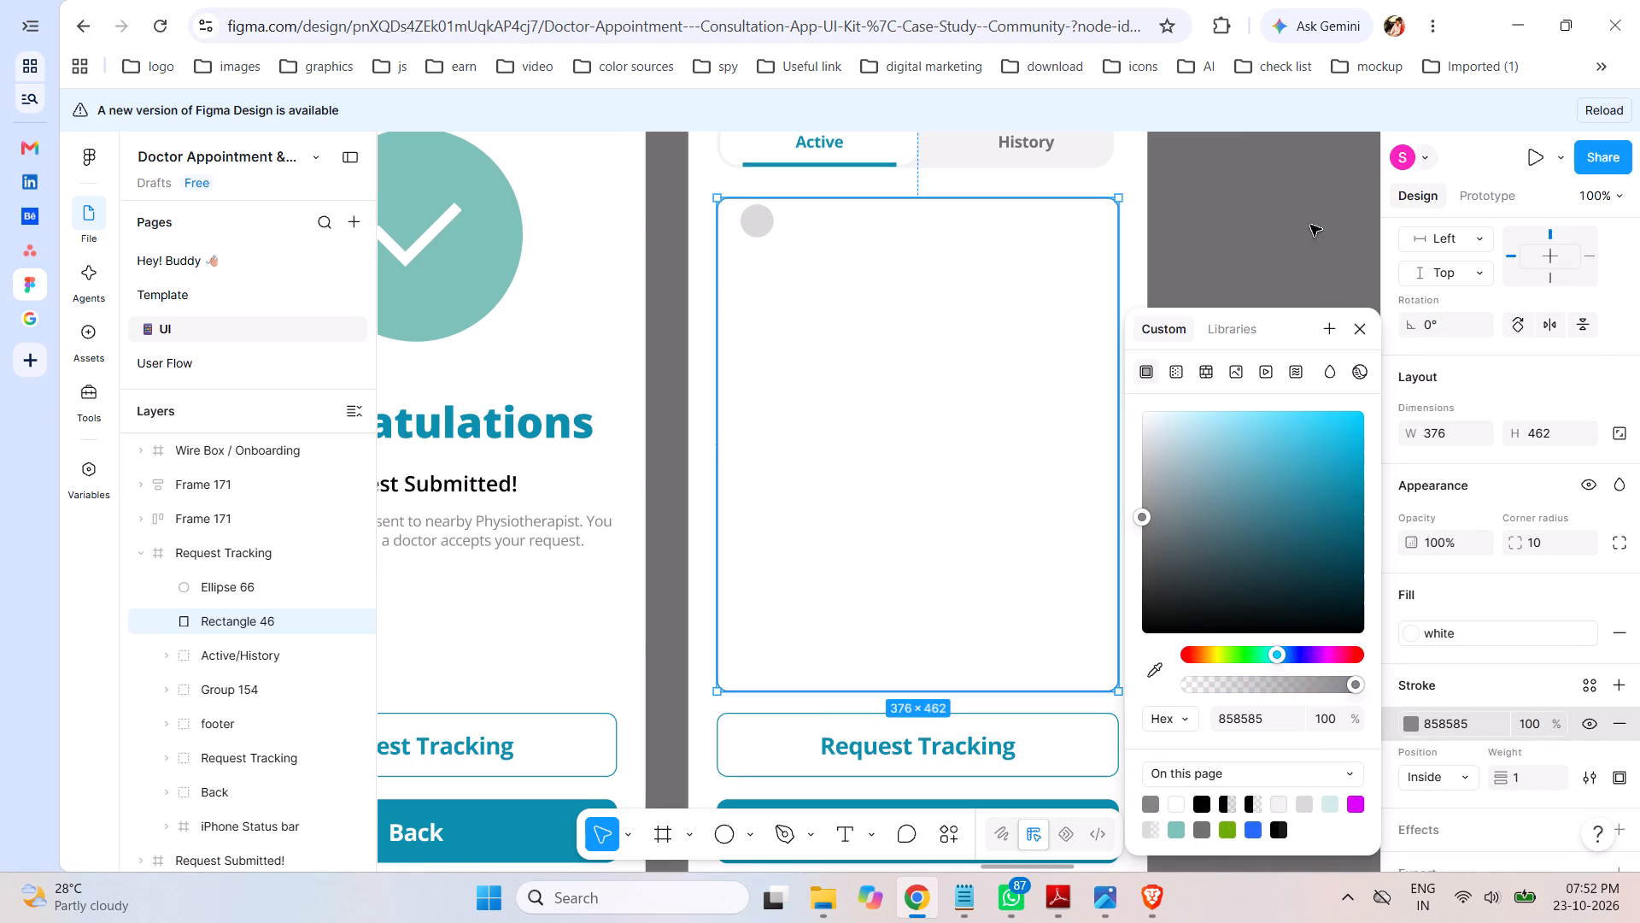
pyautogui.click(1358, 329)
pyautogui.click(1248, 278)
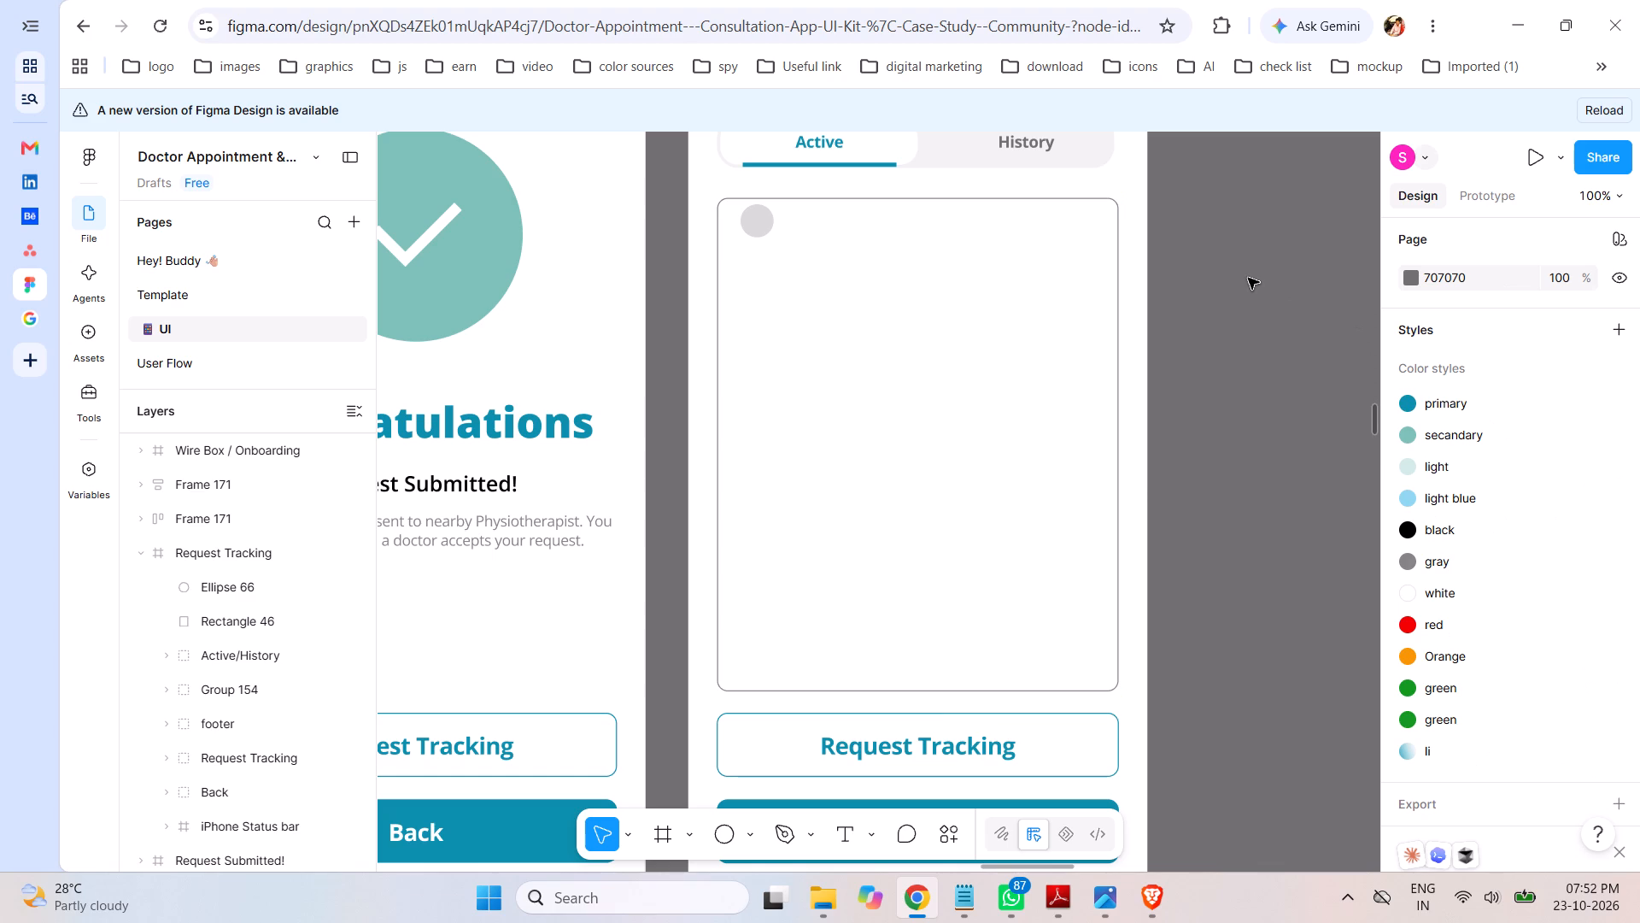
# Set the card's stroke colour to the light grey D9D9D9.
pyautogui.click(1122, 291)
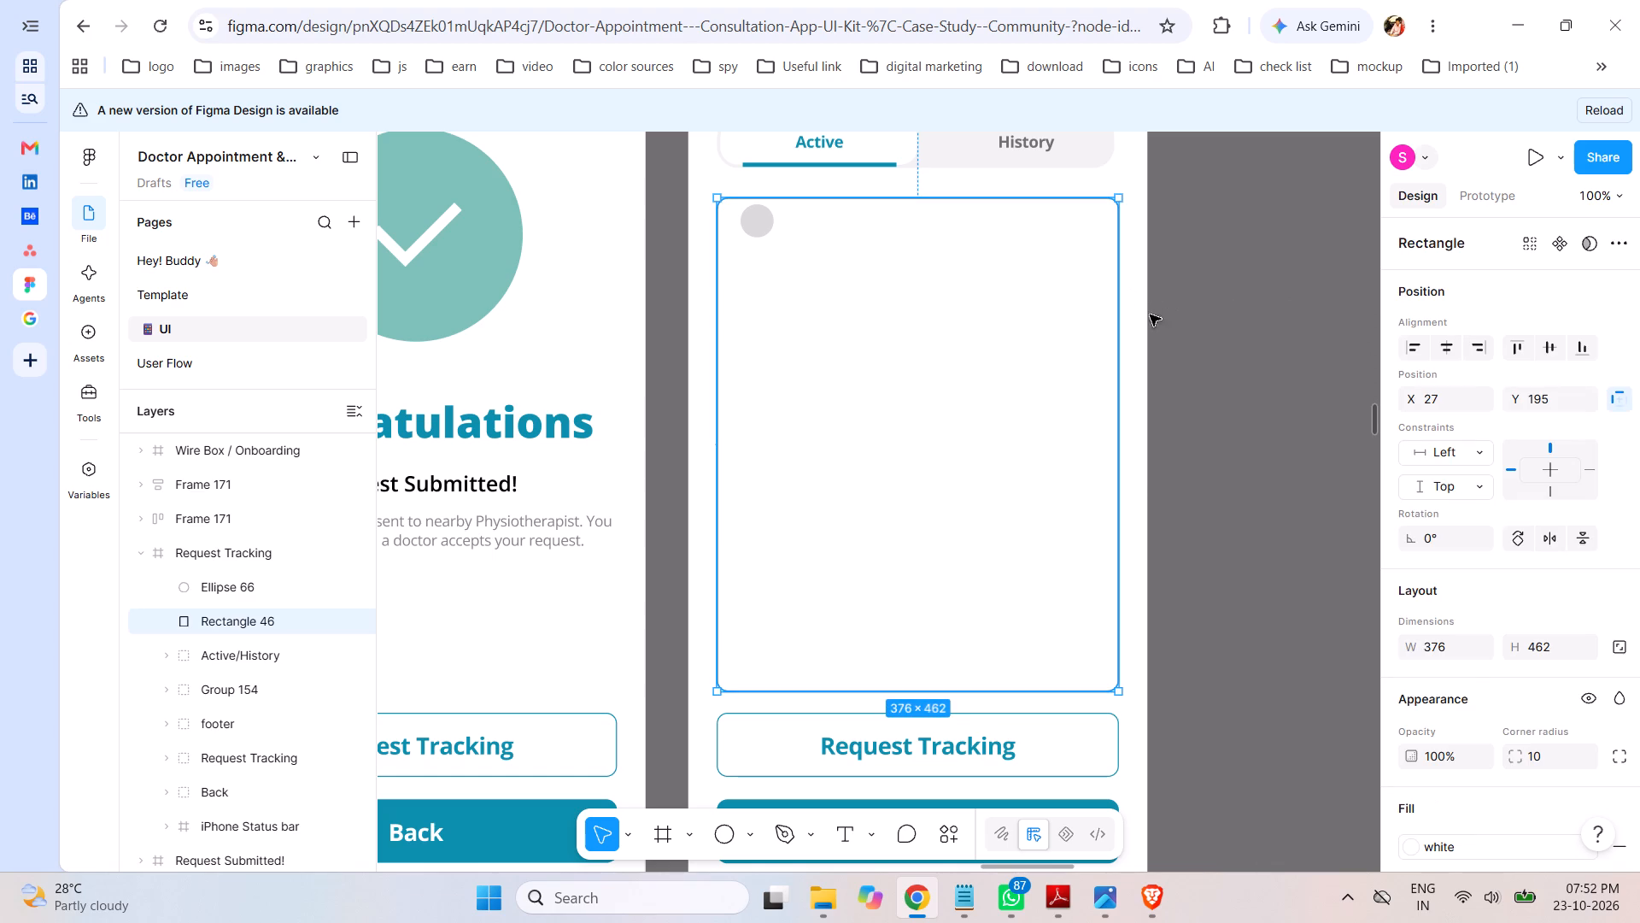
pyautogui.scroll(-4, 1521, 638)
pyautogui.click(1412, 650)
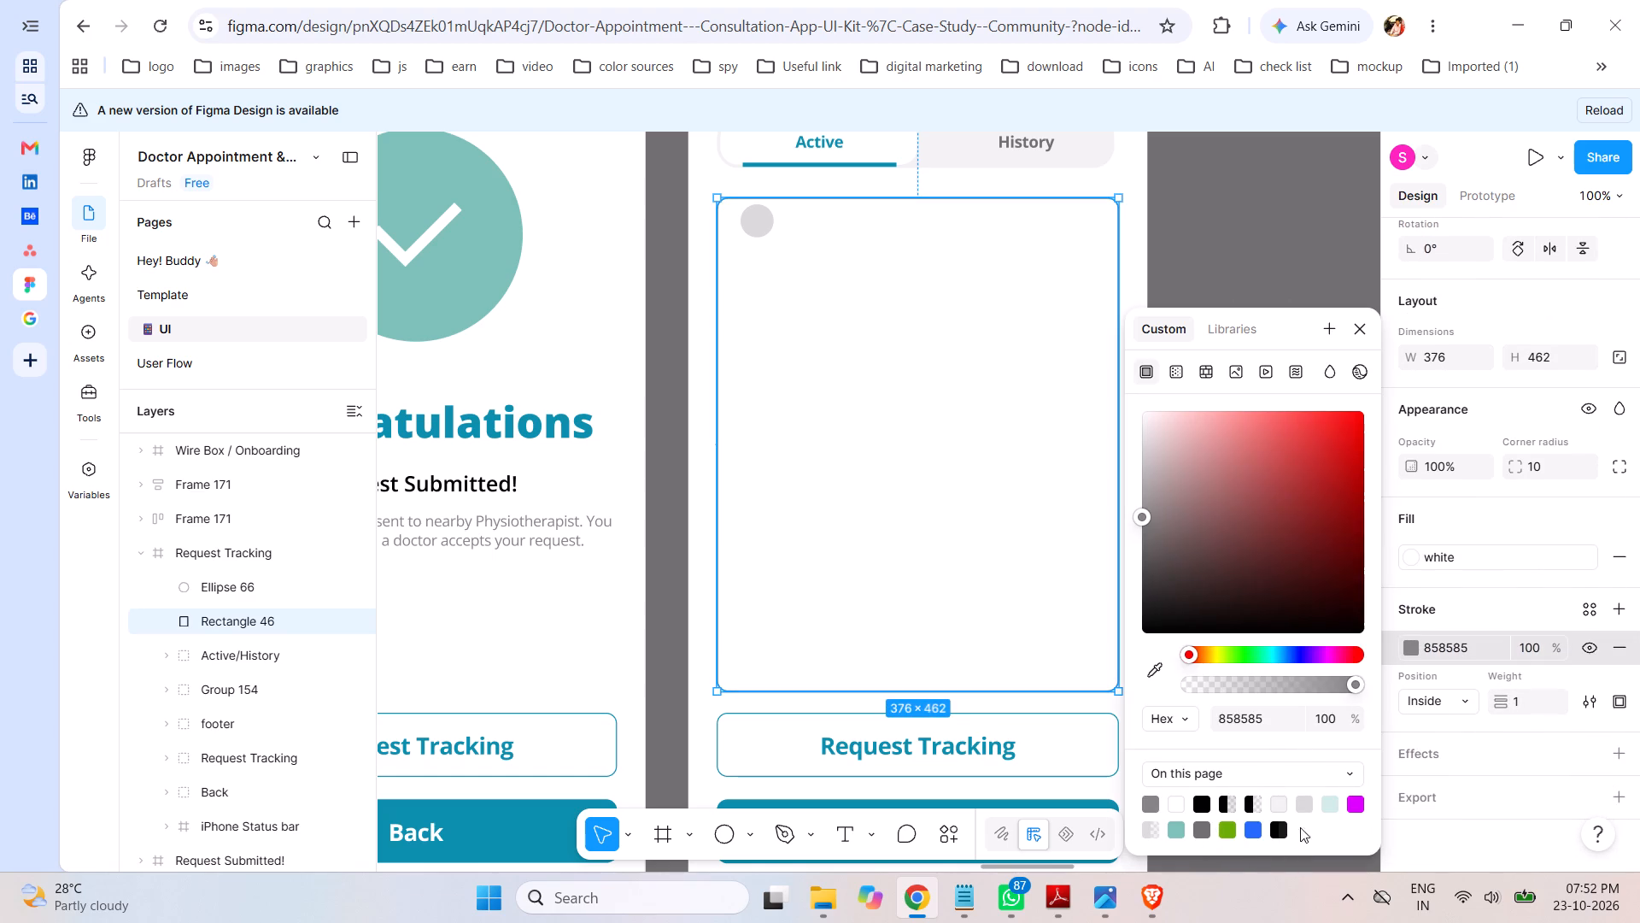
pyautogui.click(1306, 804)
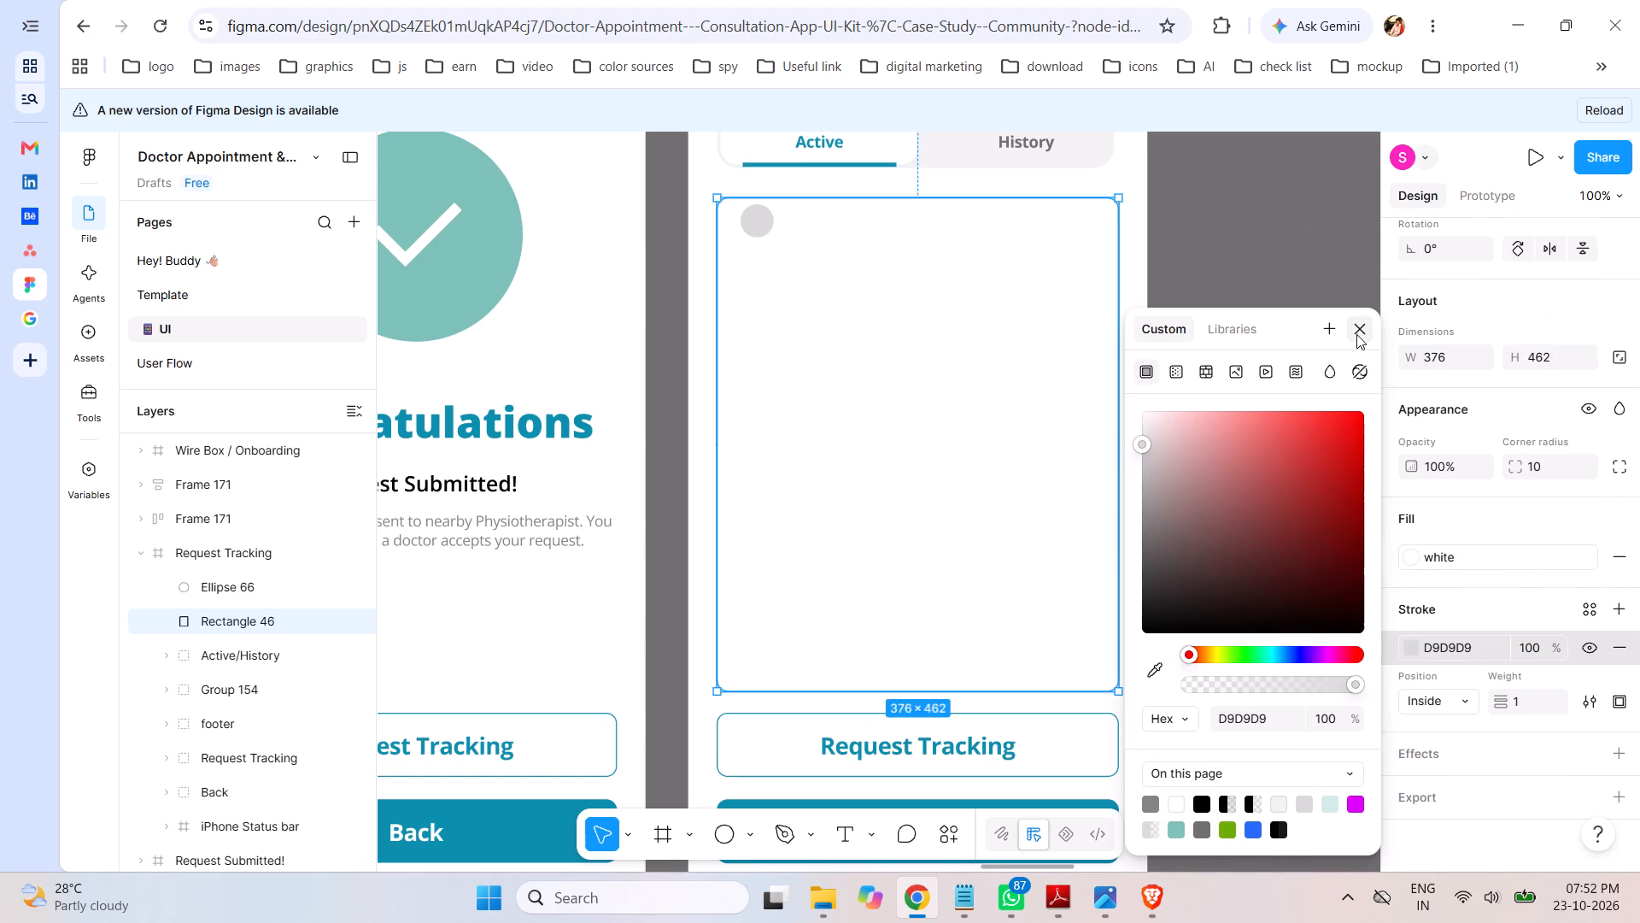
pyautogui.click(1356, 331)
pyautogui.click(1295, 299)
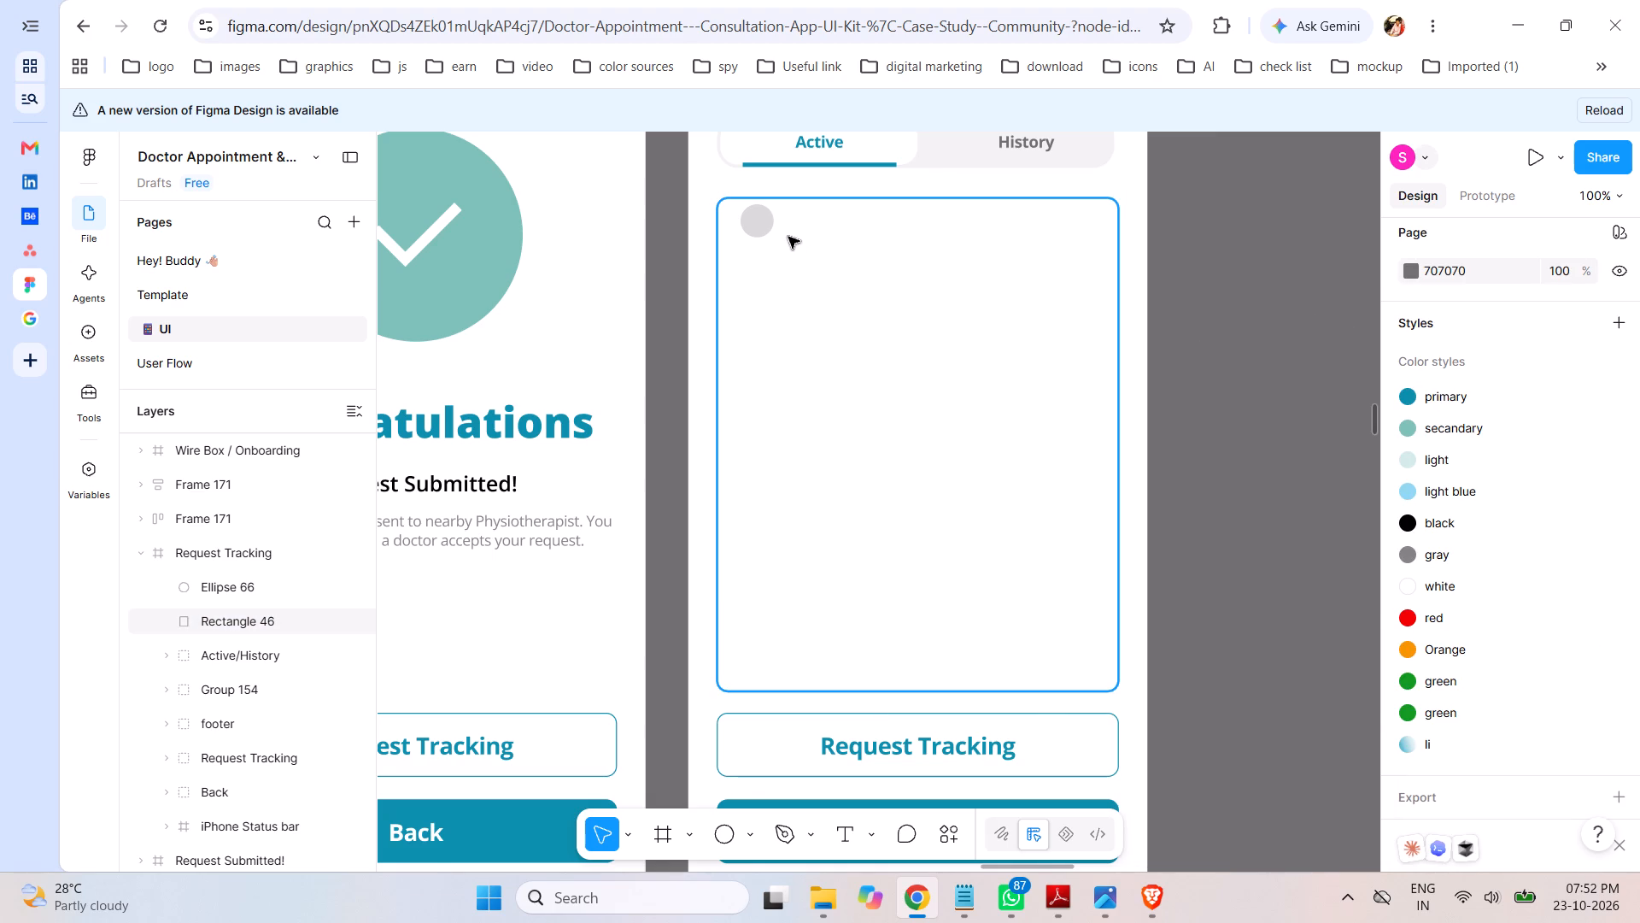
# Move the first timeline circle slightly down so it sits clear of the card's upper edge.
pyautogui.click(767, 229)
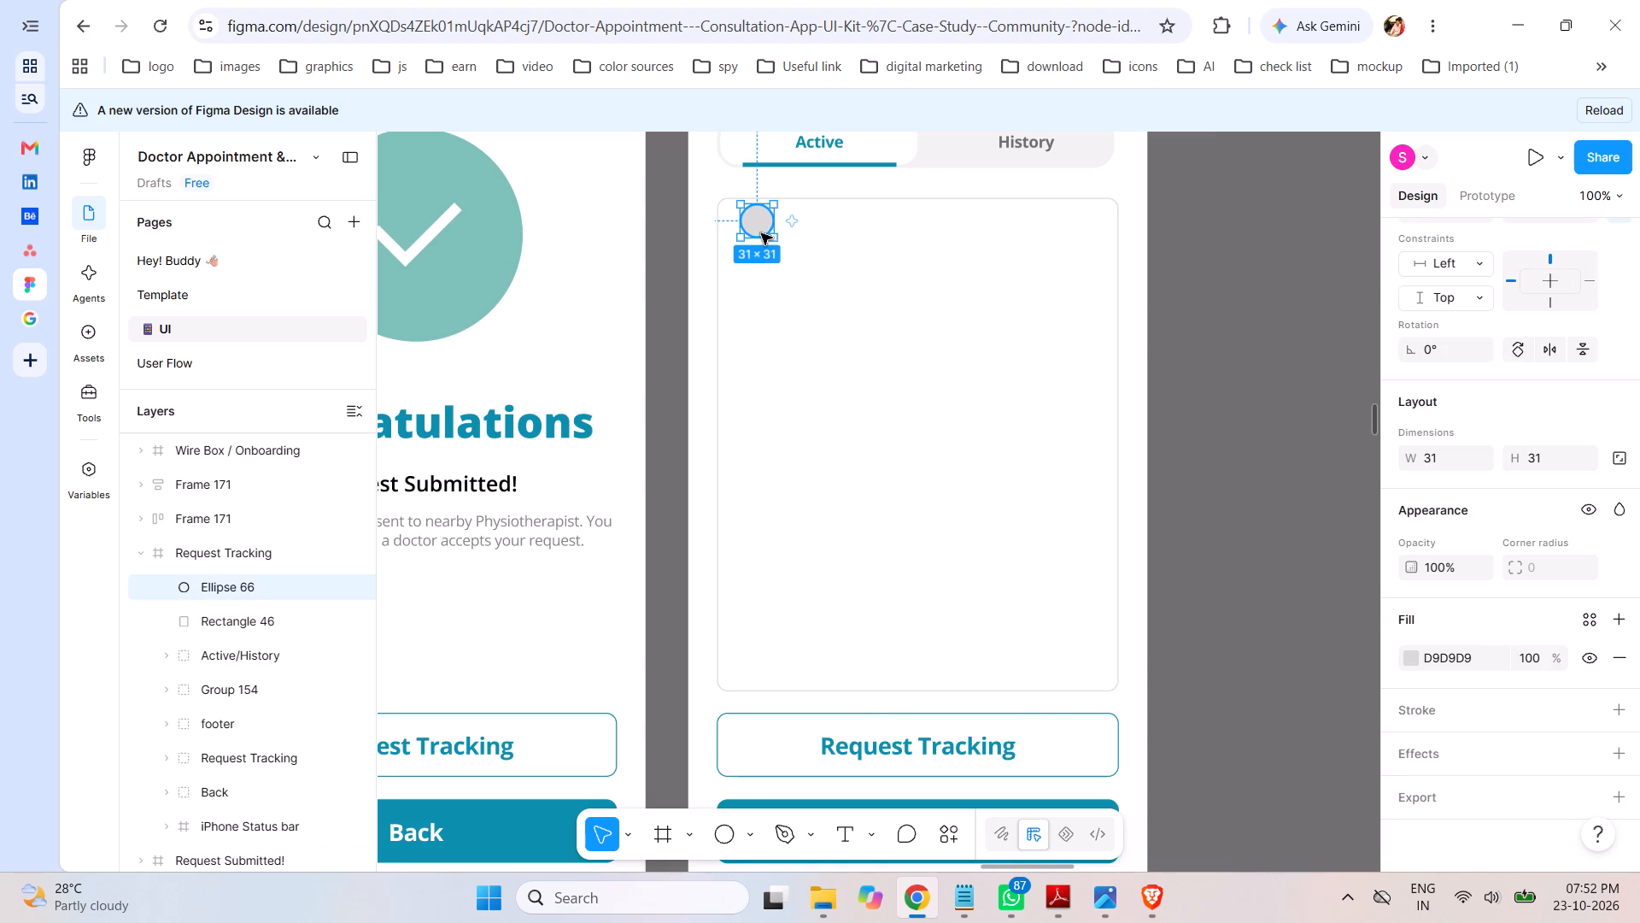
pyautogui.moveTo(762, 233); pyautogui.dragTo(761, 256)
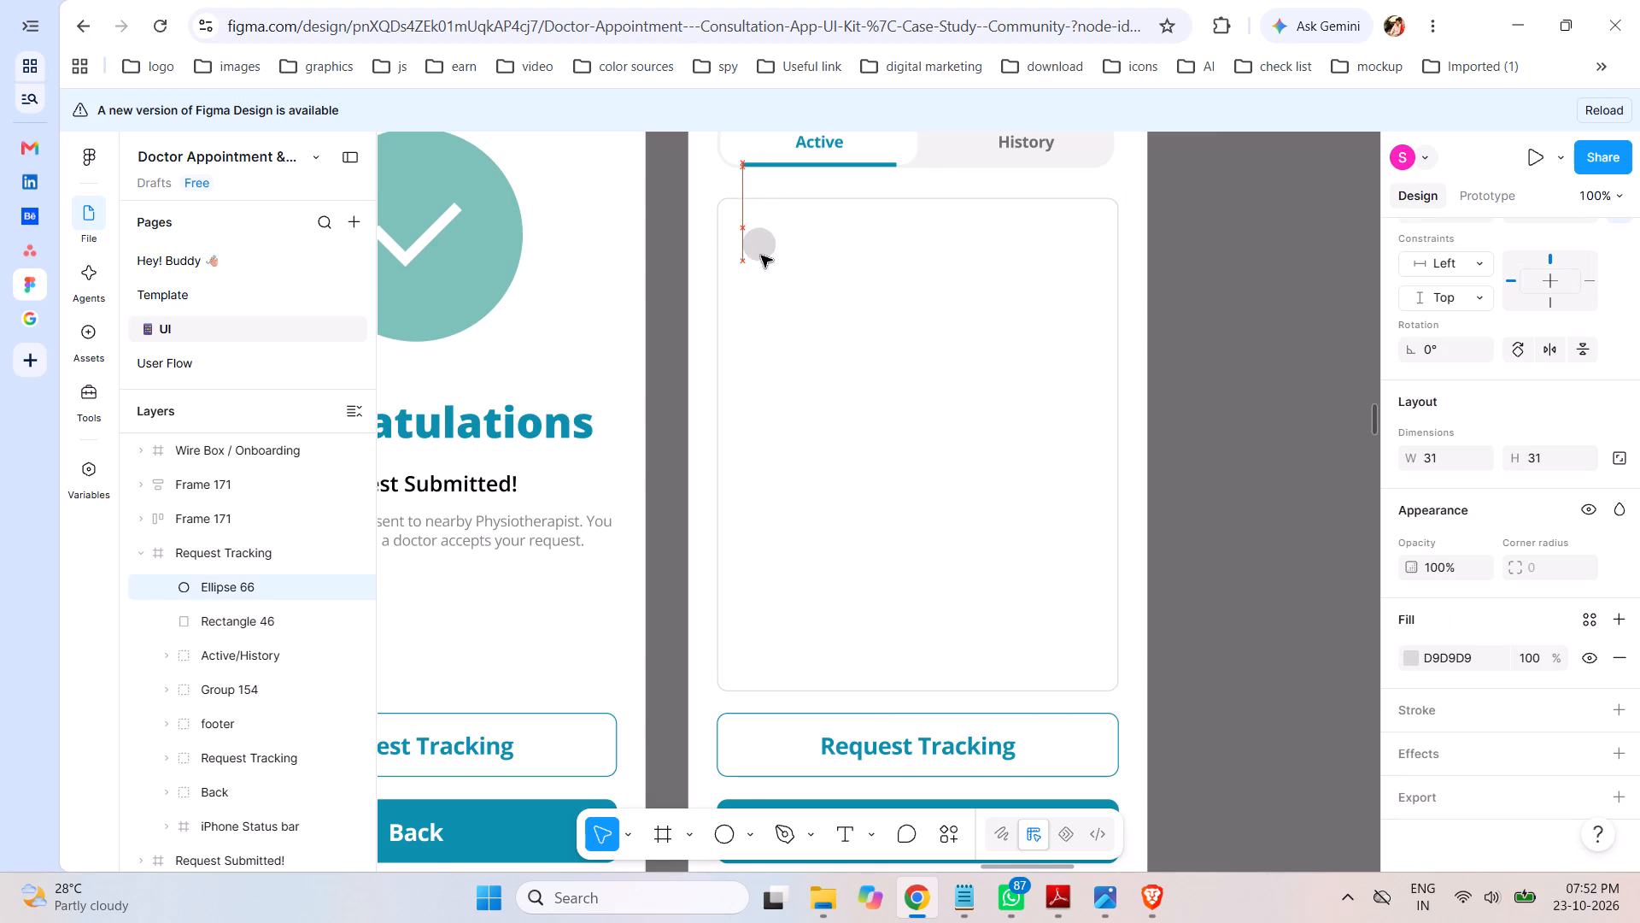
pyautogui.moveTo(761, 256); pyautogui.dragTo(762, 249)
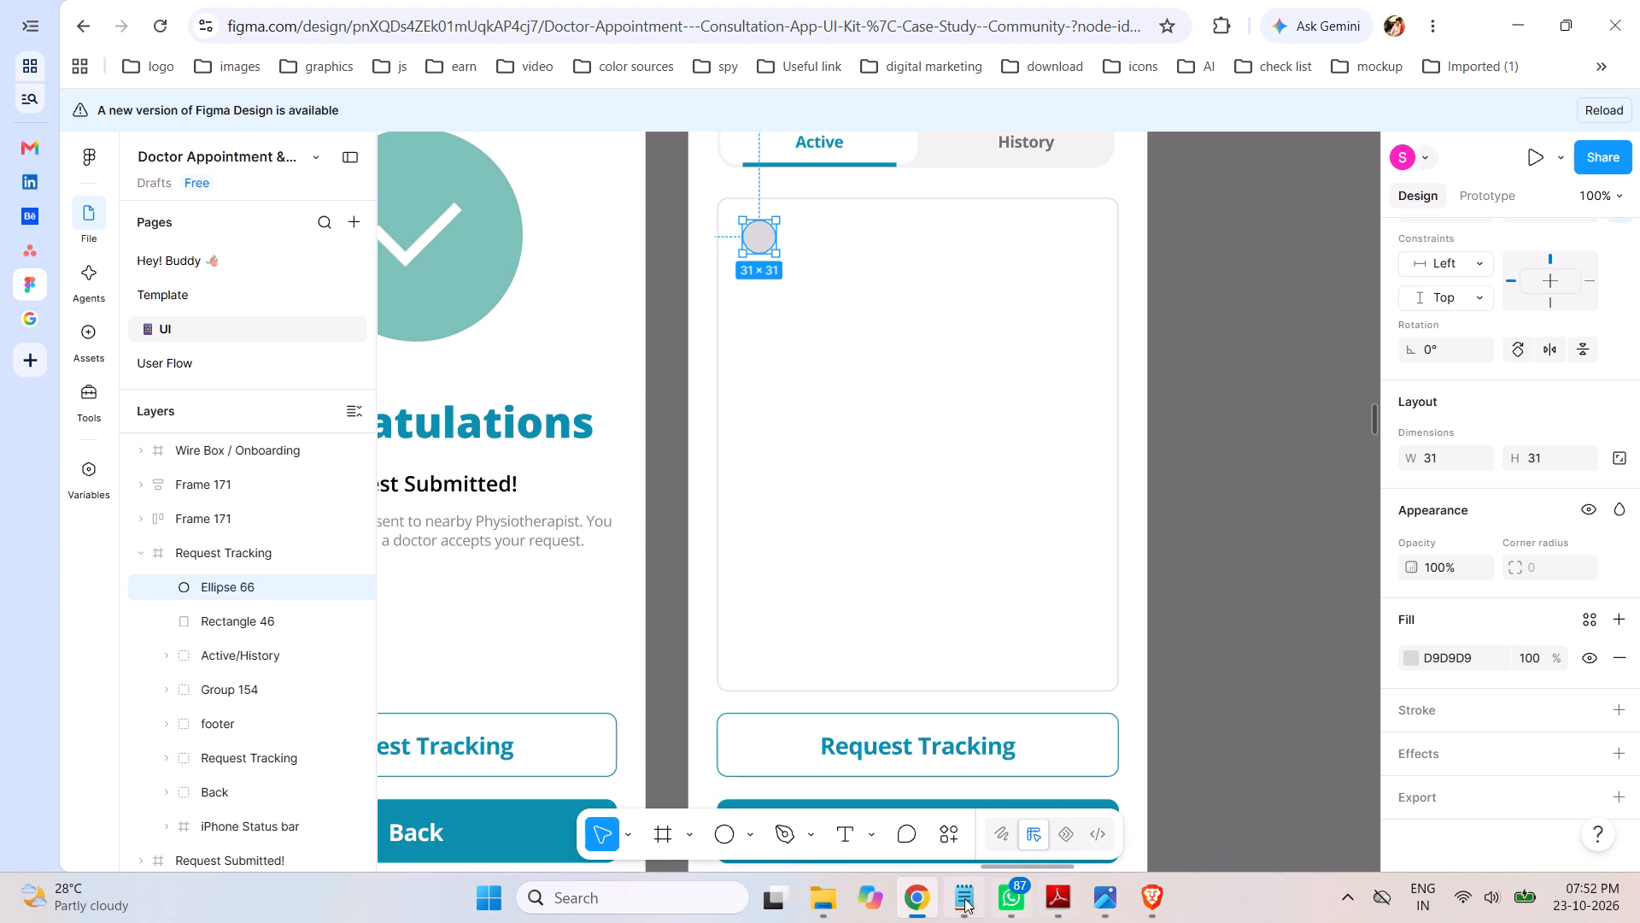
# Following the storyboard's Request Tracking screen, duplicate the timeline circle twice straight down, leaving about 102 px between the second and third circles.
pyautogui.click(1104, 900)
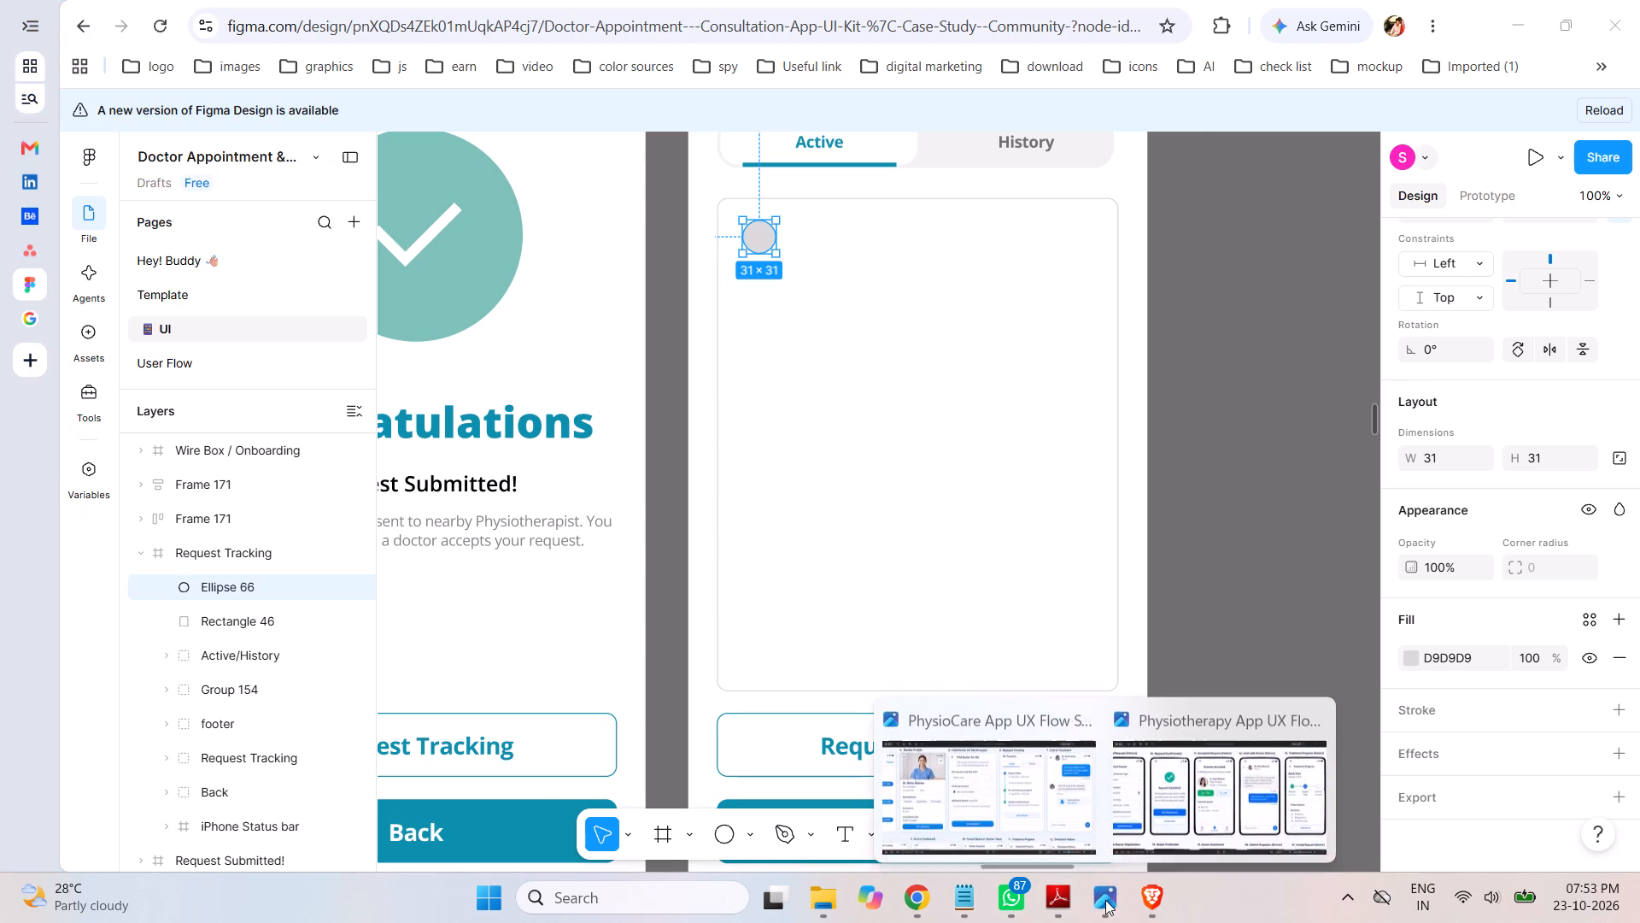
pyautogui.click(989, 799)
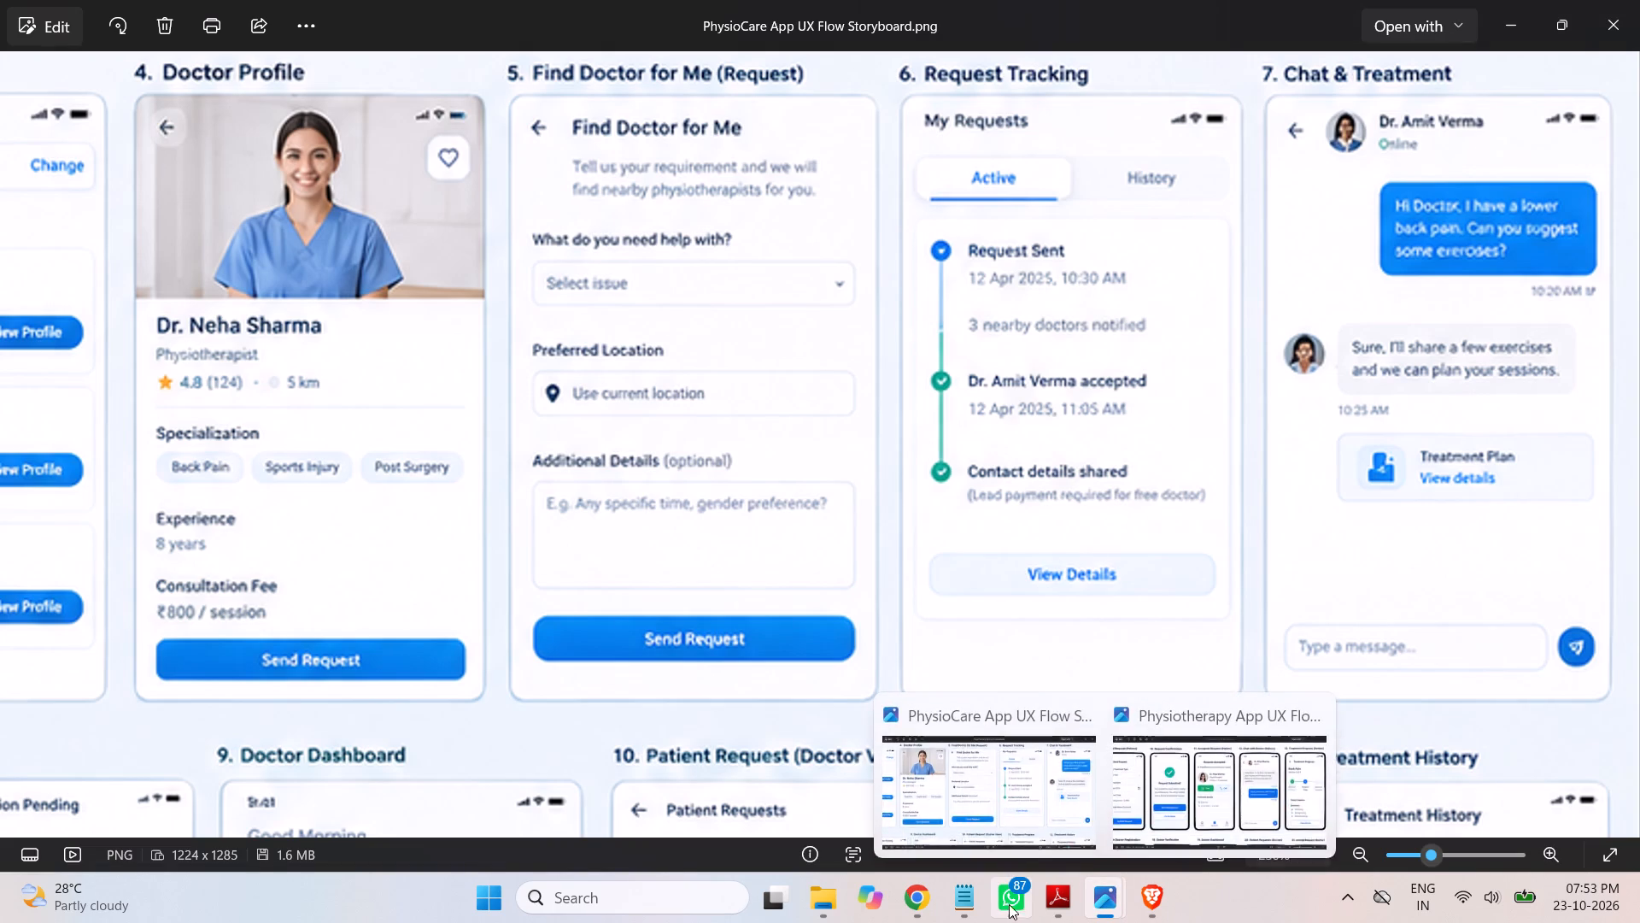
pyautogui.click(918, 899)
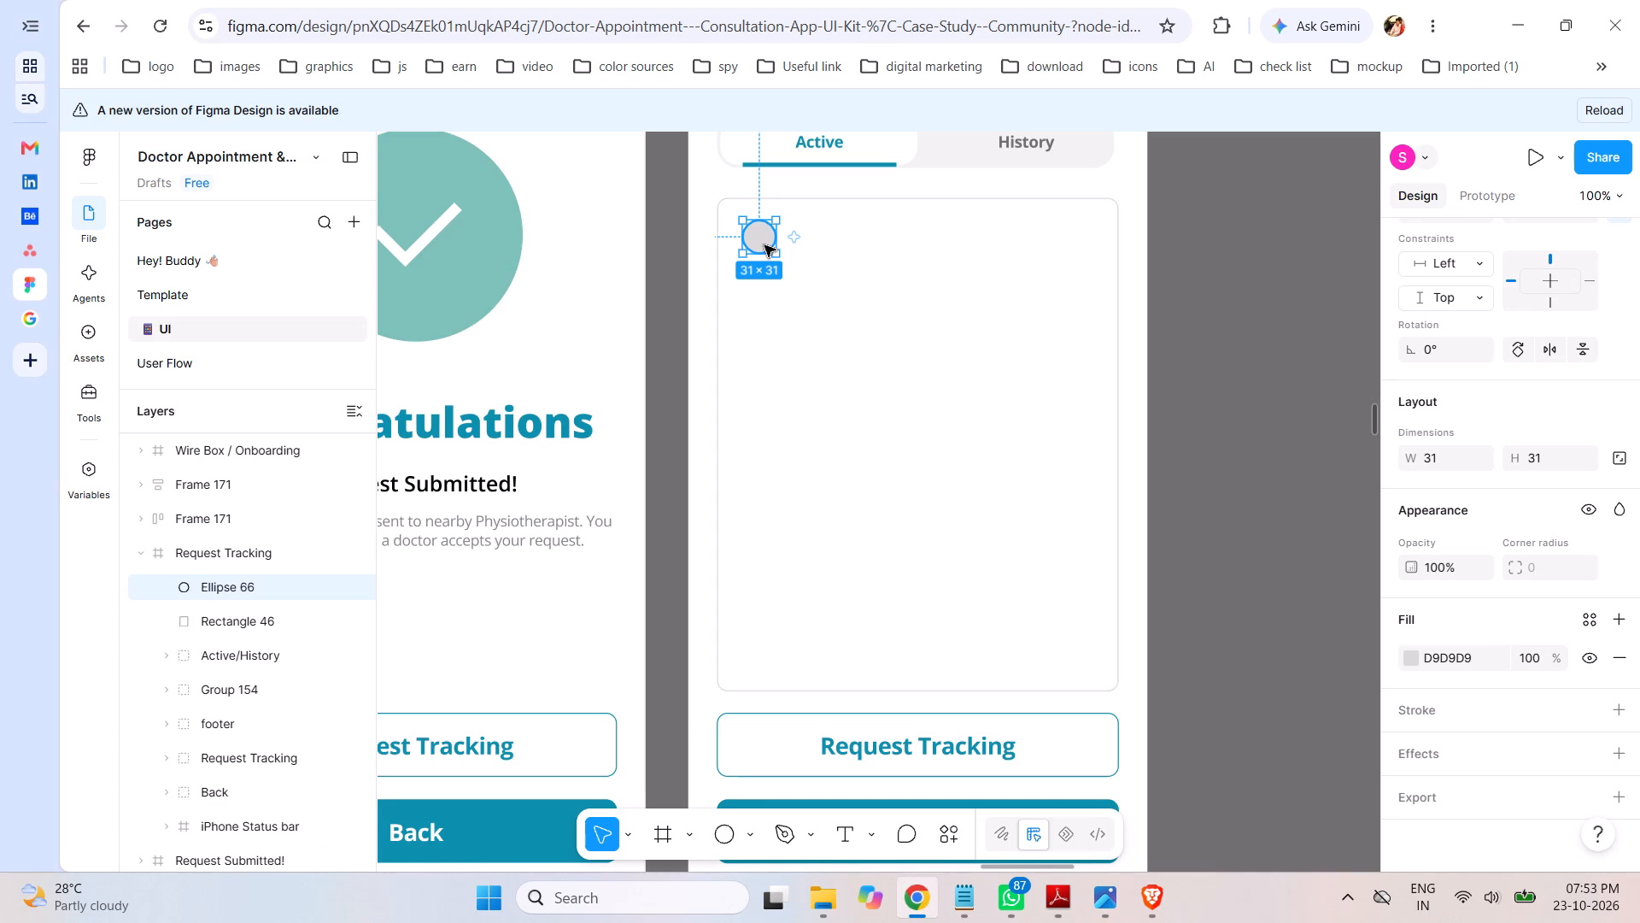
pyautogui.click(764, 245)
pyautogui.keyDown('alt'); pyautogui.moveTo(762, 245); pyautogui.dragTo(763, 451); pyautogui.keyUp('alt')
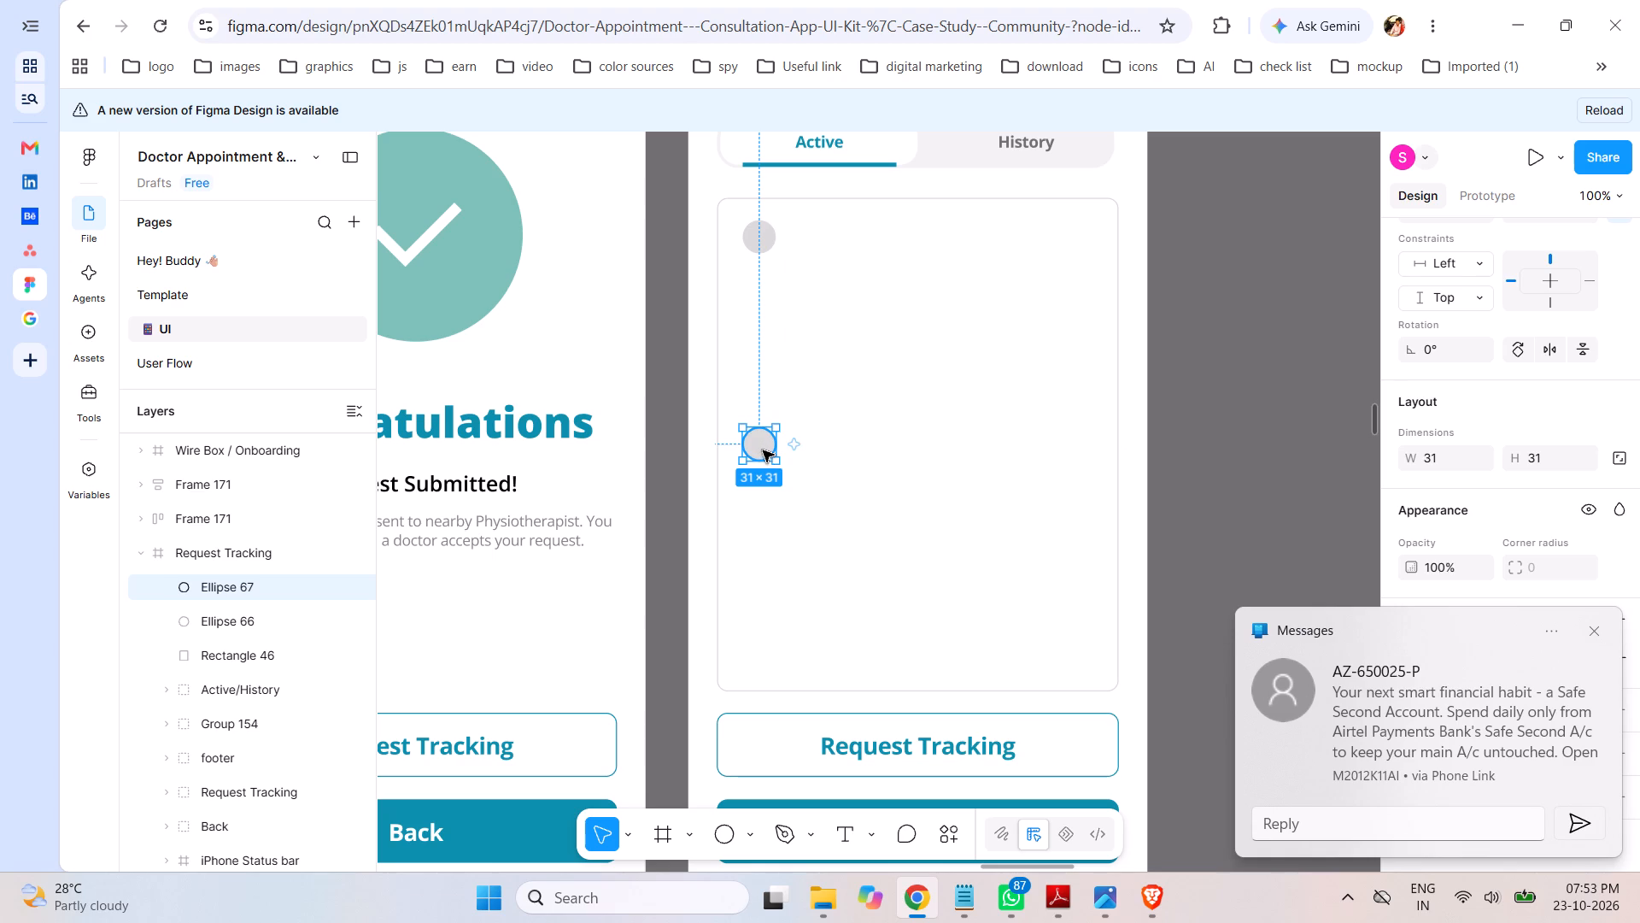
pyautogui.moveTo(763, 450); pyautogui.dragTo(764, 552)
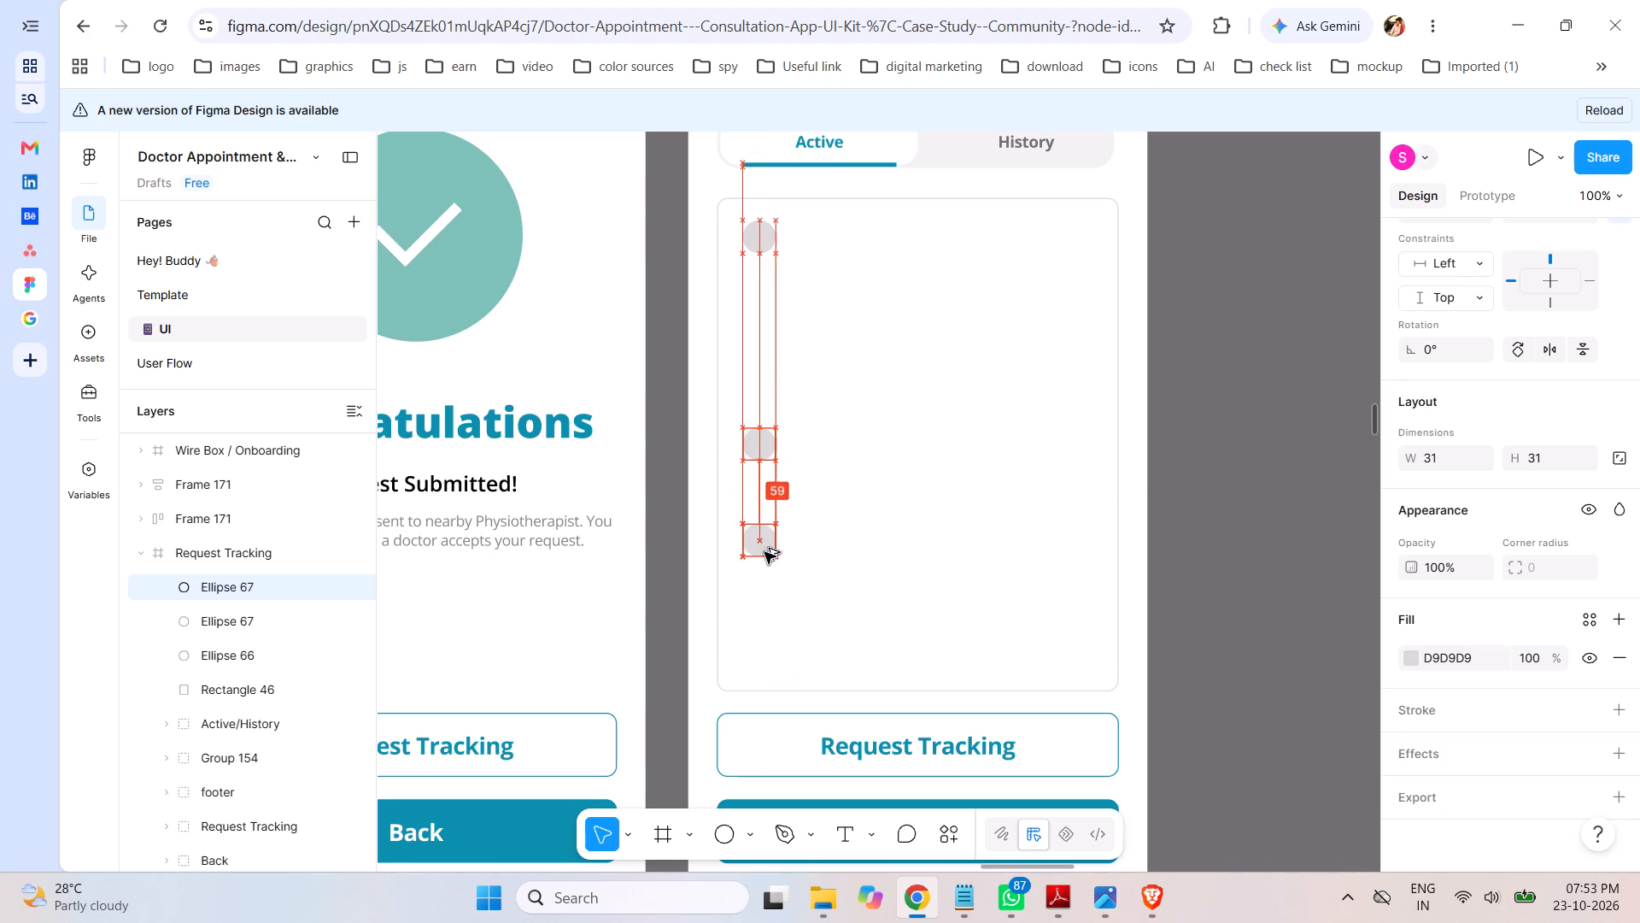
pyautogui.moveTo(764, 552); pyautogui.dragTo(766, 619)
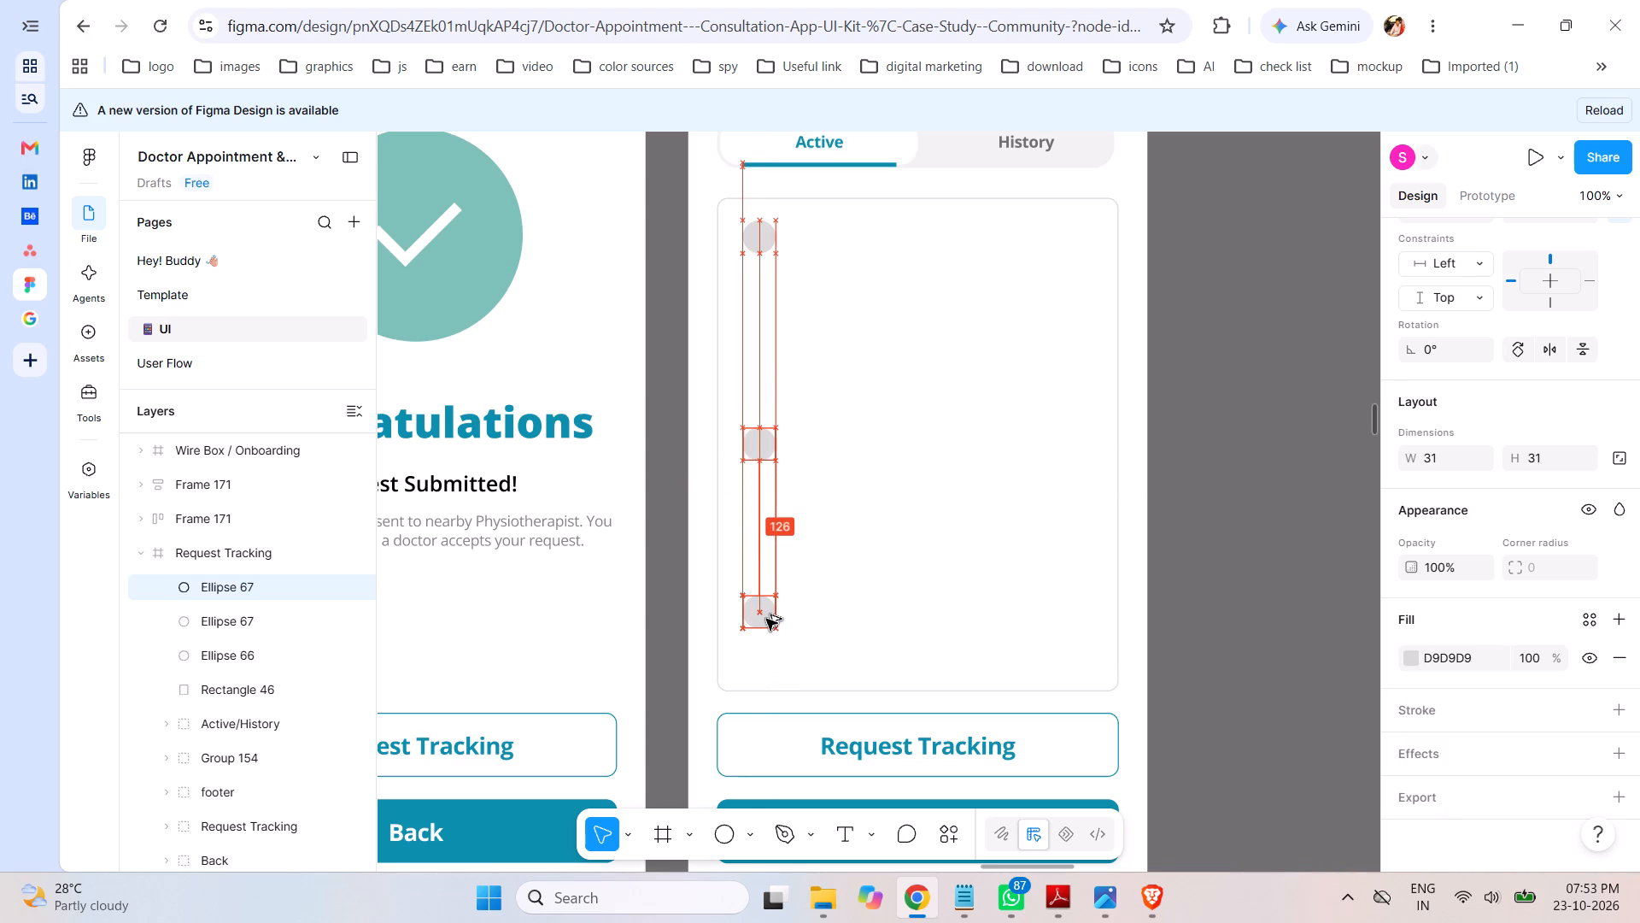
pyautogui.moveTo(766, 619); pyautogui.dragTo(764, 596)
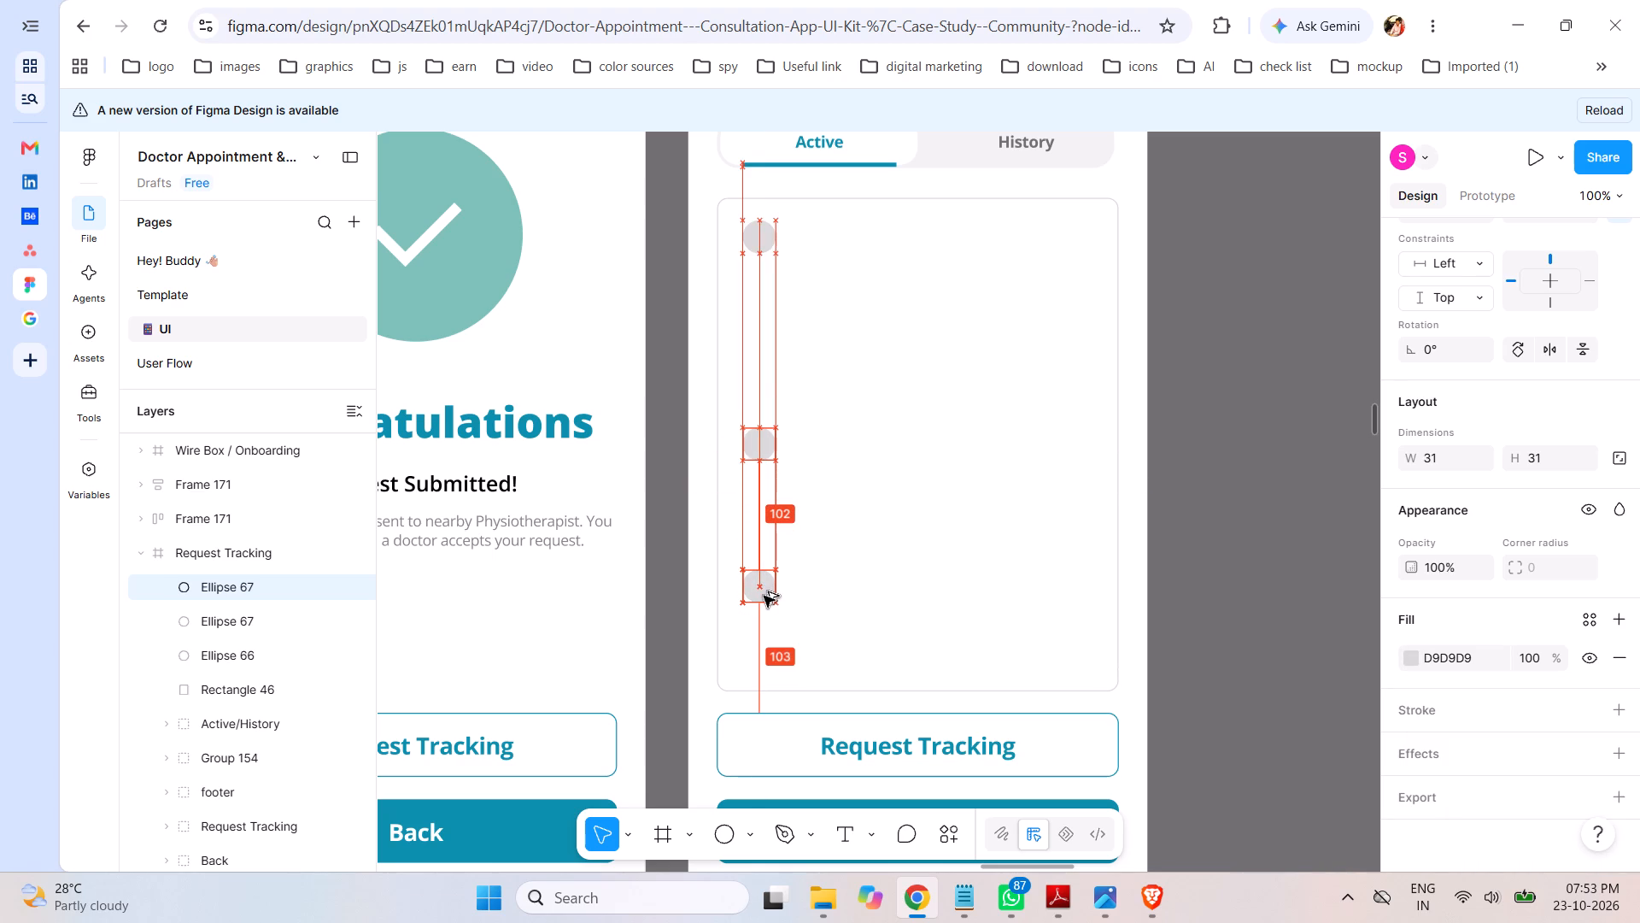
pyautogui.moveTo(764, 596); pyautogui.dragTo(764, 597)
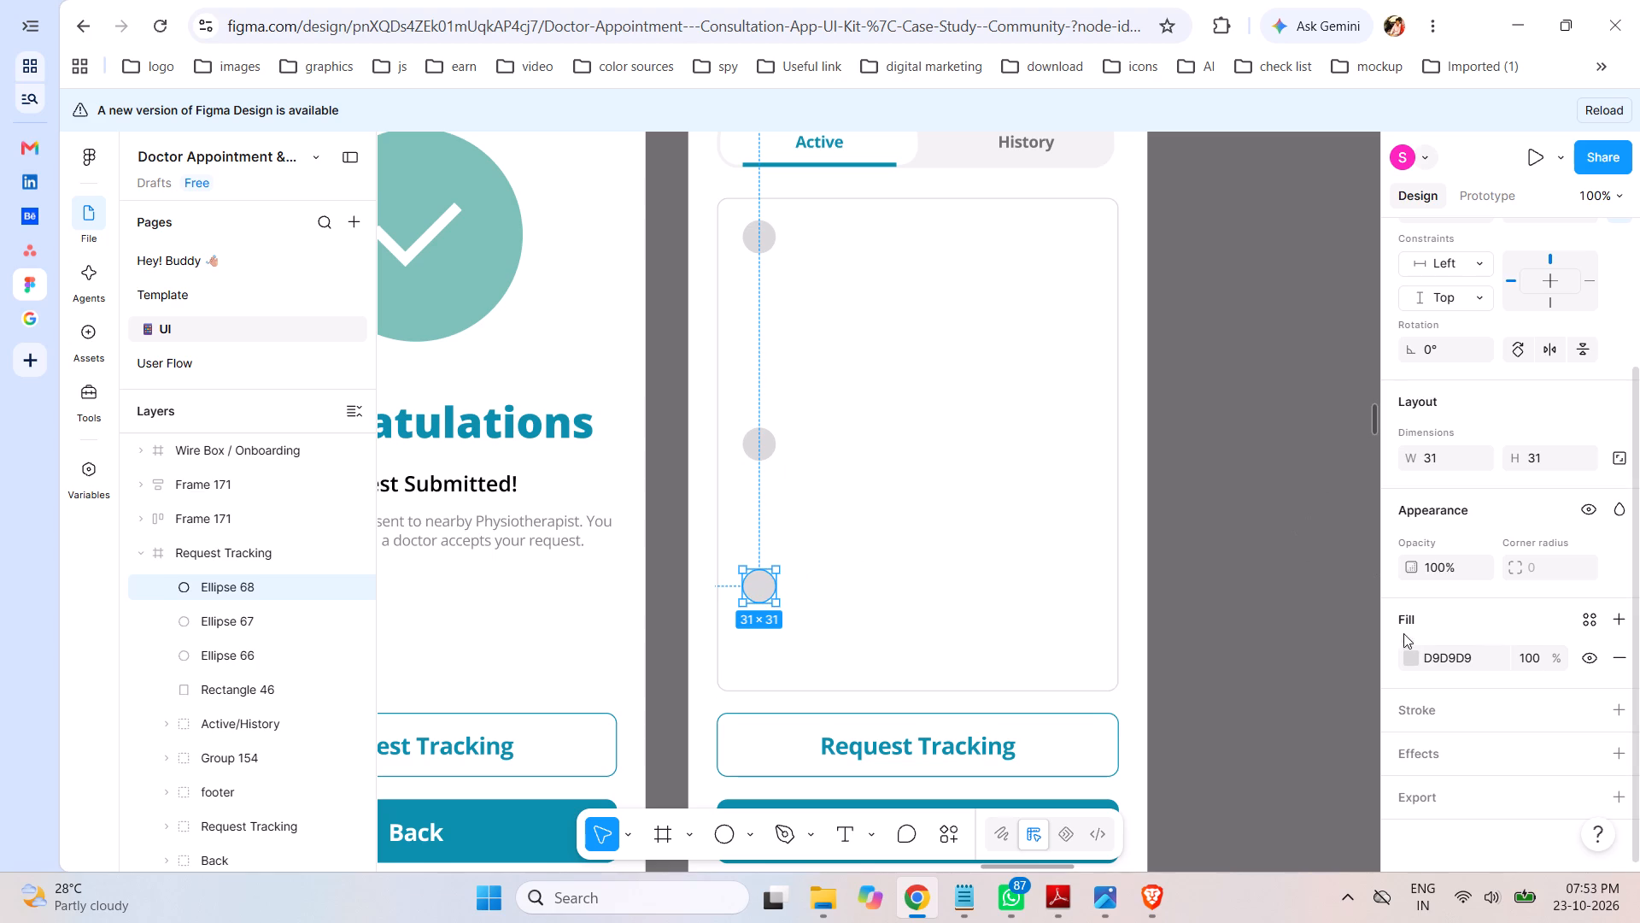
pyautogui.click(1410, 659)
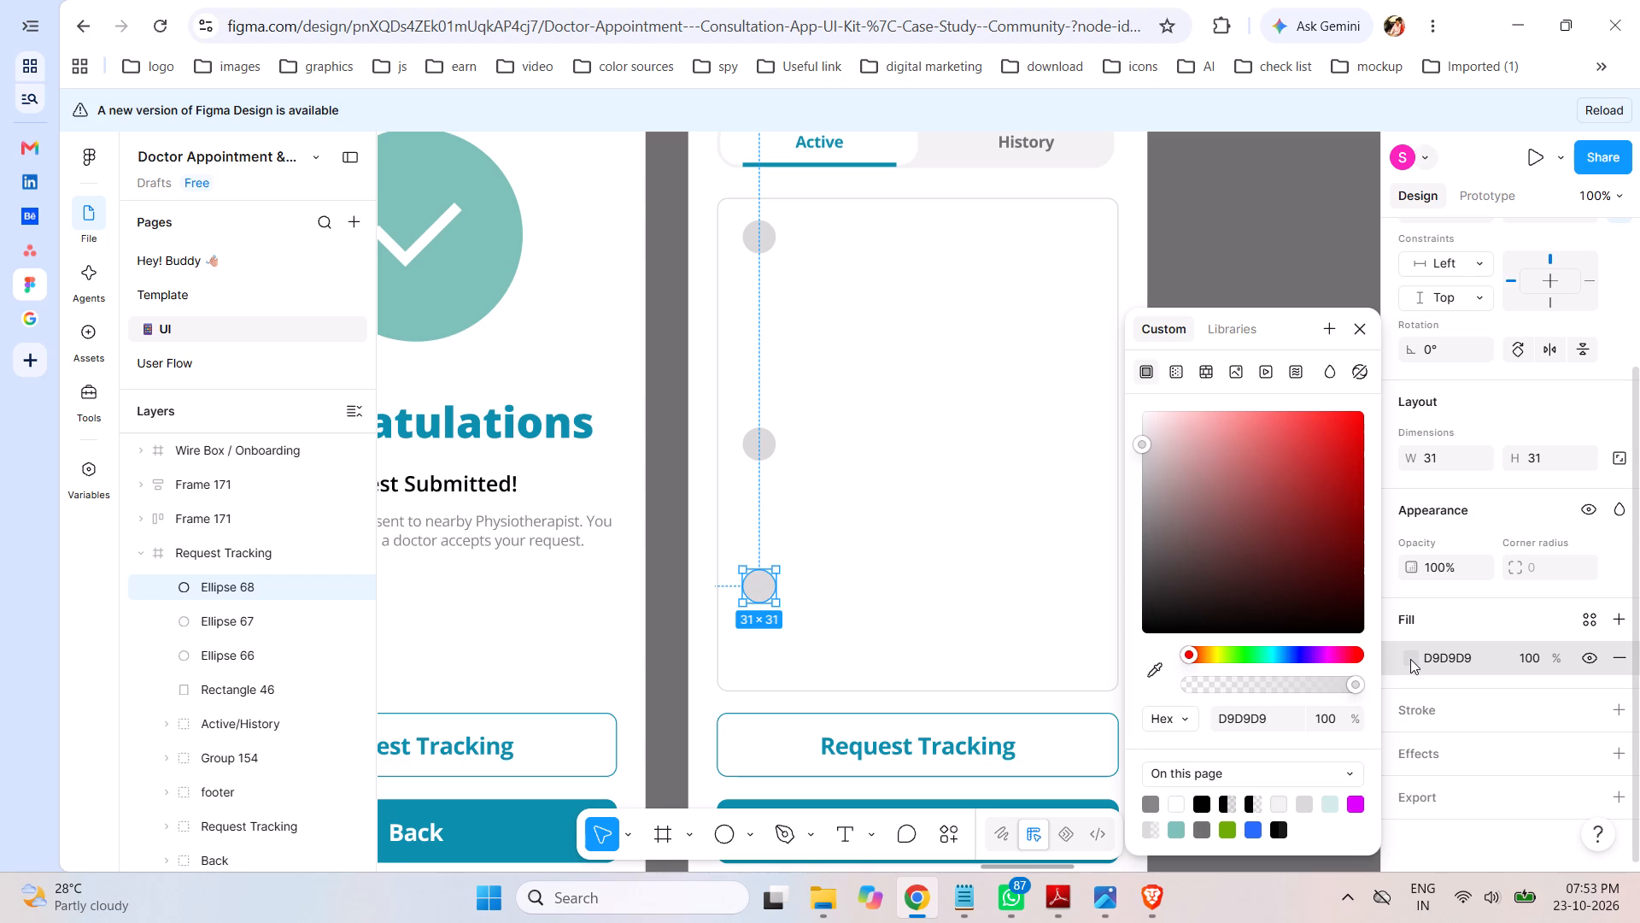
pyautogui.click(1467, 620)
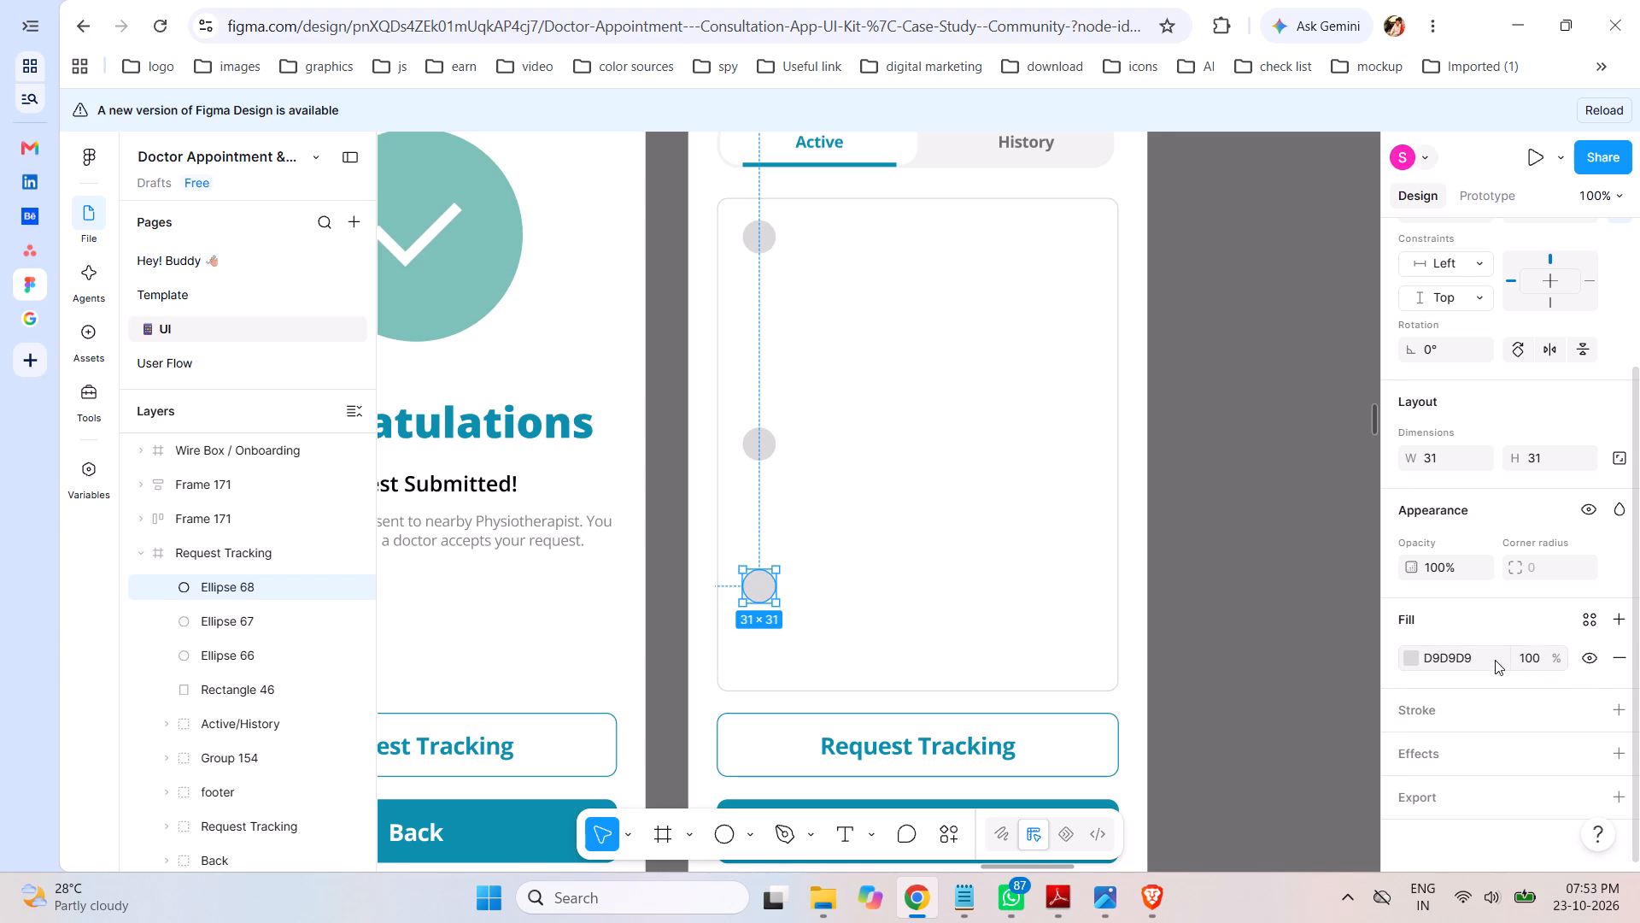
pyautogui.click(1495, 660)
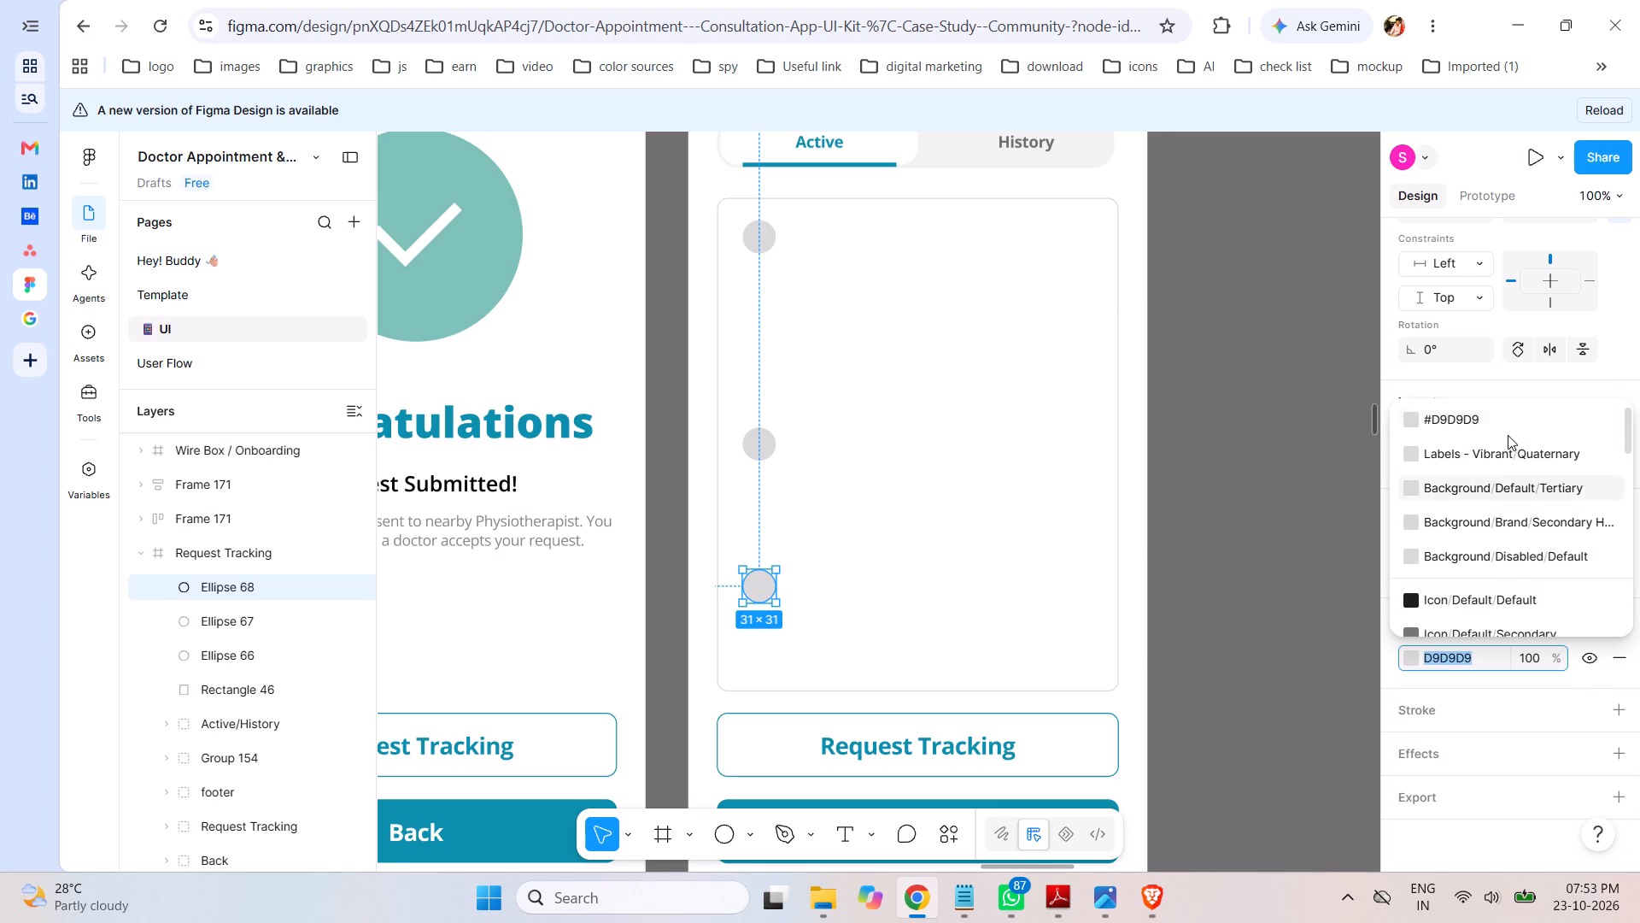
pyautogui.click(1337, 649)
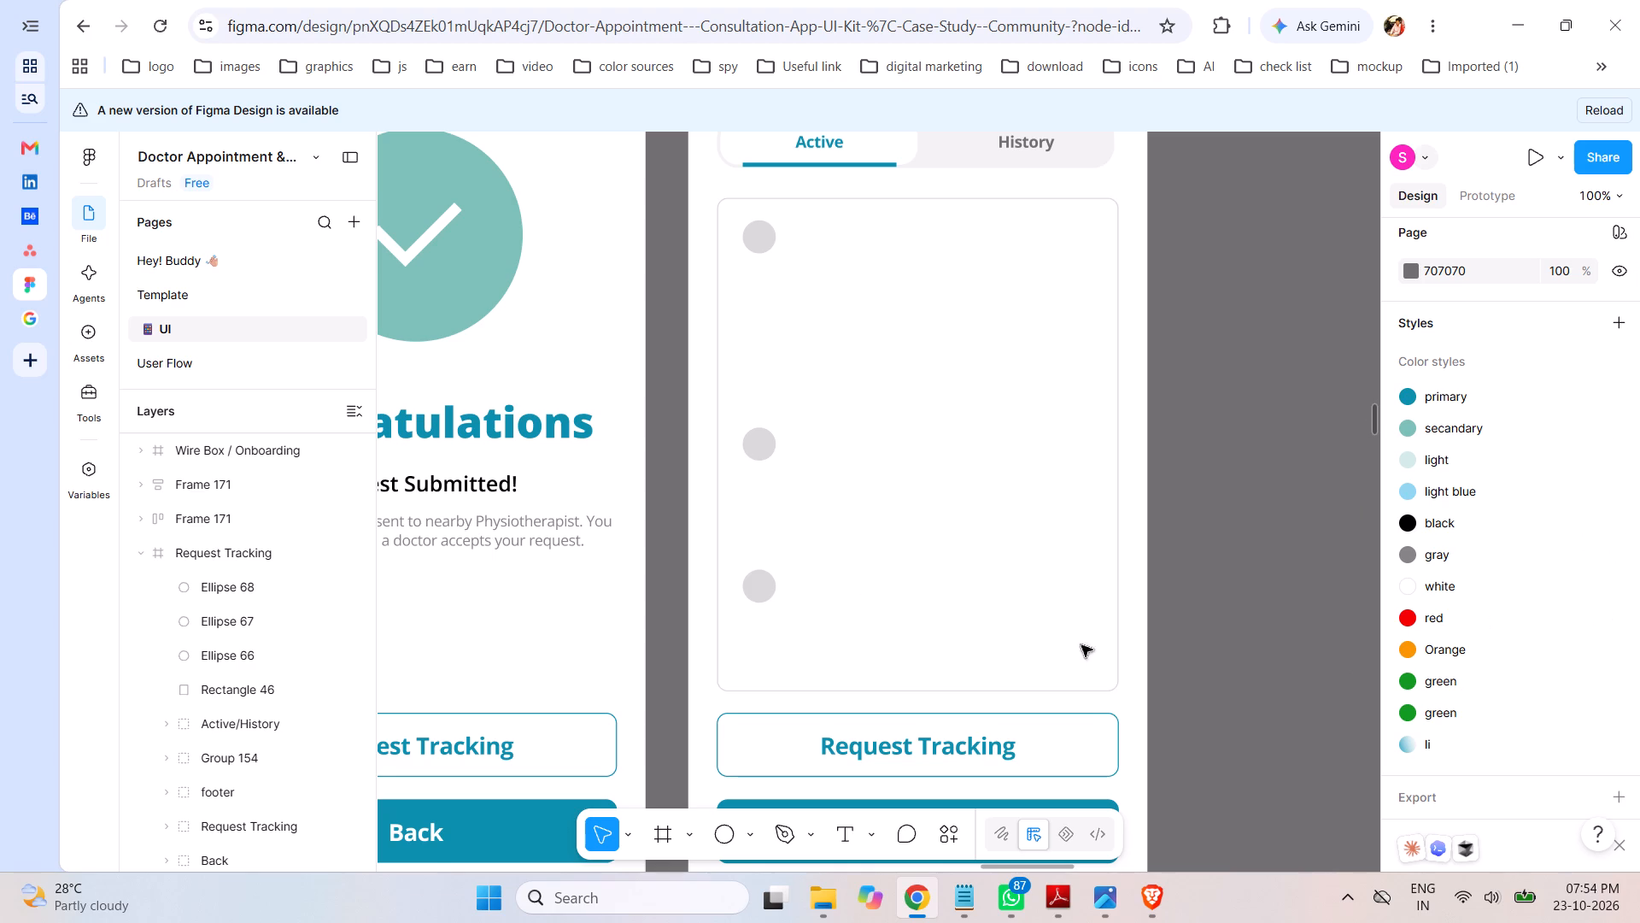
# Apply the green colour style to the fills of the bottom and middle timeline circles.
pyautogui.click(766, 591)
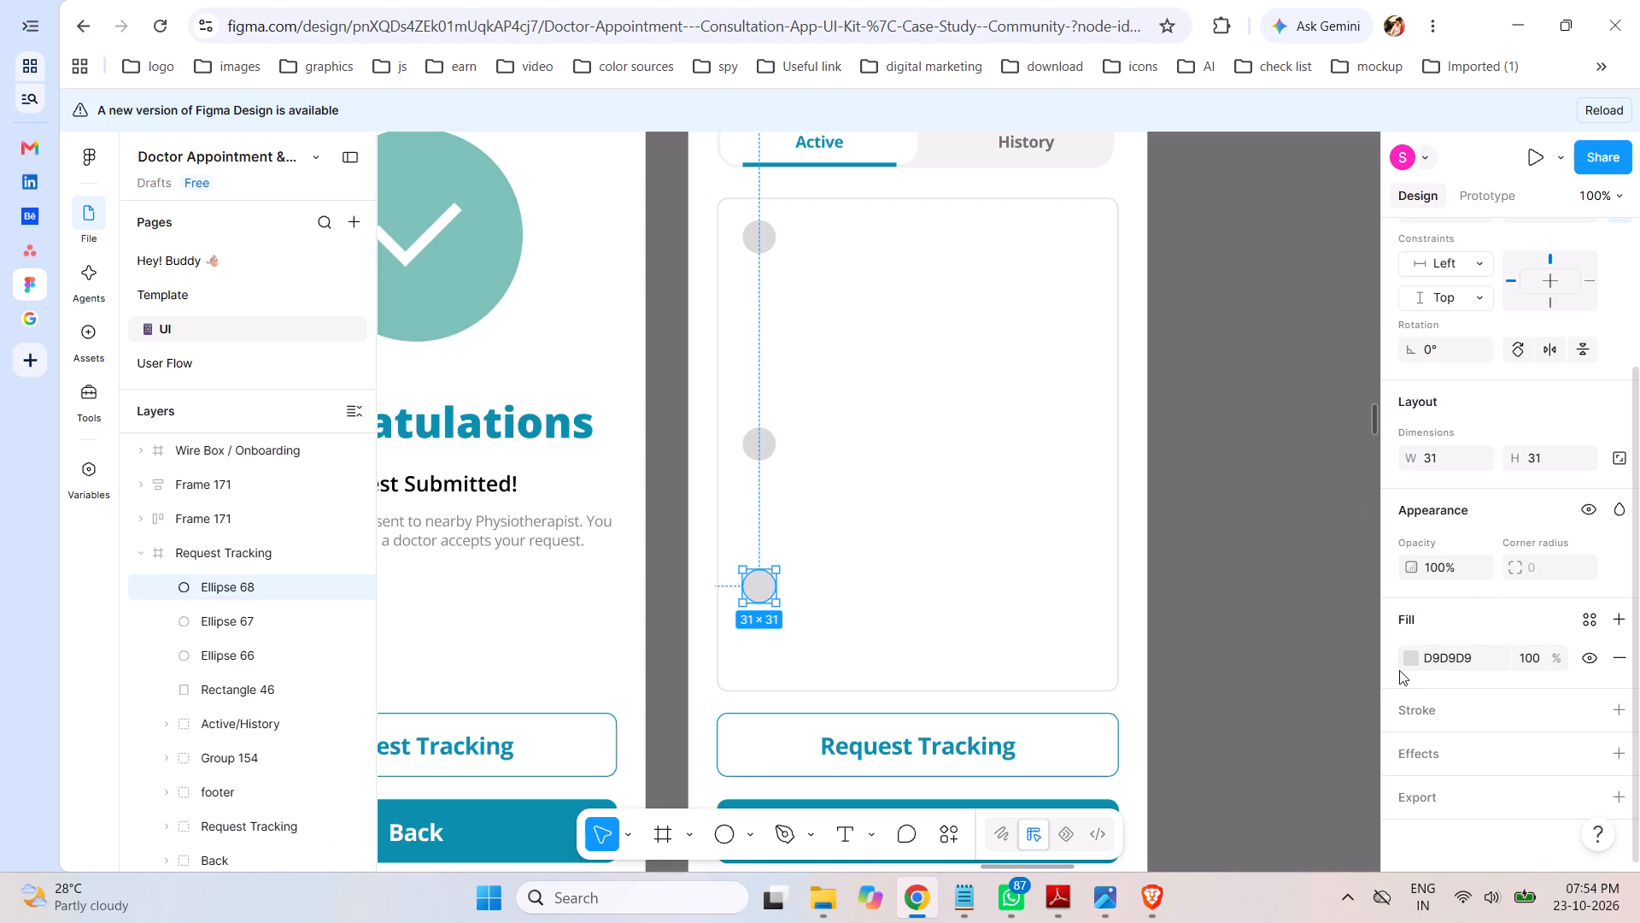
pyautogui.click(1594, 619)
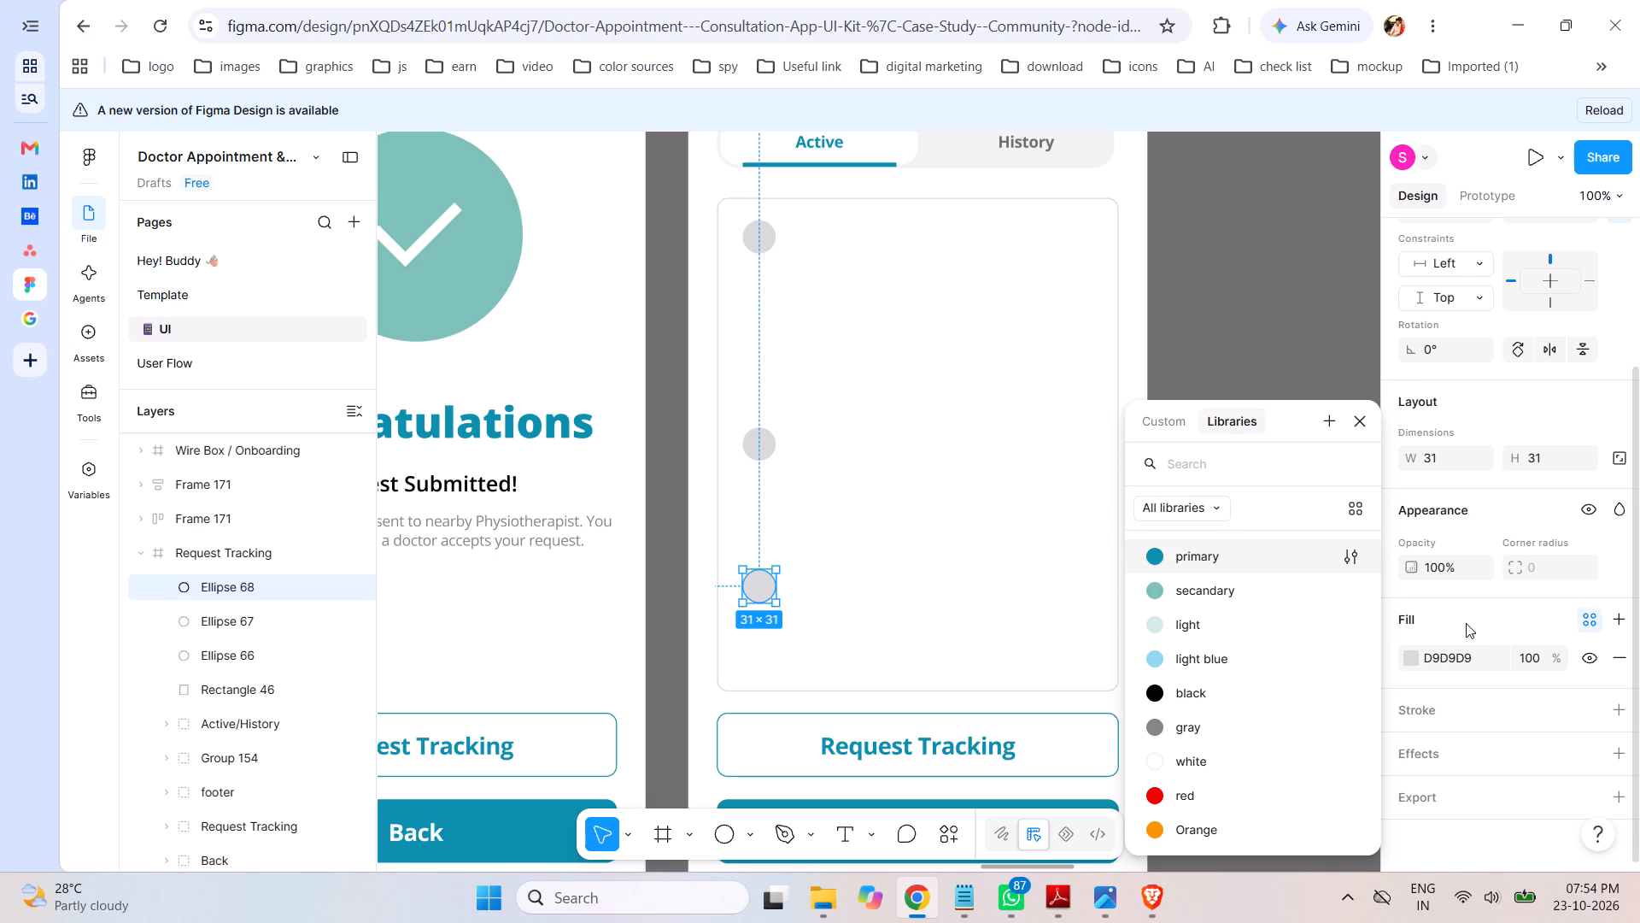
pyautogui.scroll(-1, 1249, 673)
pyautogui.scroll(1, 1246, 674)
pyautogui.scroll(-1, 1246, 674)
pyautogui.click(1186, 759)
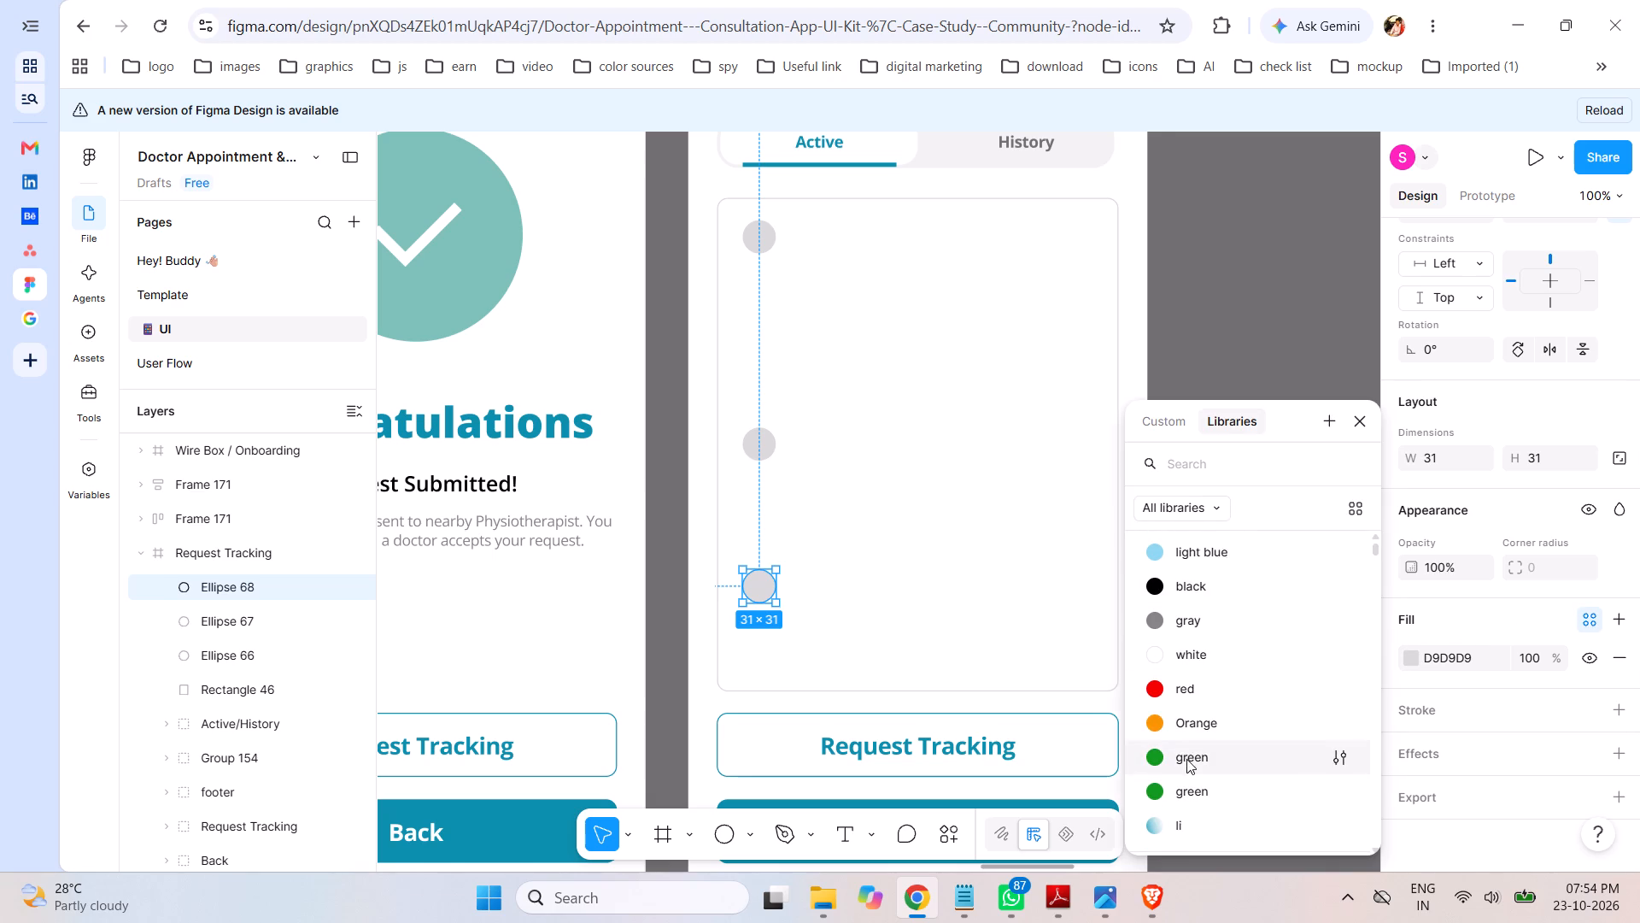
pyautogui.click(768, 450)
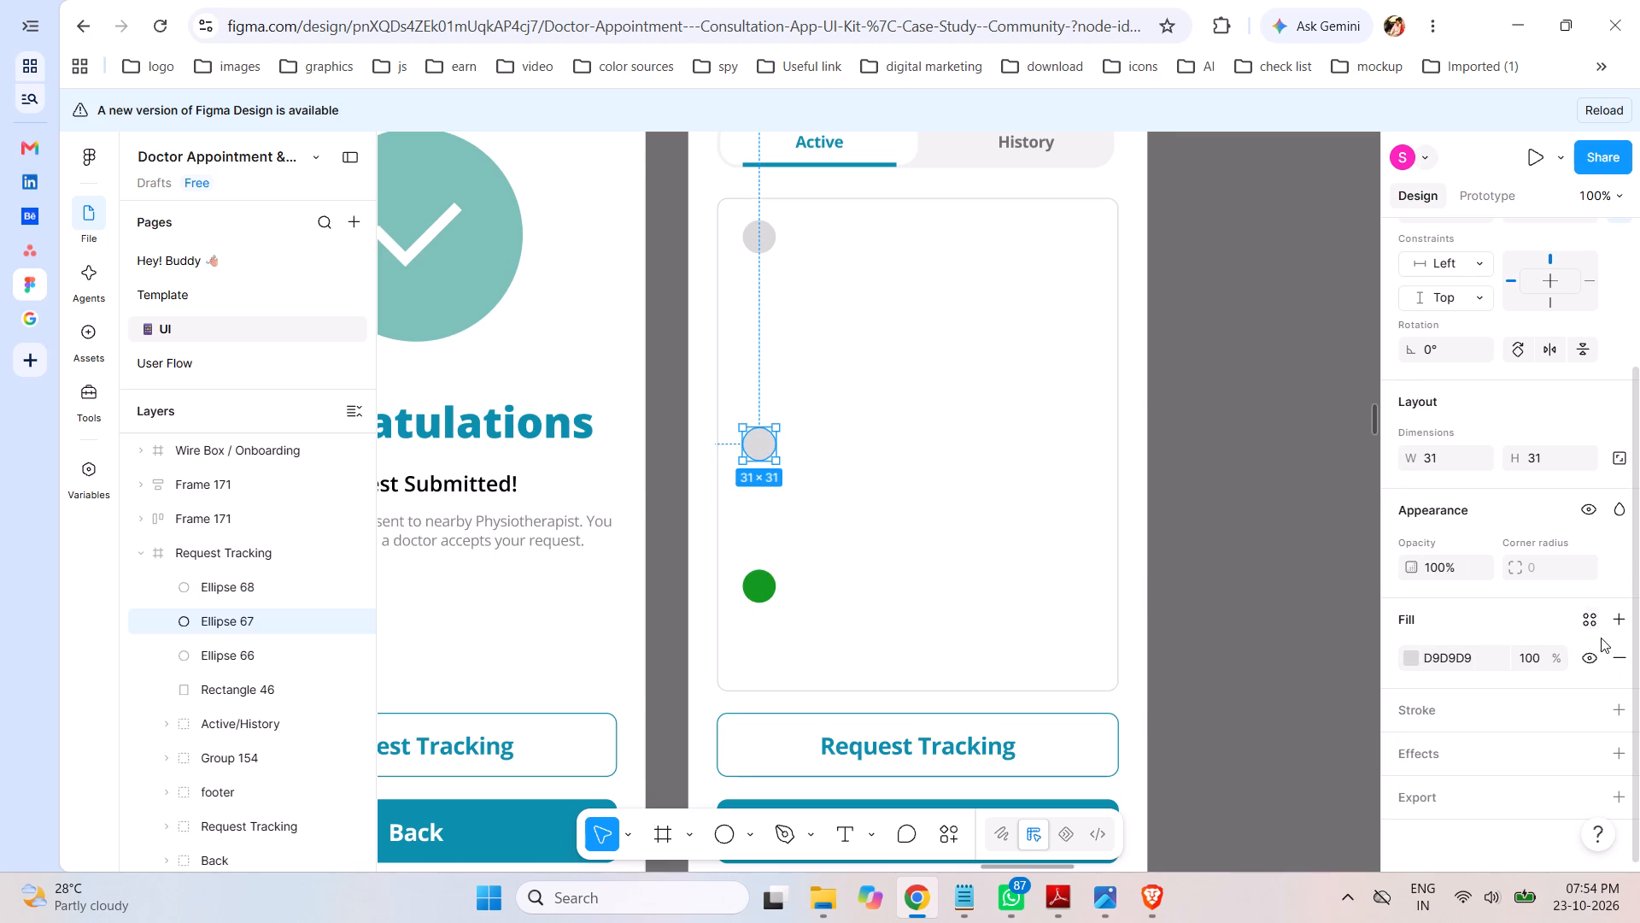
pyautogui.click(1585, 615)
pyautogui.scroll(-1, 1284, 689)
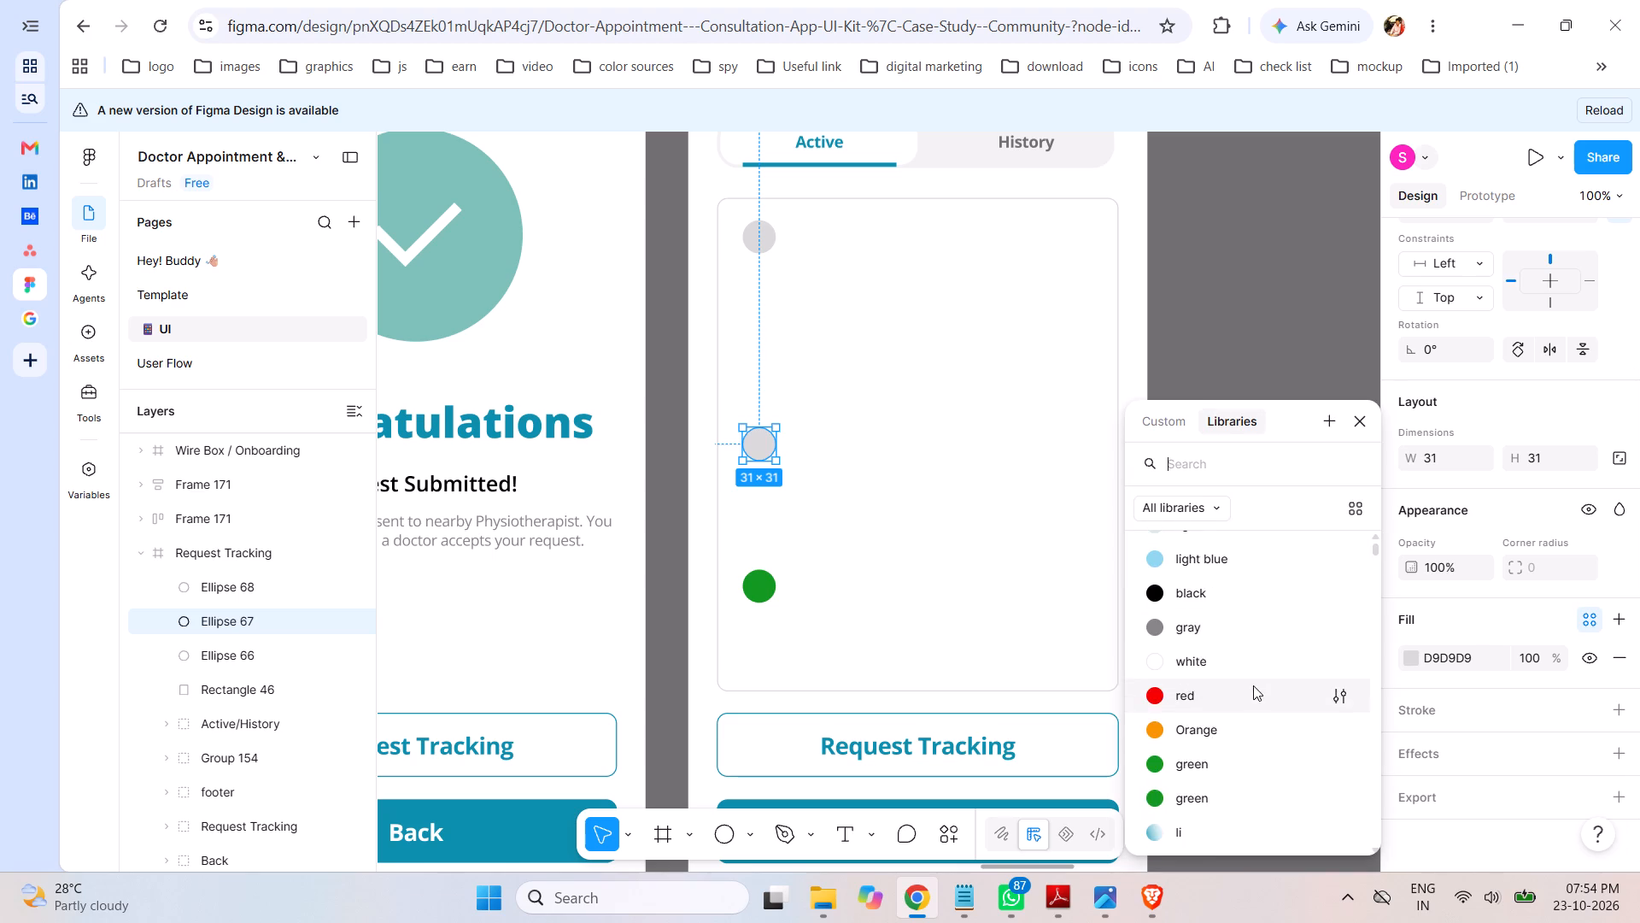
pyautogui.click(1177, 751)
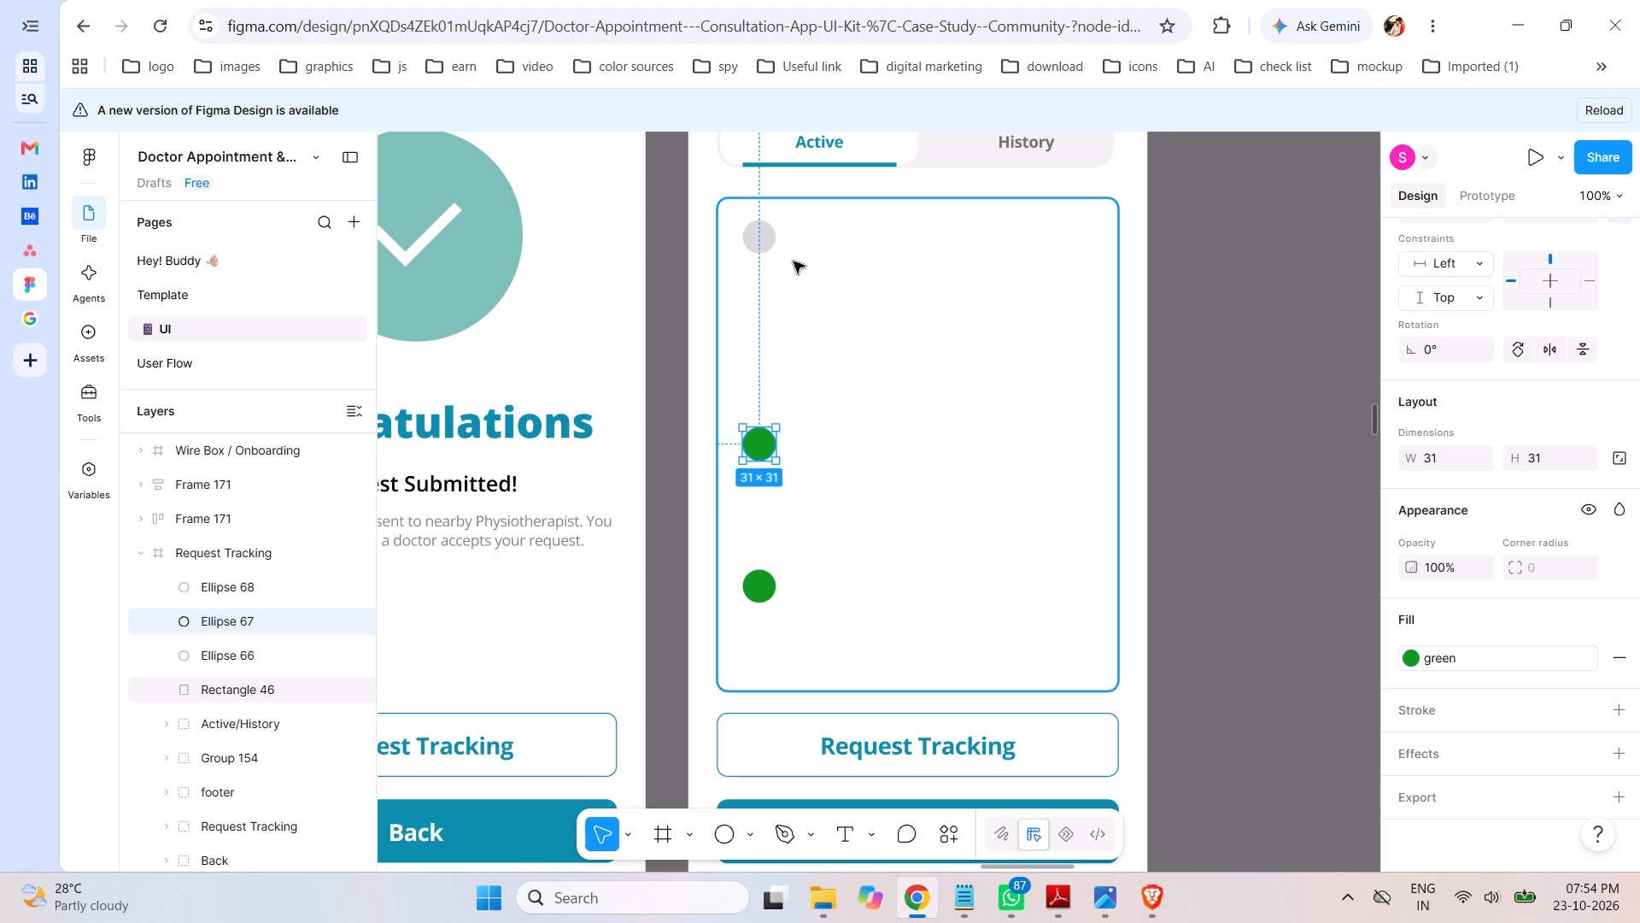
# Apply the light blue colour style to the top timeline circle's fill.
pyautogui.click(775, 244)
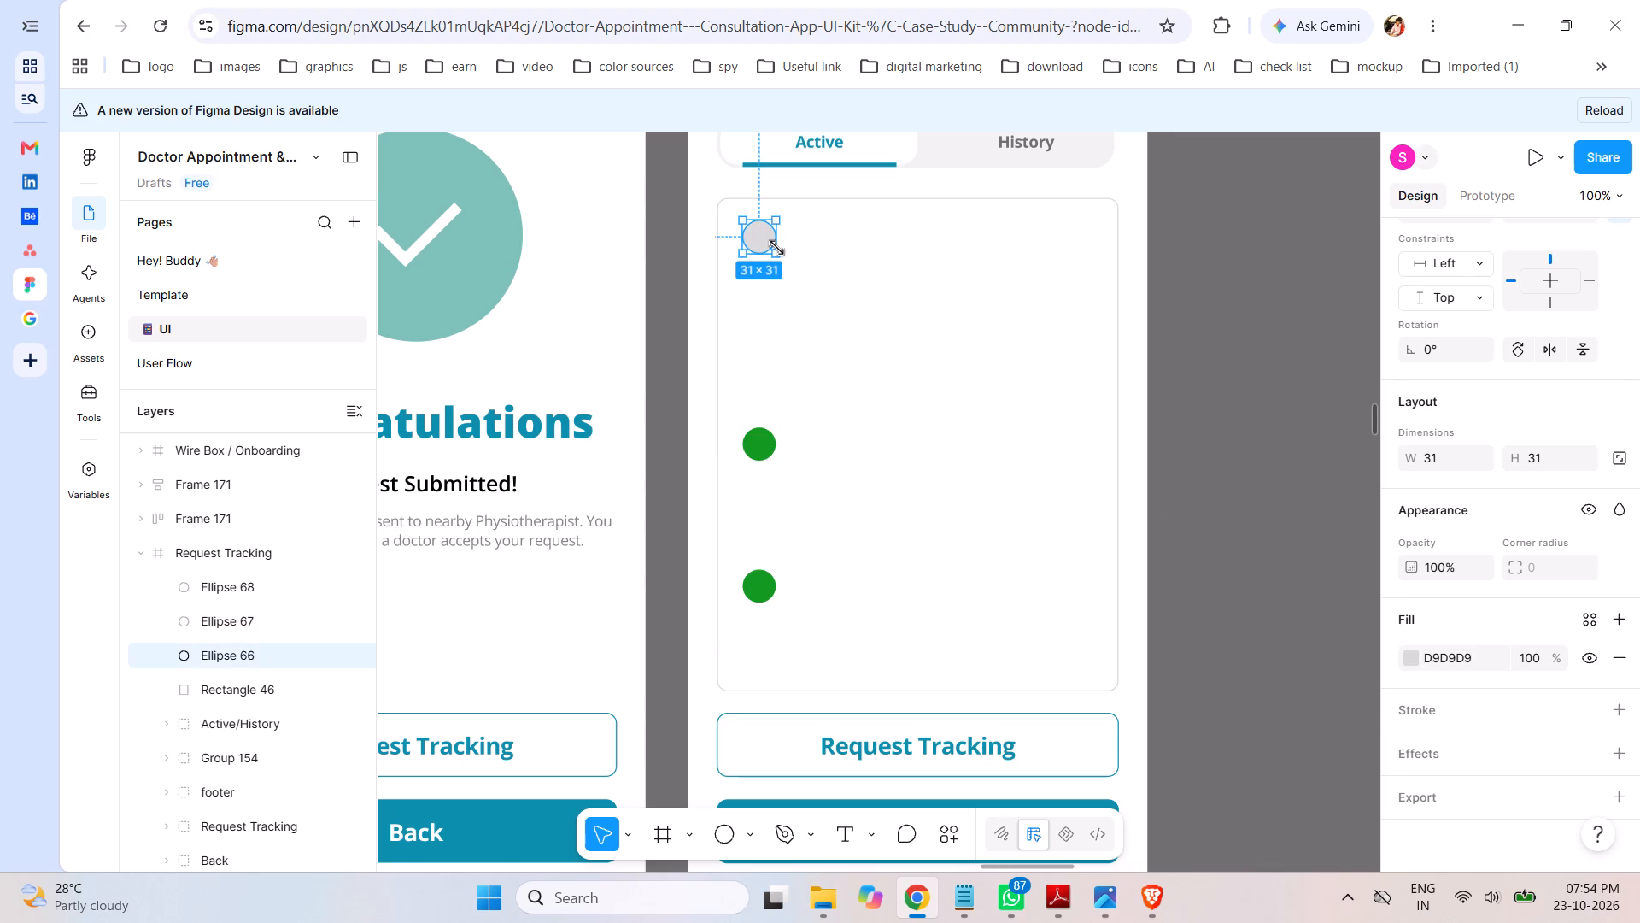
pyautogui.click(1586, 622)
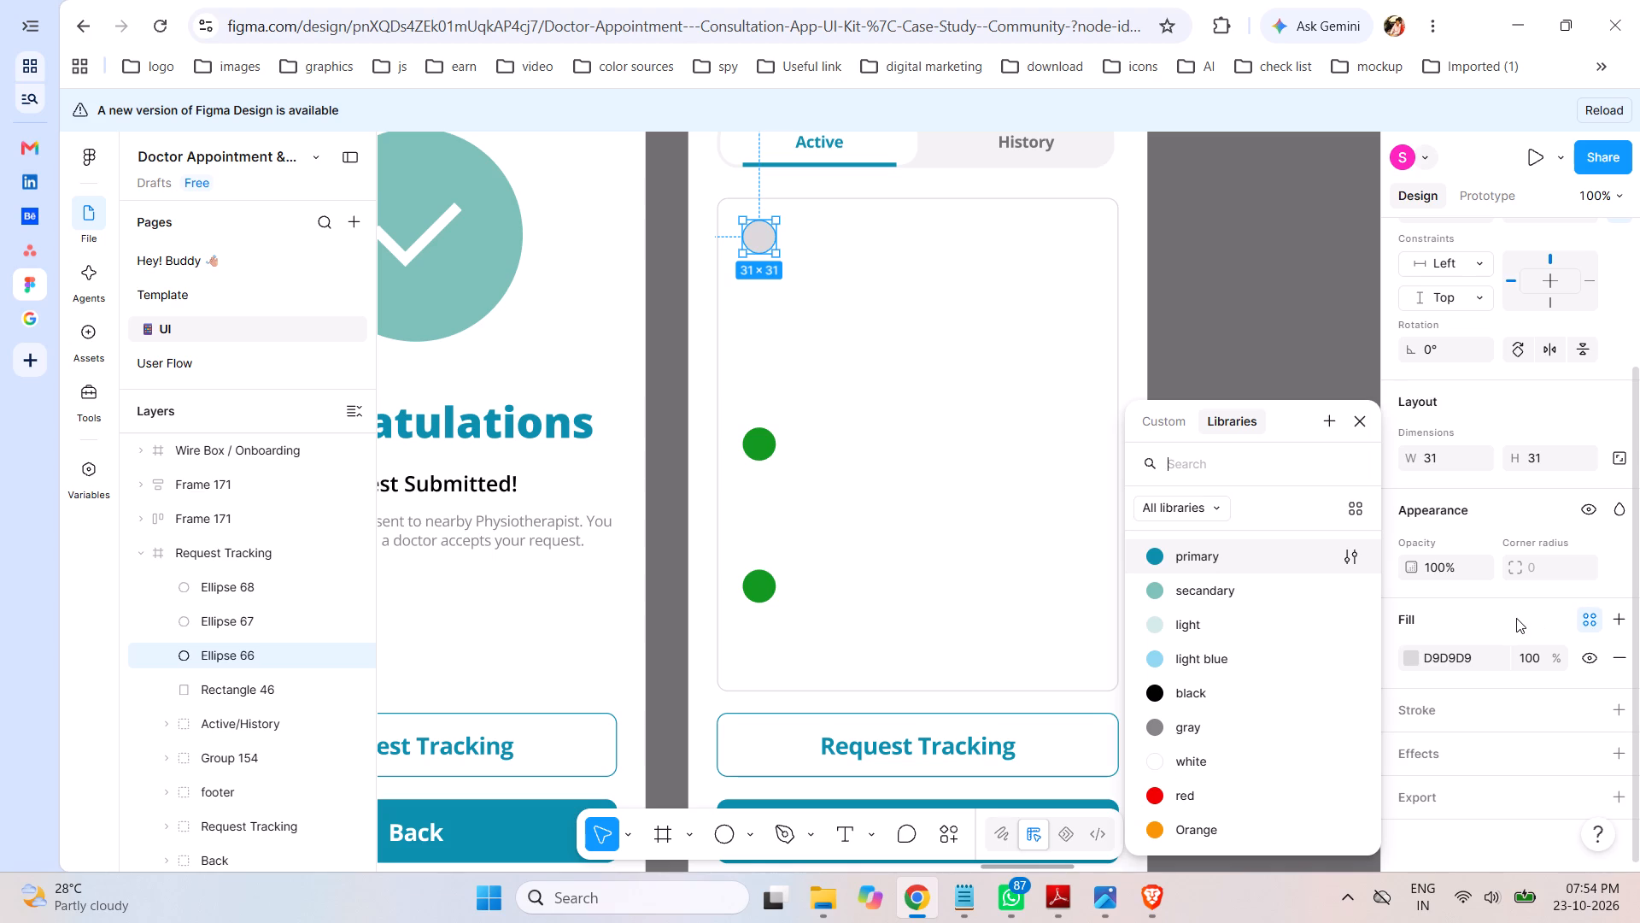
pyautogui.click(1193, 657)
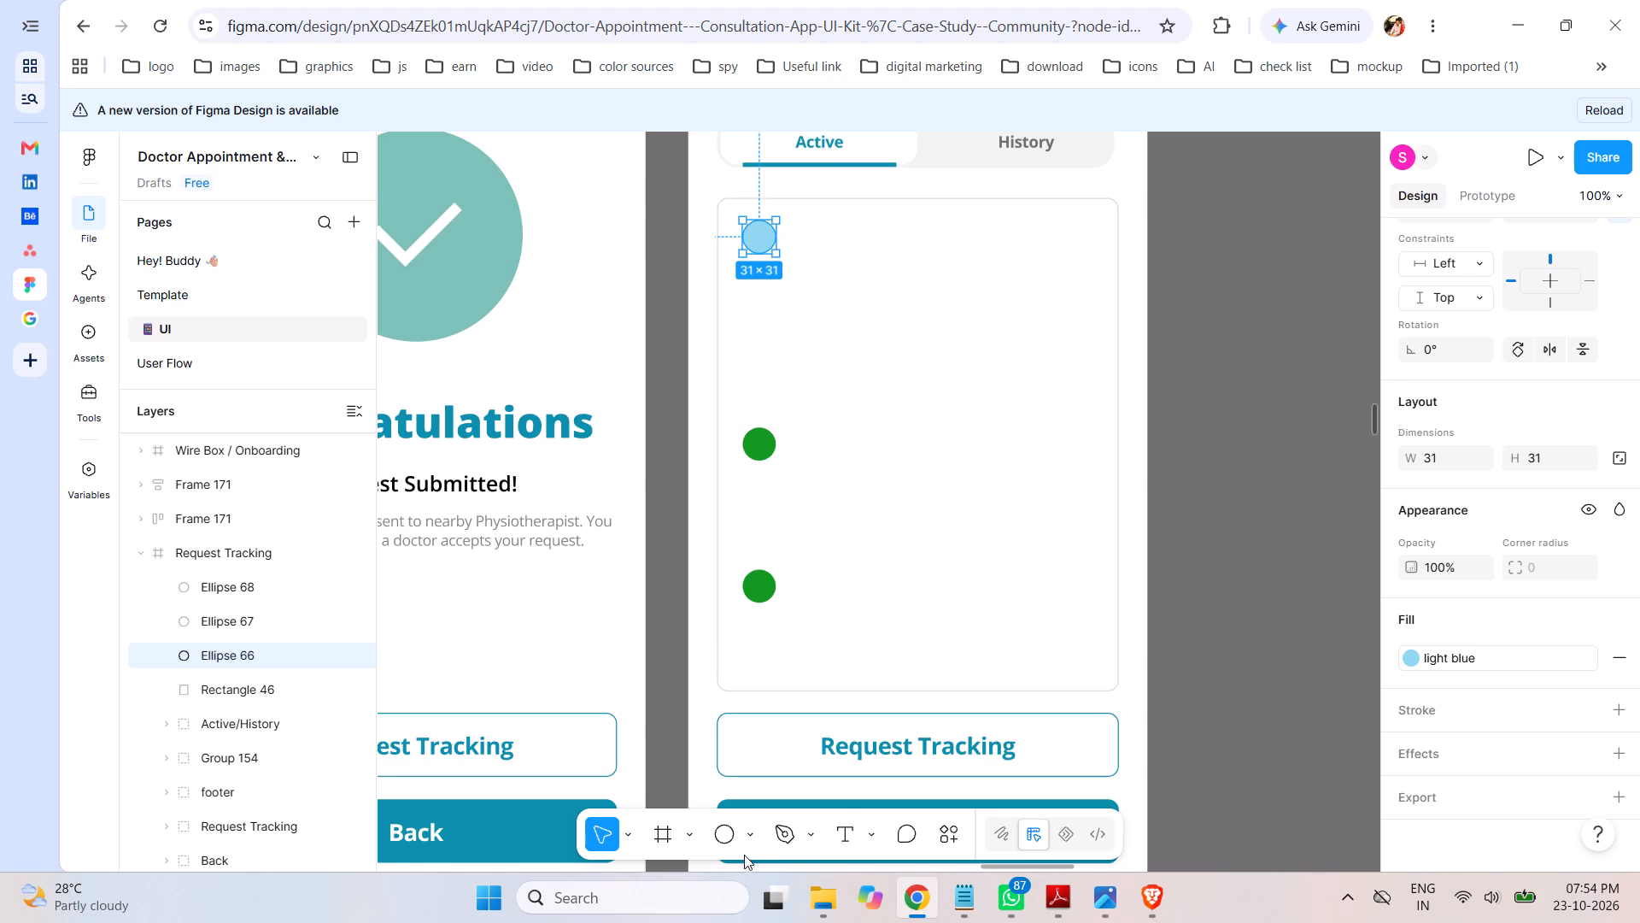
# Activate the Rectangle tool for the card's timeline and check the Request Tracking screen in the PhysioCare storyboard.
pyautogui.click(752, 834)
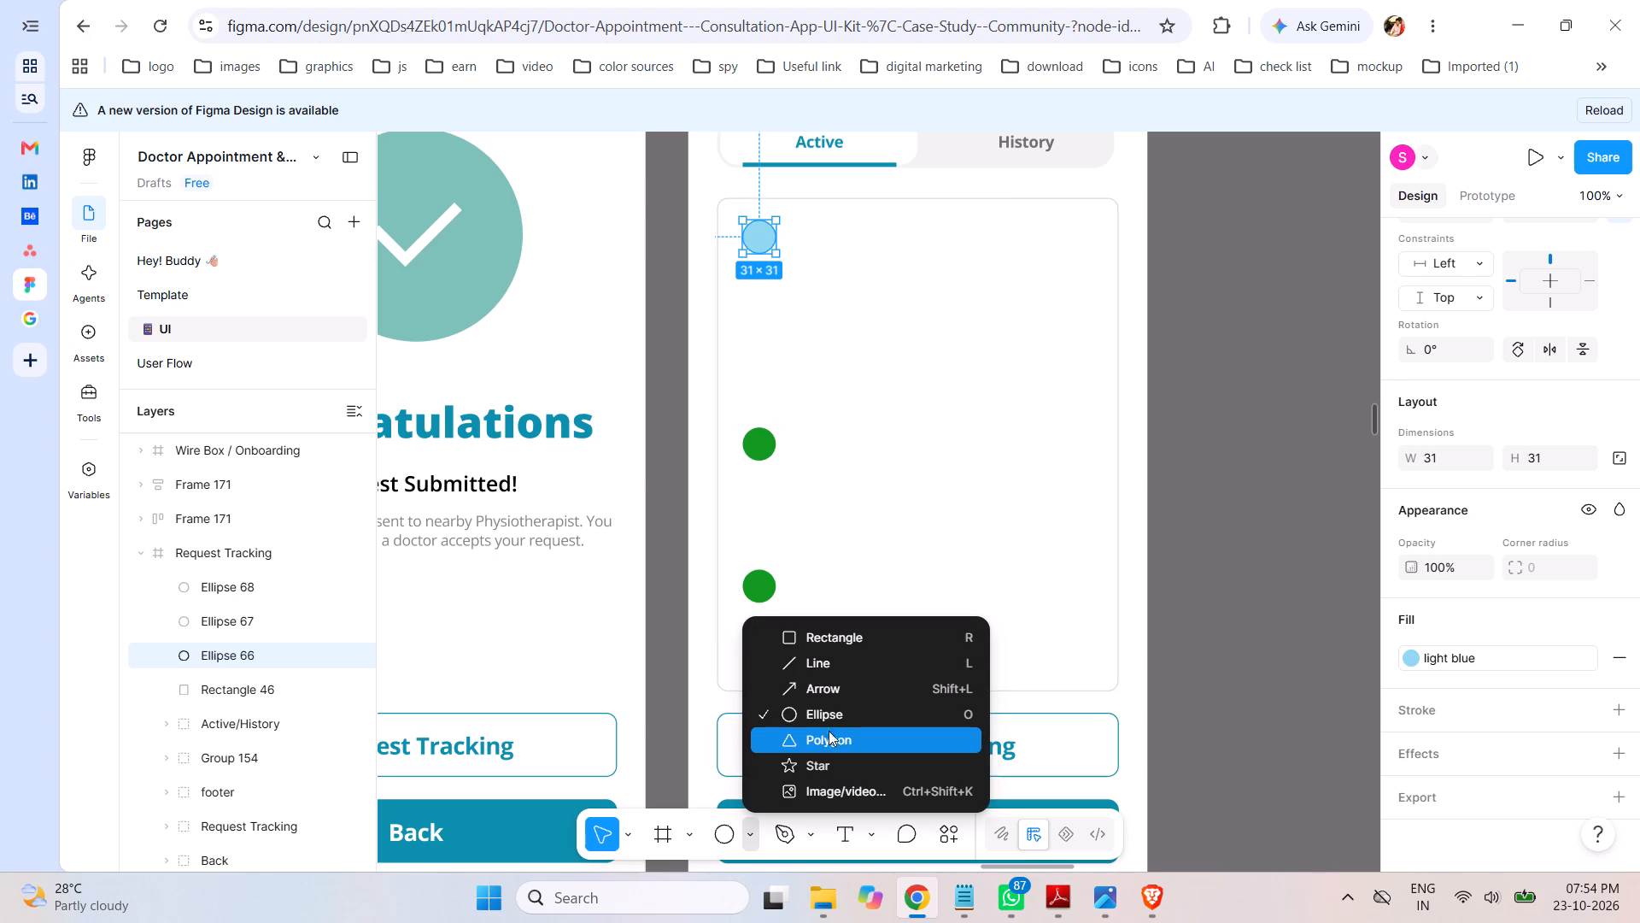
pyautogui.click(837, 640)
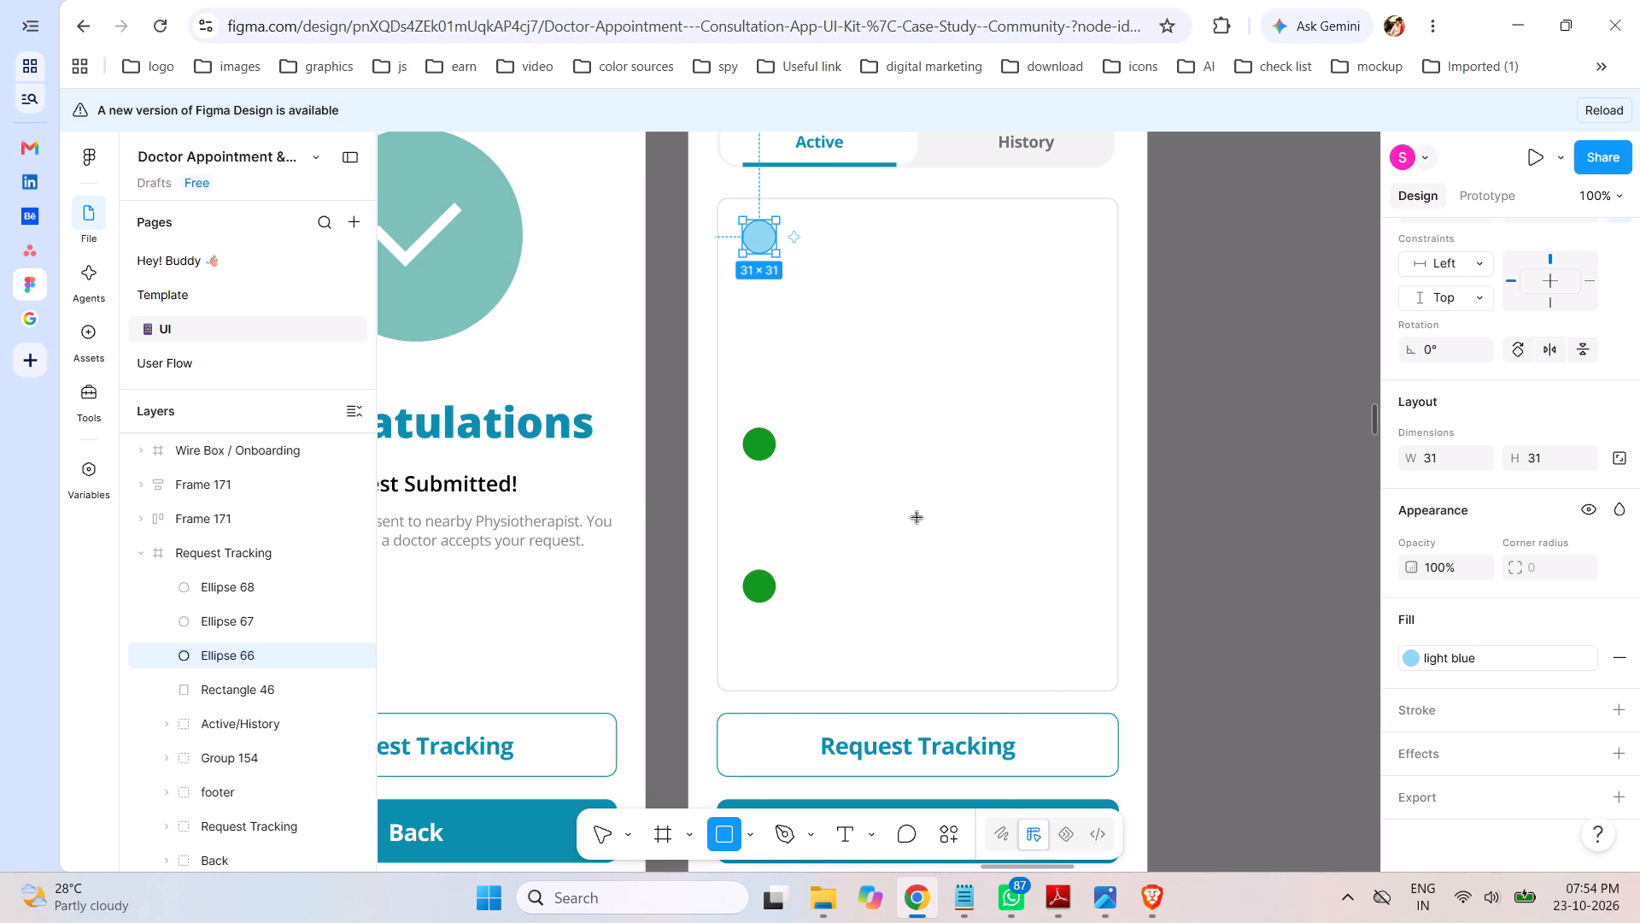
pyautogui.click(1105, 896)
pyautogui.click(1019, 814)
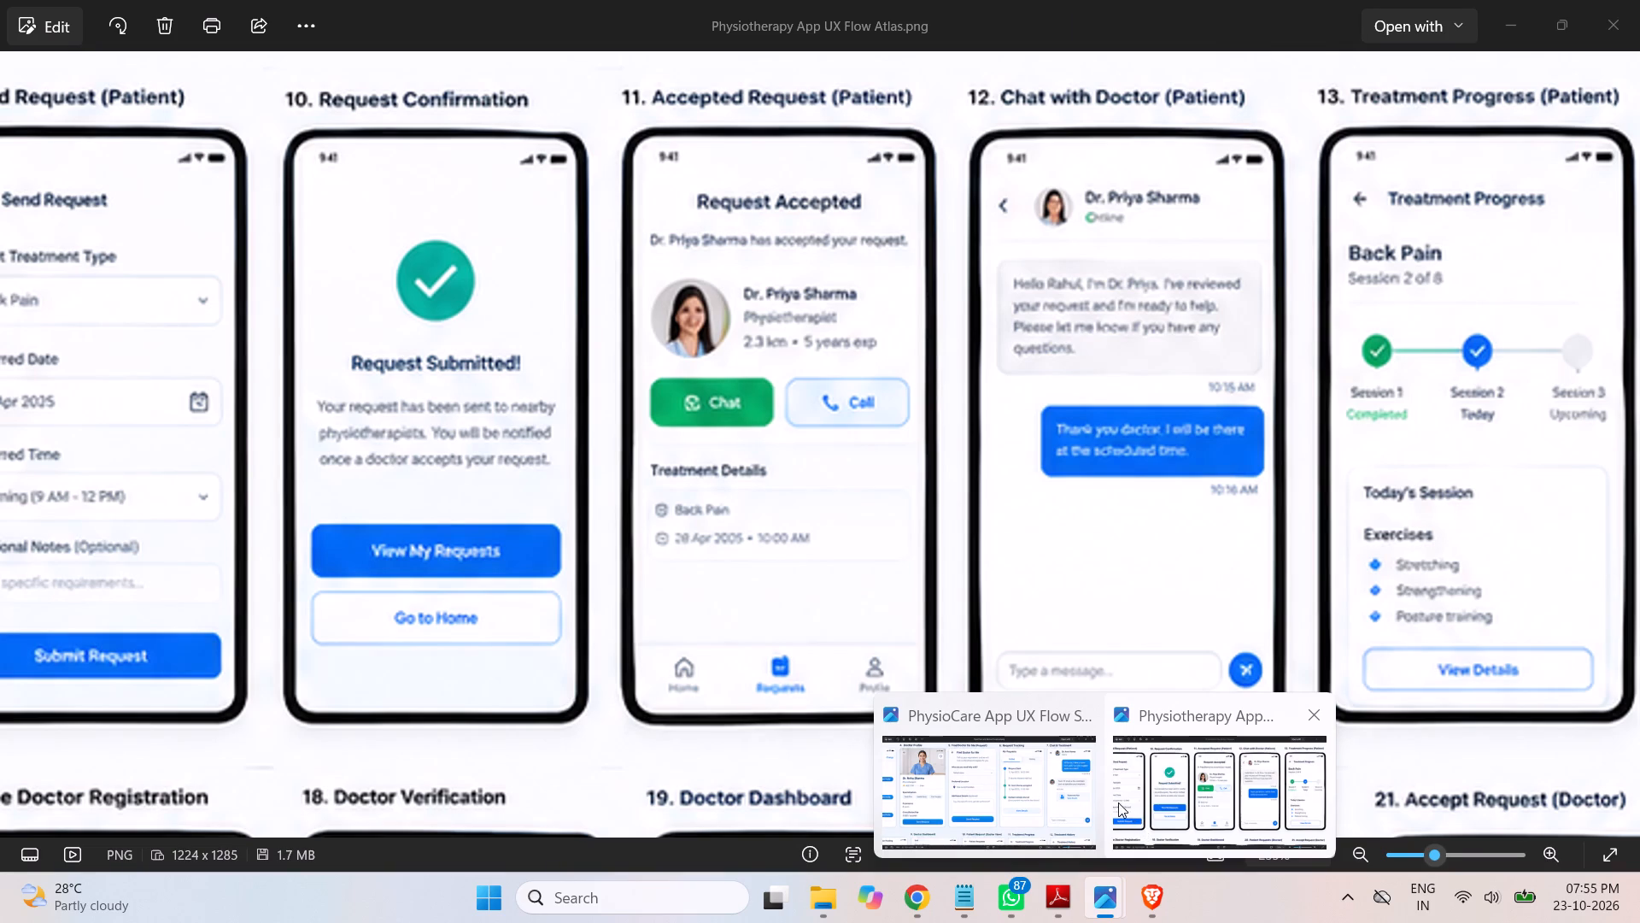
pyautogui.click(918, 902)
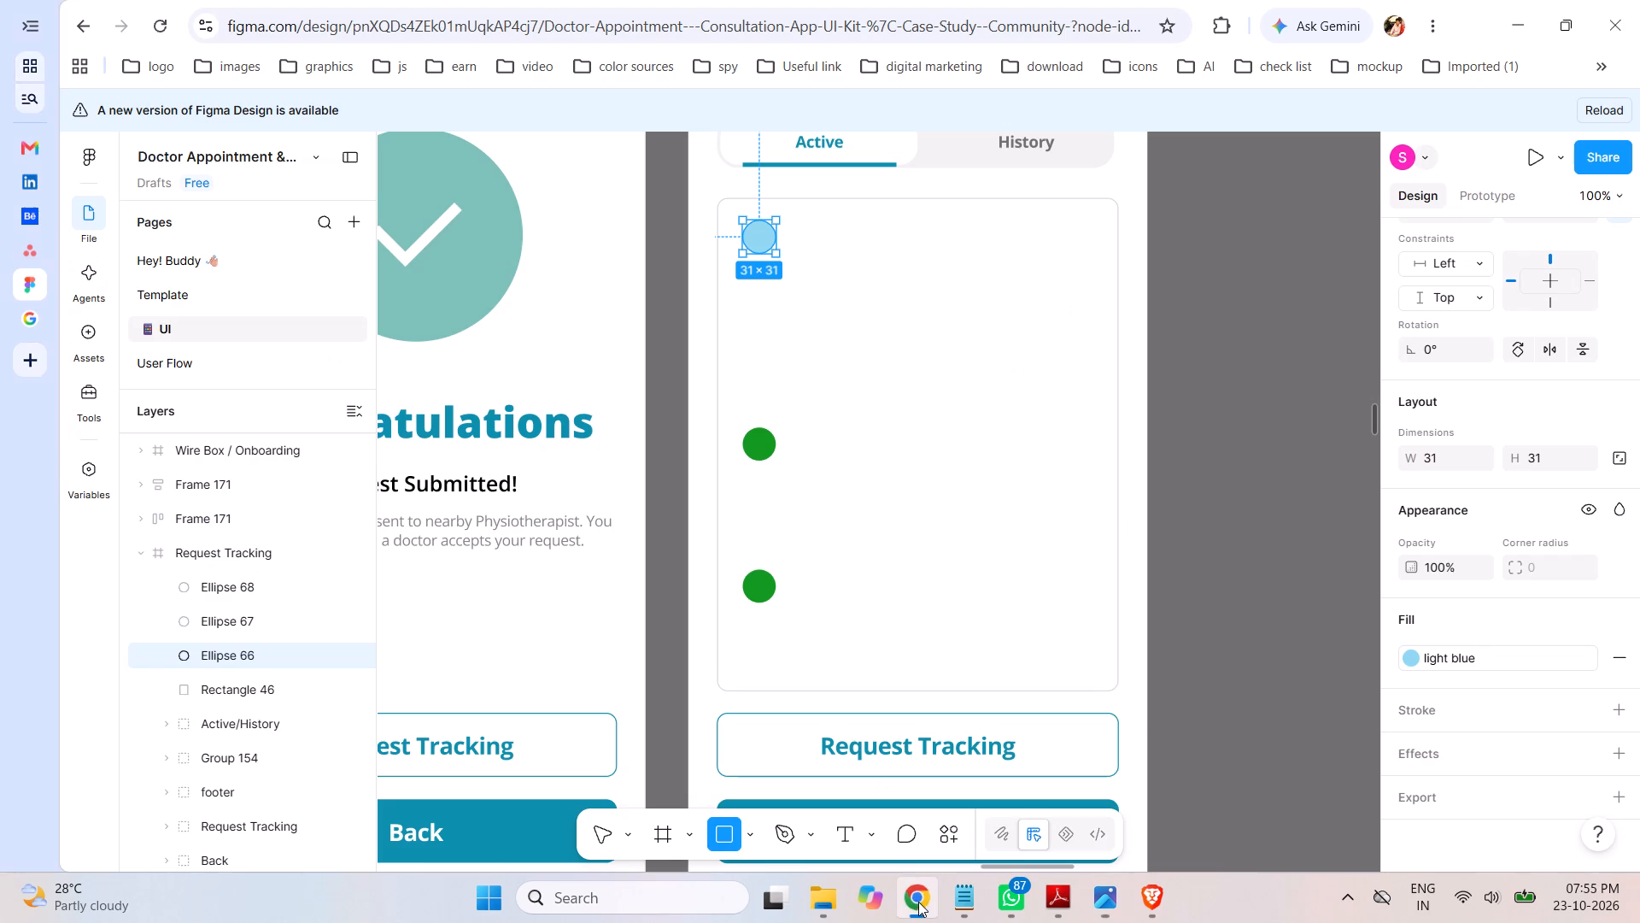
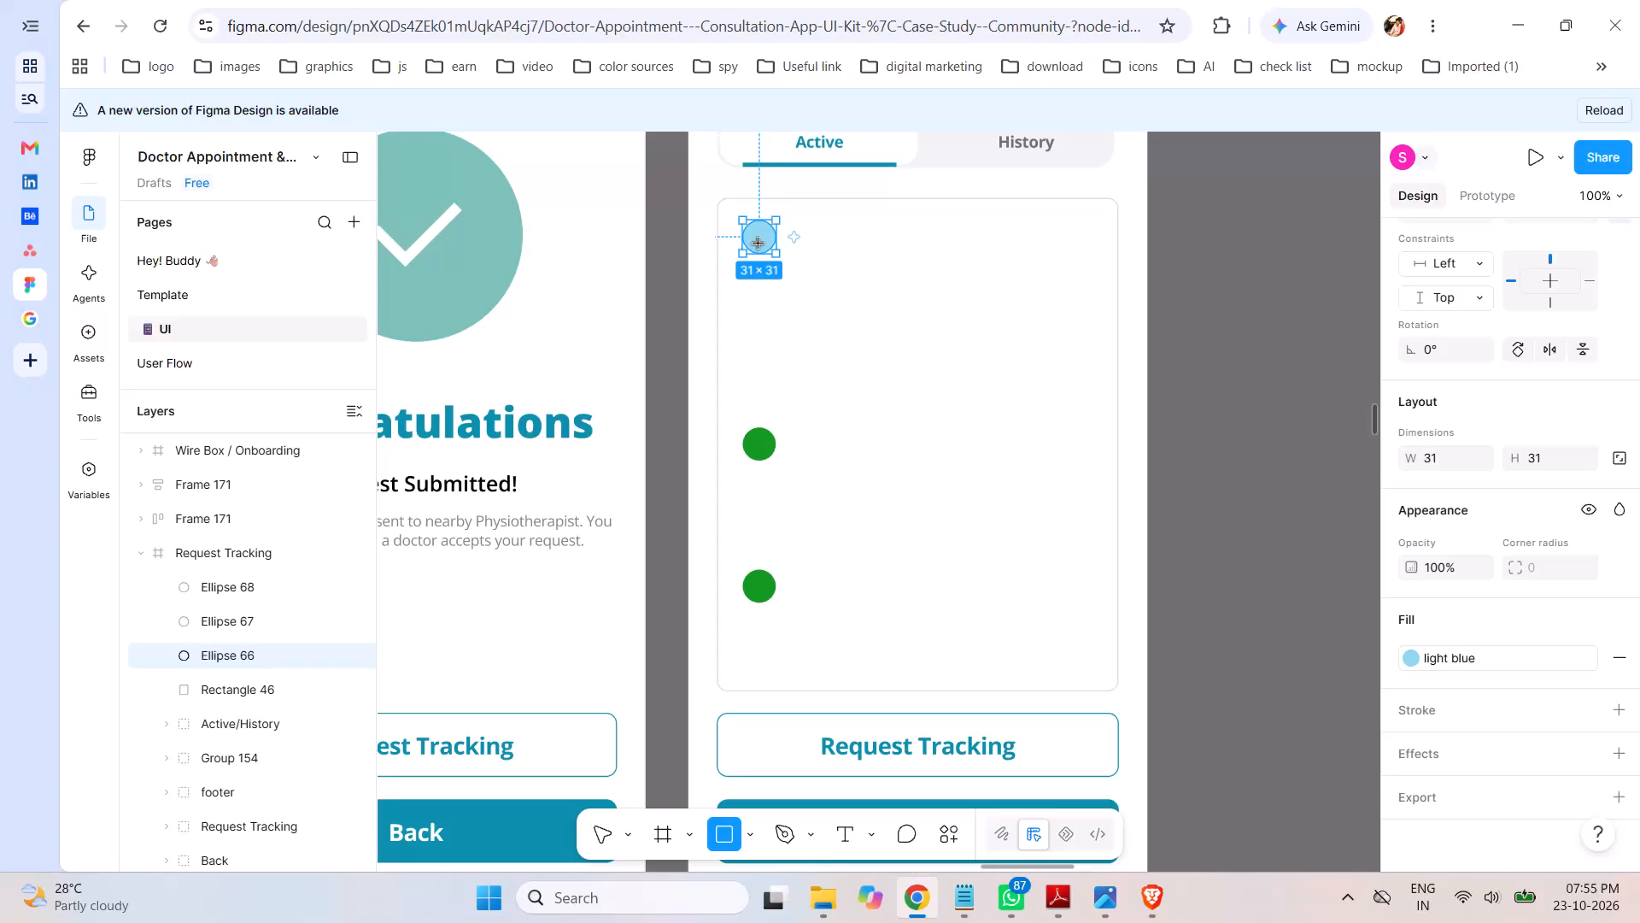
# Draw a thin vertical rectangle, about 4 × 96 px, extending down from the light blue timeline circle.
pyautogui.moveTo(755, 244); pyautogui.dragTo(767, 295)
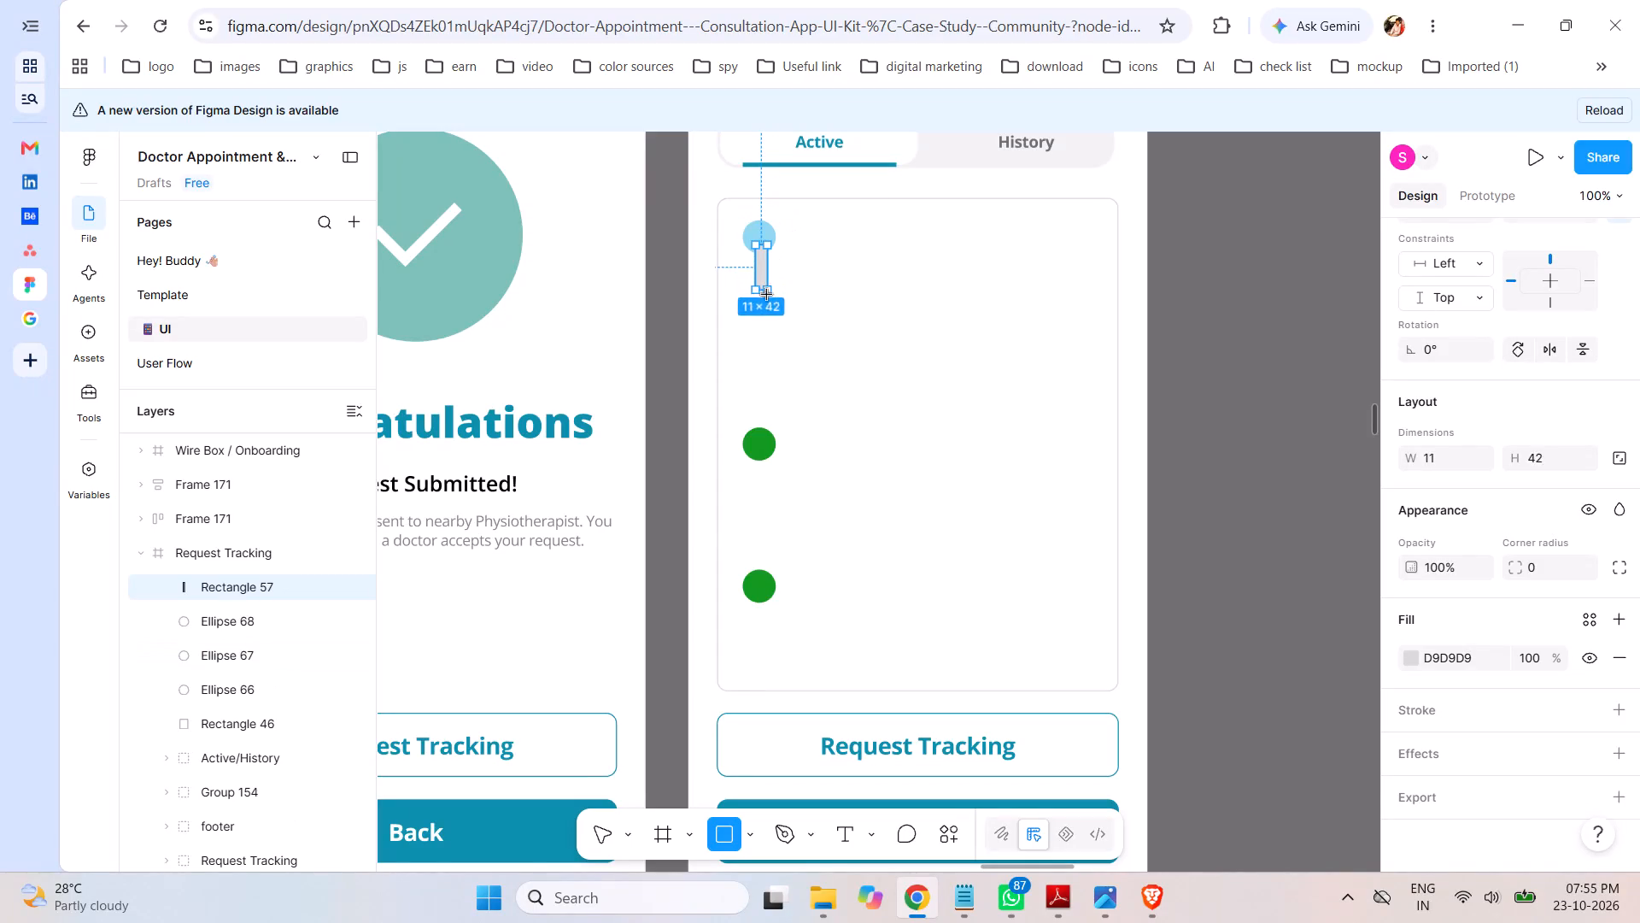
pyautogui.moveTo(767, 295); pyautogui.dragTo(762, 372)
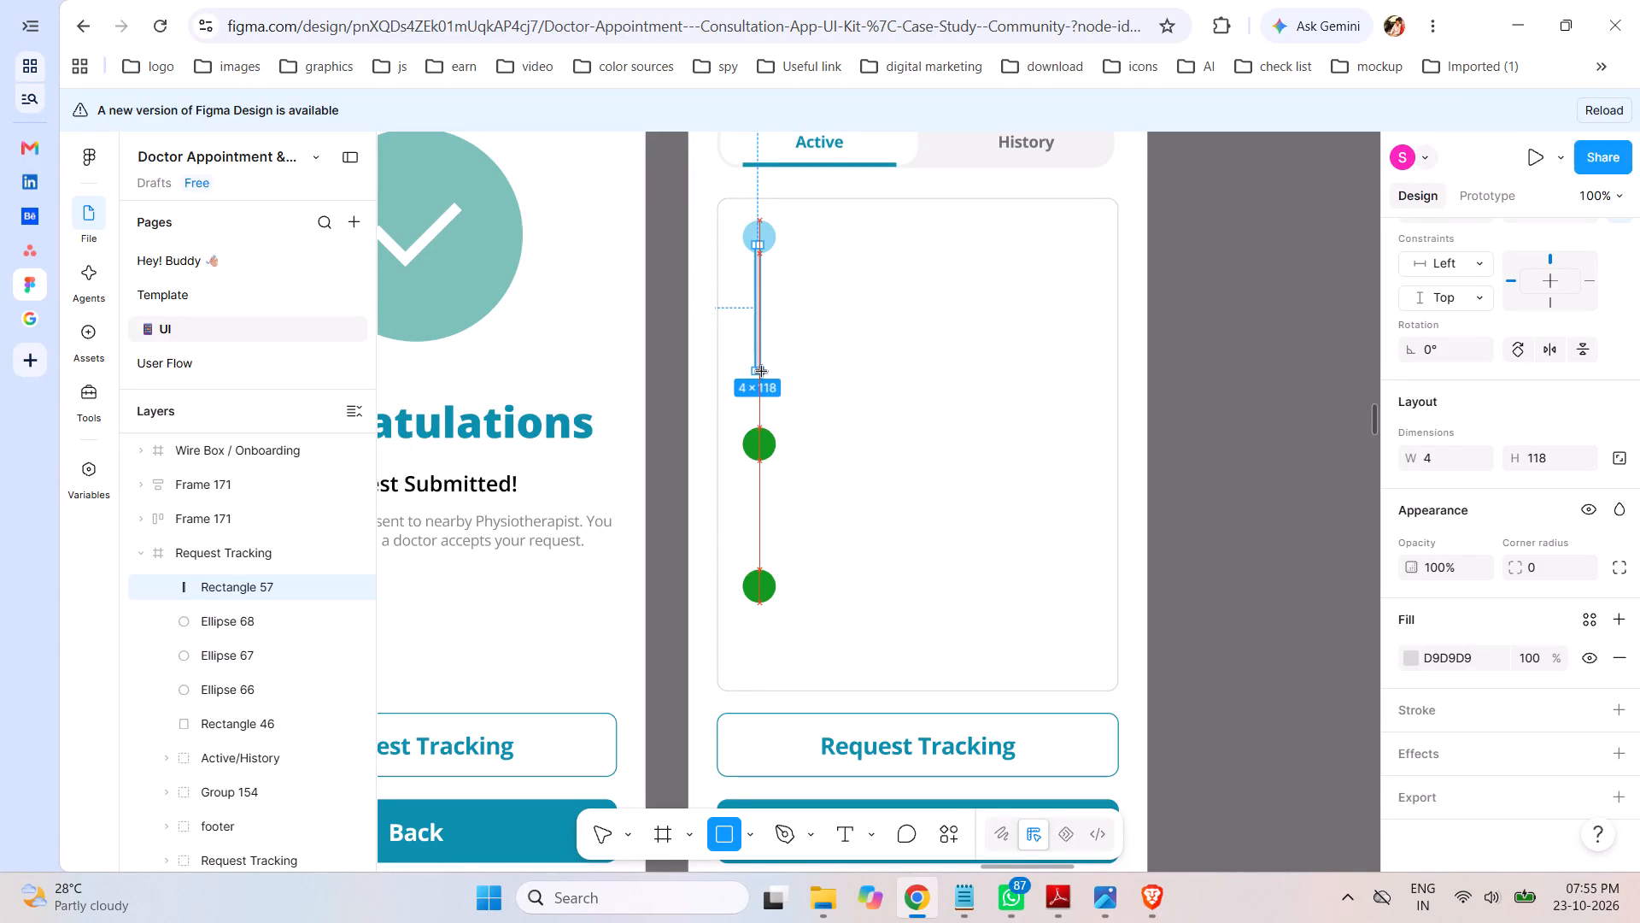
pyautogui.moveTo(762, 372); pyautogui.dragTo(760, 347)
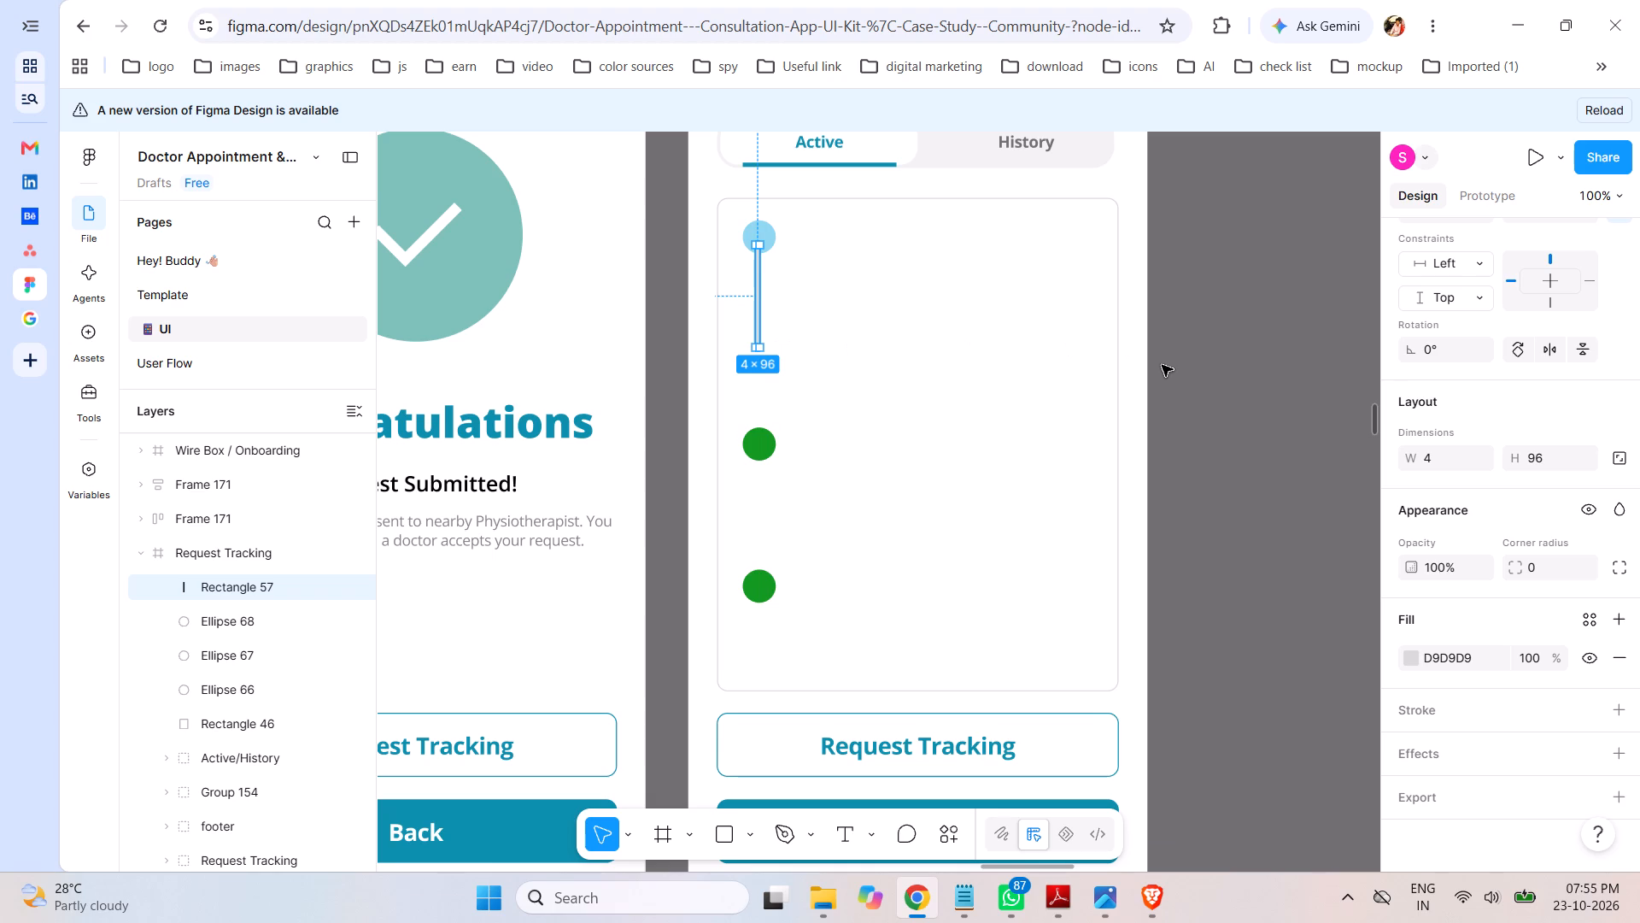
pyautogui.click(1251, 364)
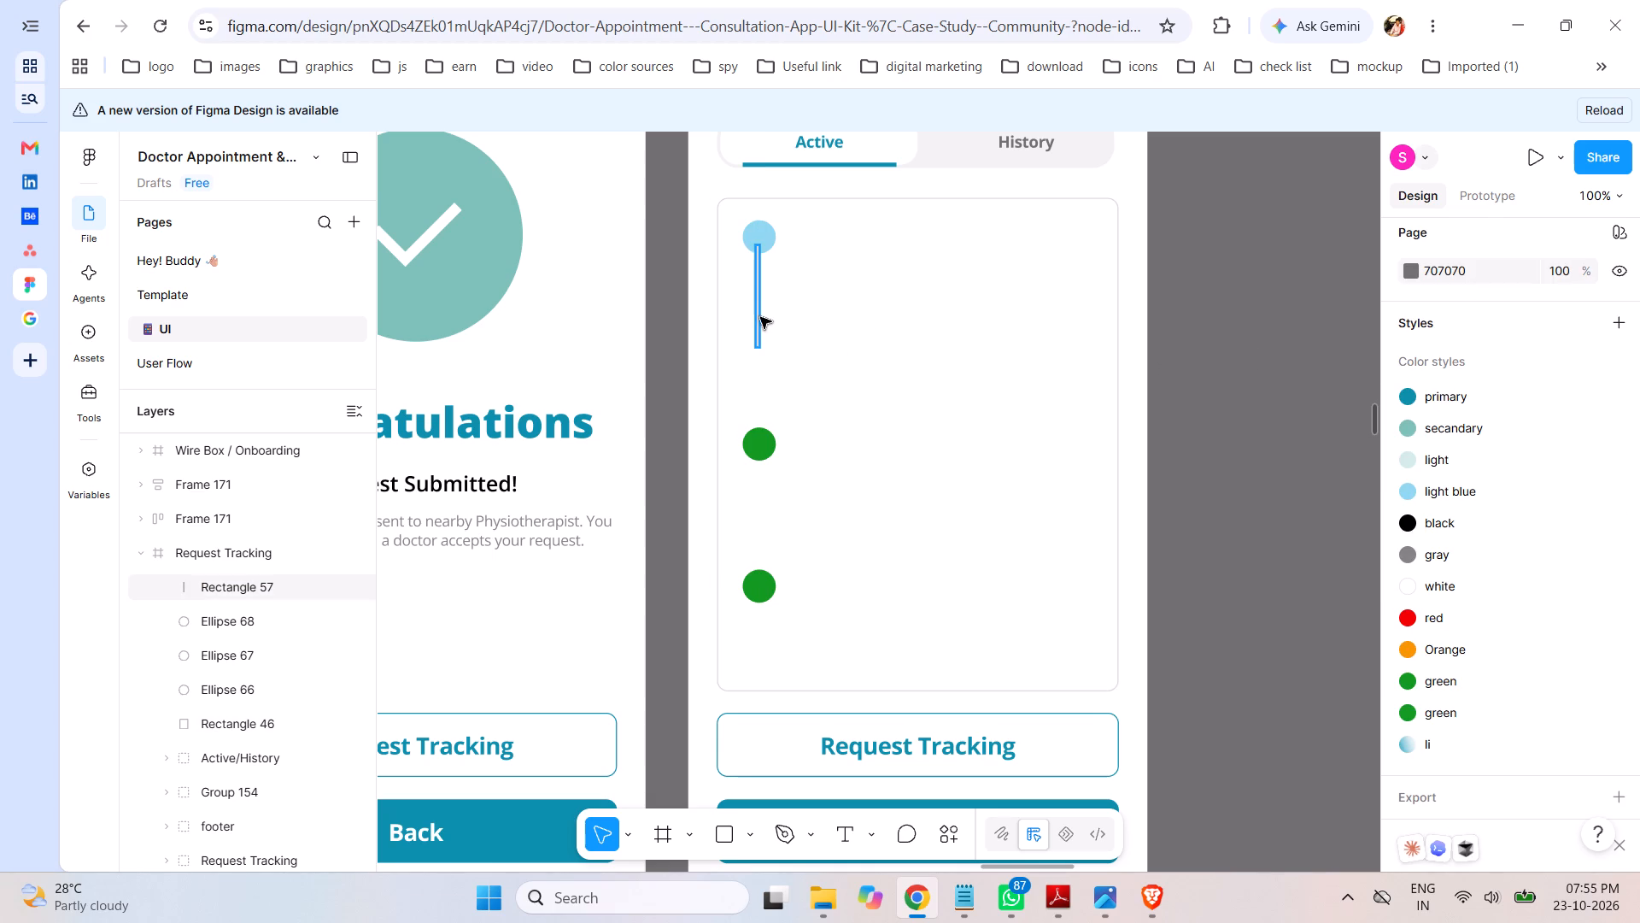
pyautogui.click(758, 314)
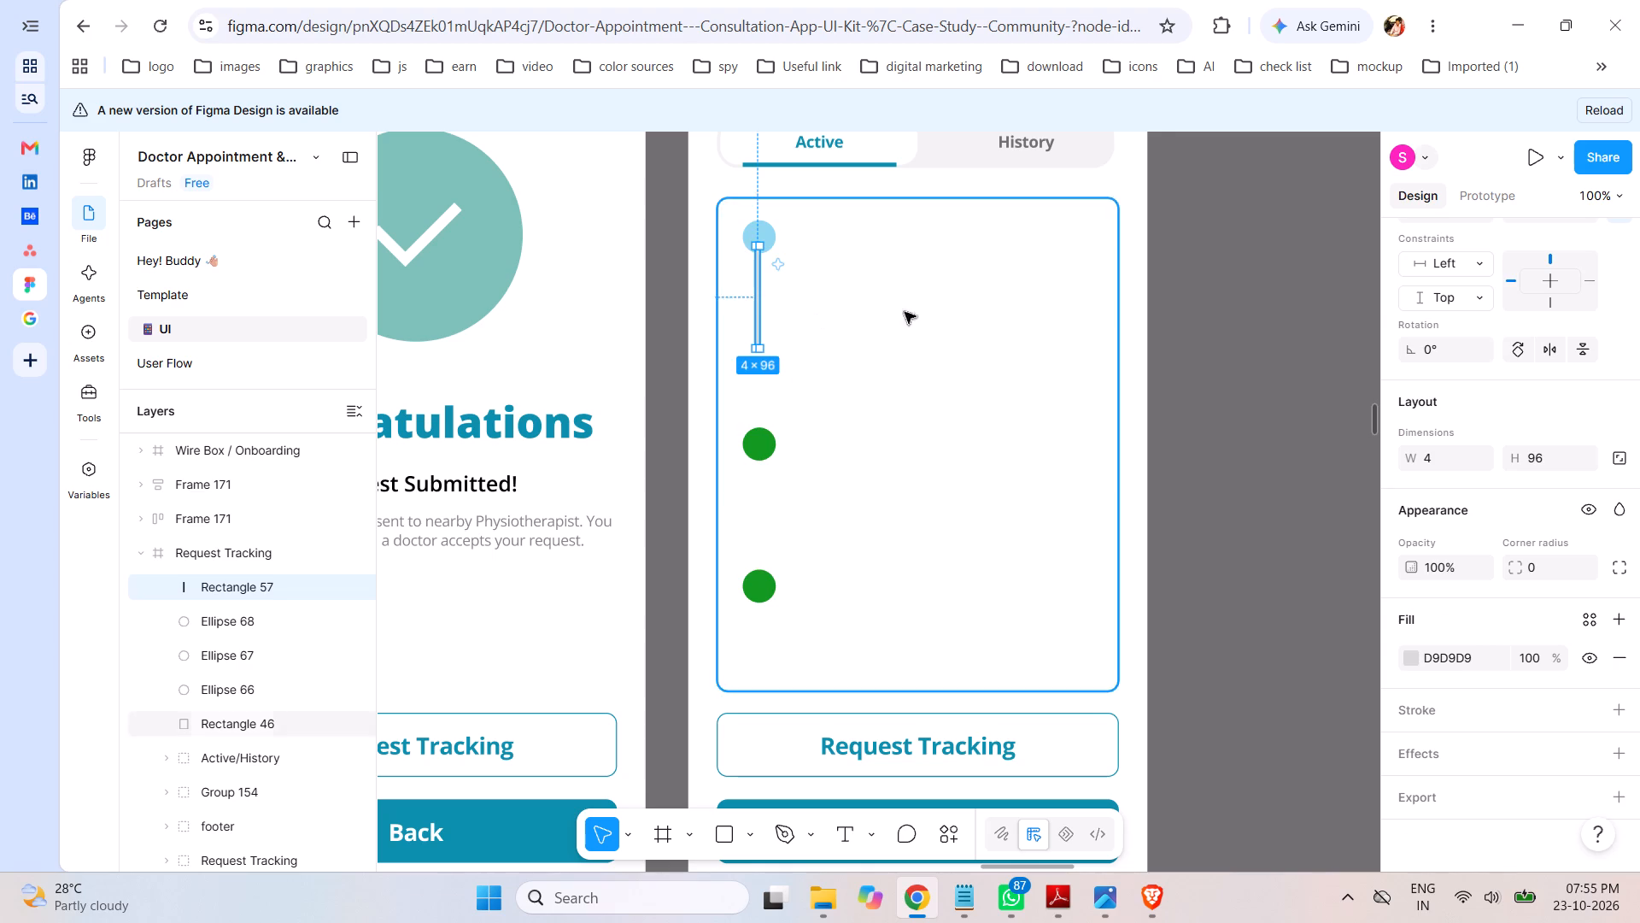
pyautogui.click(1204, 337)
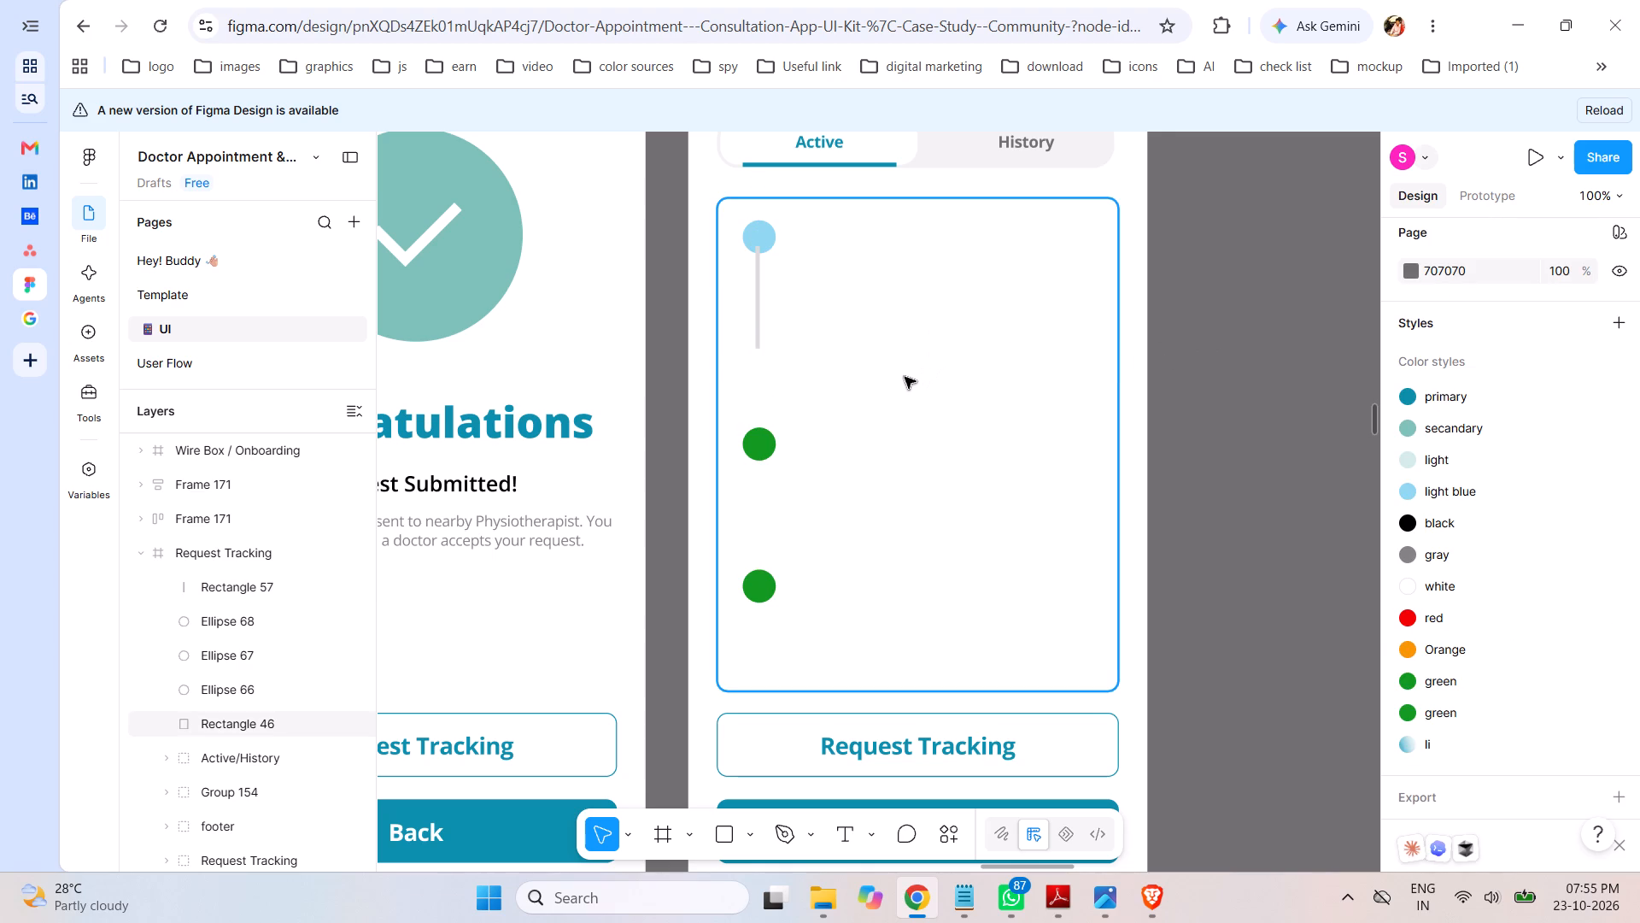
# Shift the thin bar down slightly so its top just overlaps the light blue circle's lower edge, and widen it to 6 px.
pyautogui.hotkey('ctrl', '=')
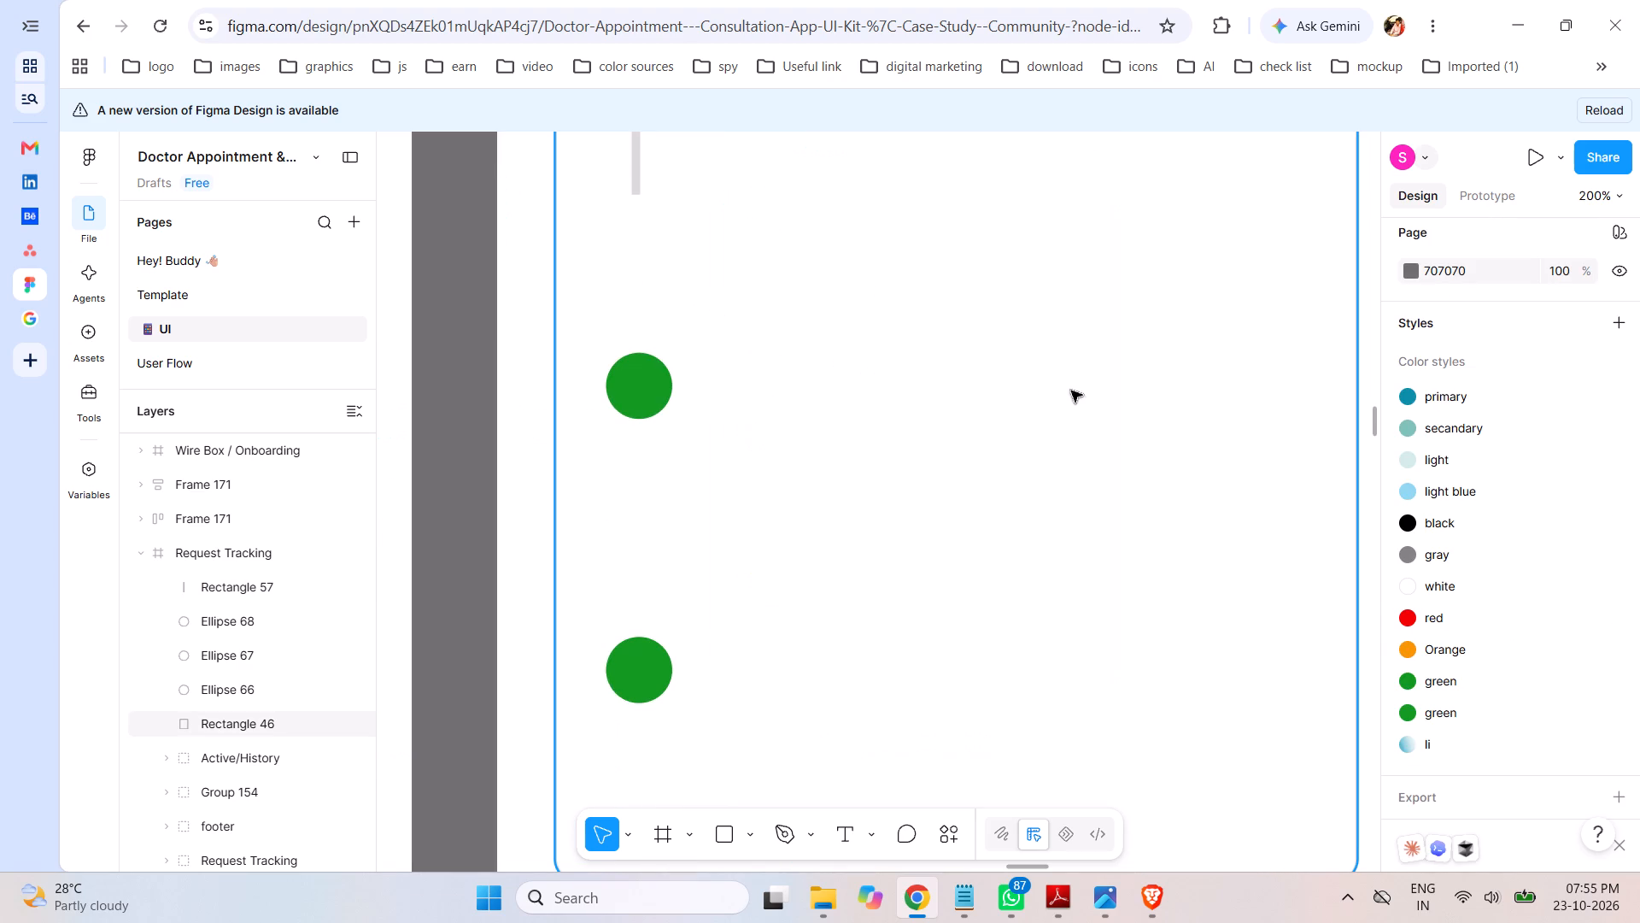
pyautogui.scroll(17, 1033, 373)
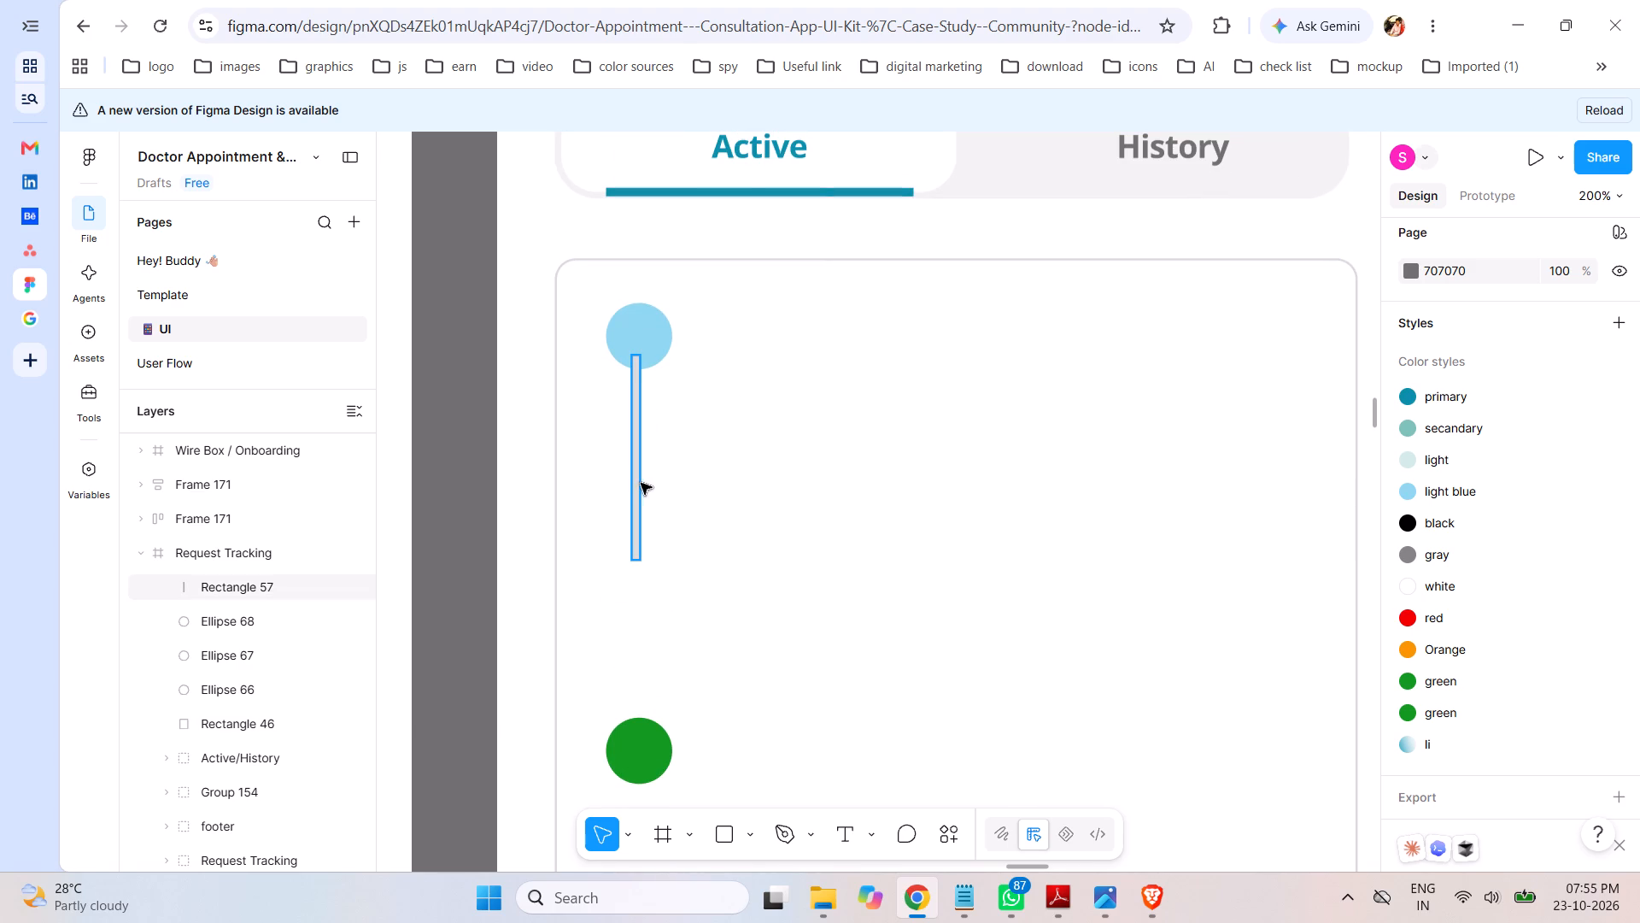
pyautogui.moveTo(637, 481); pyautogui.dragTo(637, 489)
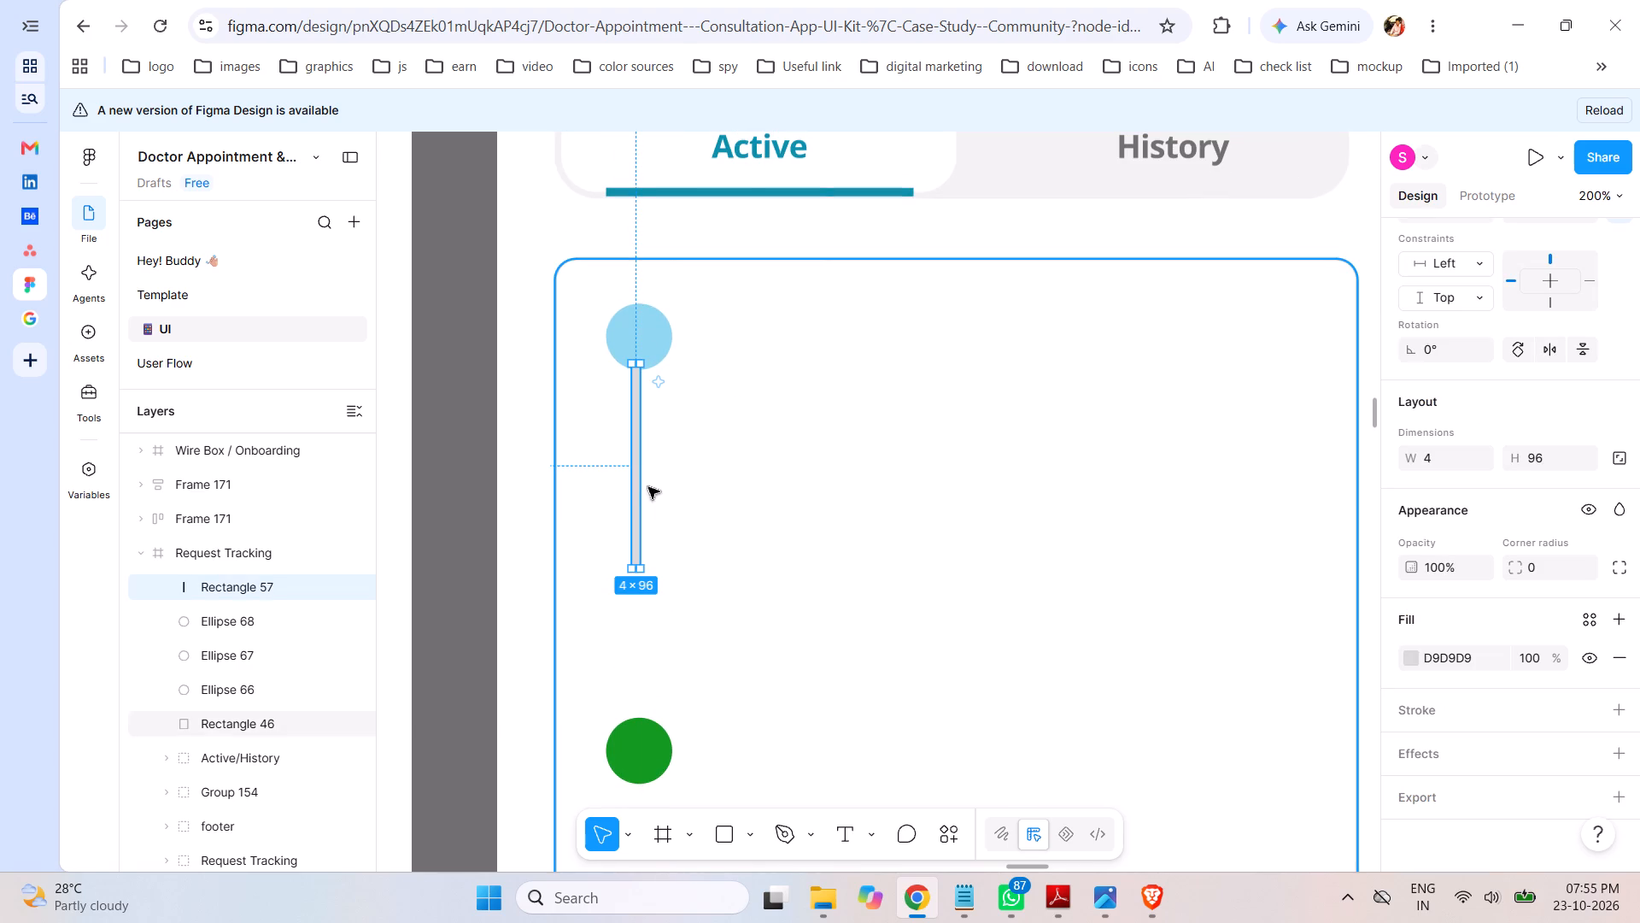
pyautogui.click(643, 484)
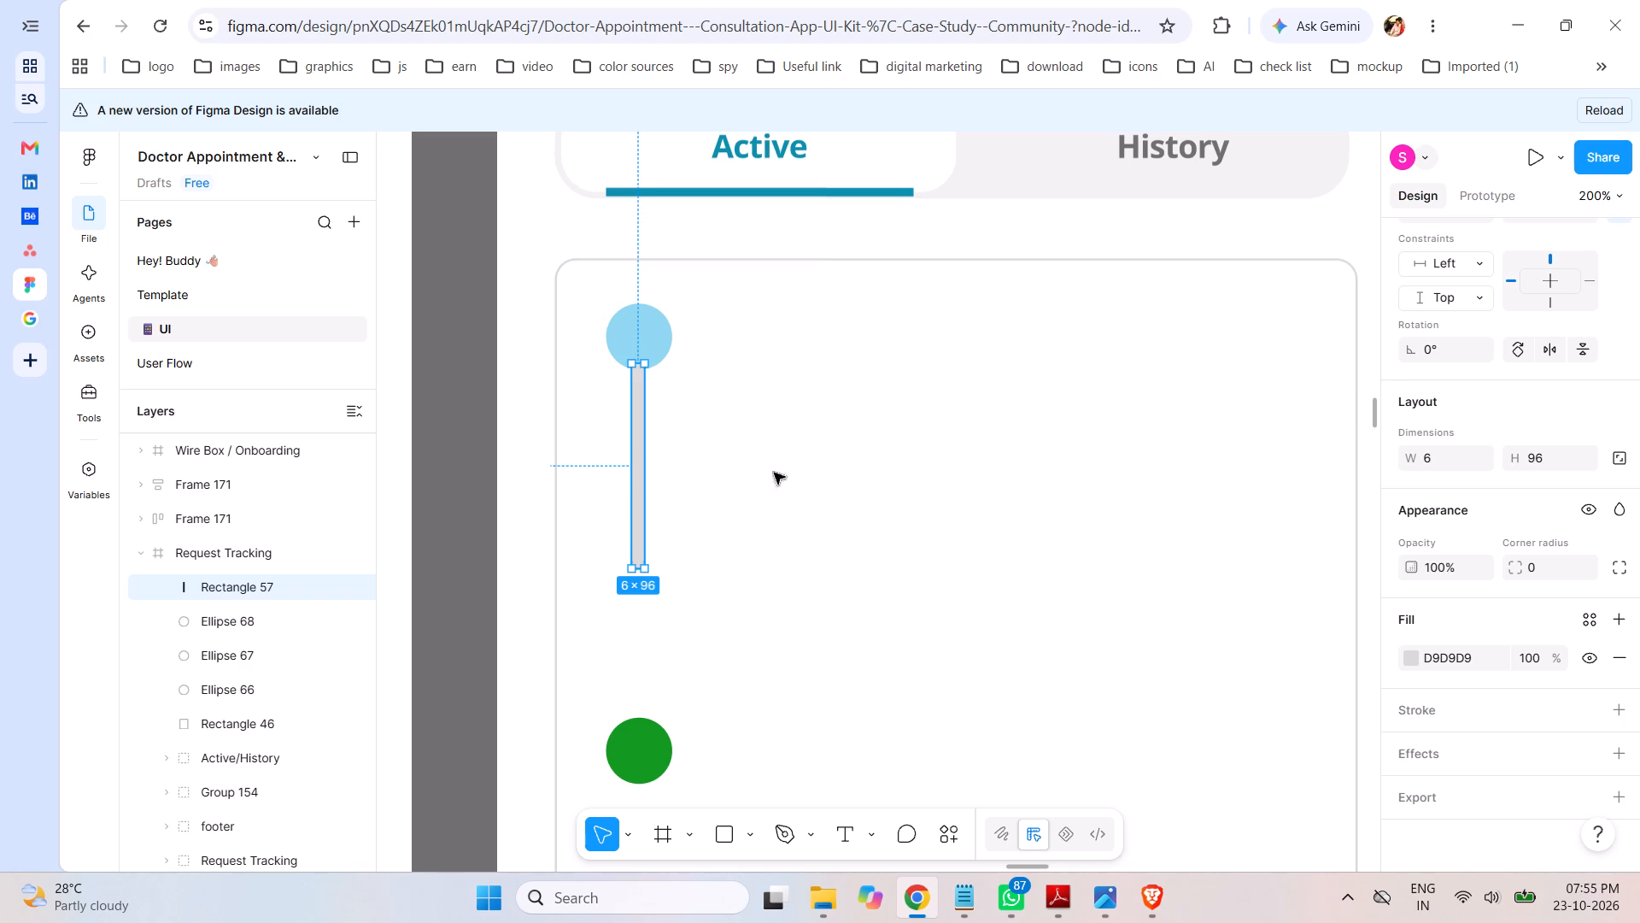
# Duplicate the vertical bar straight down towards the middle green circle, leaving a 5 px gap between the two bars.
pyautogui.scroll(-1, 842, 445)
pyautogui.scroll(1, 842, 445)
pyautogui.scroll(-3, 841, 445)
pyautogui.scroll(1, 840, 445)
pyautogui.scroll(-4, 840, 445)
pyautogui.scroll(1, 876, 442)
pyautogui.scroll(-1, 876, 442)
pyautogui.scroll(1, 876, 442)
pyautogui.scroll(-3, 876, 442)
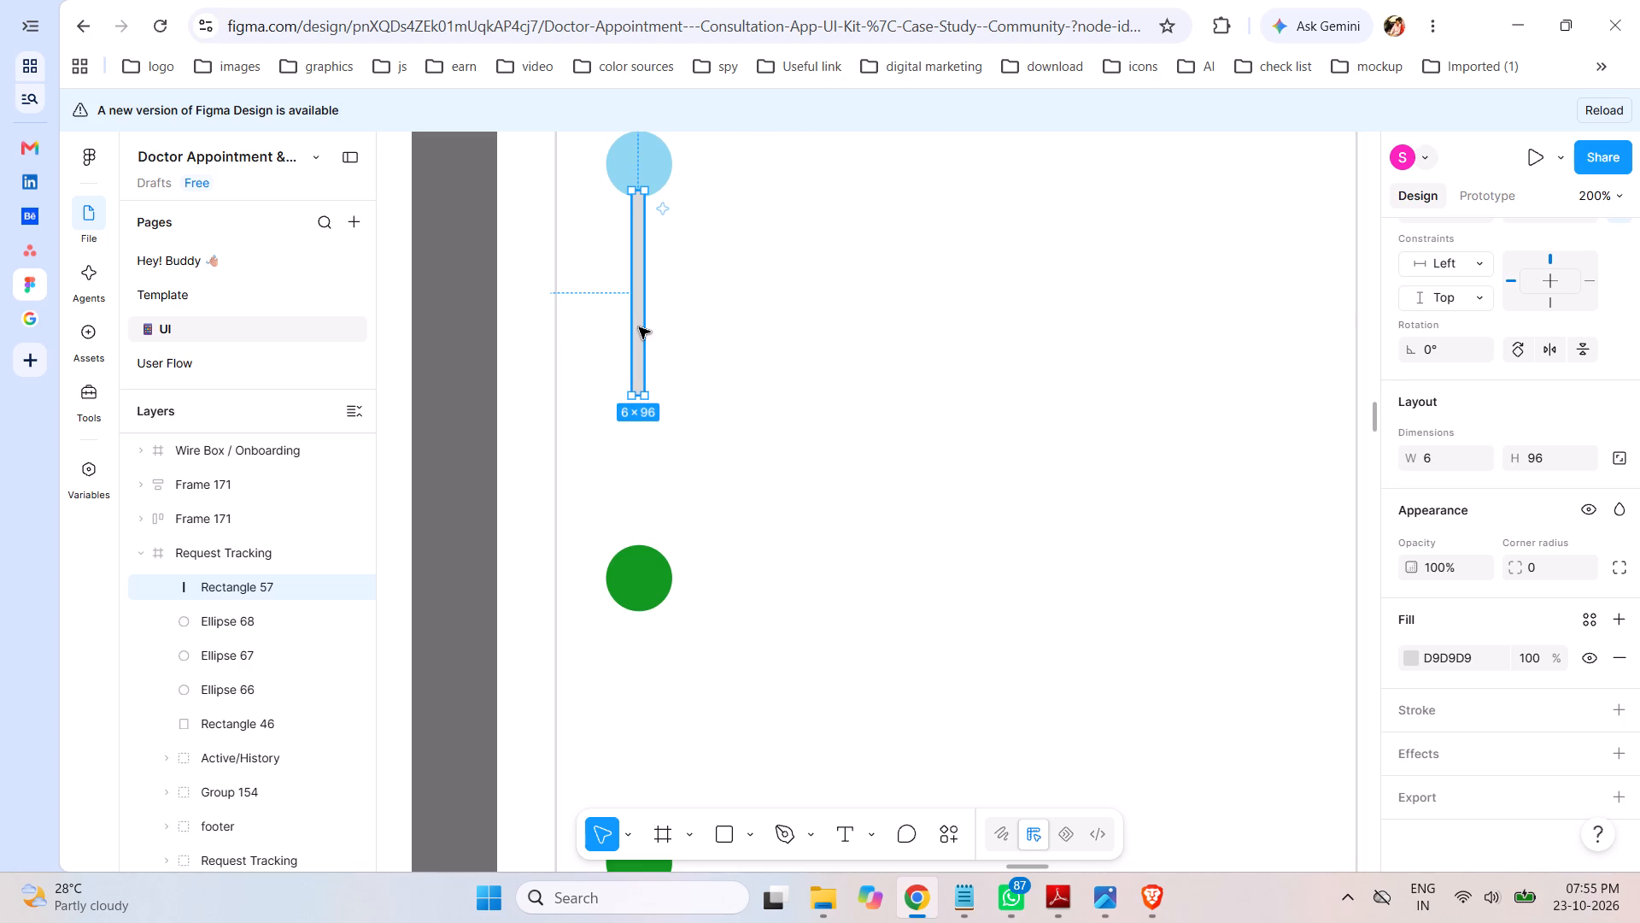
pyautogui.moveTo(639, 327); pyautogui.dragTo(637, 373)
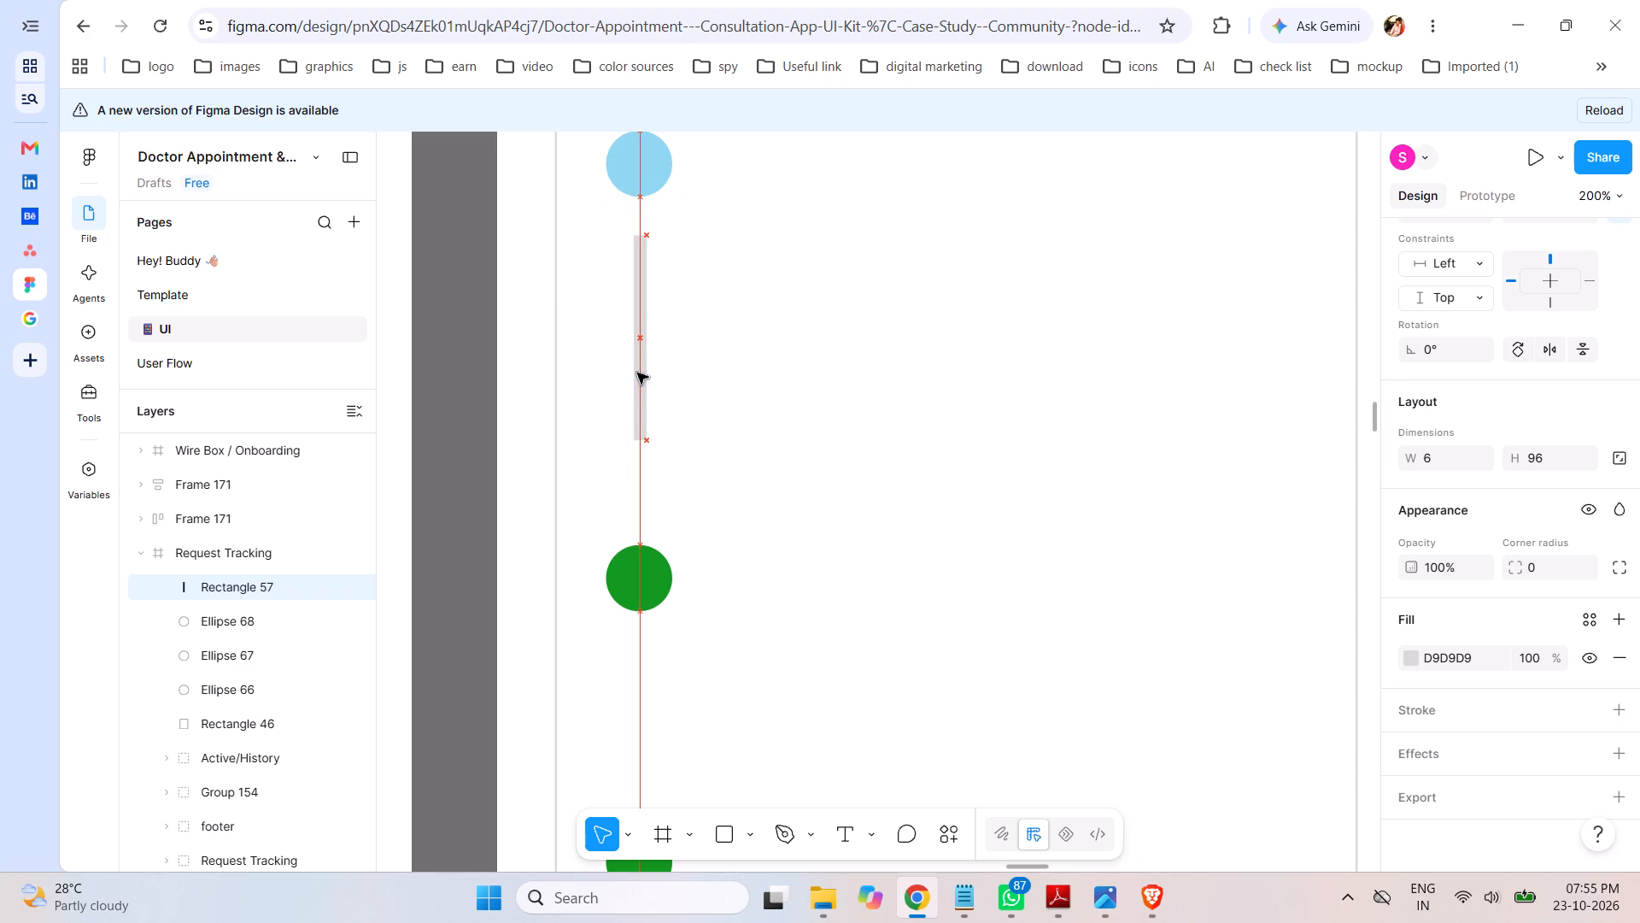
pyautogui.moveTo(637, 373); pyautogui.dragTo(637, 540)
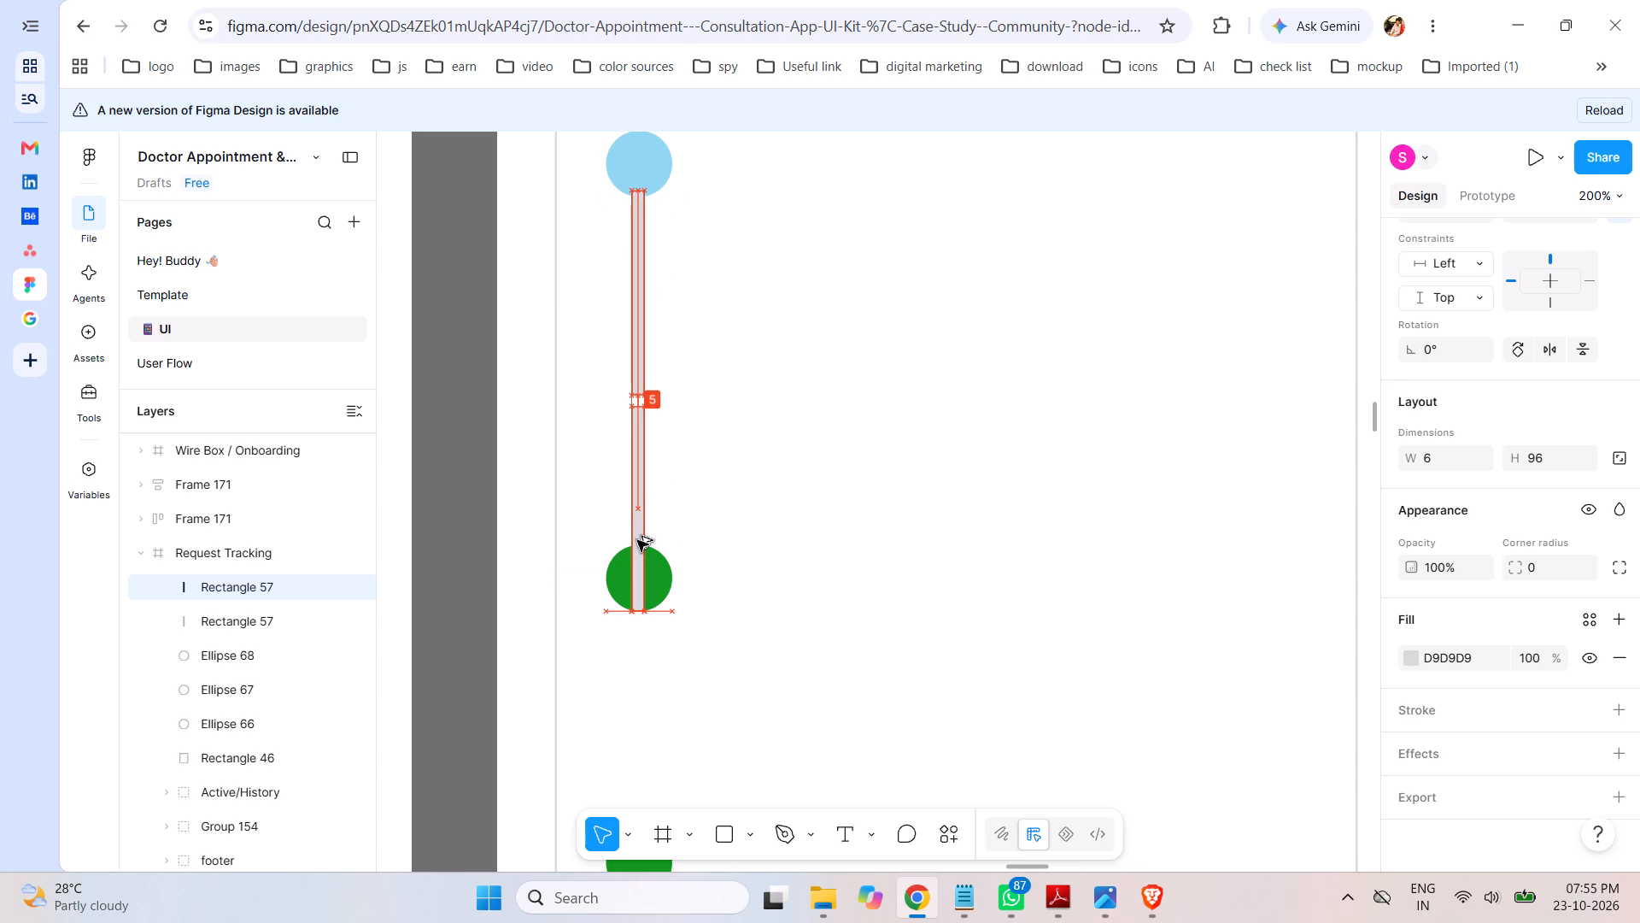
pyautogui.moveTo(637, 540); pyautogui.dragTo(635, 538)
# Lengthen the lower bar to about 206 px so it runs through the middle circle to the bottom green circle.
pyautogui.scroll(-1, 792, 485)
pyautogui.scroll(2, 790, 482)
pyautogui.scroll(-1, 790, 481)
pyautogui.scroll(7, 790, 480)
pyautogui.scroll(-8, 790, 480)
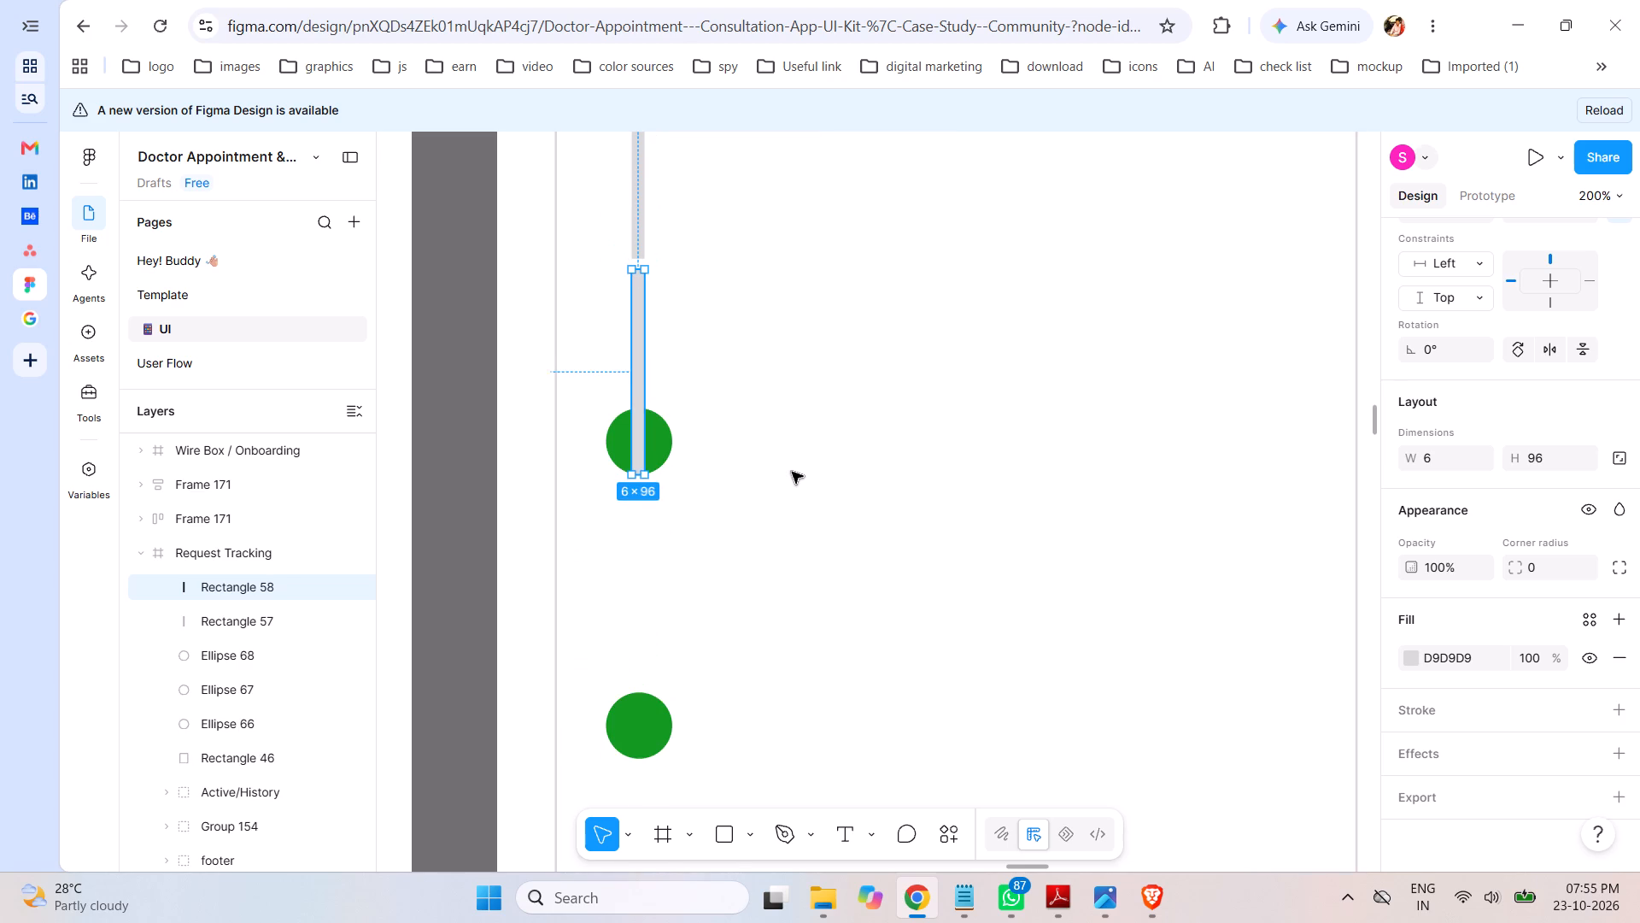
pyautogui.scroll(-2, 792, 472)
pyautogui.moveTo(642, 456); pyautogui.dragTo(654, 584)
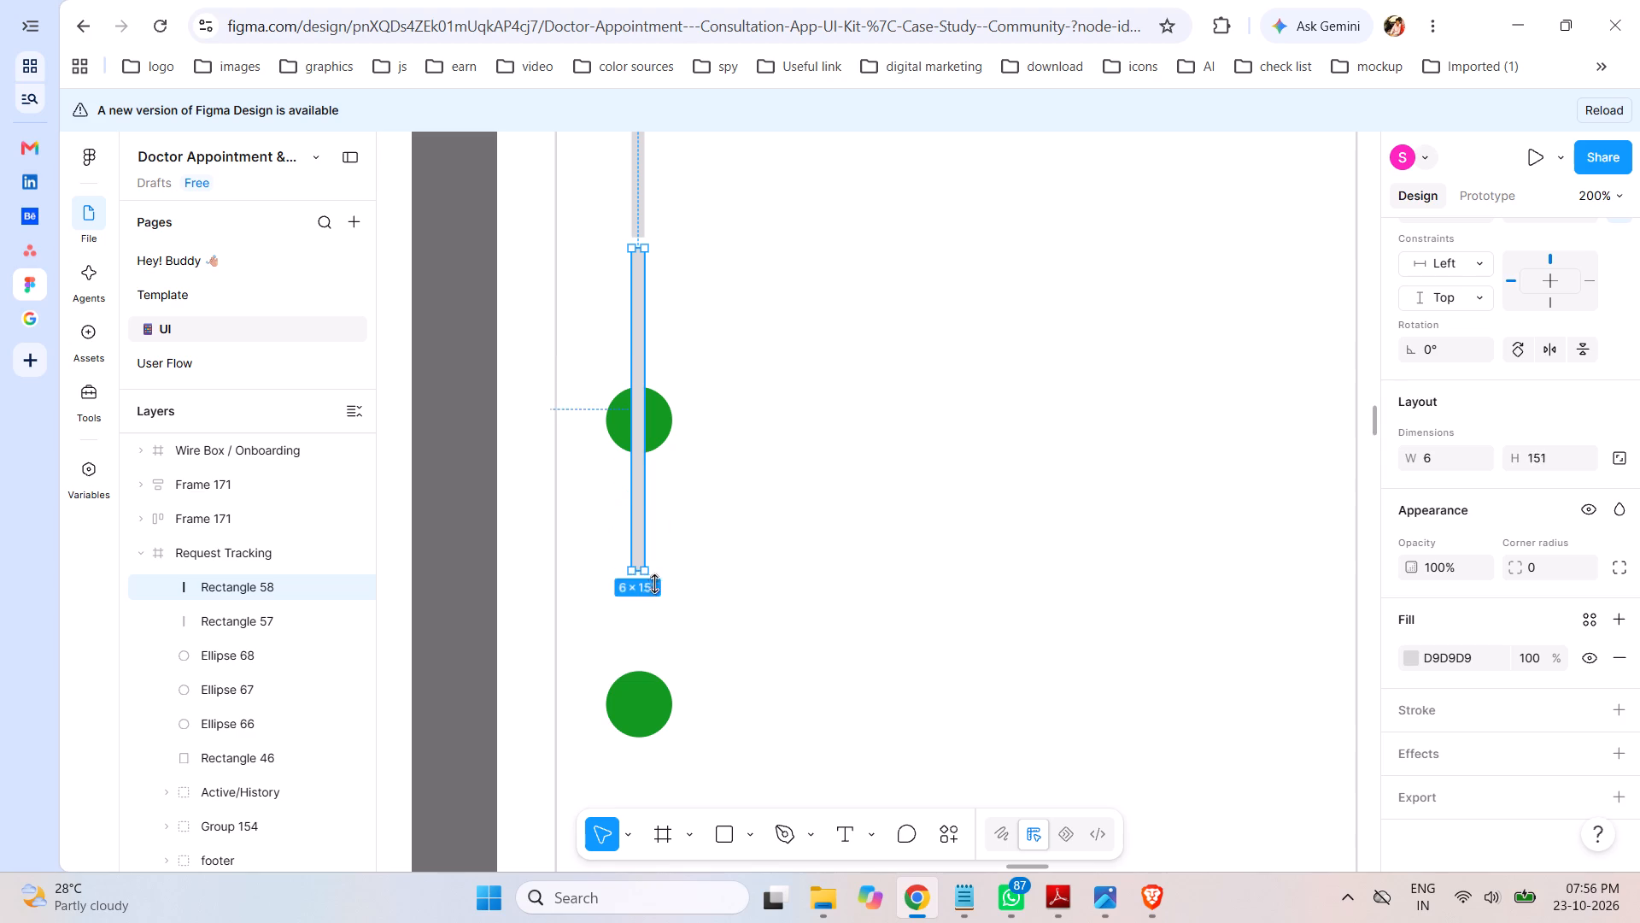
pyautogui.moveTo(654, 584); pyautogui.dragTo(659, 687)
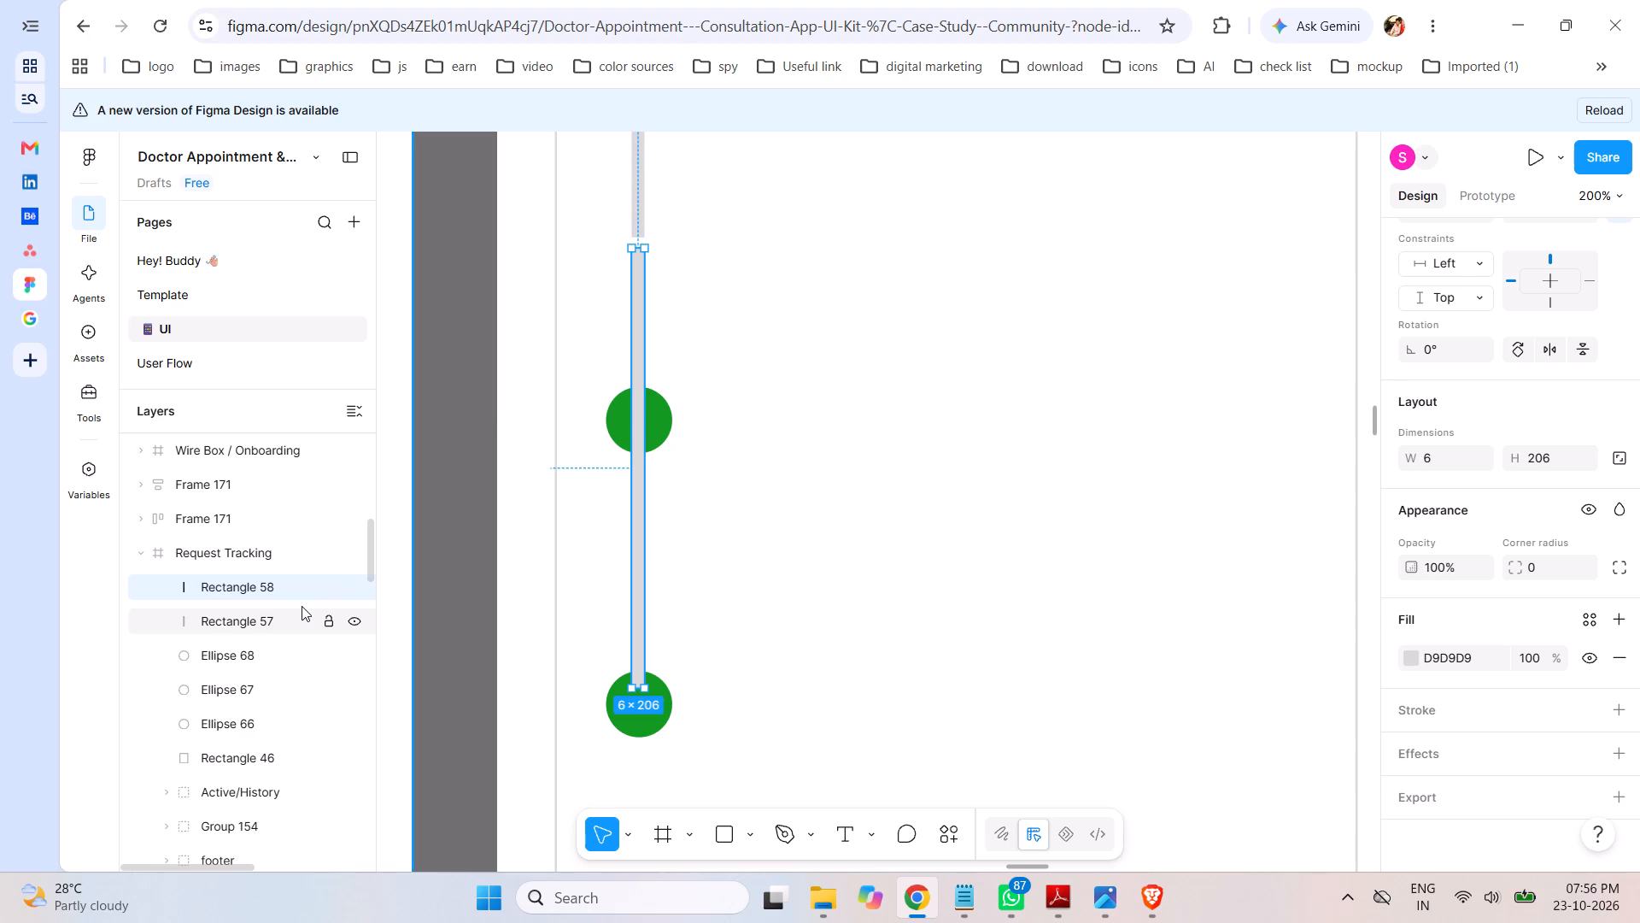
pyautogui.hotkey('ctrl', '-')
pyautogui.click(1245, 447)
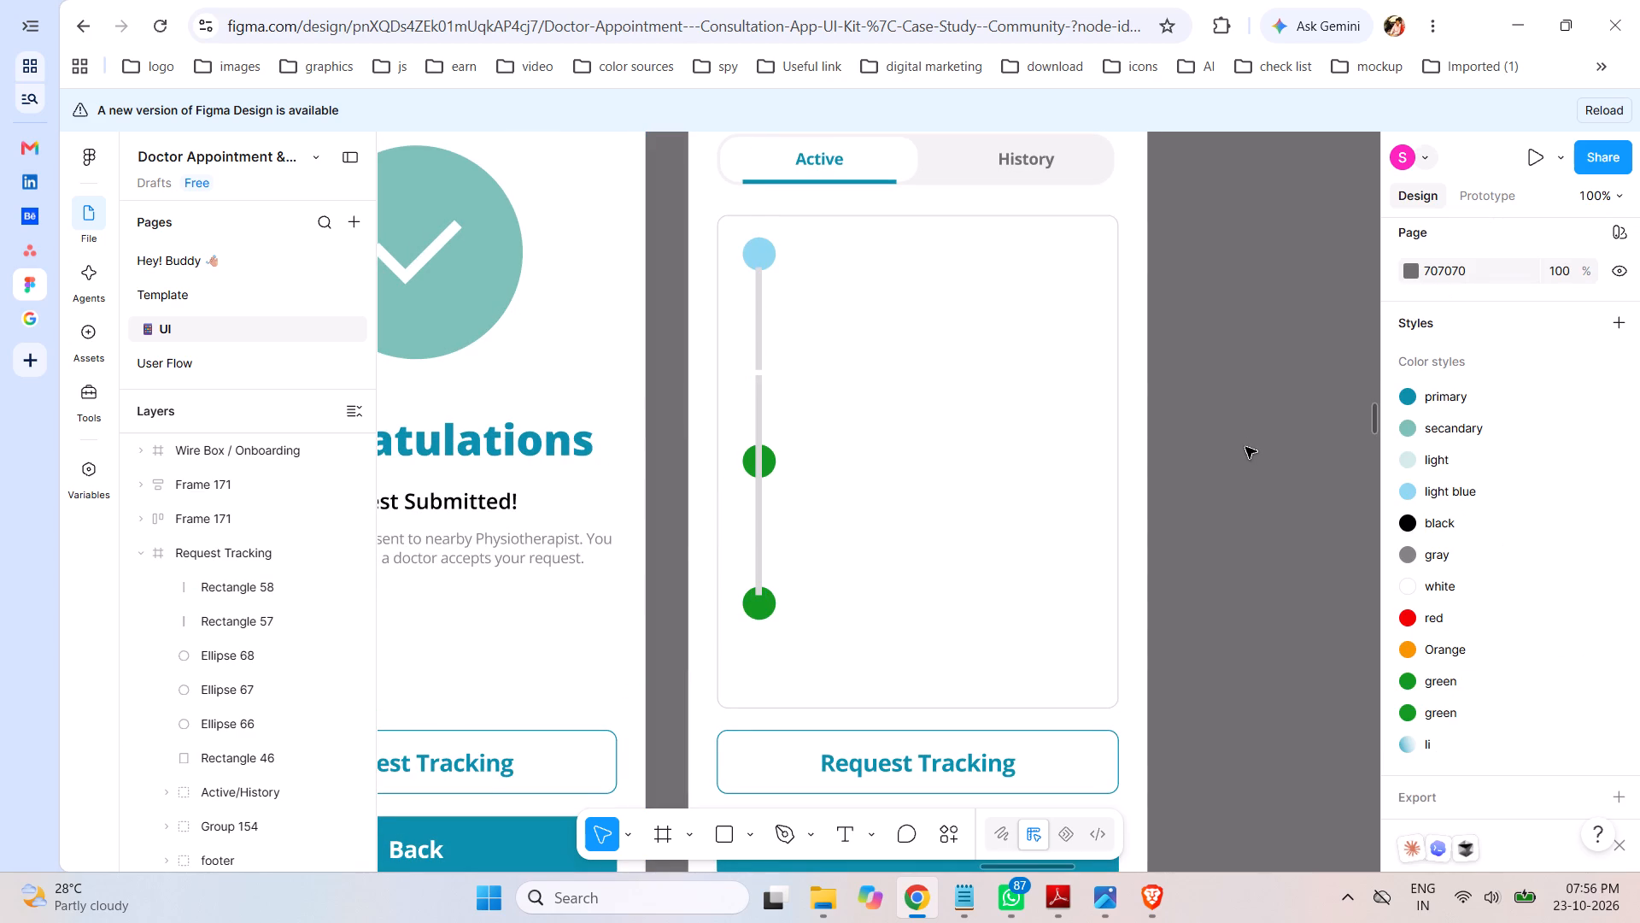
# Reorder both timeline bars beneath the three circles in the layer stack, keeping them above the card's rectangle.
pyautogui.click(268, 585)
pyautogui.keyDown('shift'); pyautogui.click(260, 620); pyautogui.keyUp('shift')
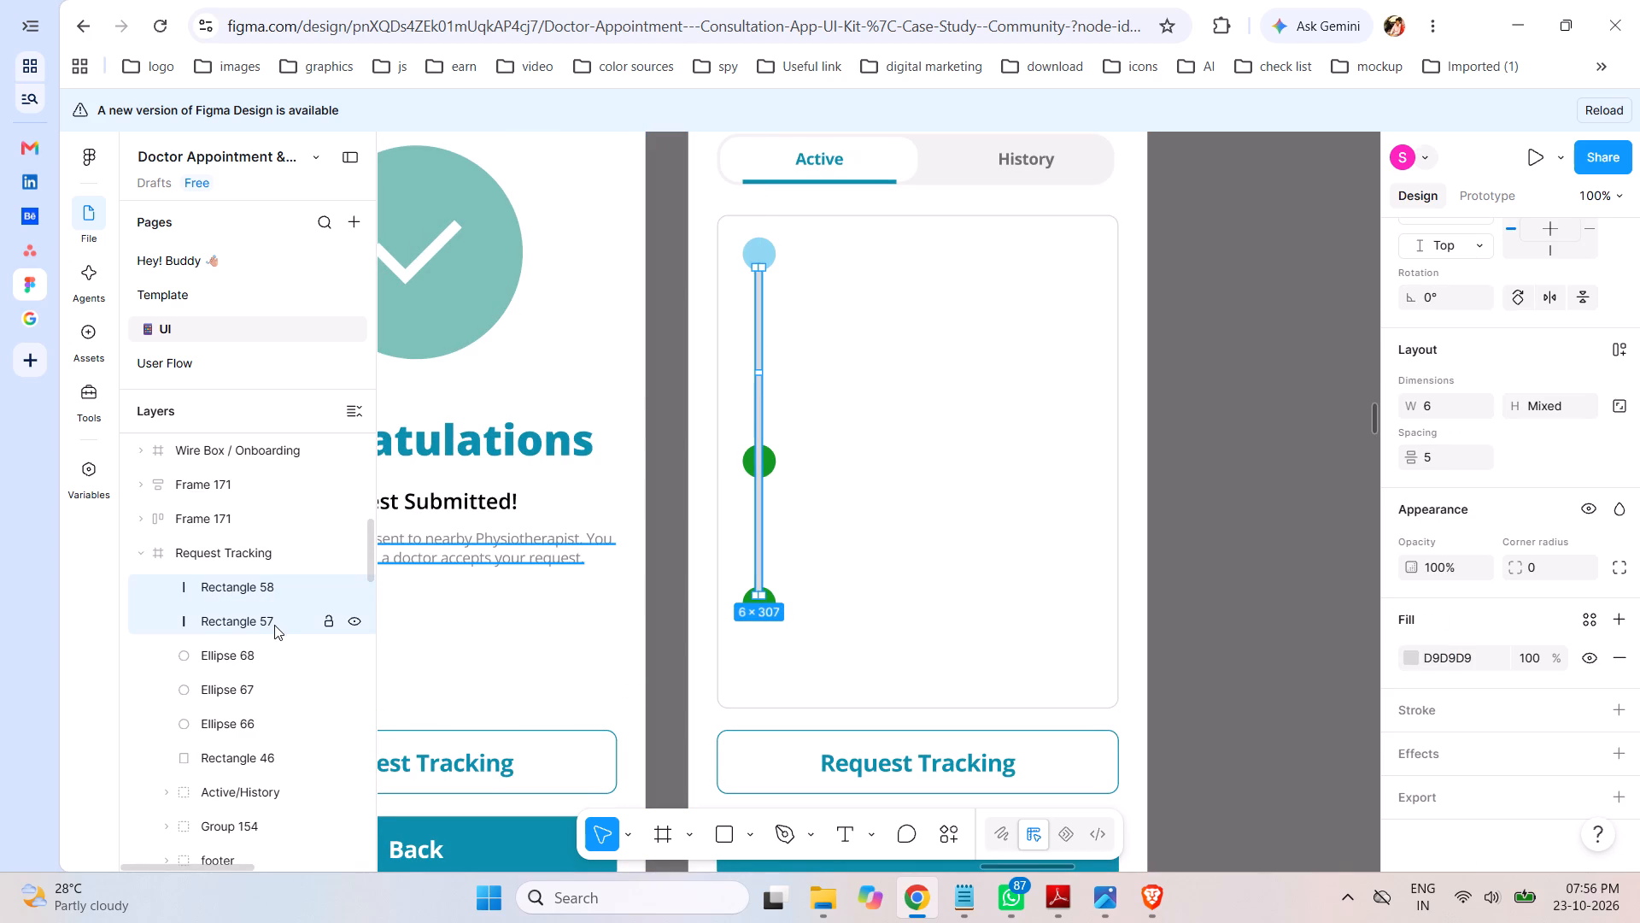
pyautogui.moveTo(272, 624); pyautogui.dragTo(257, 729)
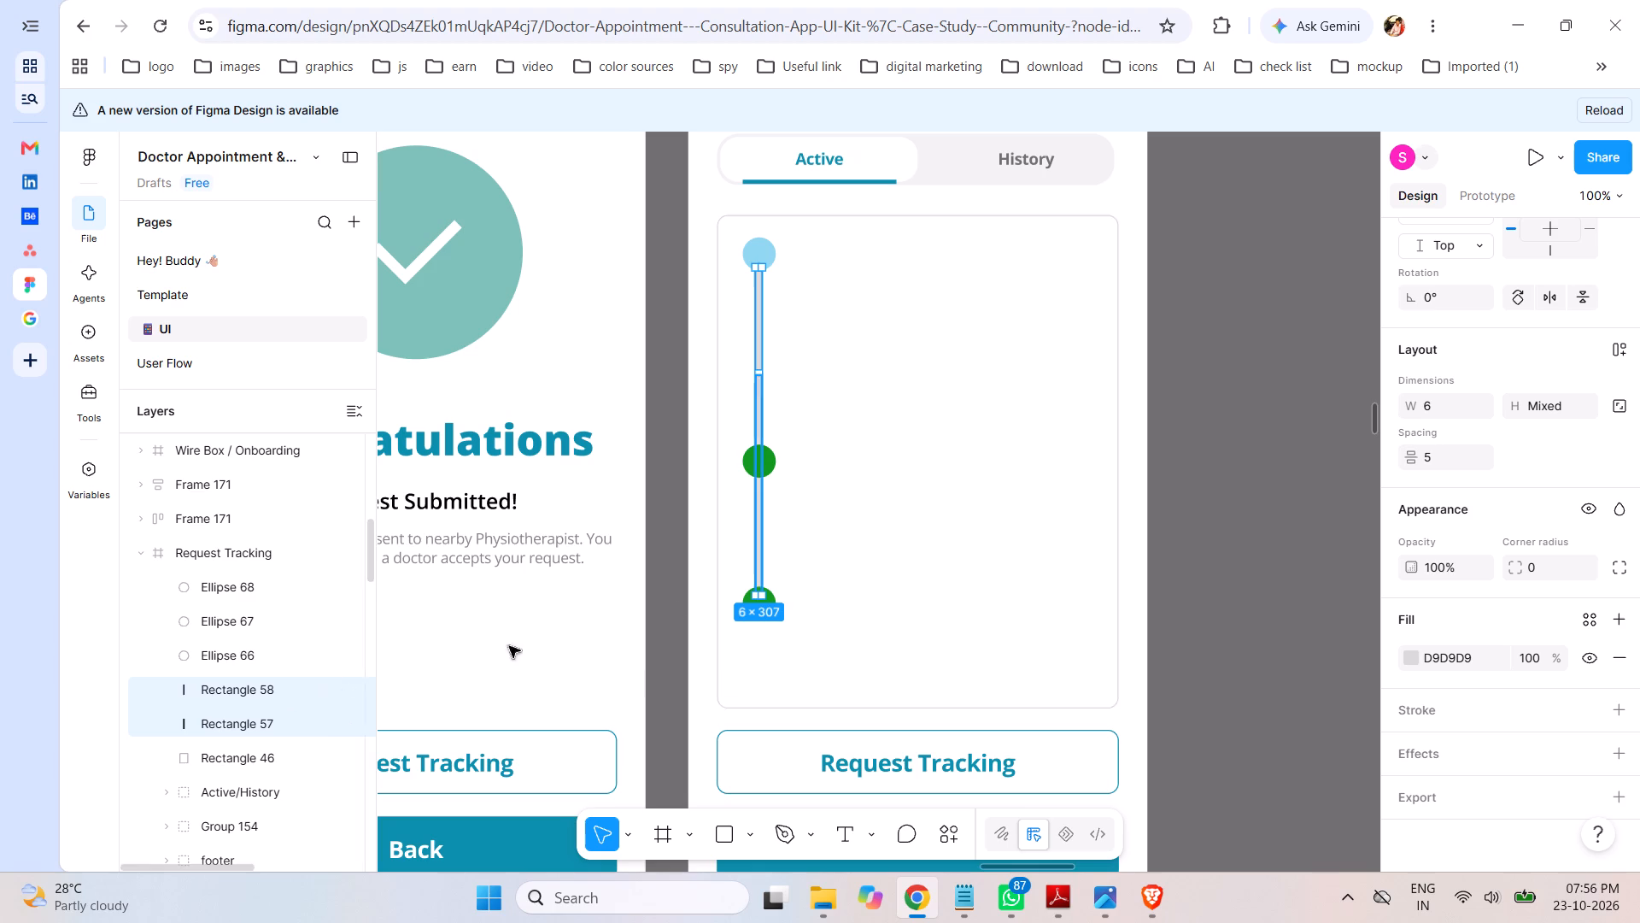
pyautogui.click(1275, 452)
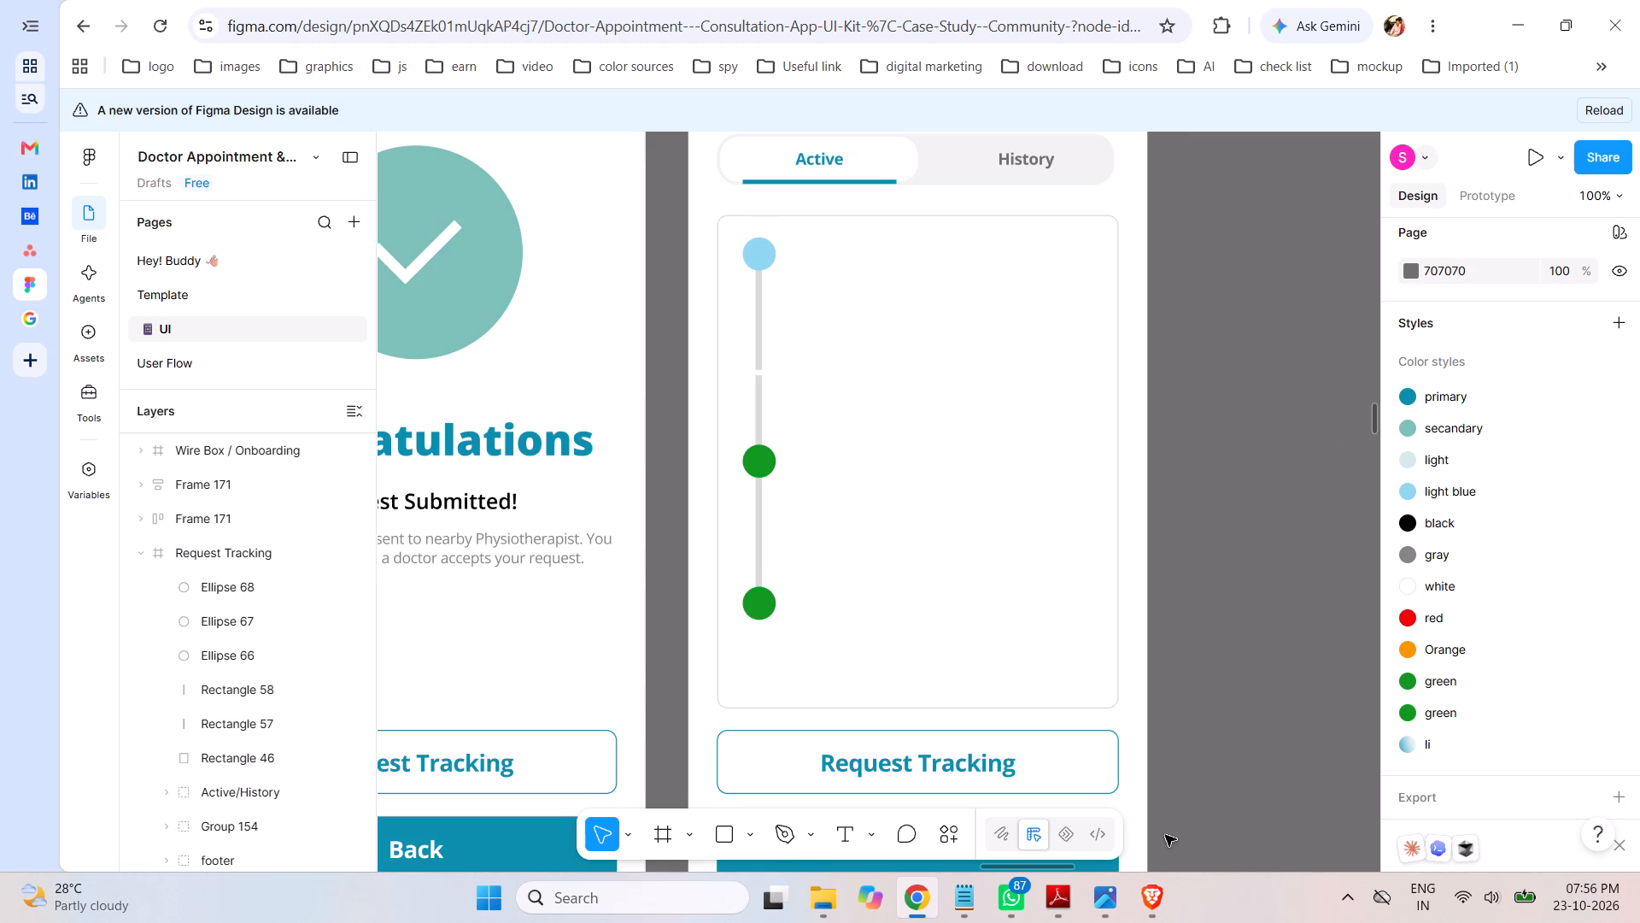
# Check the timeline colours in the storyboard's Request Tracking screen and apply the light colour style to the upper bar's fill.
pyautogui.click(1112, 896)
pyautogui.click(1023, 821)
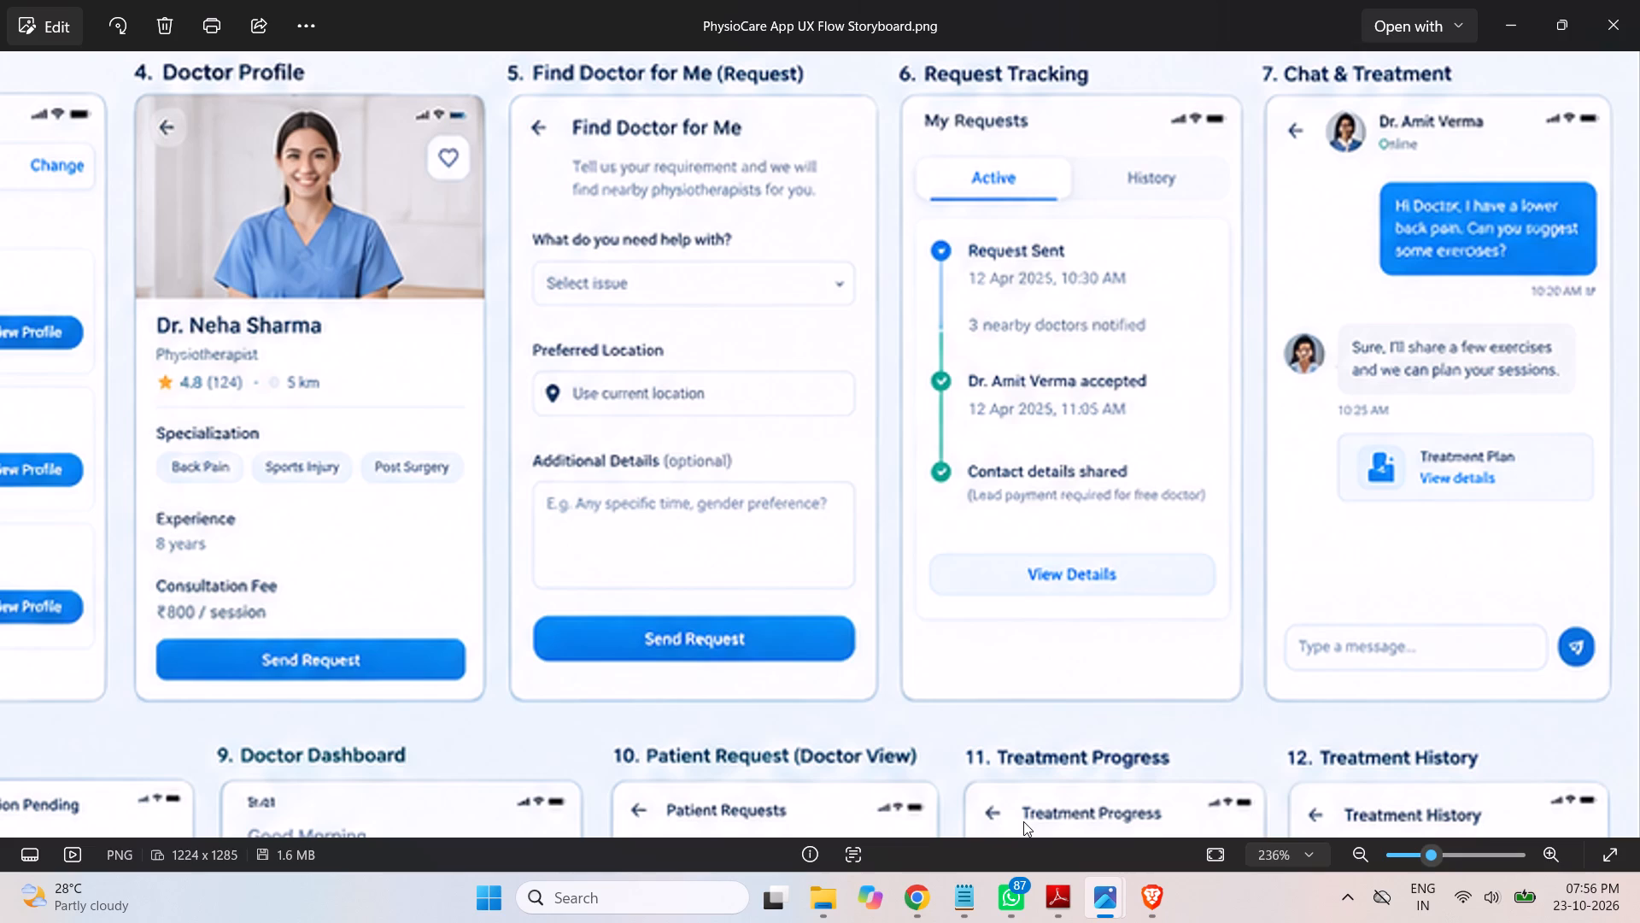
pyautogui.click(929, 897)
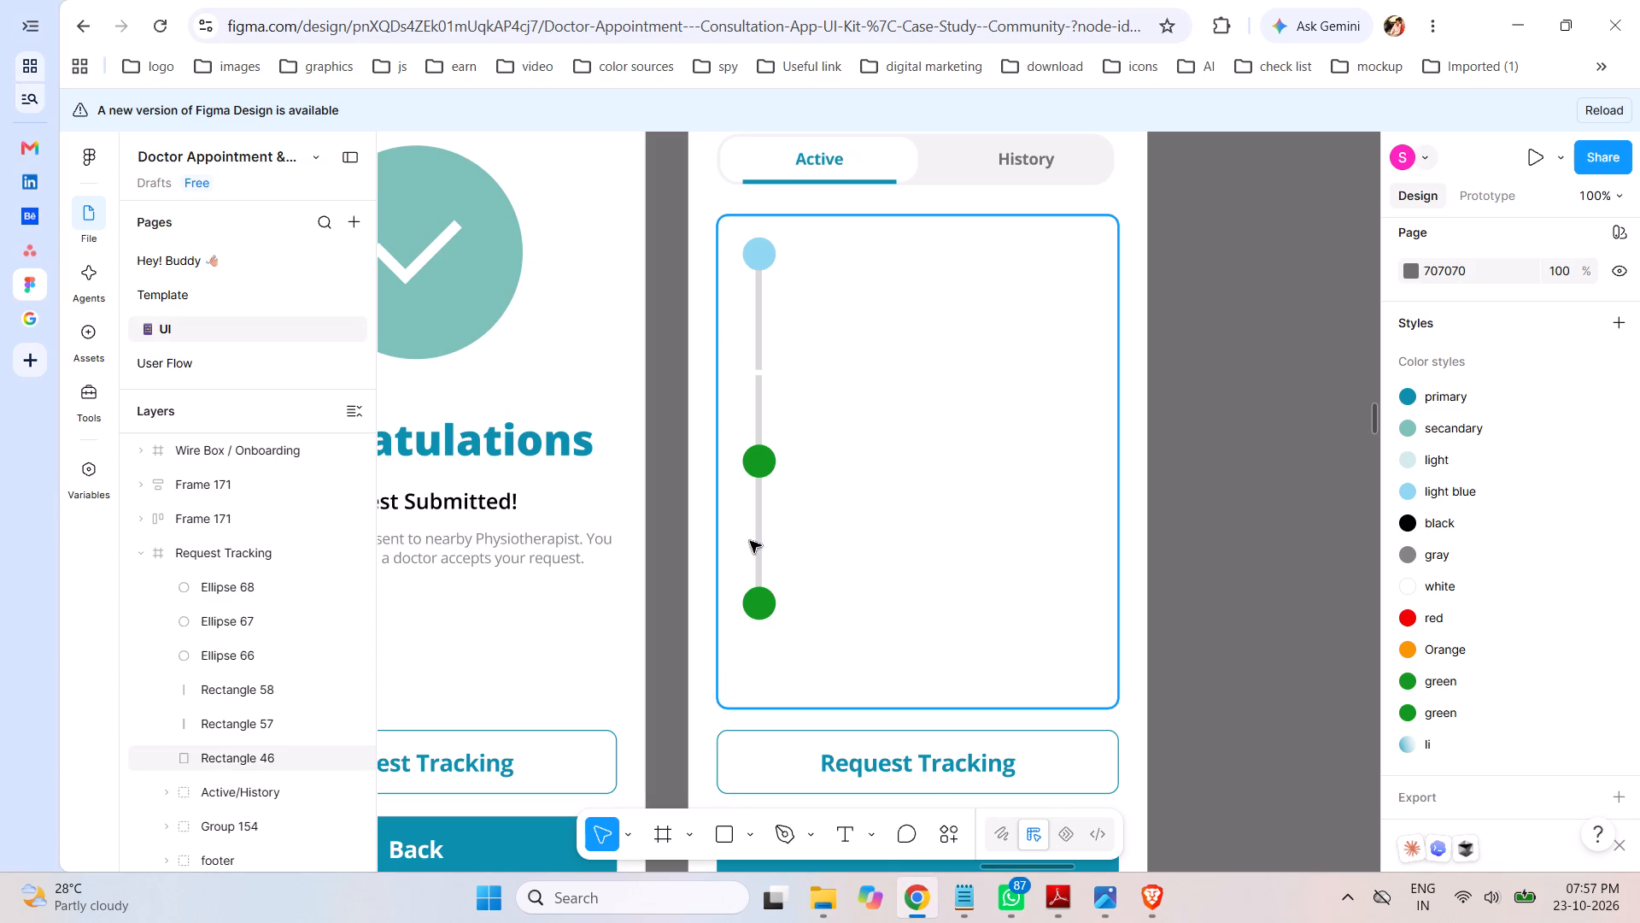
pyautogui.click(765, 543)
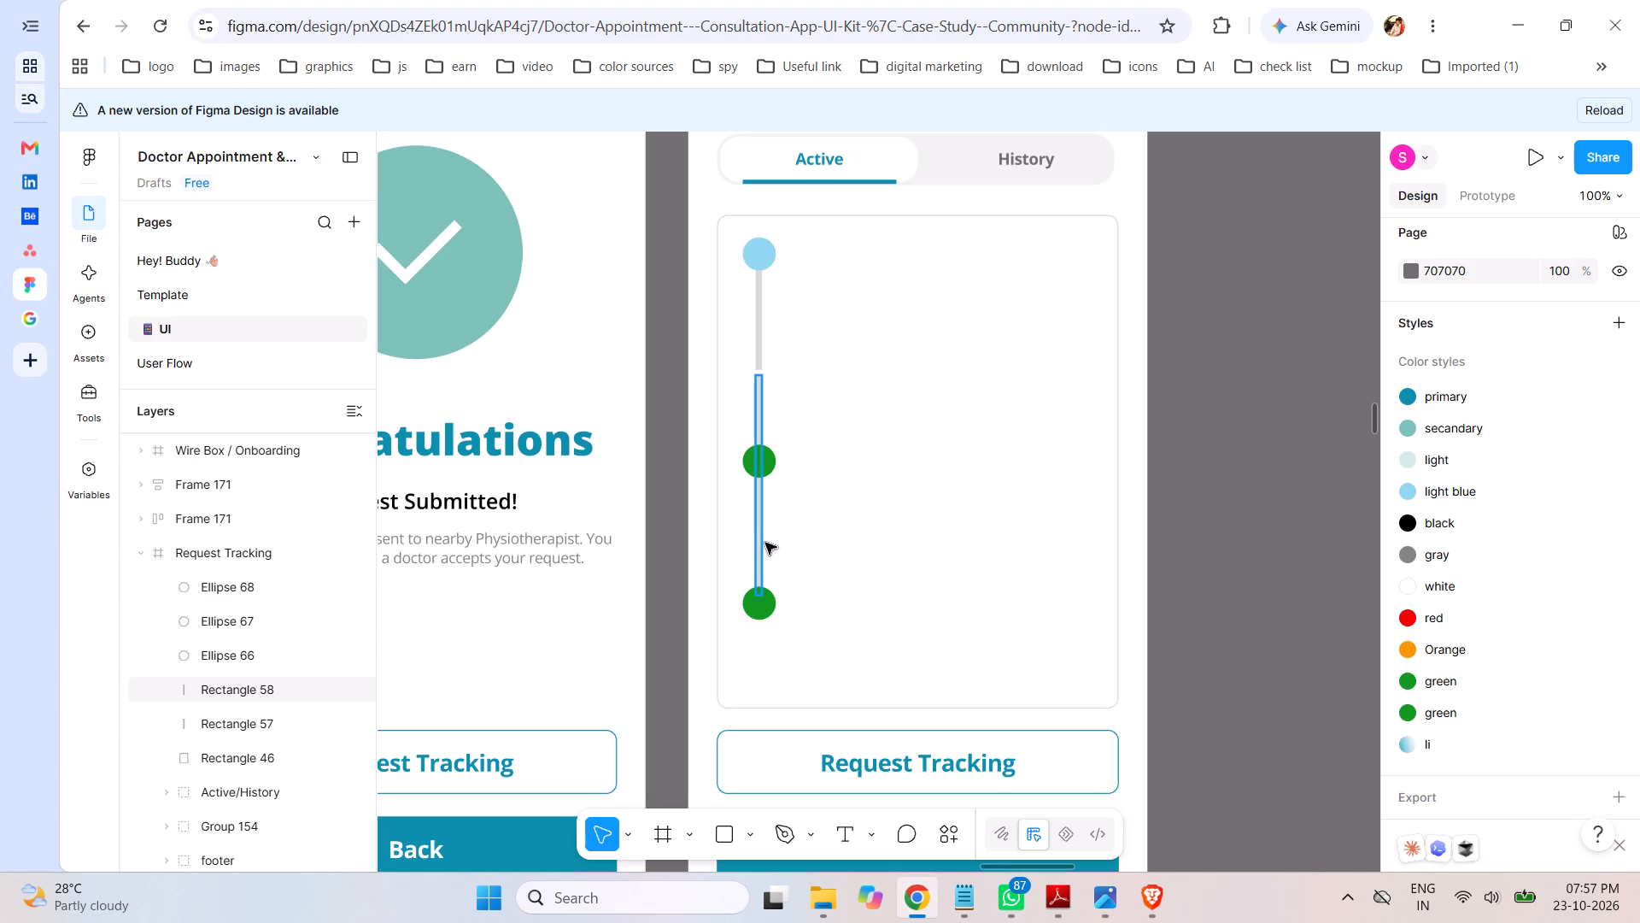
pyautogui.click(1274, 531)
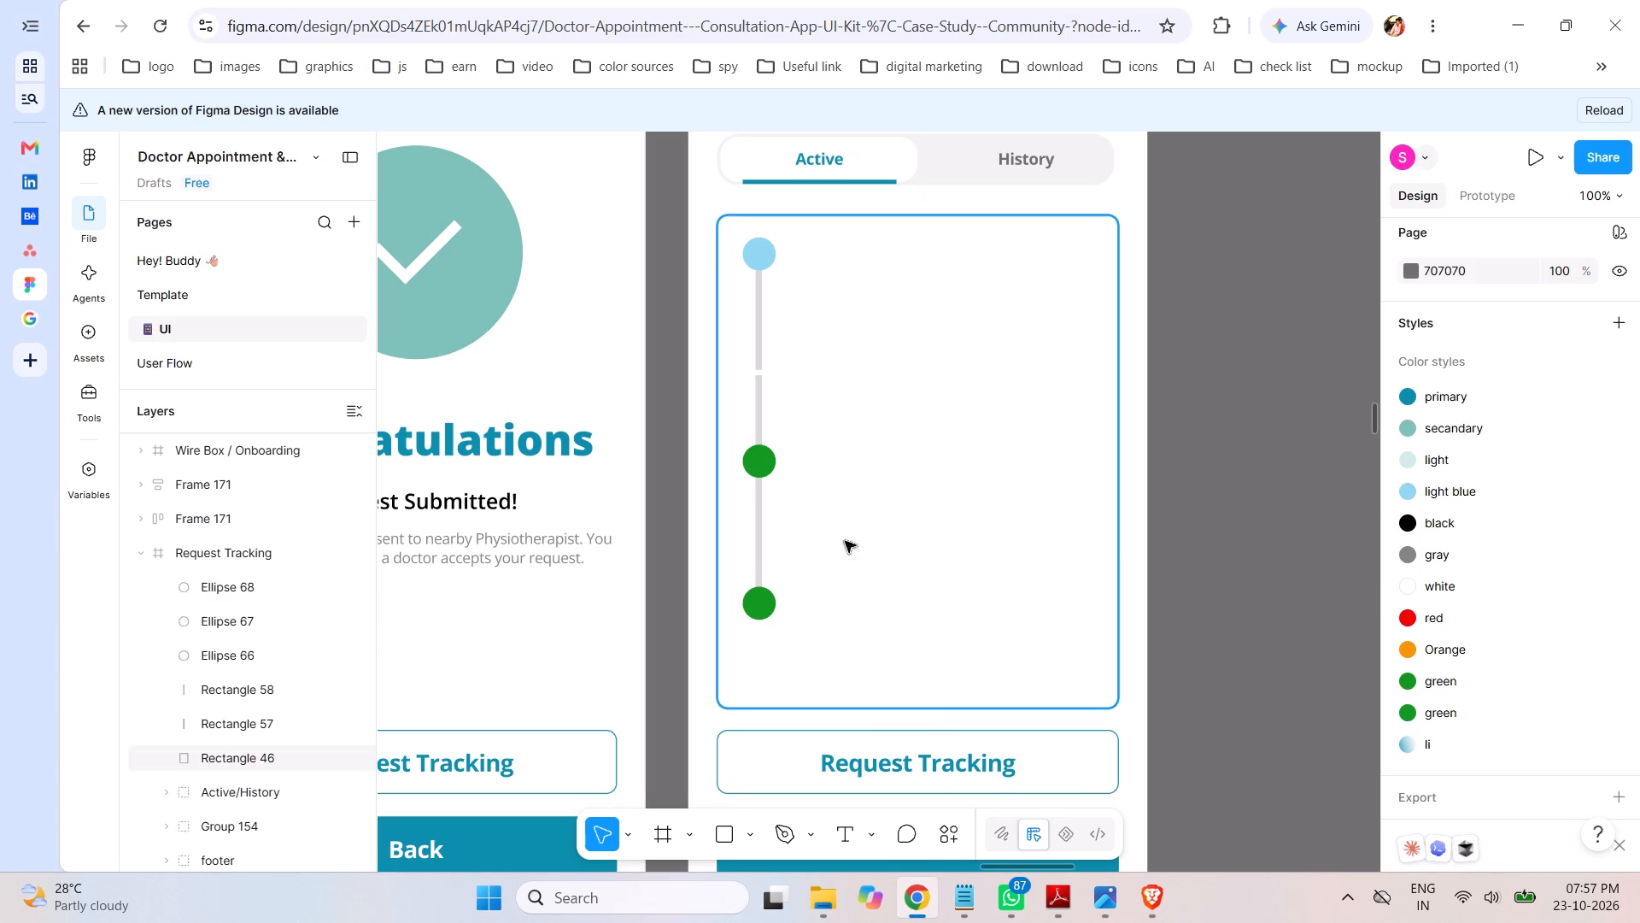
pyautogui.click(218, 722)
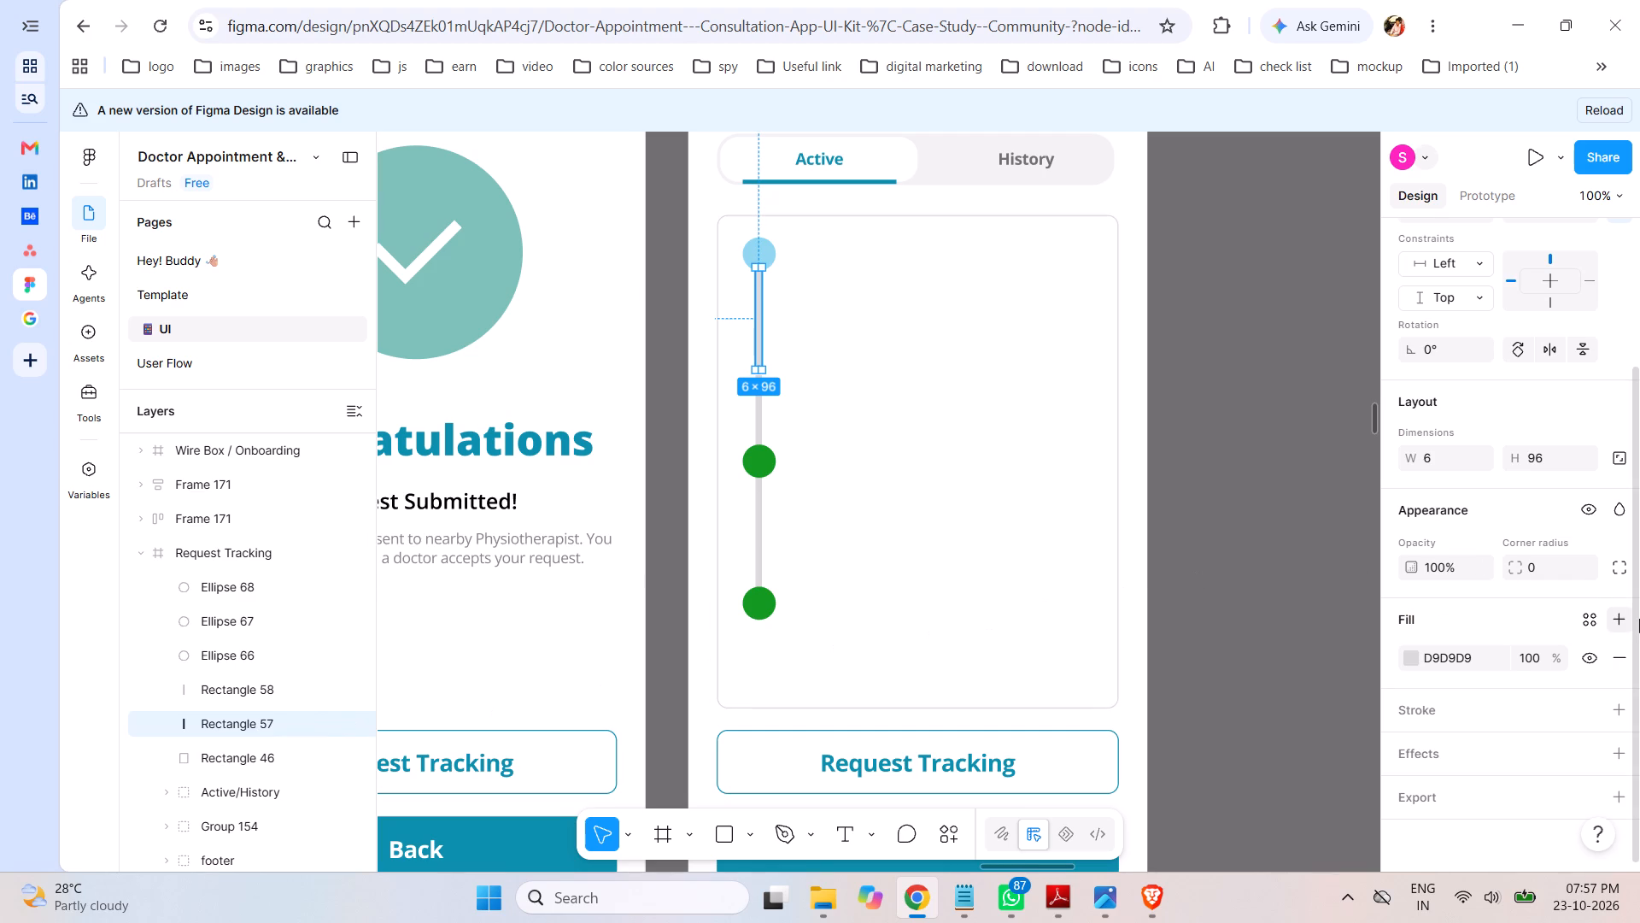
pyautogui.click(1590, 618)
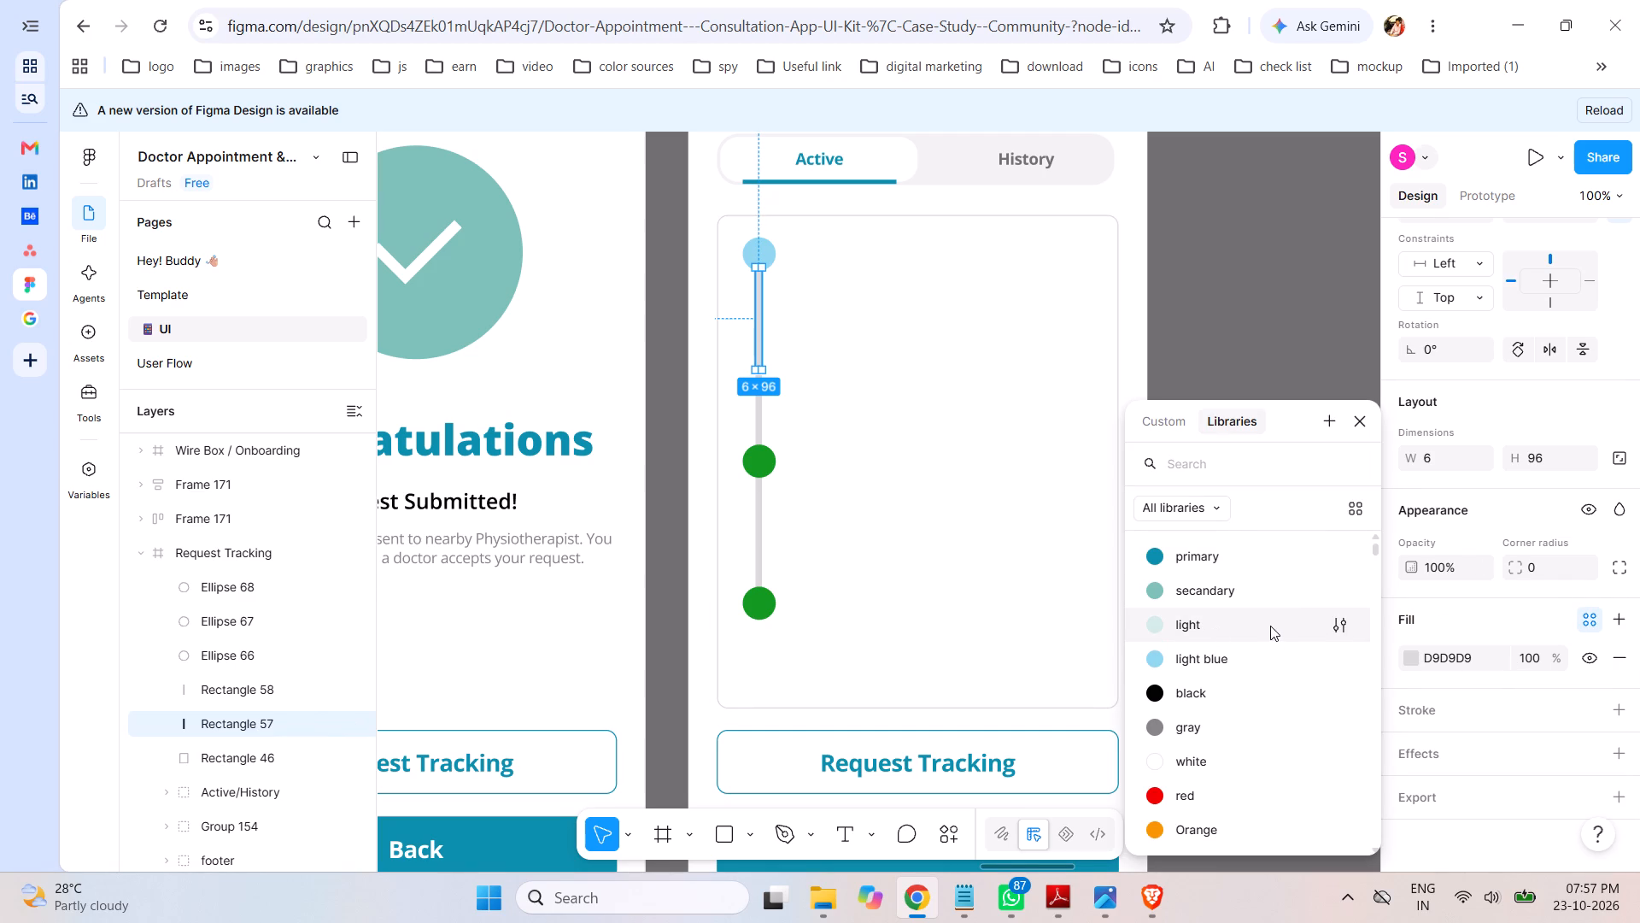
pyautogui.scroll(2, 1265, 634)
pyautogui.scroll(-3, 1255, 648)
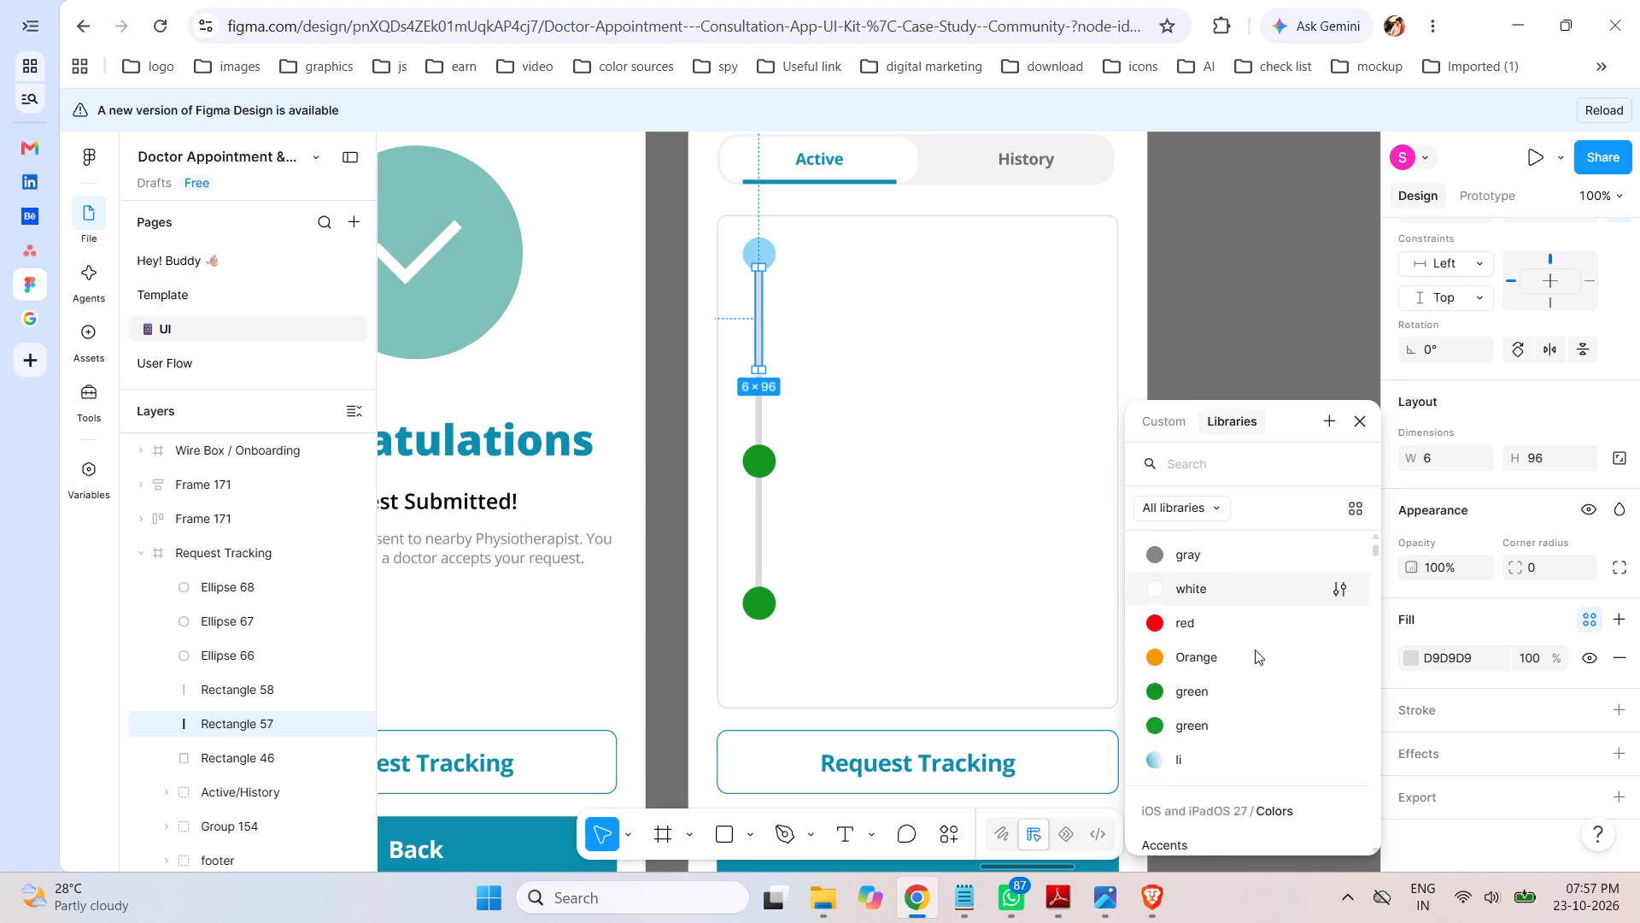
pyautogui.scroll(-1, 1256, 650)
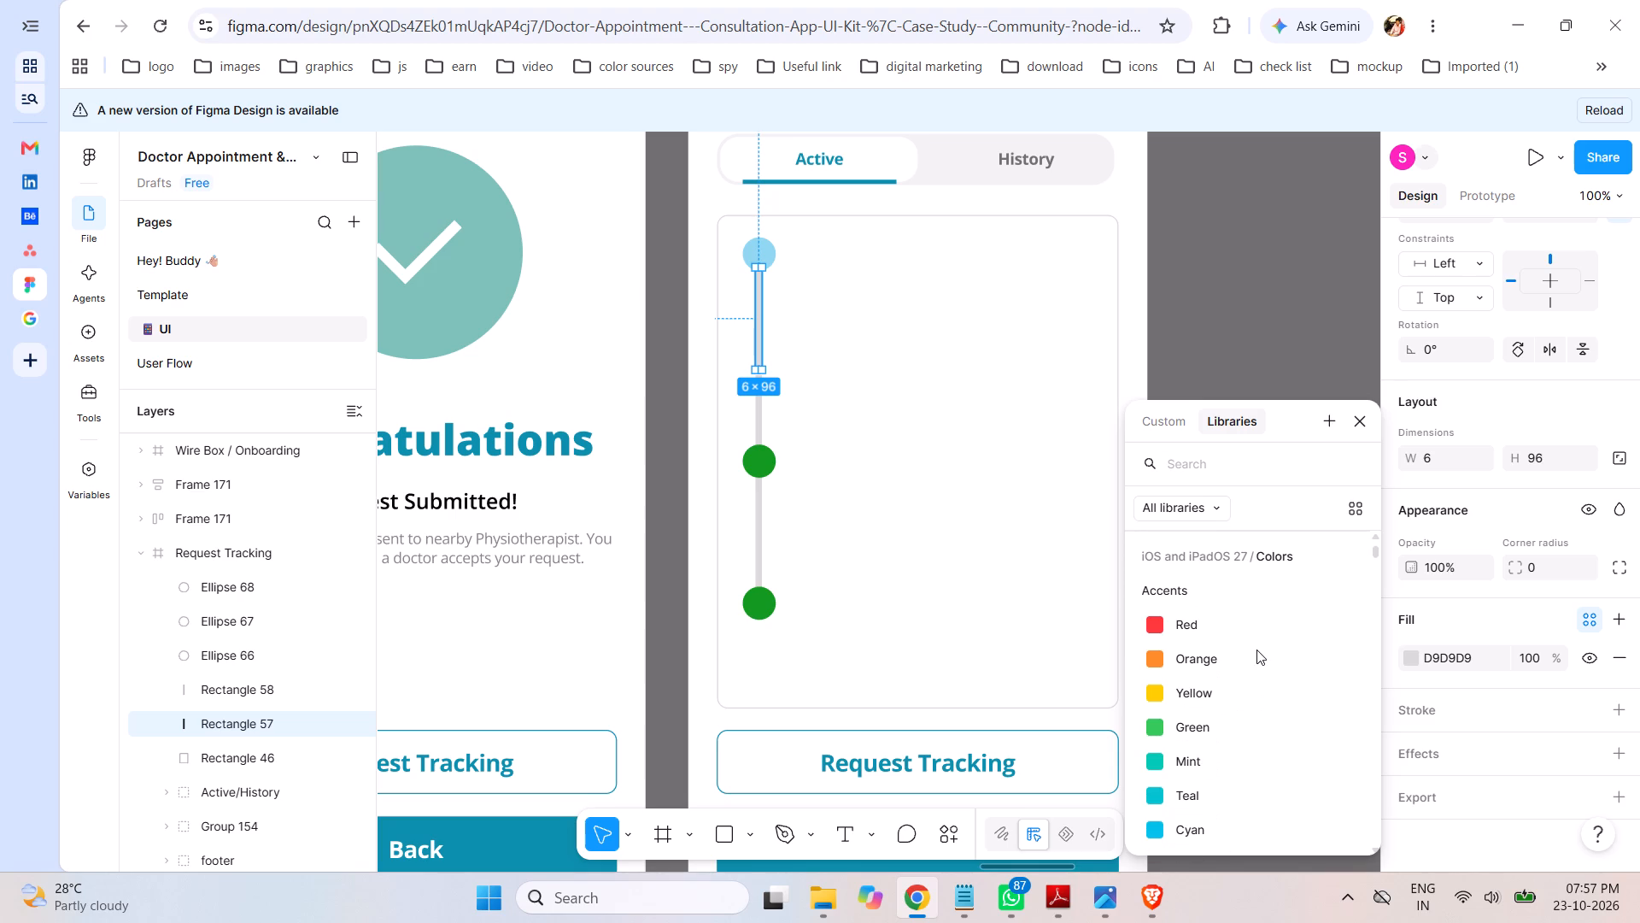
pyautogui.scroll(-3, 1256, 650)
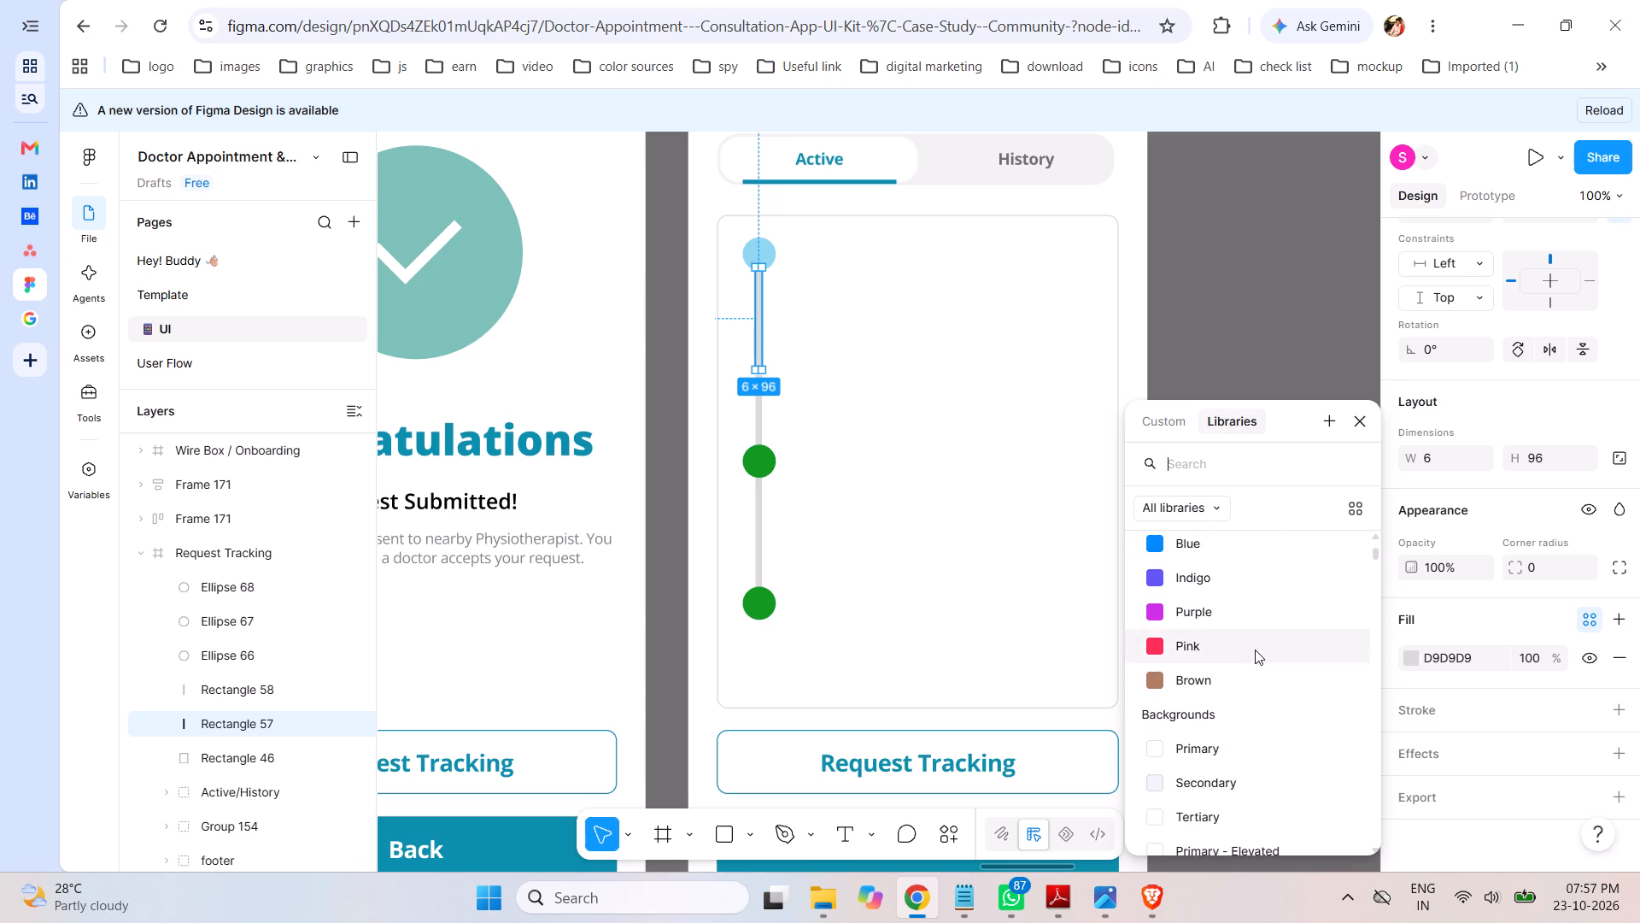
pyautogui.scroll(-1, 1255, 650)
pyautogui.scroll(9, 1255, 650)
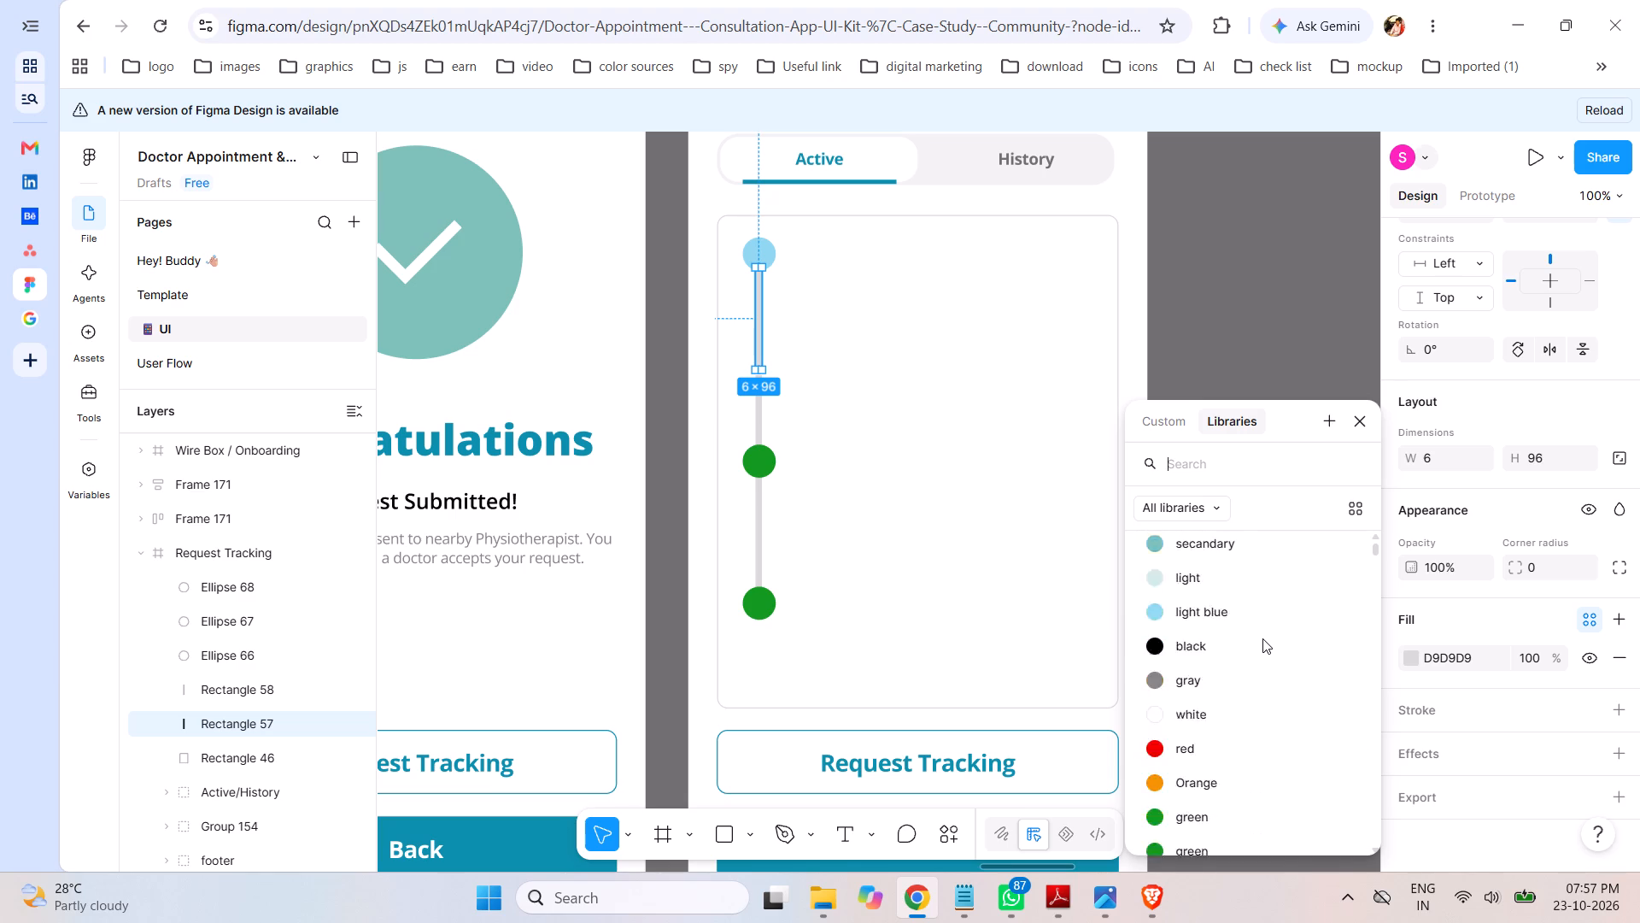
pyautogui.click(1243, 629)
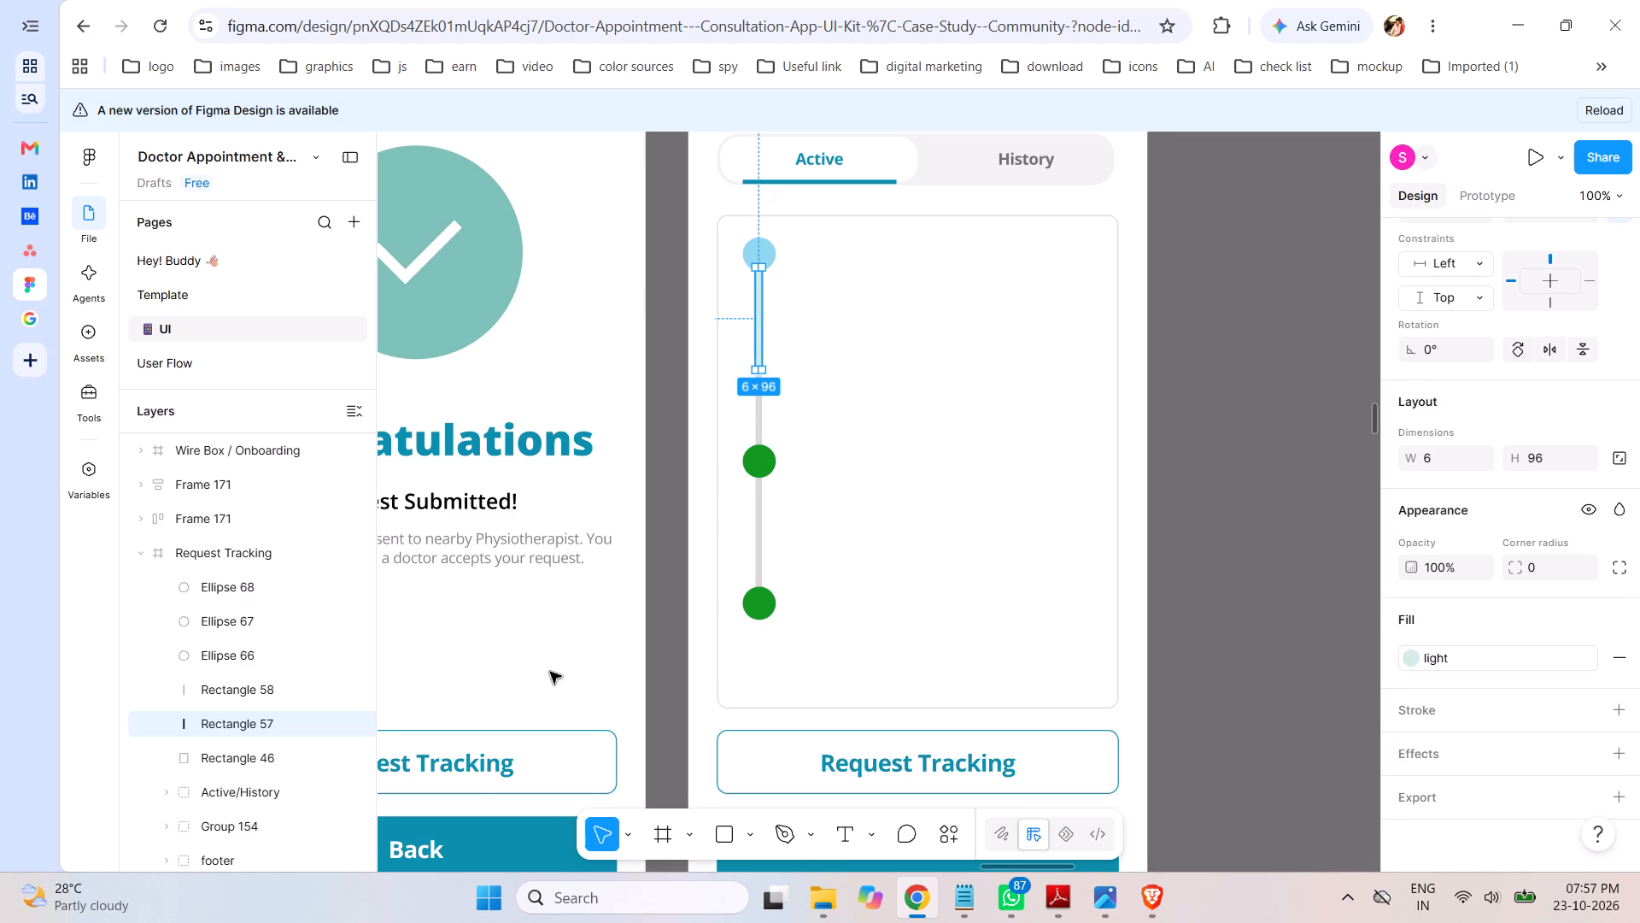
# Apply the secandary colour style to the lower timeline bar's fill.
pyautogui.click(230, 686)
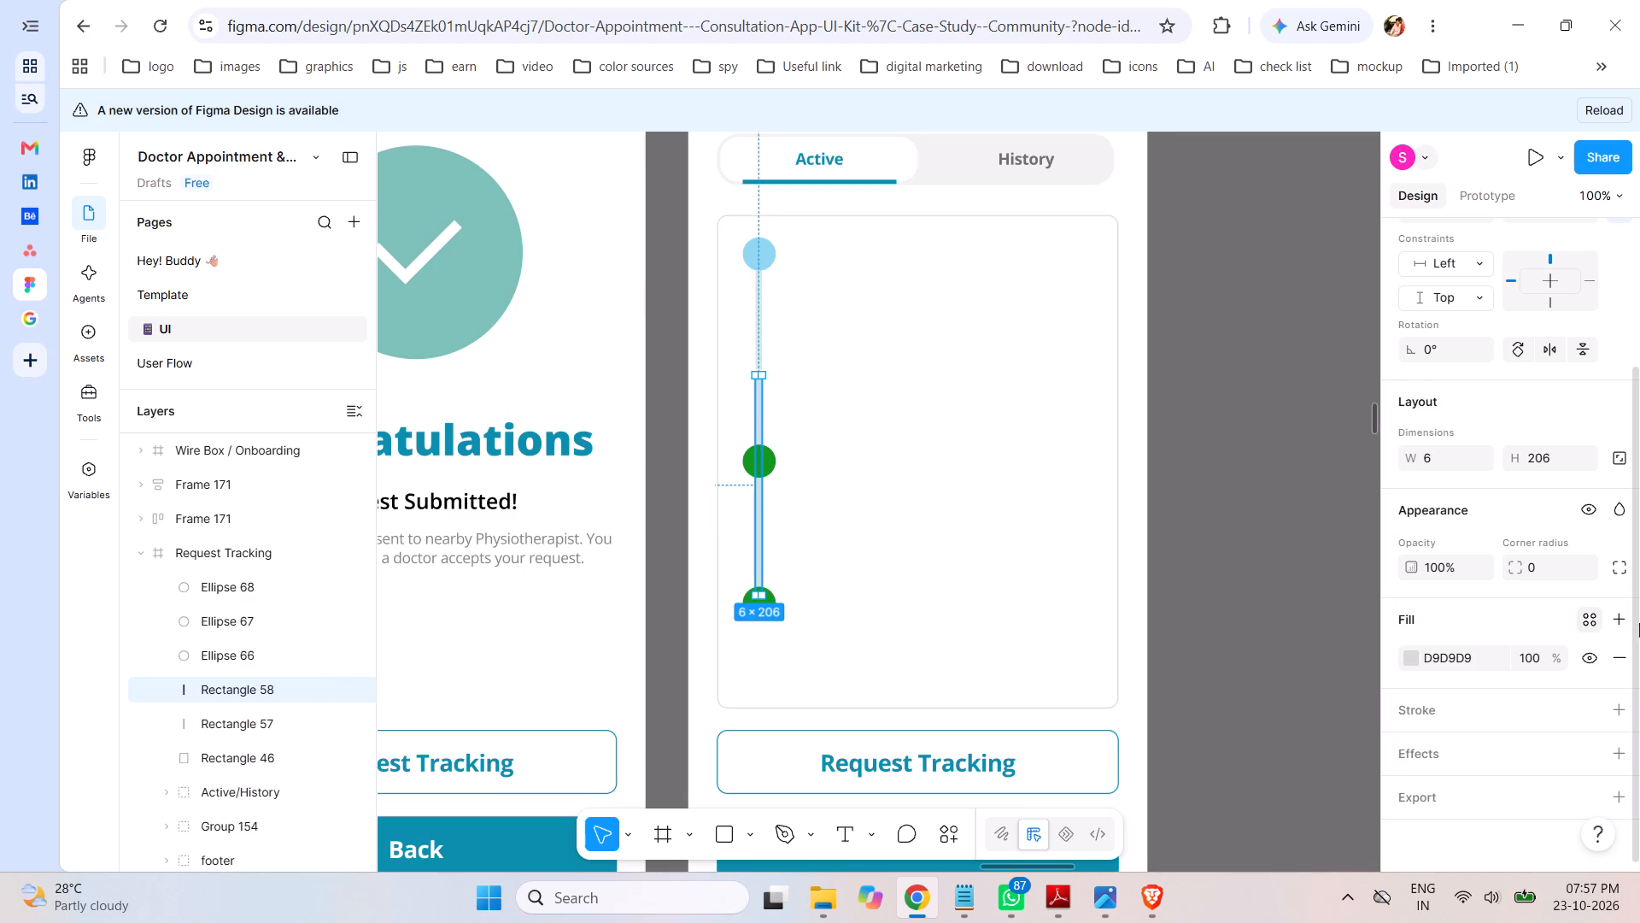
pyautogui.click(1587, 620)
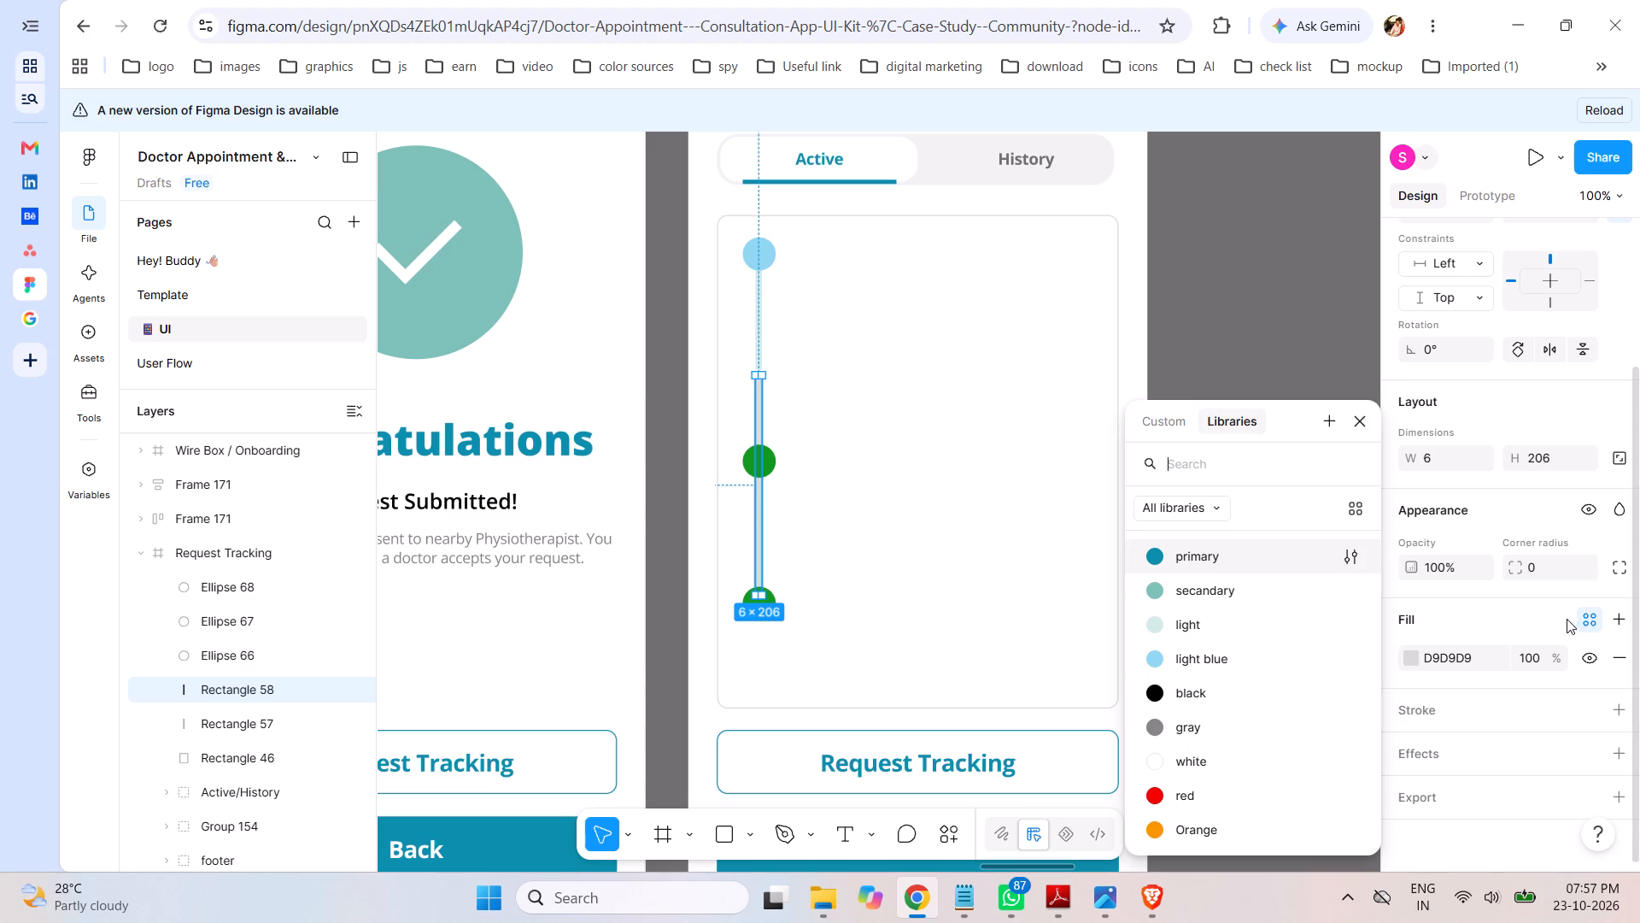
pyautogui.click(1215, 592)
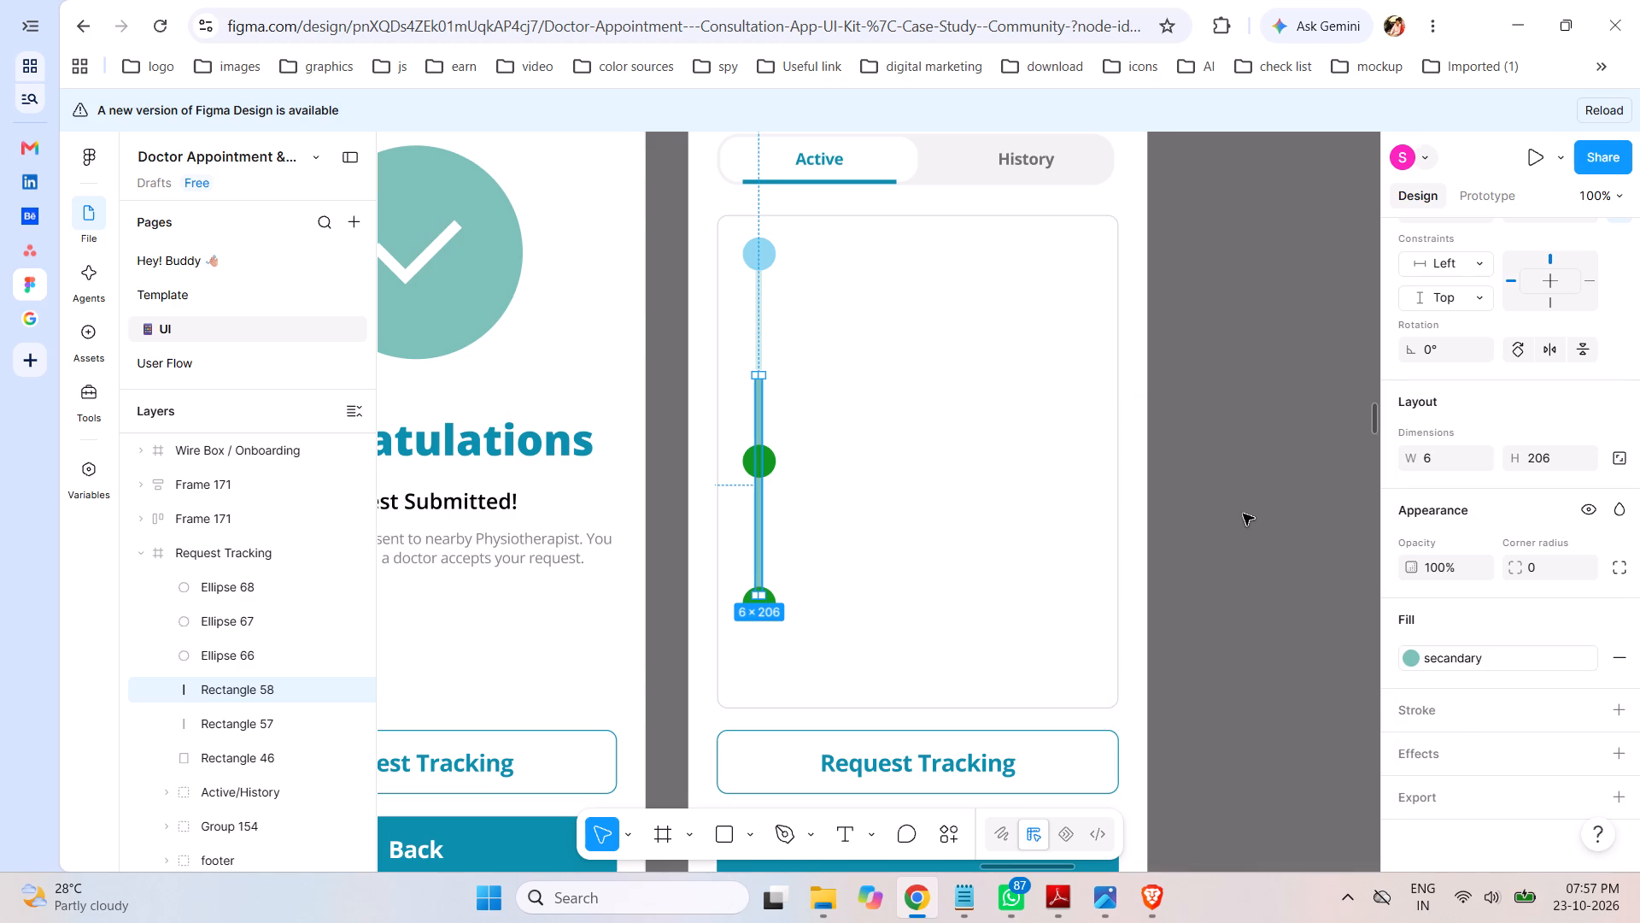
pyautogui.click(1237, 497)
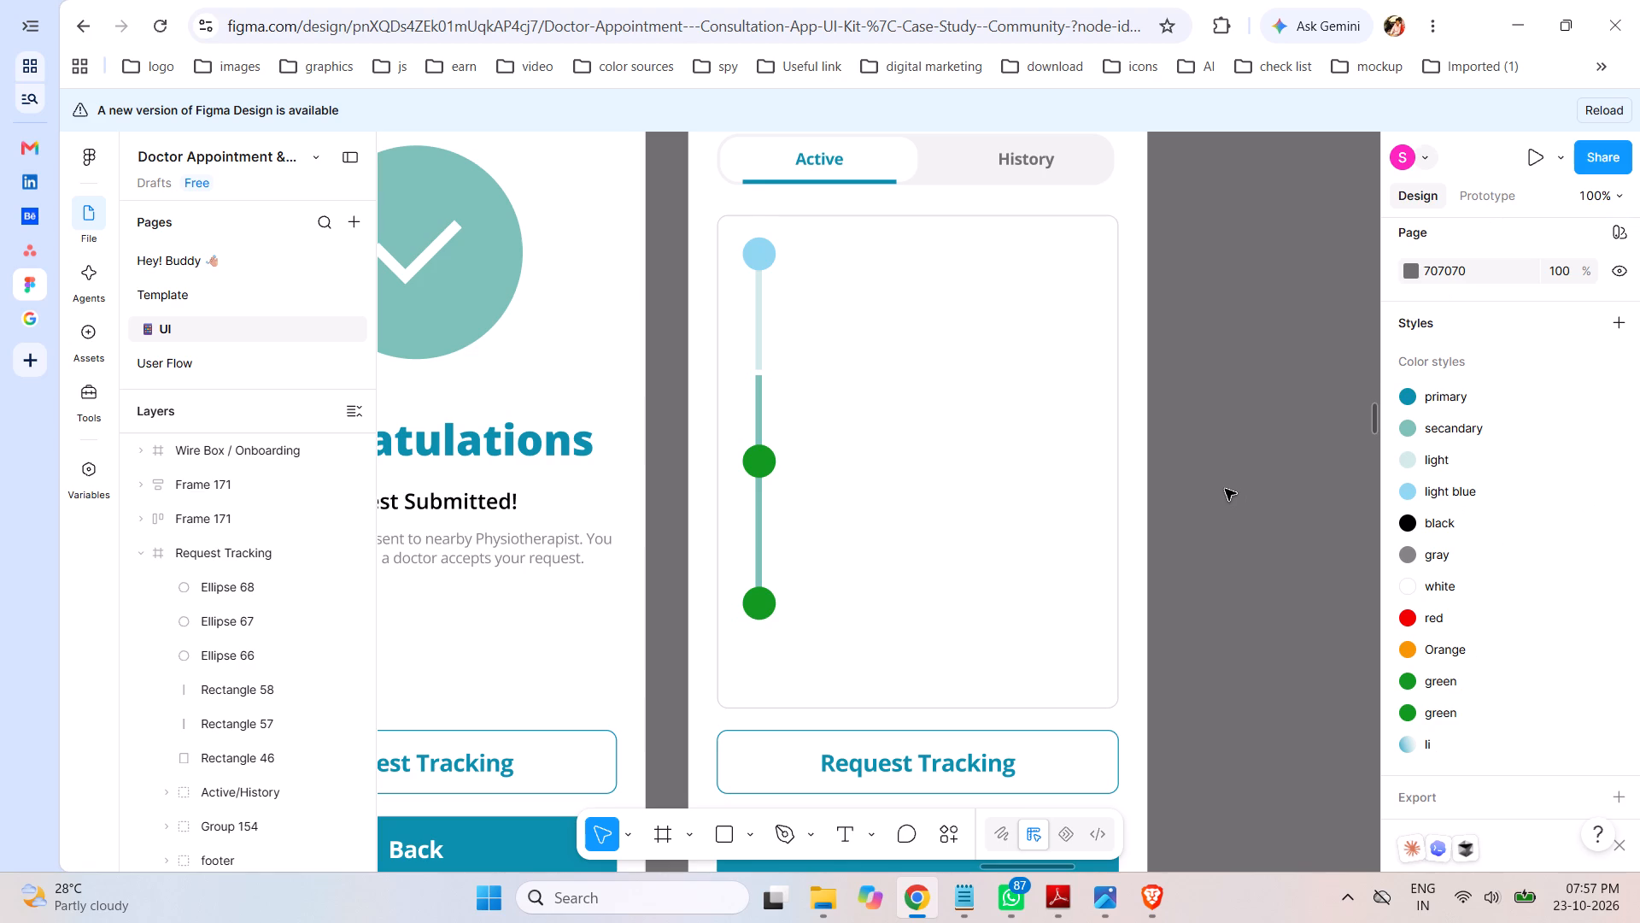
# Save the design file.
pyautogui.hotkey('ctrl', 's')
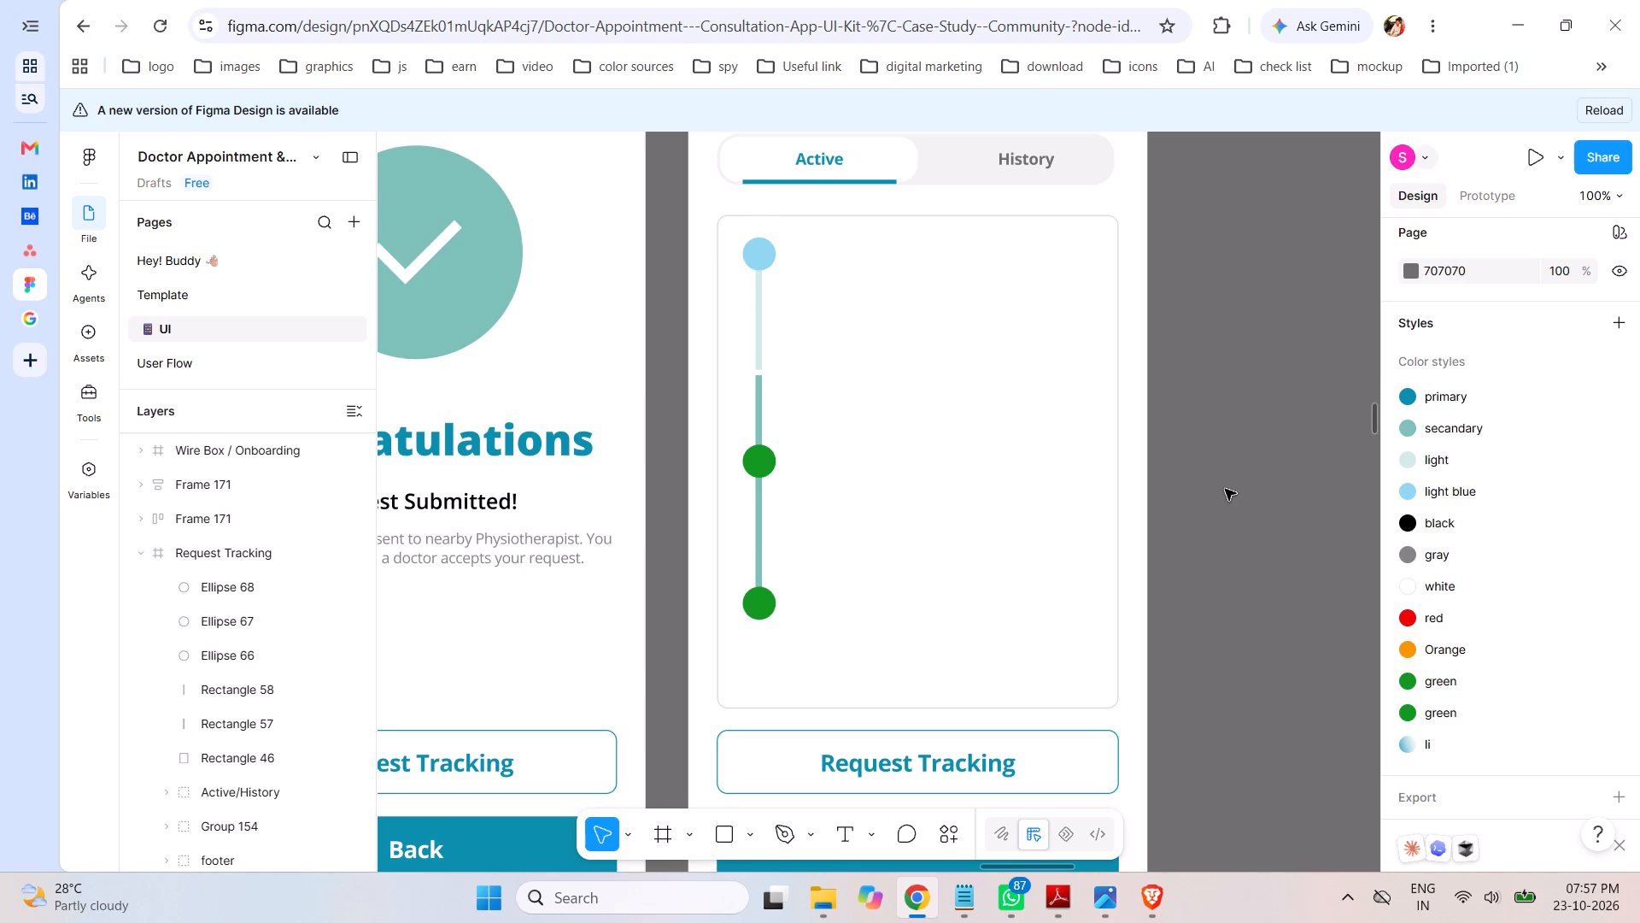
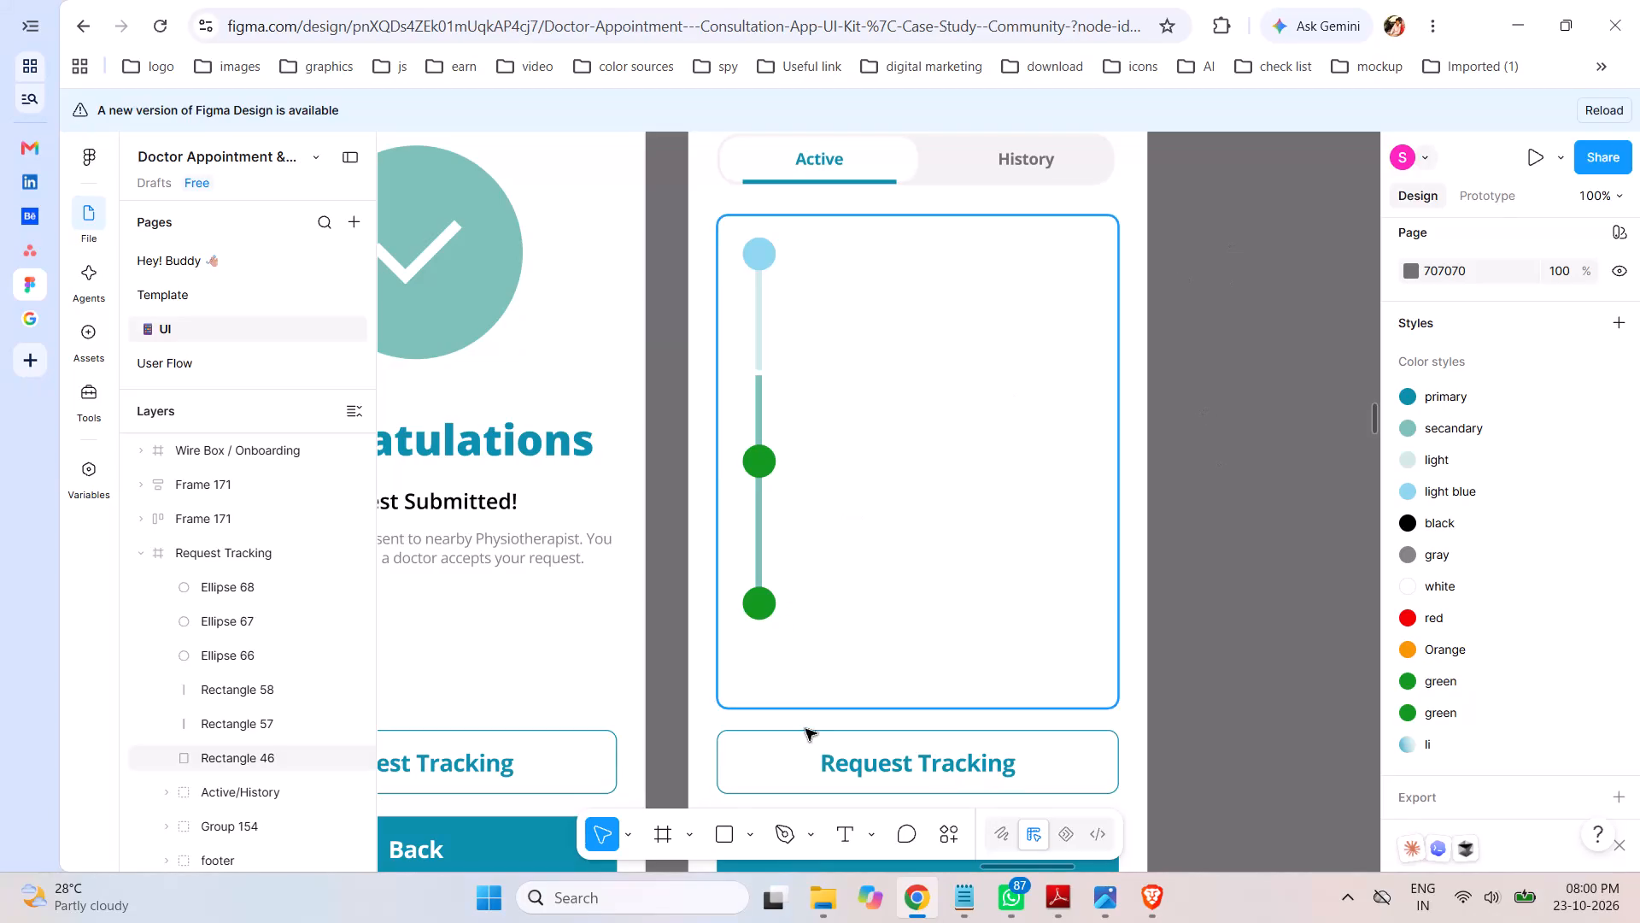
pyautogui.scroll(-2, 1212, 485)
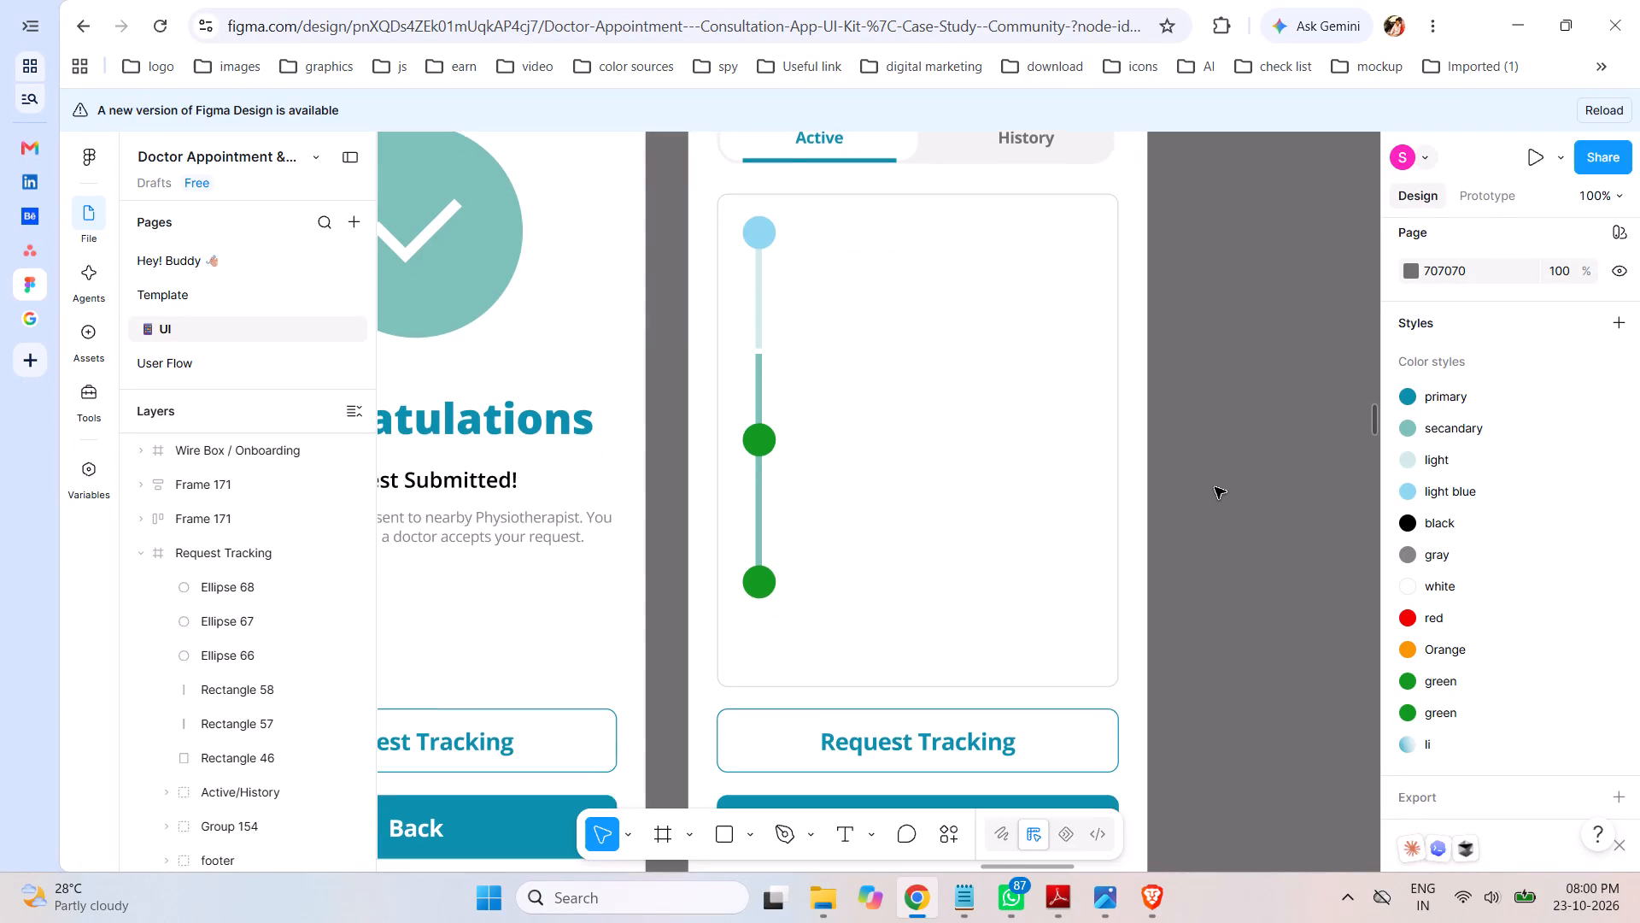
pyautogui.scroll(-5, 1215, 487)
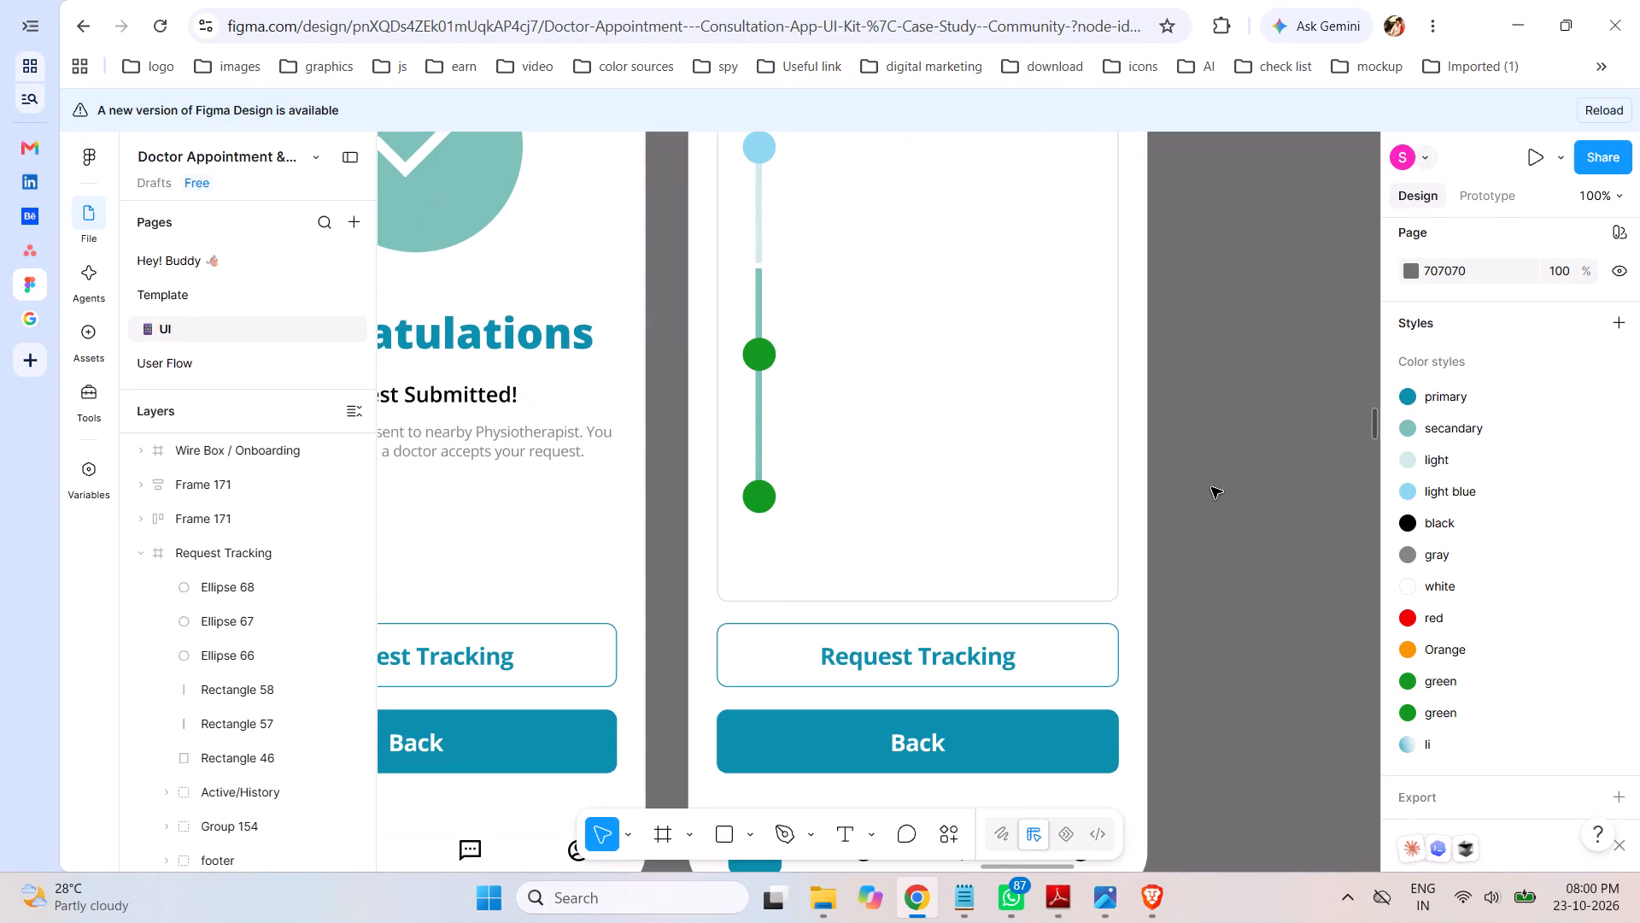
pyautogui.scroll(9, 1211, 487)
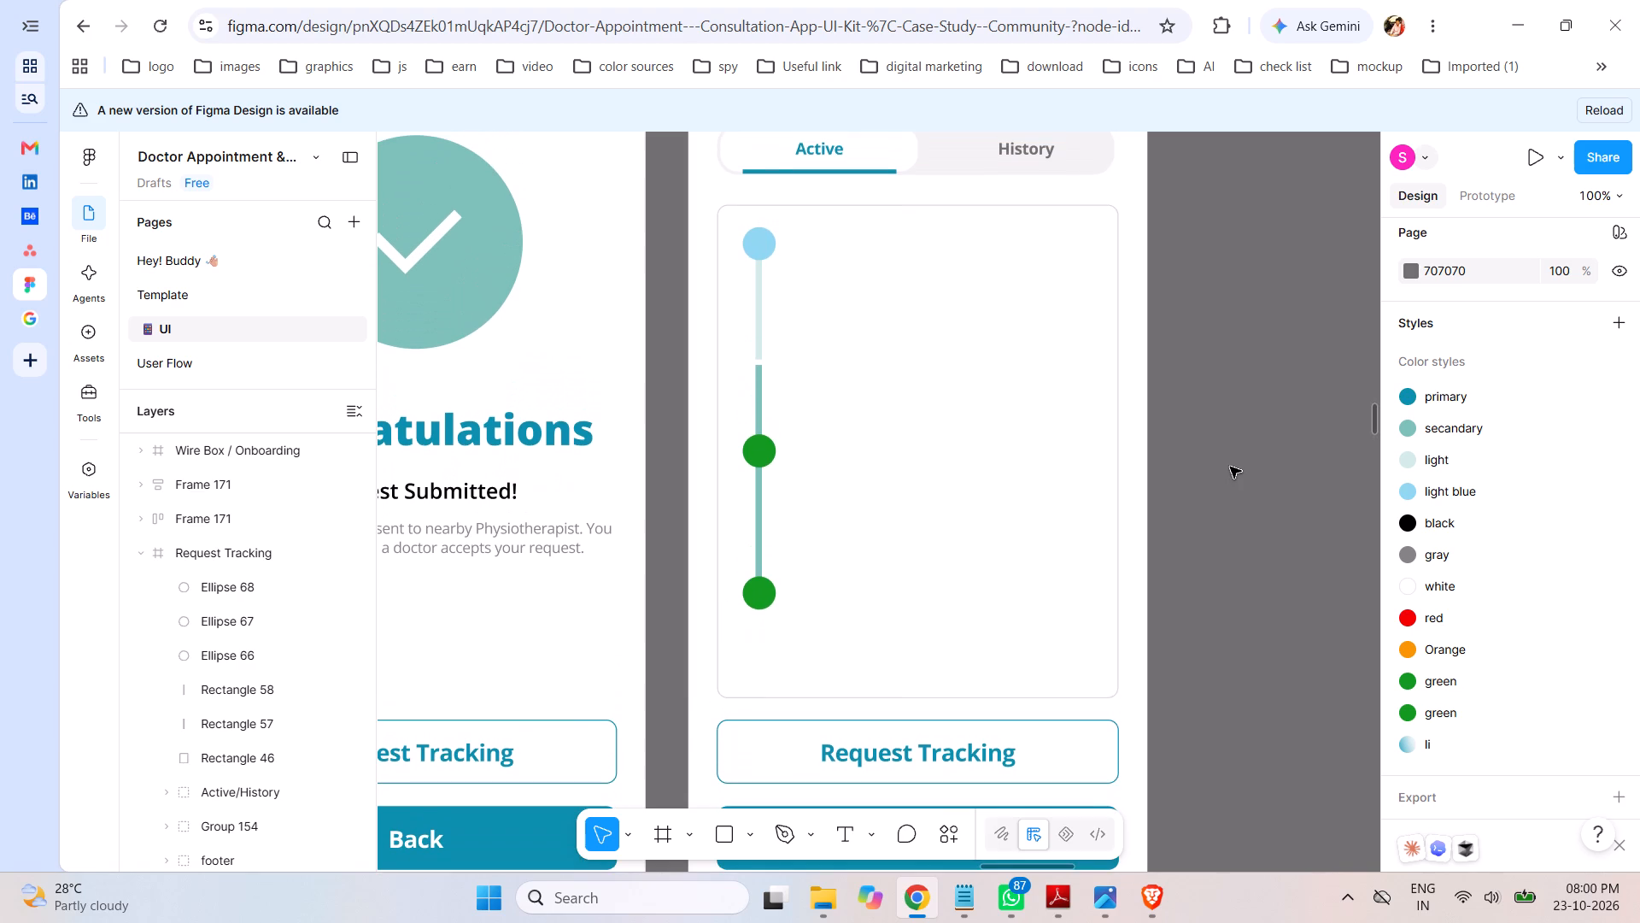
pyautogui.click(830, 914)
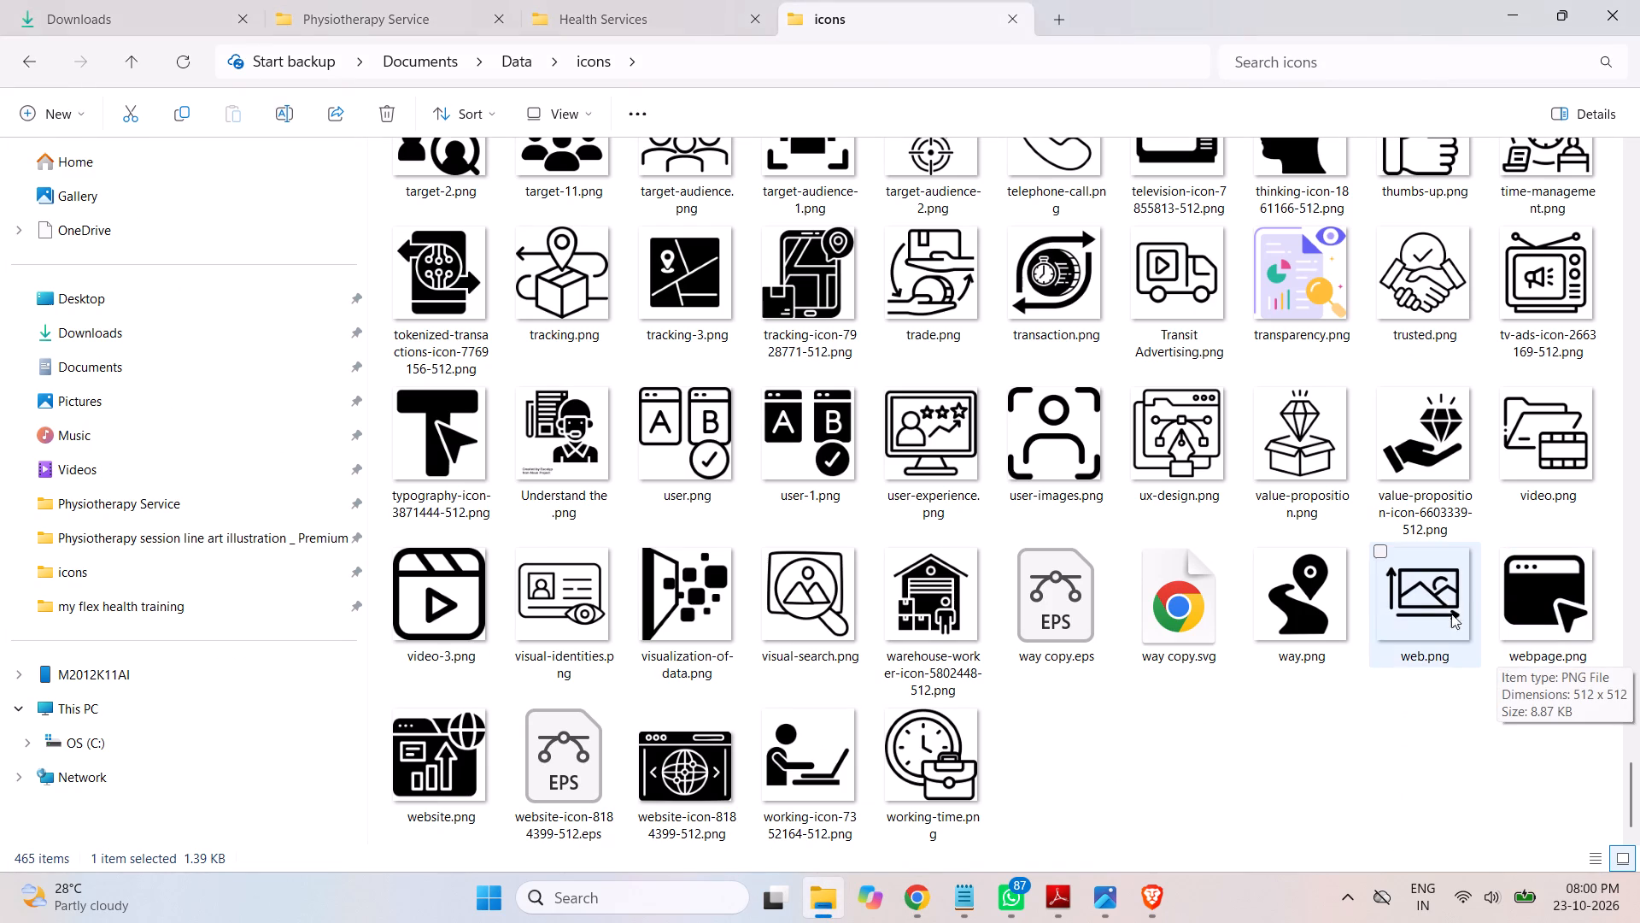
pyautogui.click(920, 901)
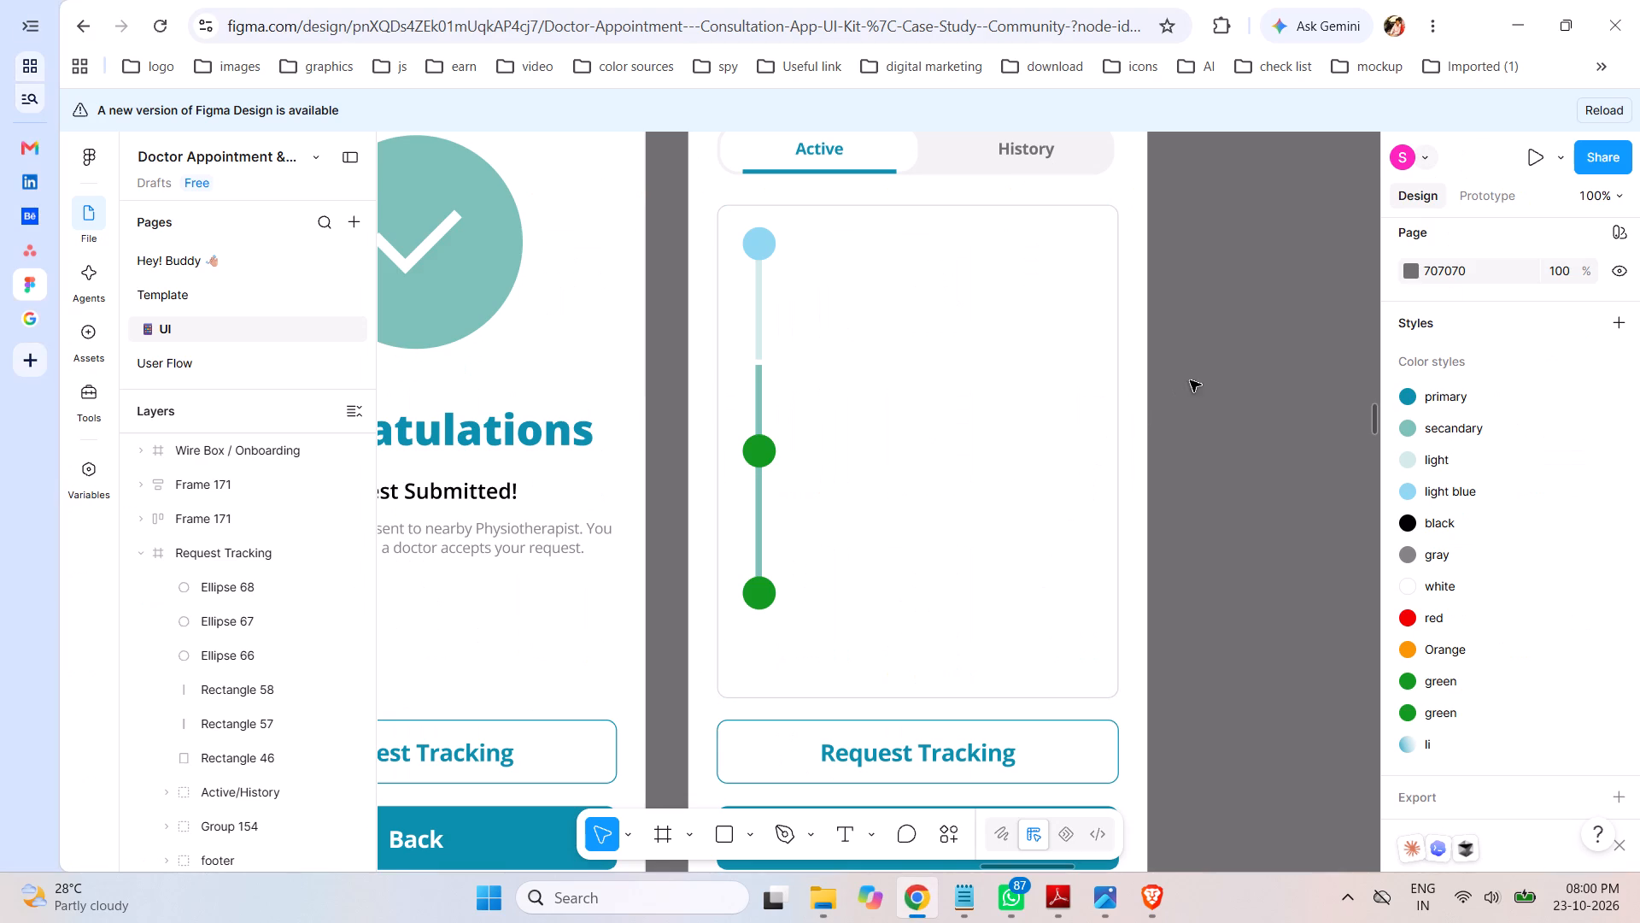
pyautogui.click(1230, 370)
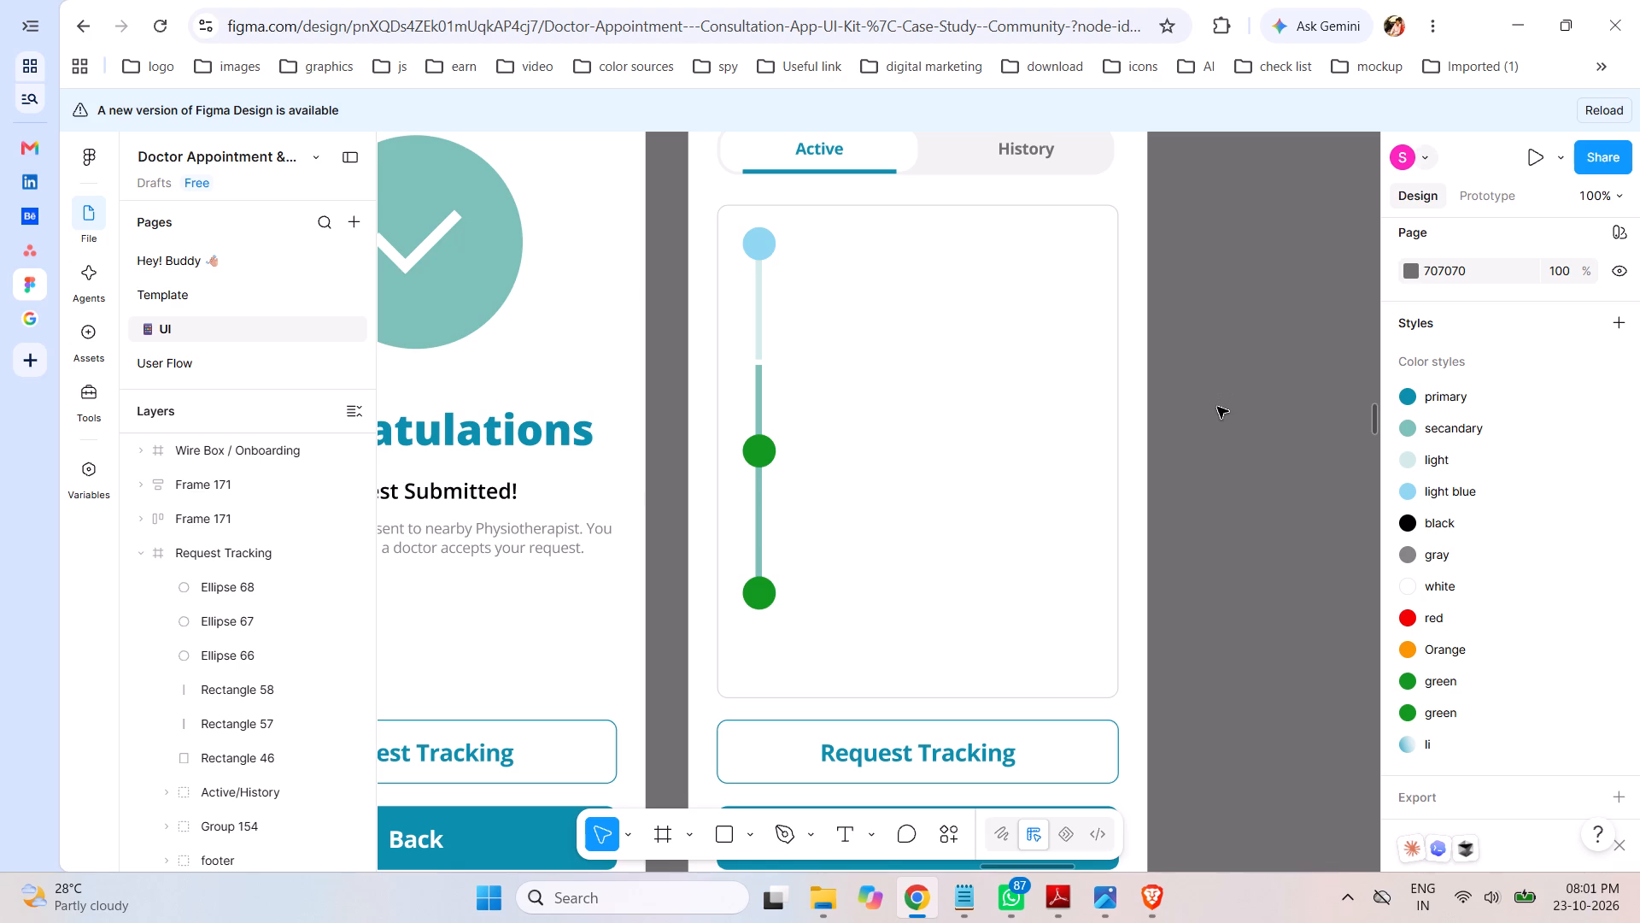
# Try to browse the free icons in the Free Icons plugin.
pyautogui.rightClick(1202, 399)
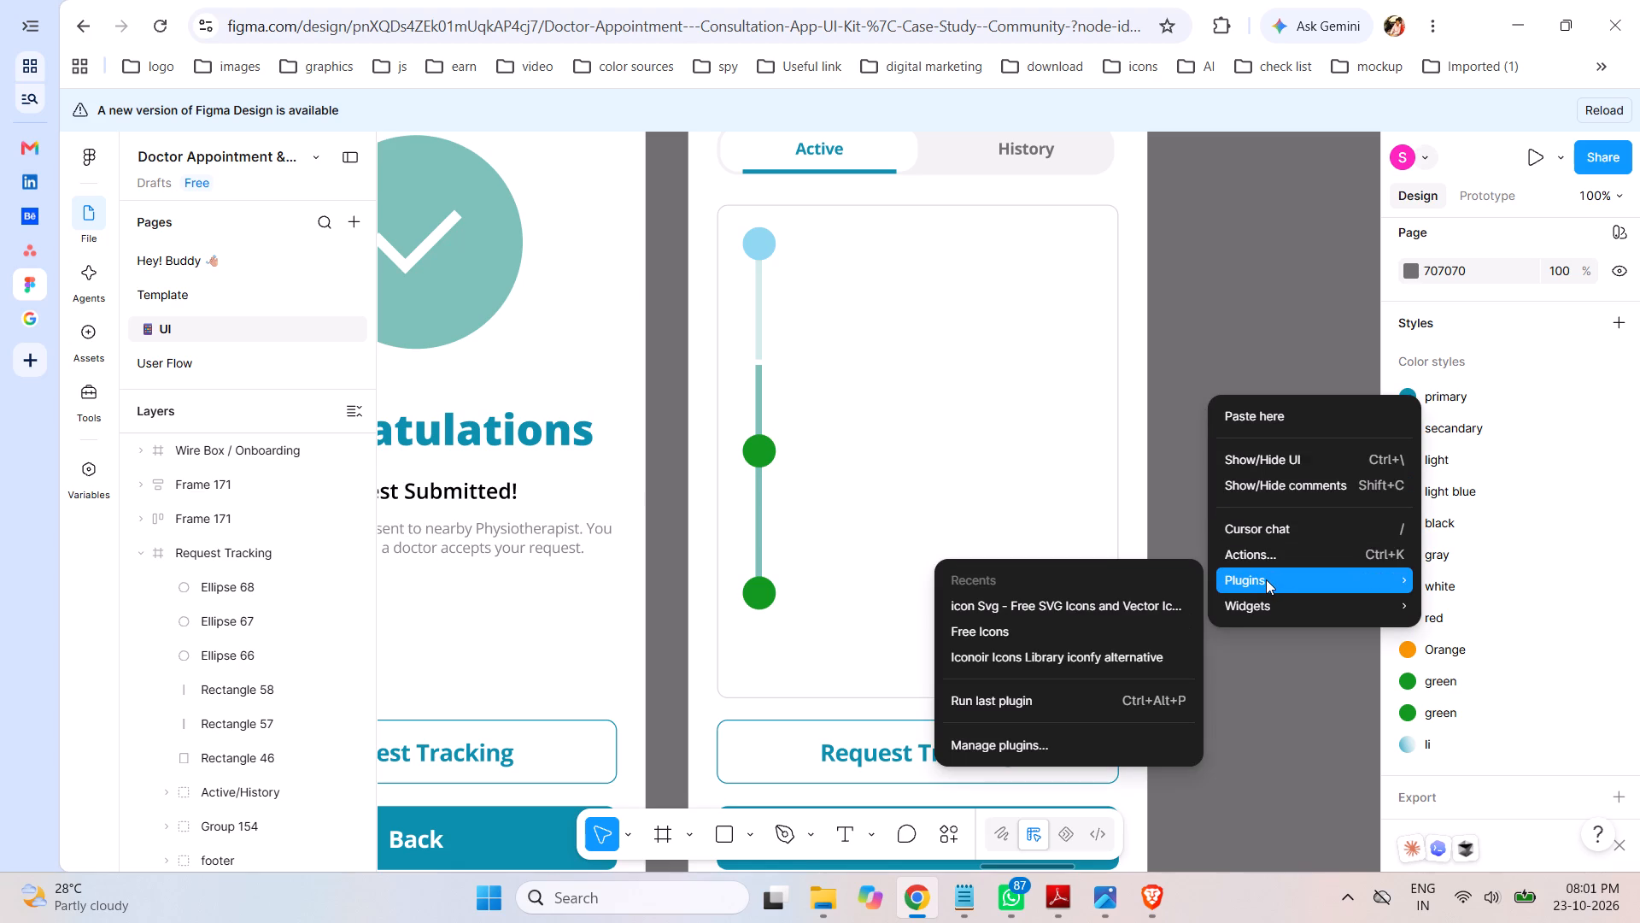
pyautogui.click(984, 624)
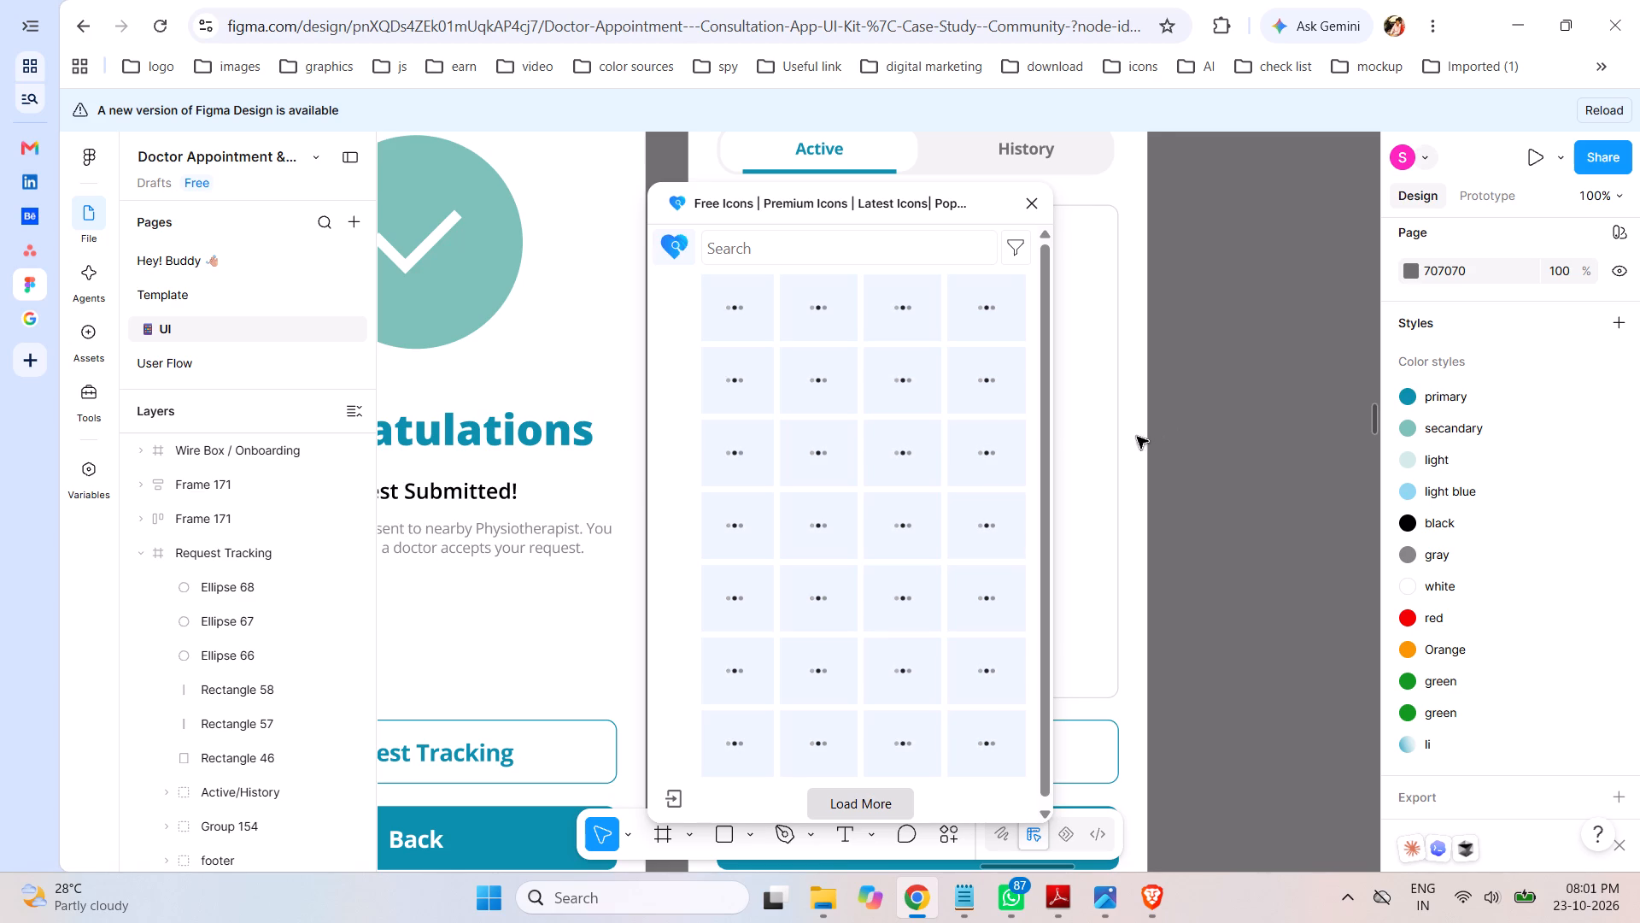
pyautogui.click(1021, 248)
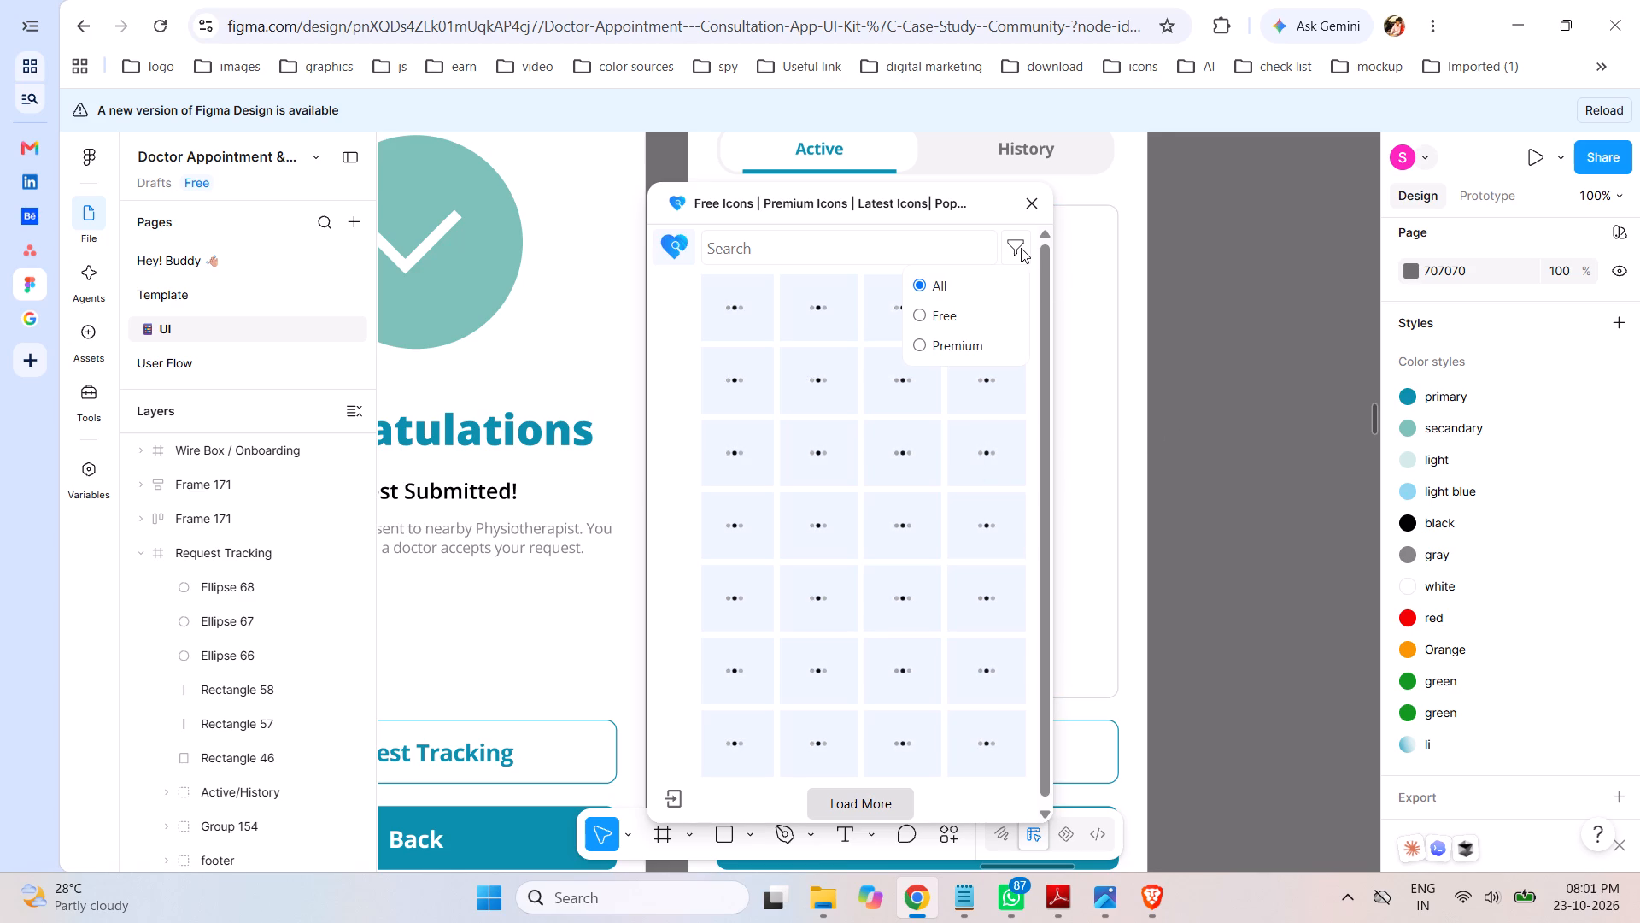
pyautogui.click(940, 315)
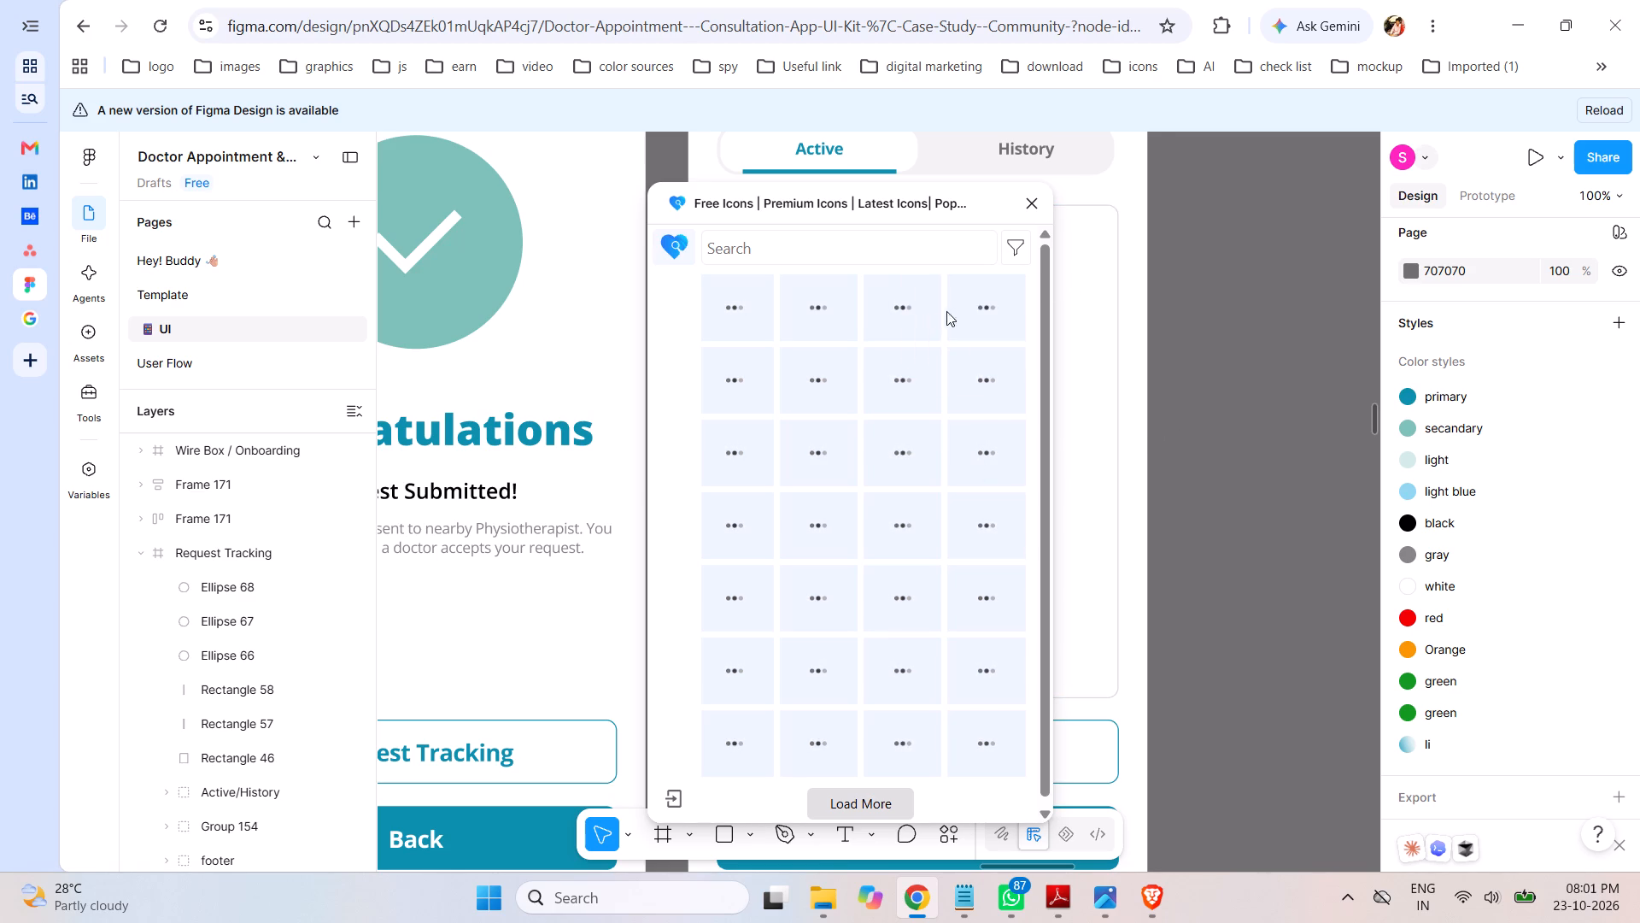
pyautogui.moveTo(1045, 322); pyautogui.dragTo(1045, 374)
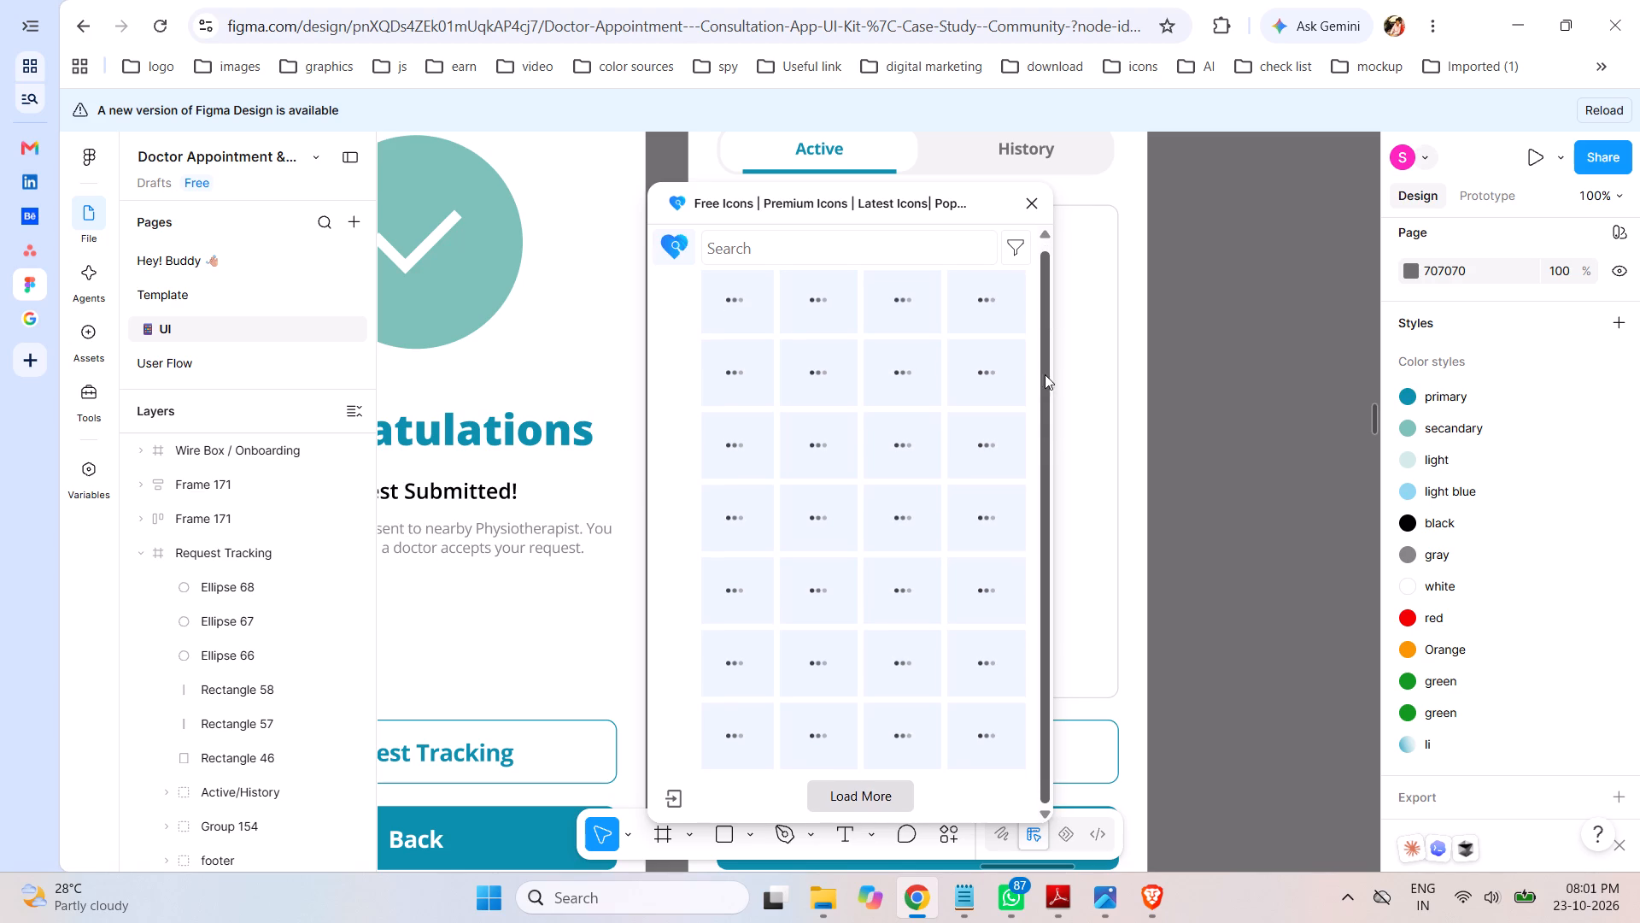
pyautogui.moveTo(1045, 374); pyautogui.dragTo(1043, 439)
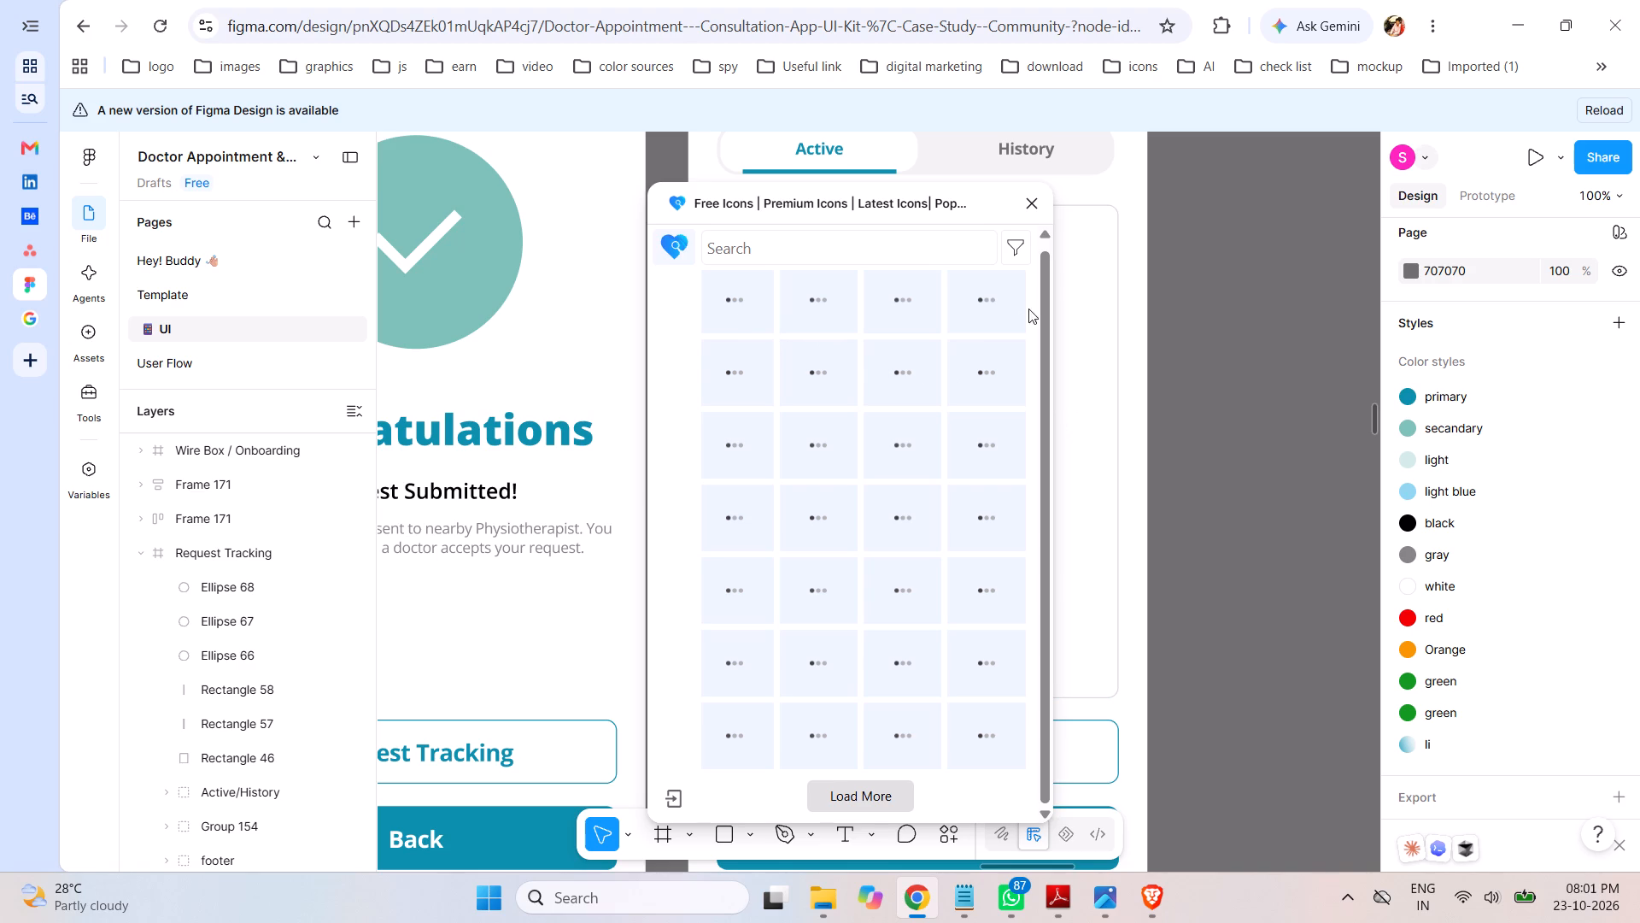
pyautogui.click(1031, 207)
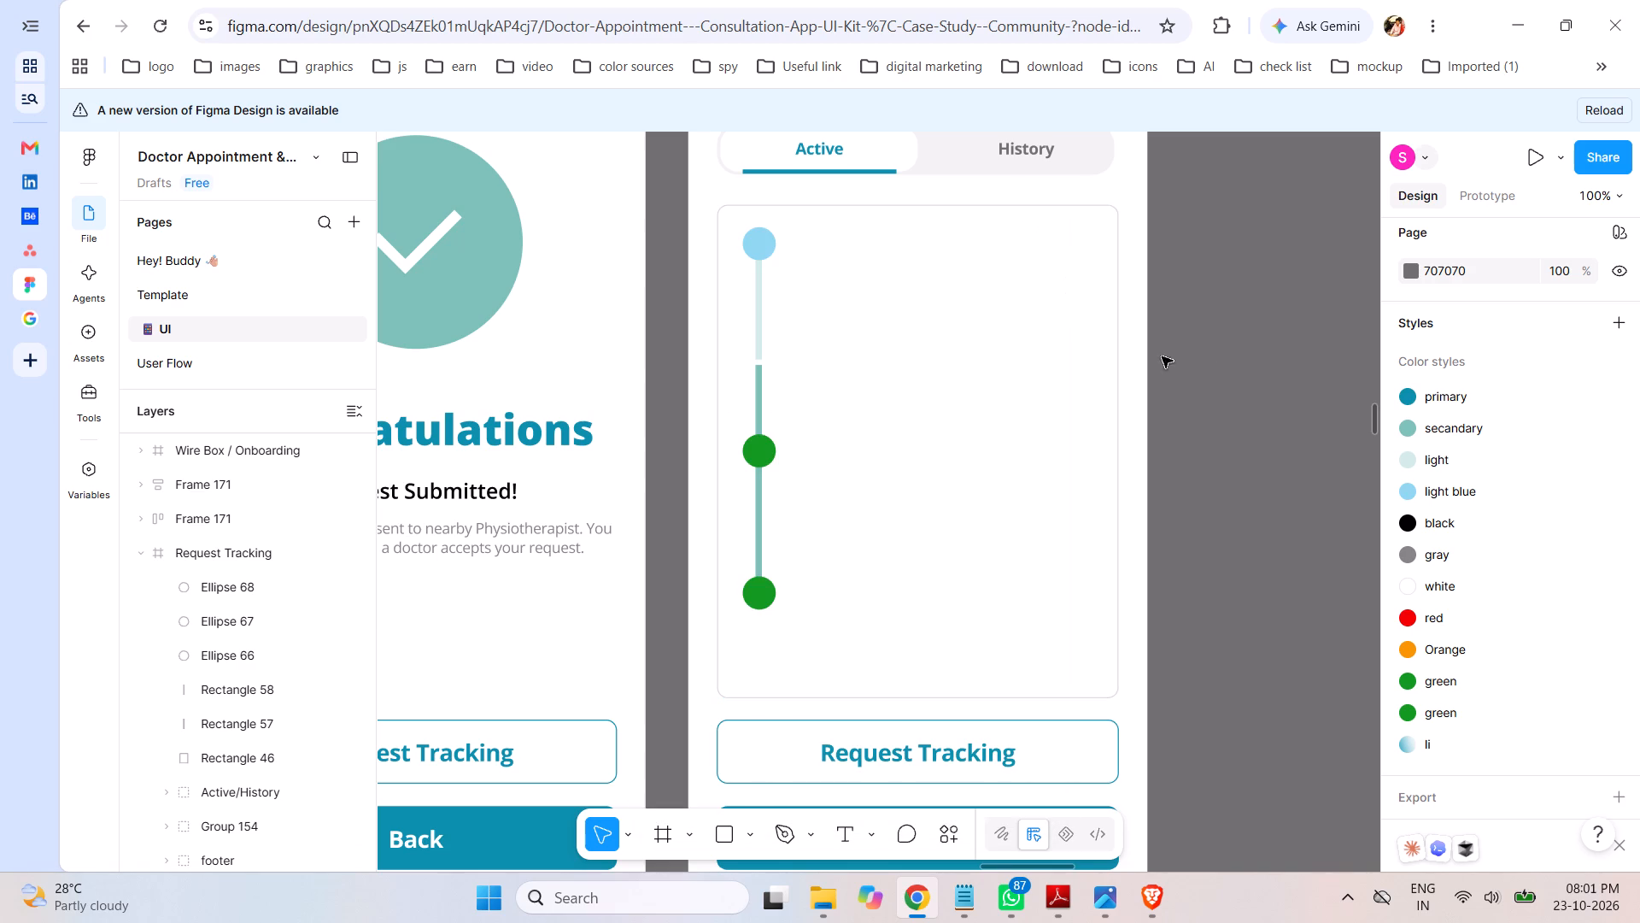
# Run the Iconoir Icons Library plugin and search its icons for "arrow".
pyautogui.rightClick(1218, 353)
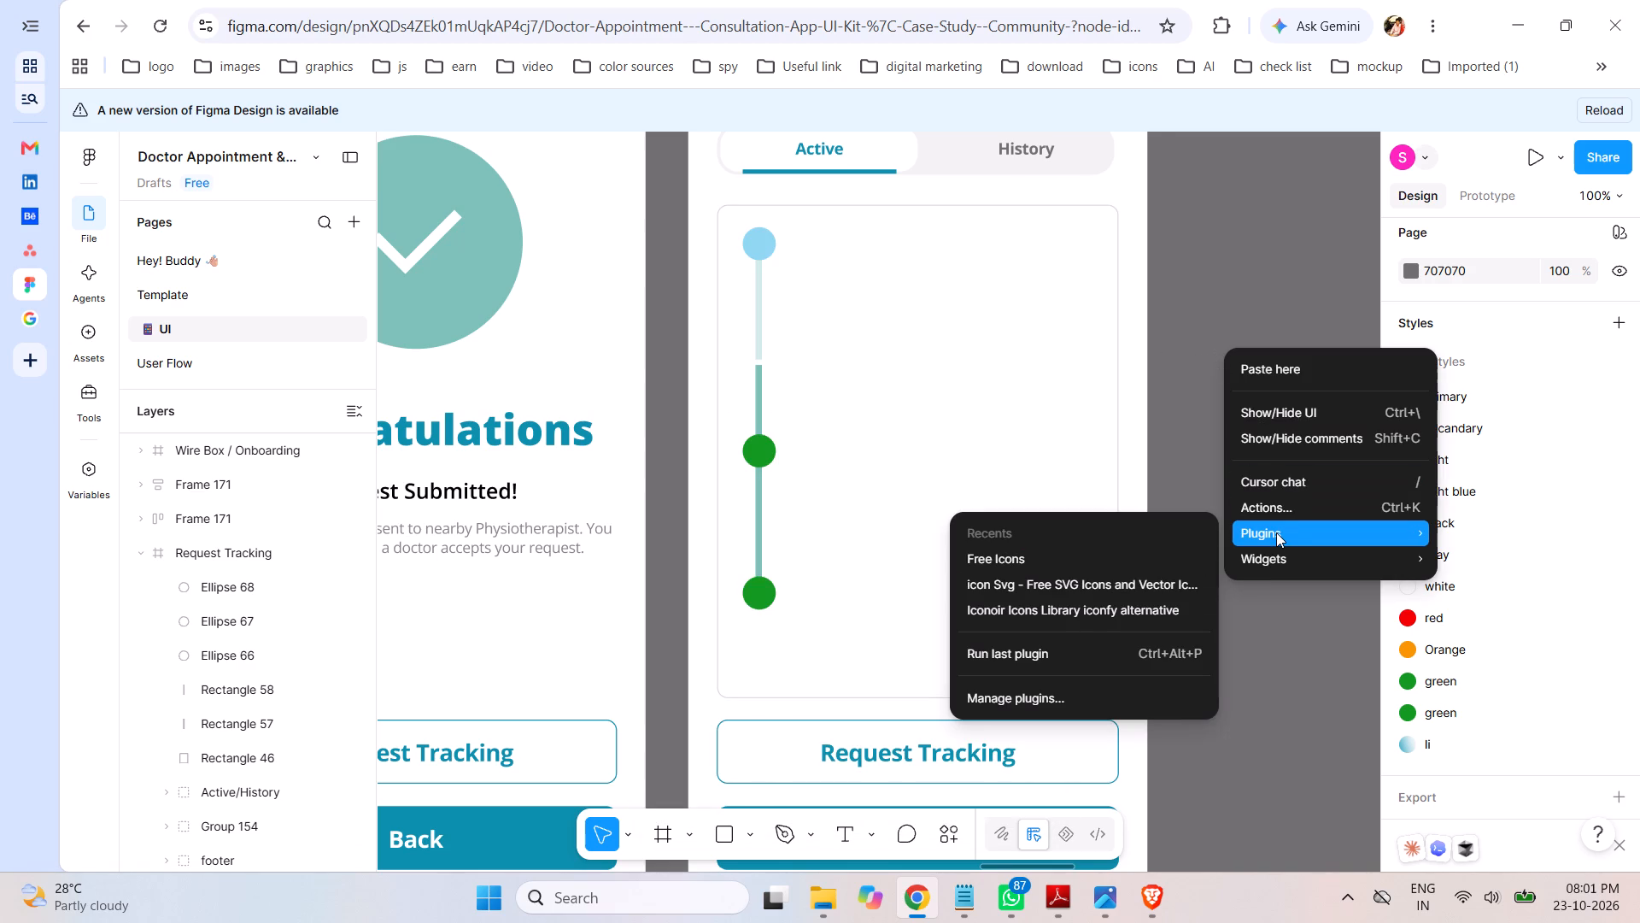
pyautogui.click(1276, 532)
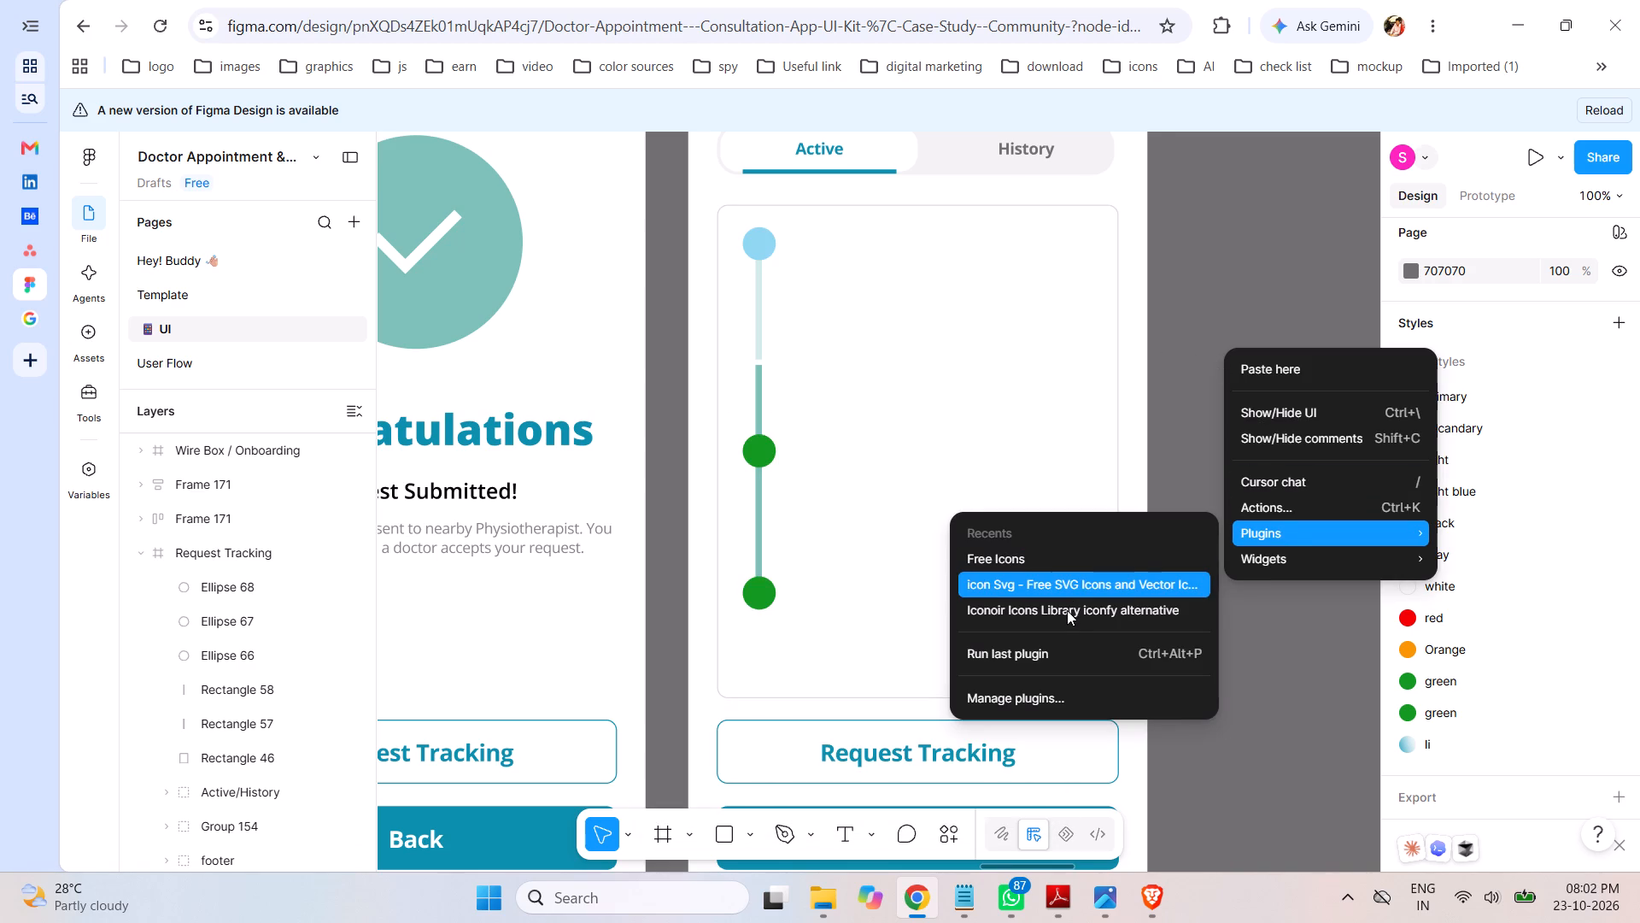
pyautogui.click(1067, 610)
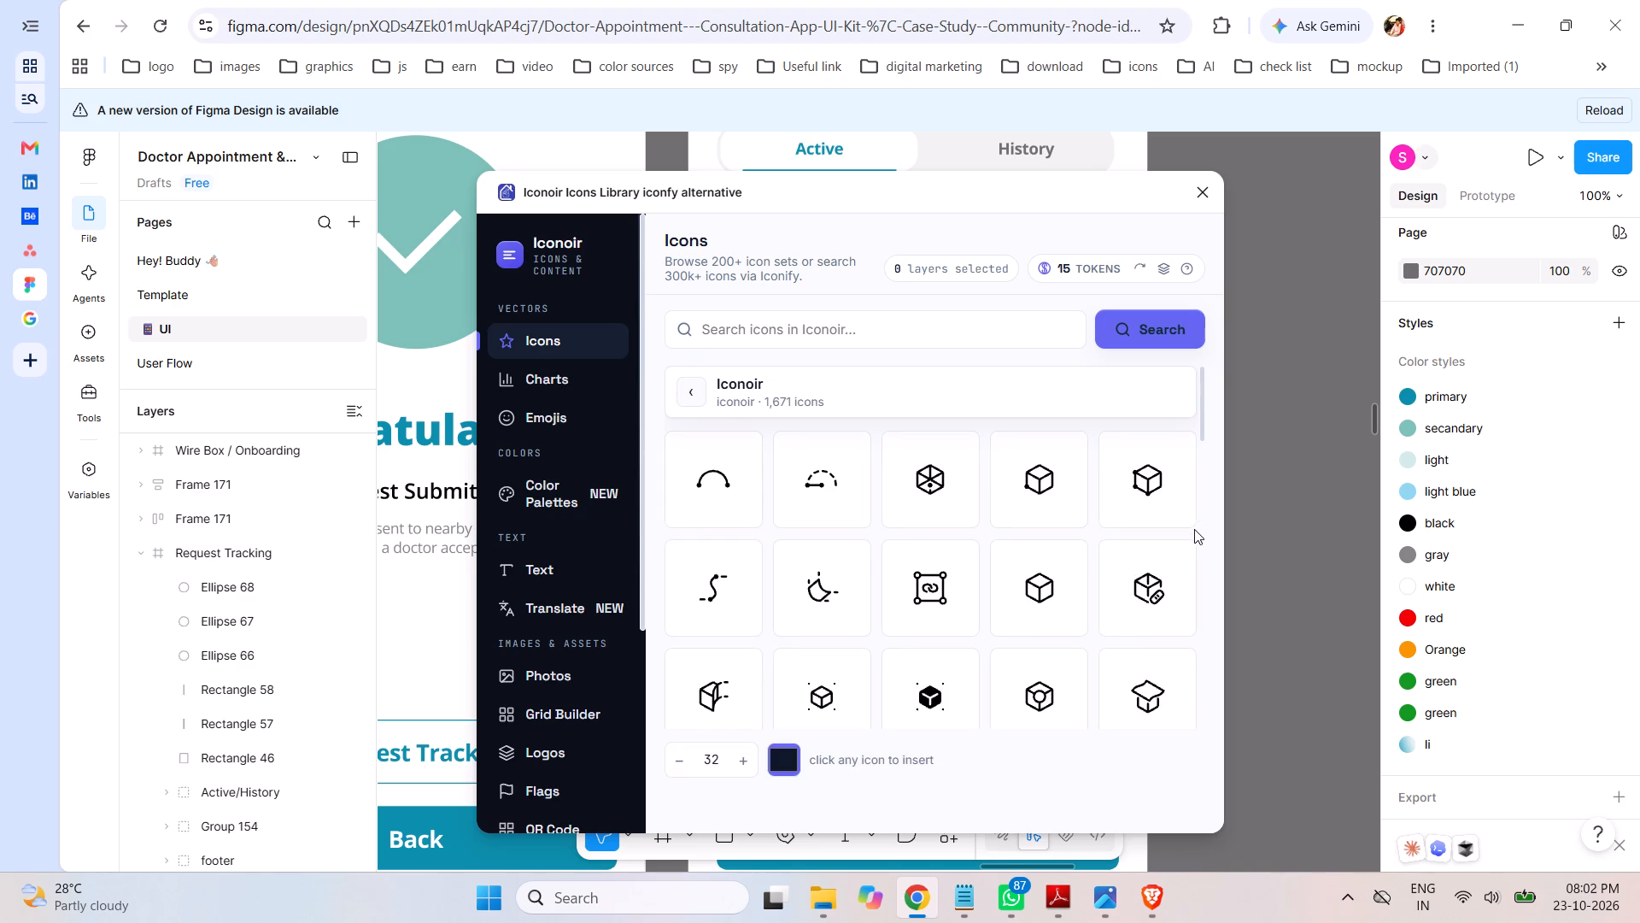
pyautogui.scroll(-4, 1108, 545)
pyautogui.click(828, 327)
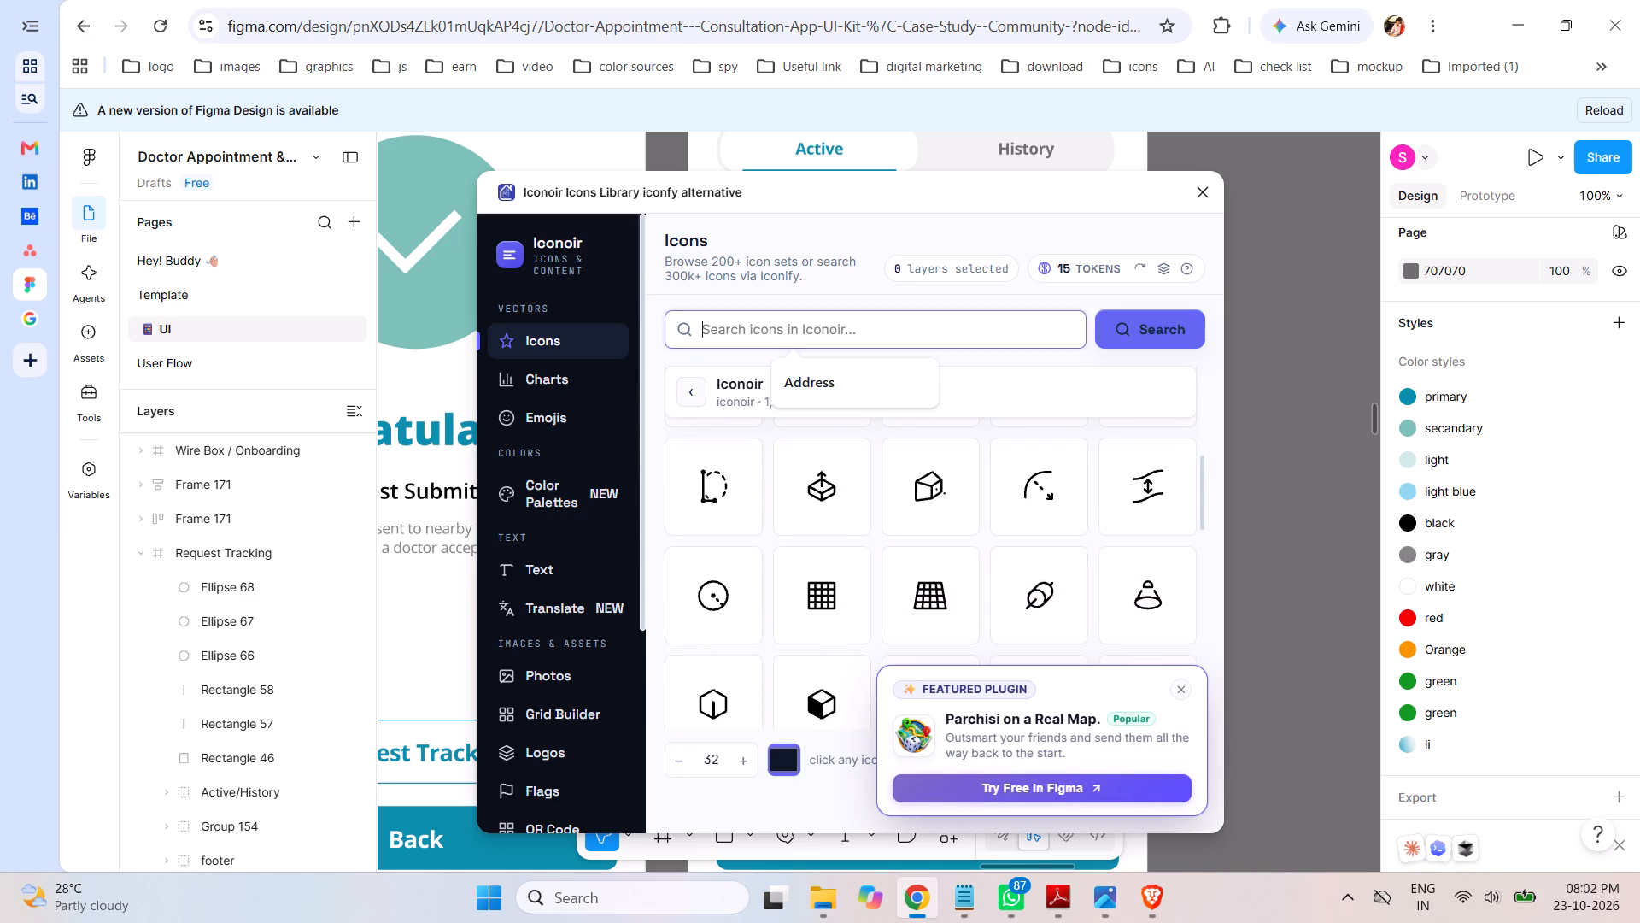
pyautogui.press('e')
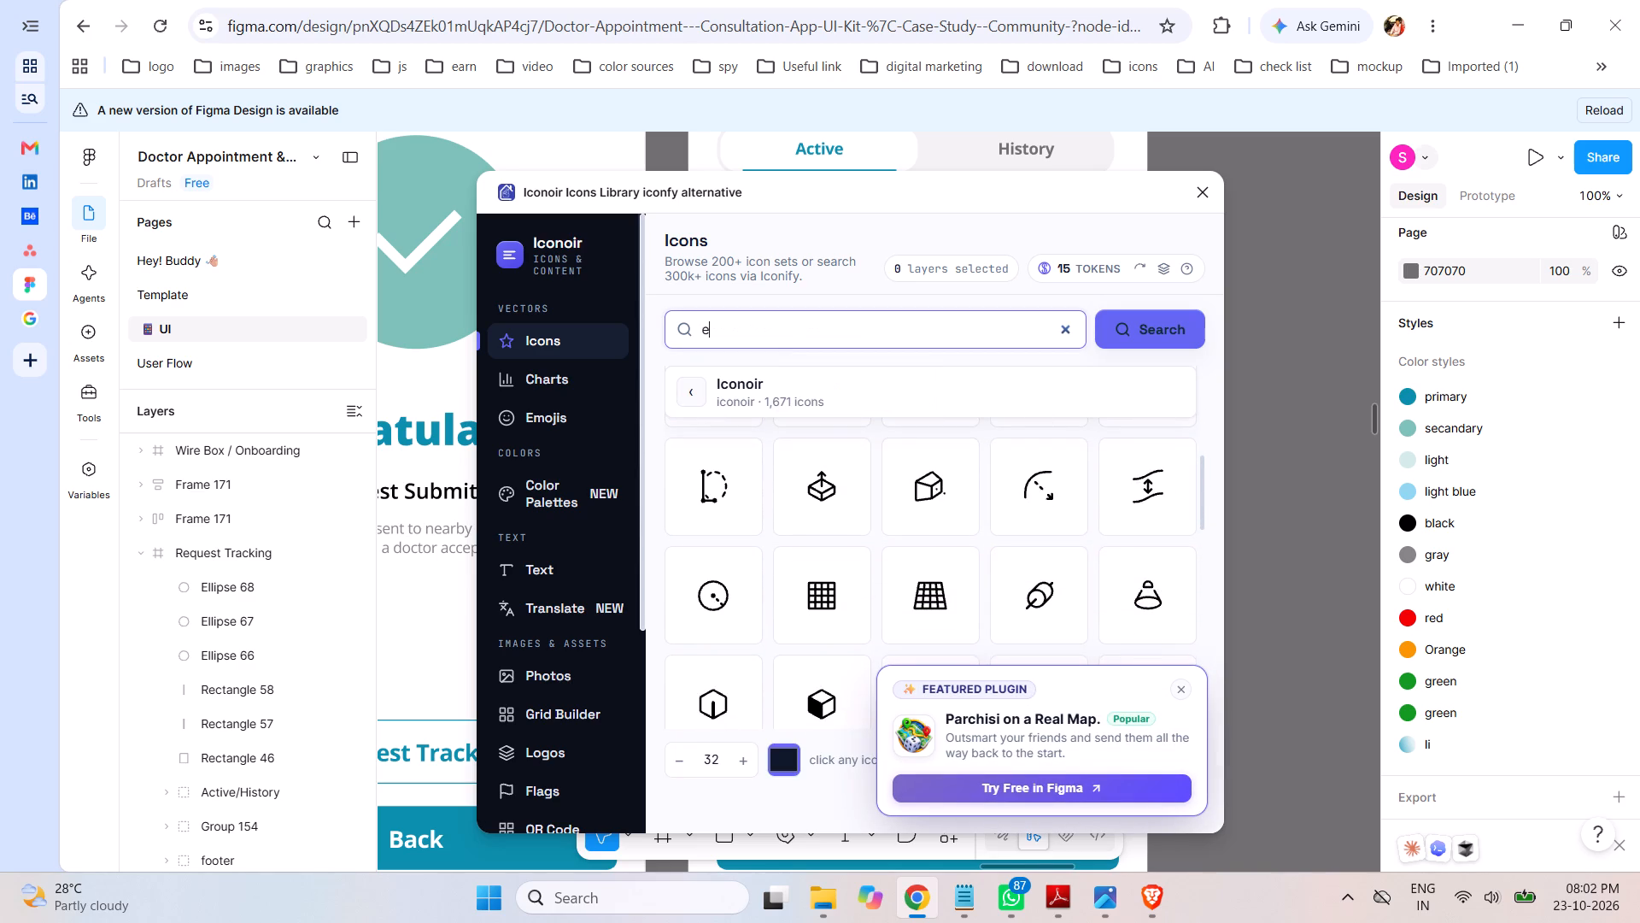
pyautogui.write('rro')
pyautogui.press('BackSpace')
pyautogui.press('BackSpace')
pyautogui.press('BackSpace')
pyautogui.press('BackSpace')
pyautogui.press('a')
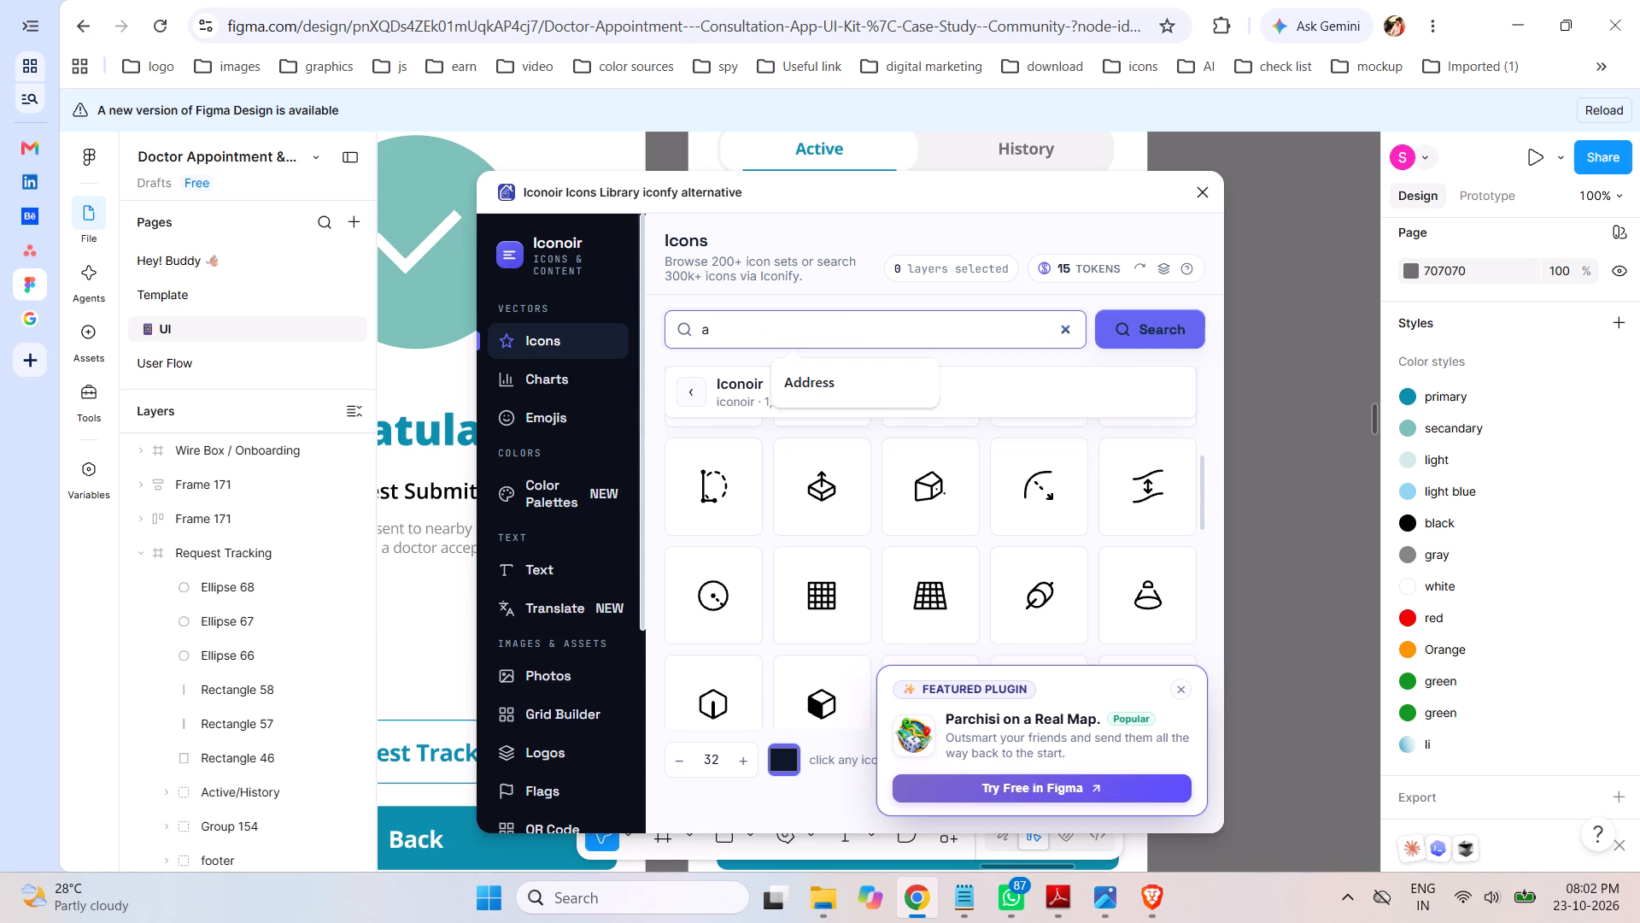
pyautogui.write('rrow')
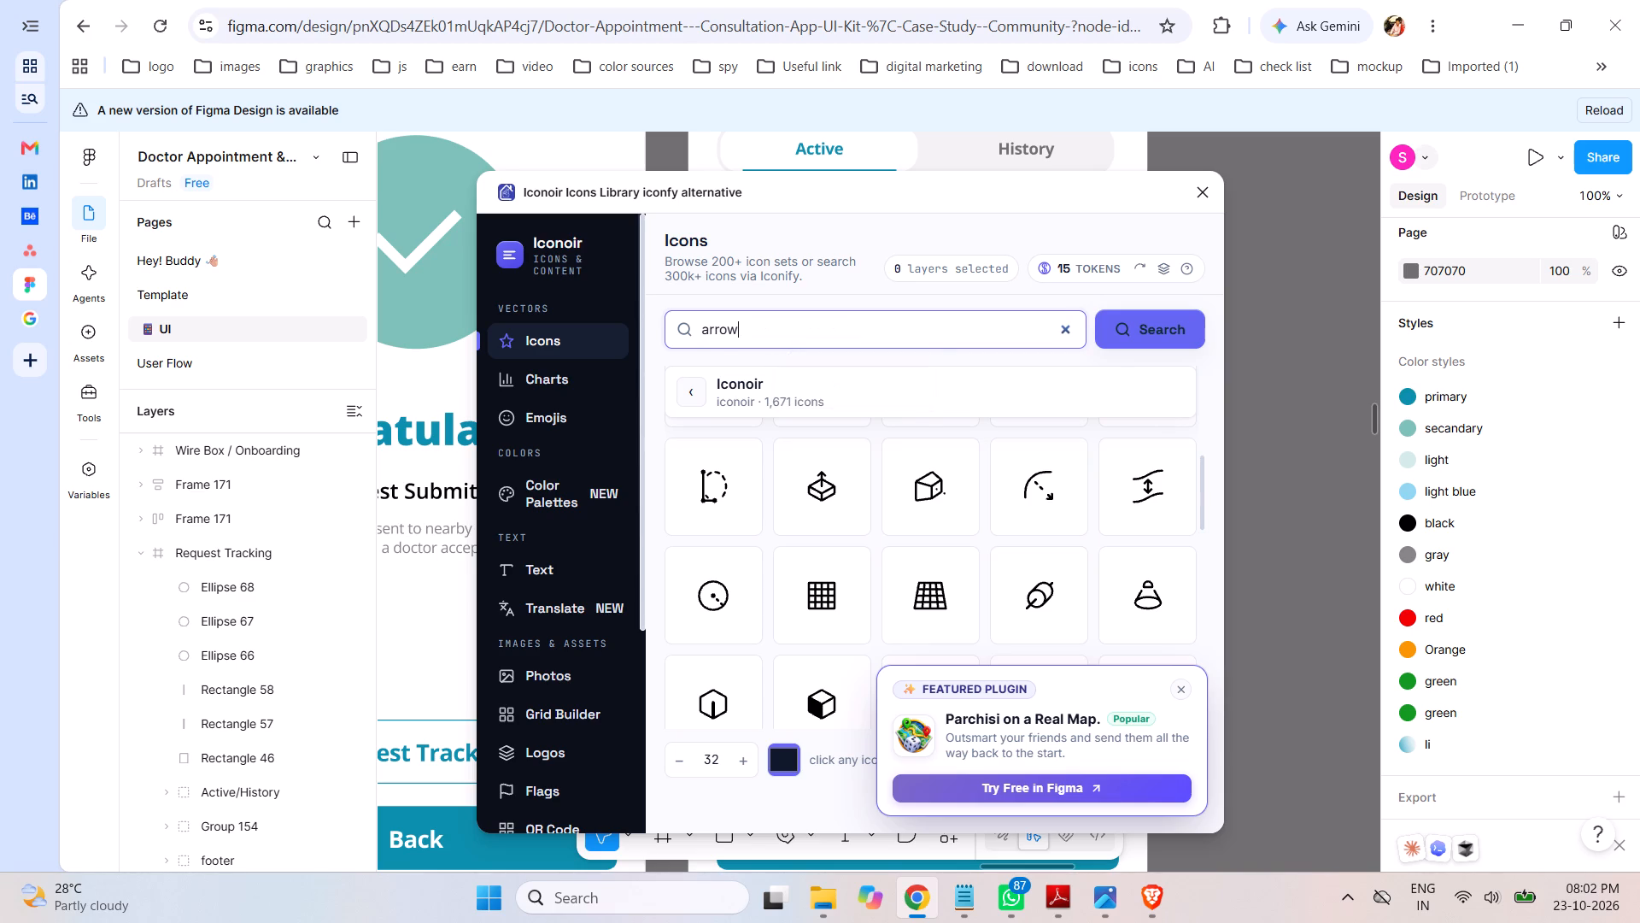
pyautogui.press('Return')
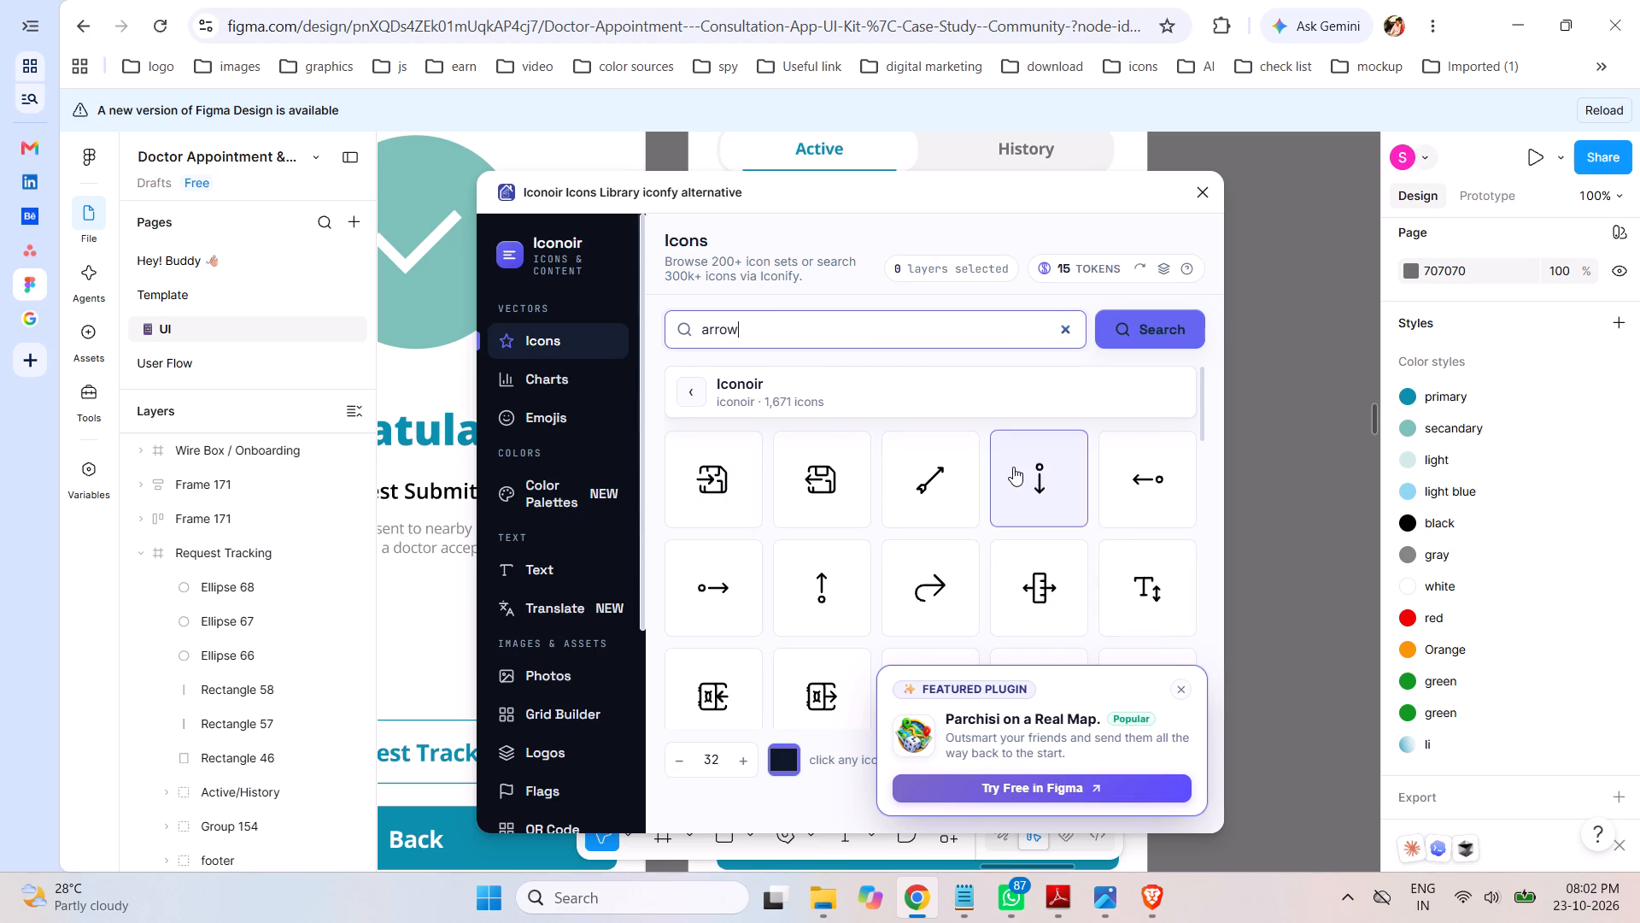
# Insert the outlined maps-arrow icon from the Iconoir set at size 32.
pyautogui.scroll(-3, 1003, 479)
pyautogui.scroll(1, 1089, 510)
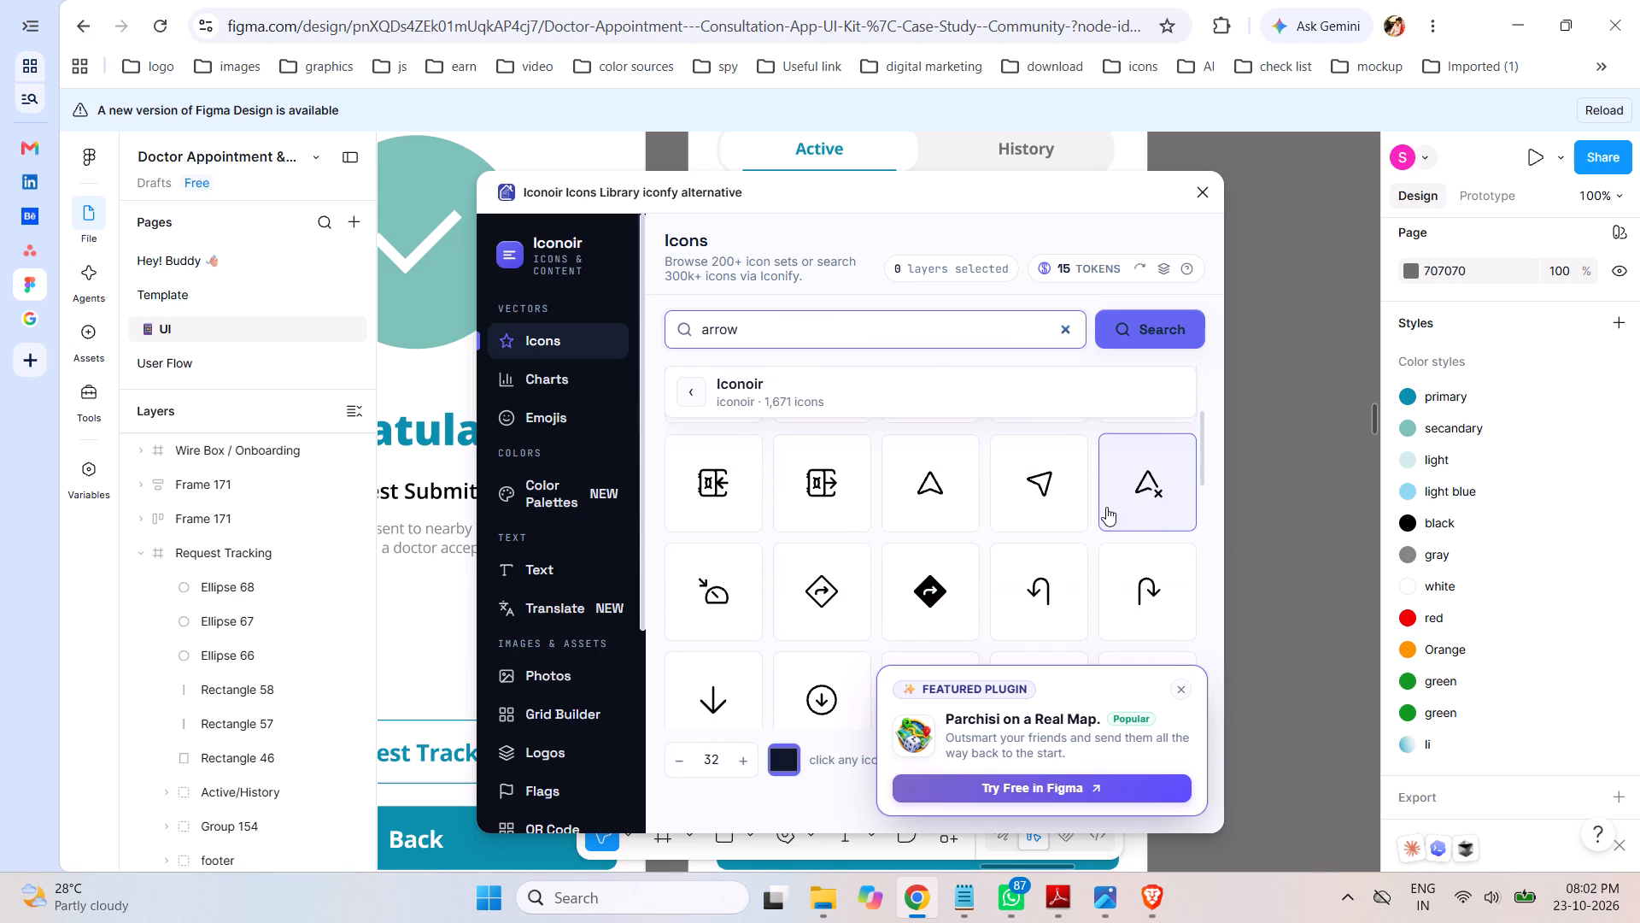
pyautogui.click(937, 495)
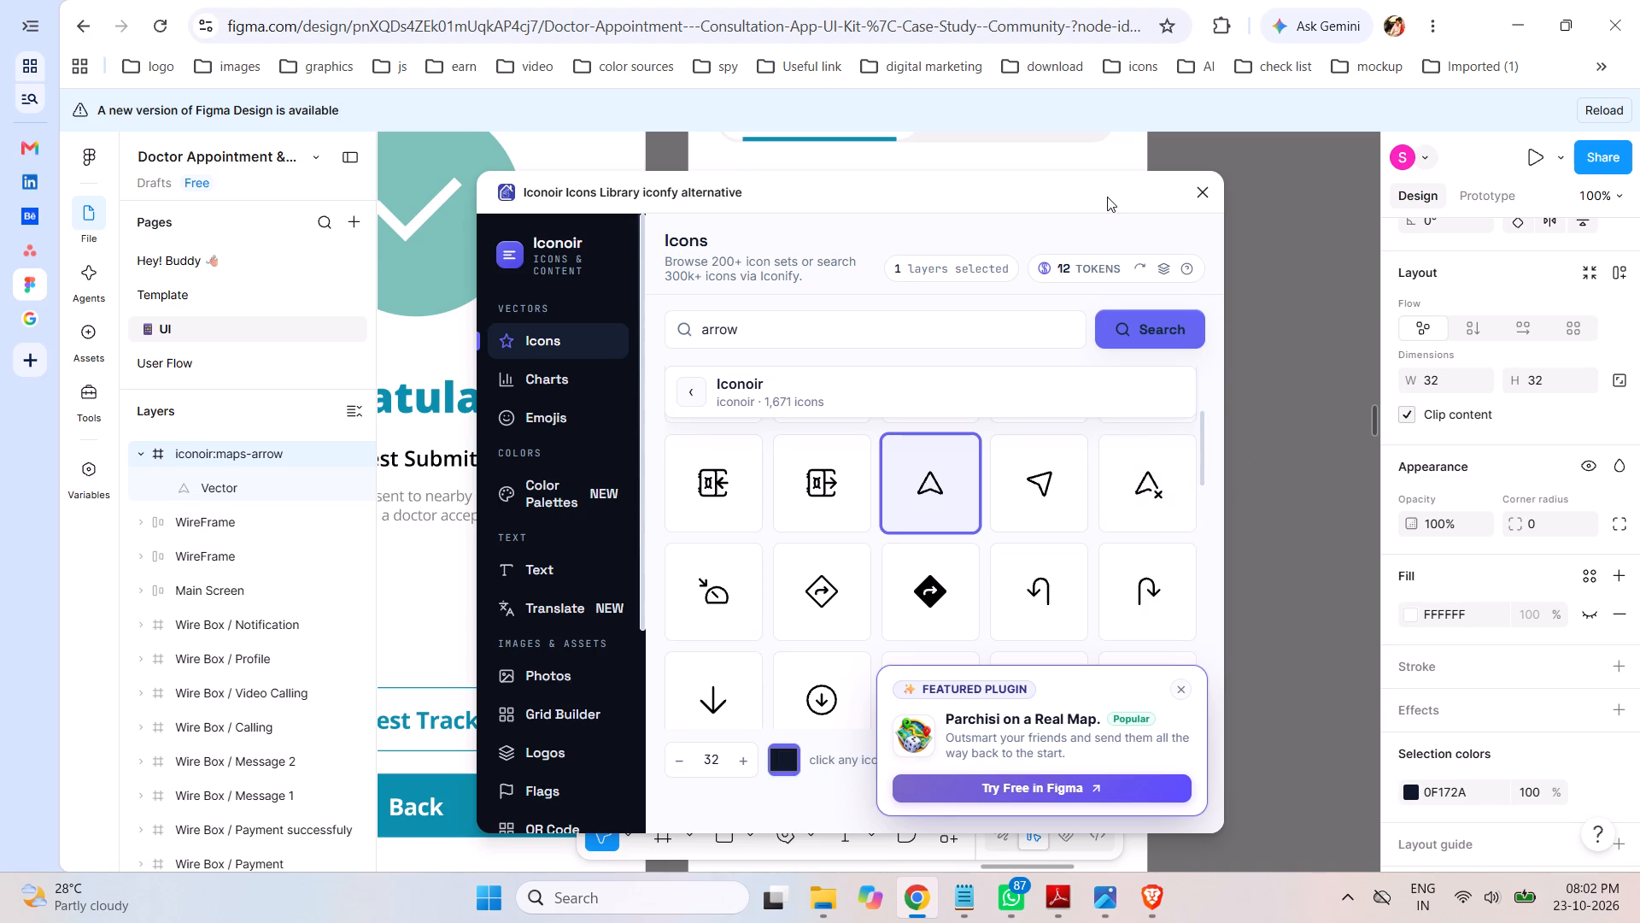
pyautogui.click(1278, 421)
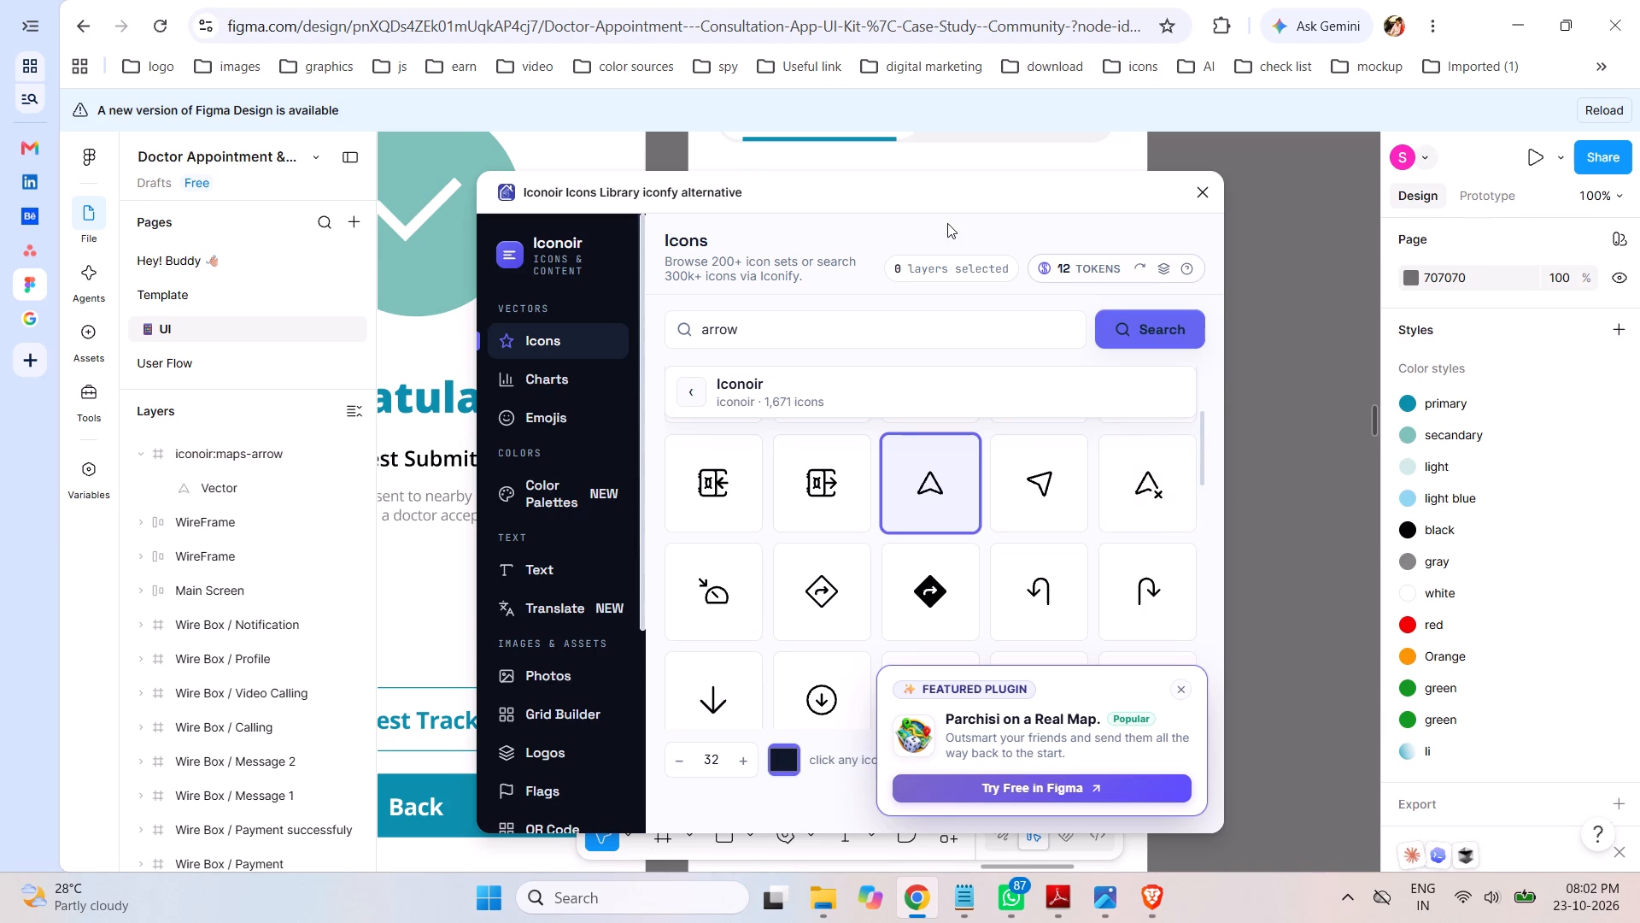
# Rotate the inserted maps-arrow vector on the timeline card to 180° so that it points downward.
pyautogui.moveTo(972, 190); pyautogui.dragTo(405, 314)
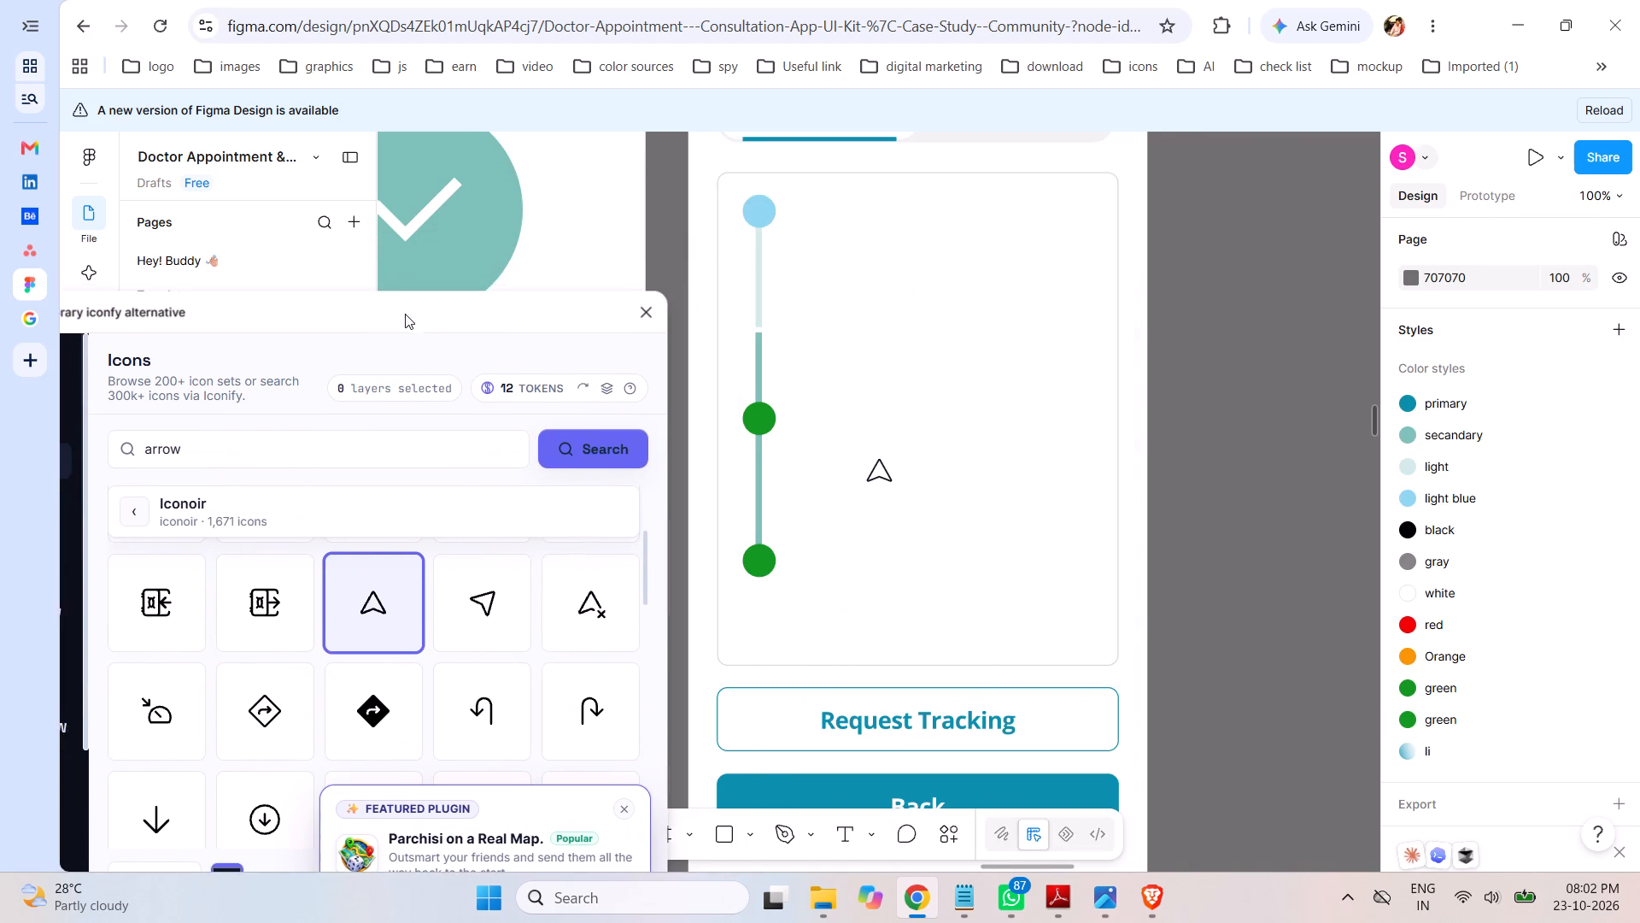
pyautogui.moveTo(405, 314); pyautogui.dragTo(436, 253)
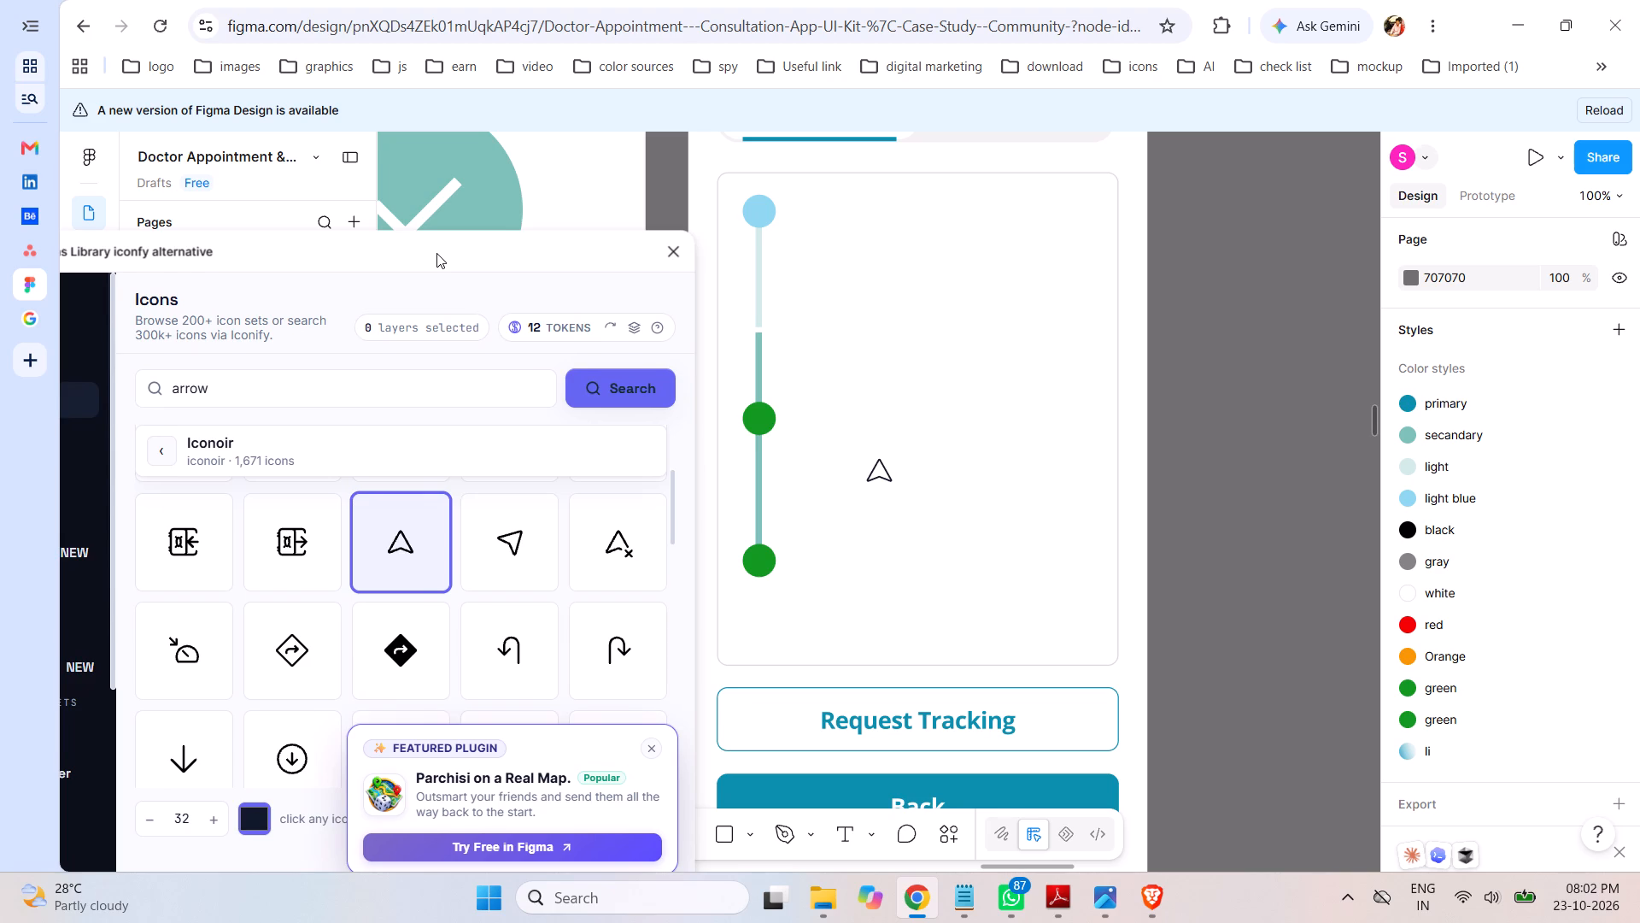
pyautogui.moveTo(436, 253); pyautogui.dragTo(447, 228)
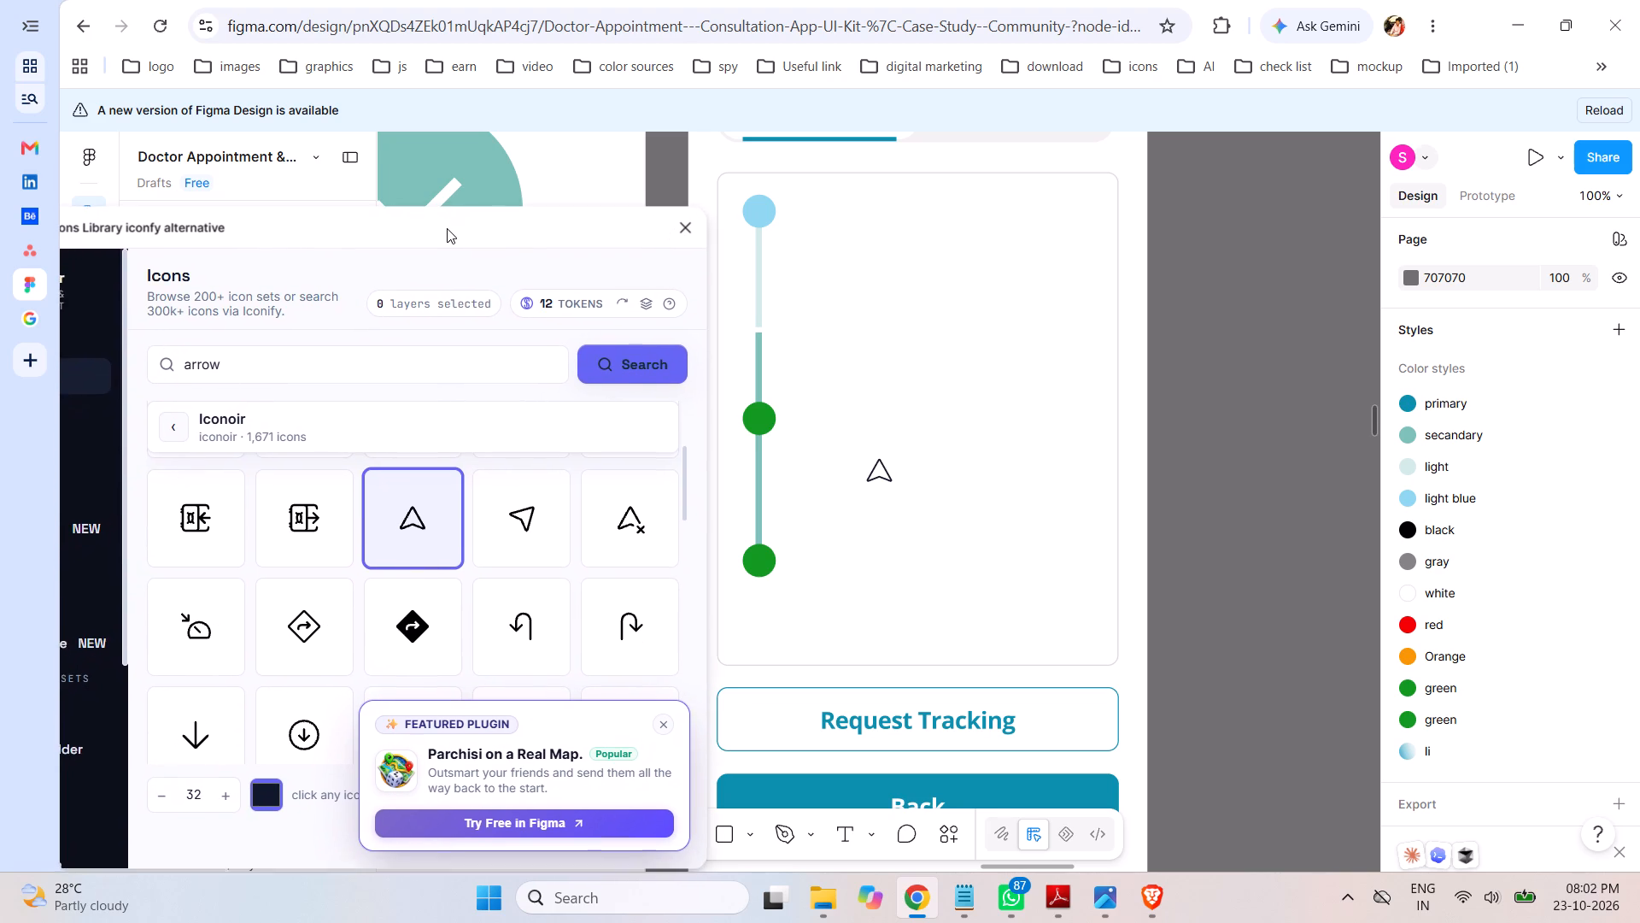
pyautogui.moveTo(447, 228); pyautogui.dragTo(446, 212)
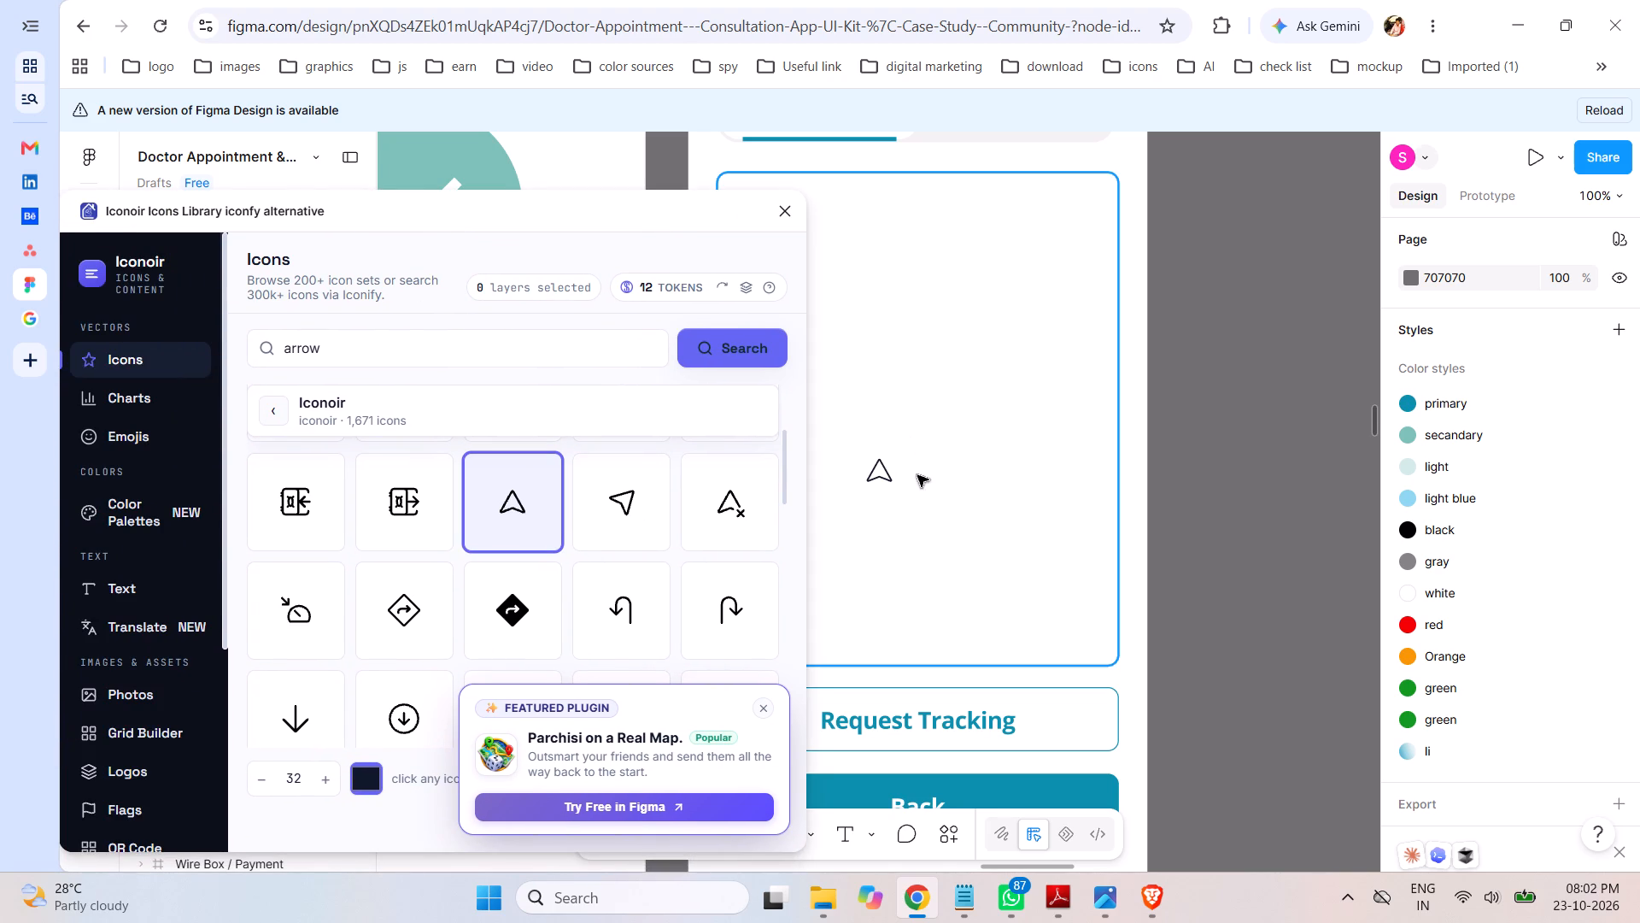
pyautogui.click(882, 478)
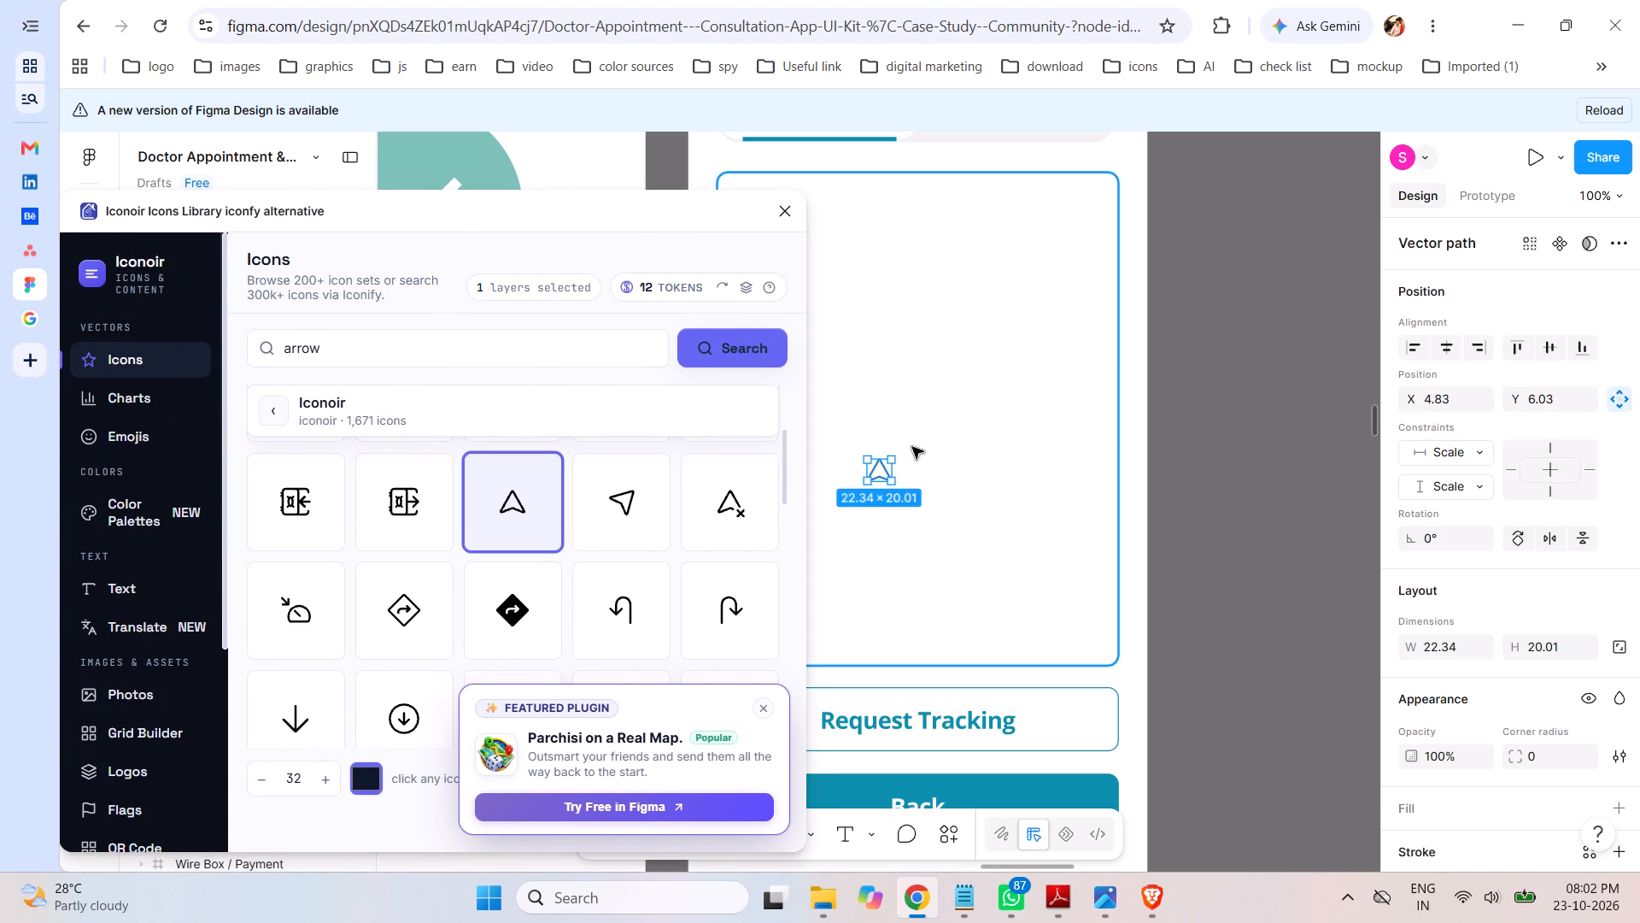
pyautogui.moveTo(903, 450); pyautogui.dragTo(906, 460)
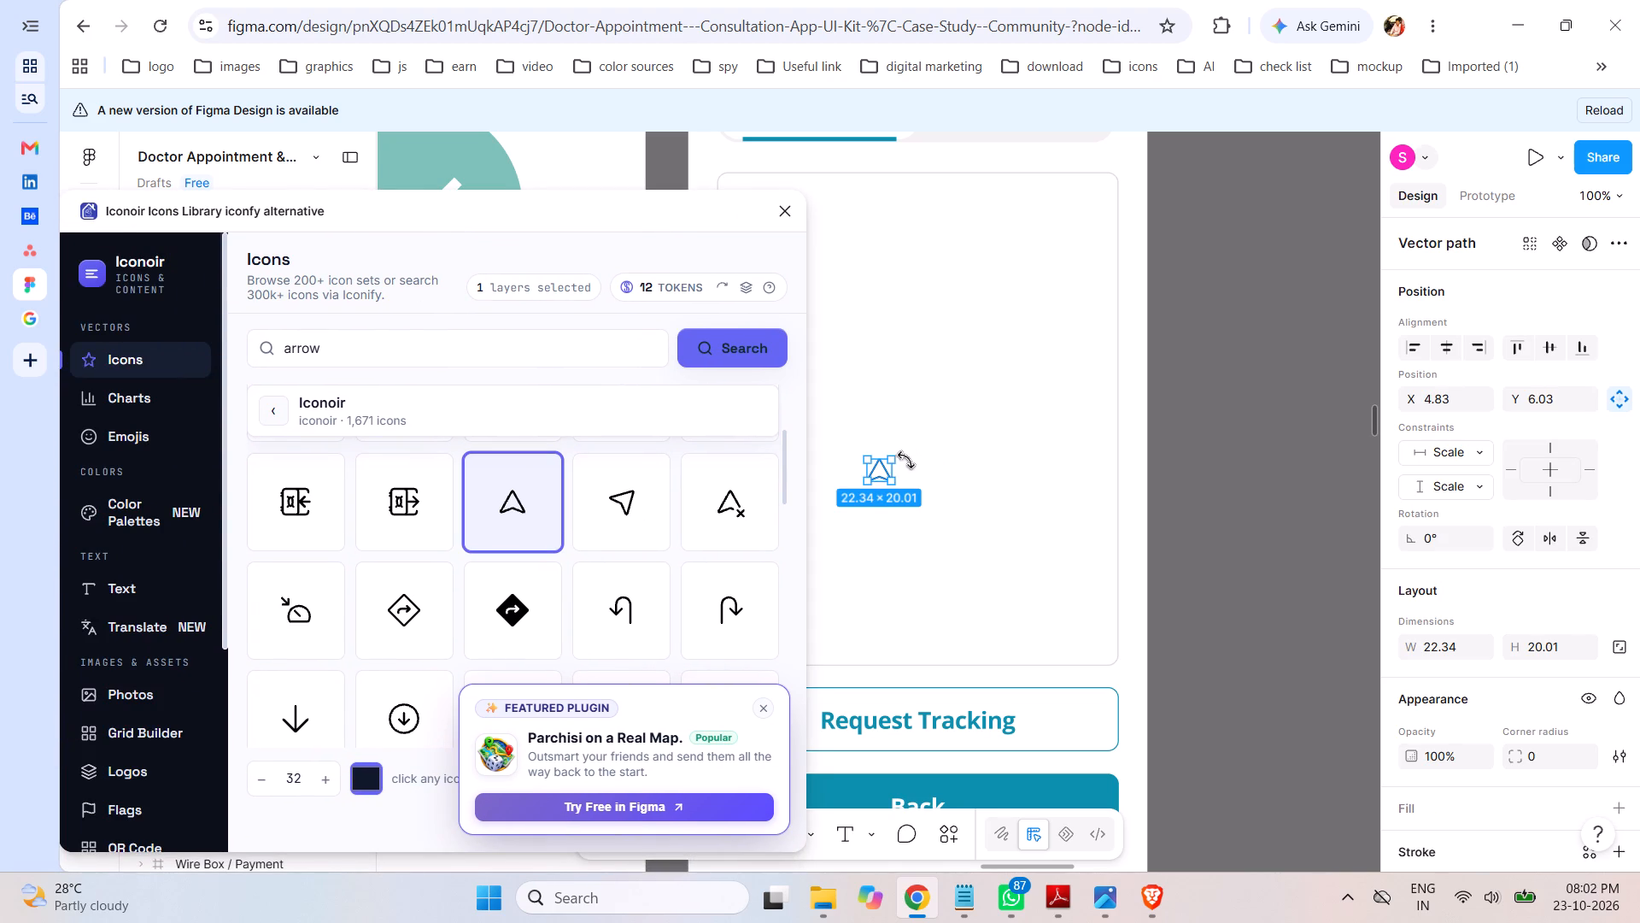
pyautogui.moveTo(906, 460); pyautogui.dragTo(842, 492)
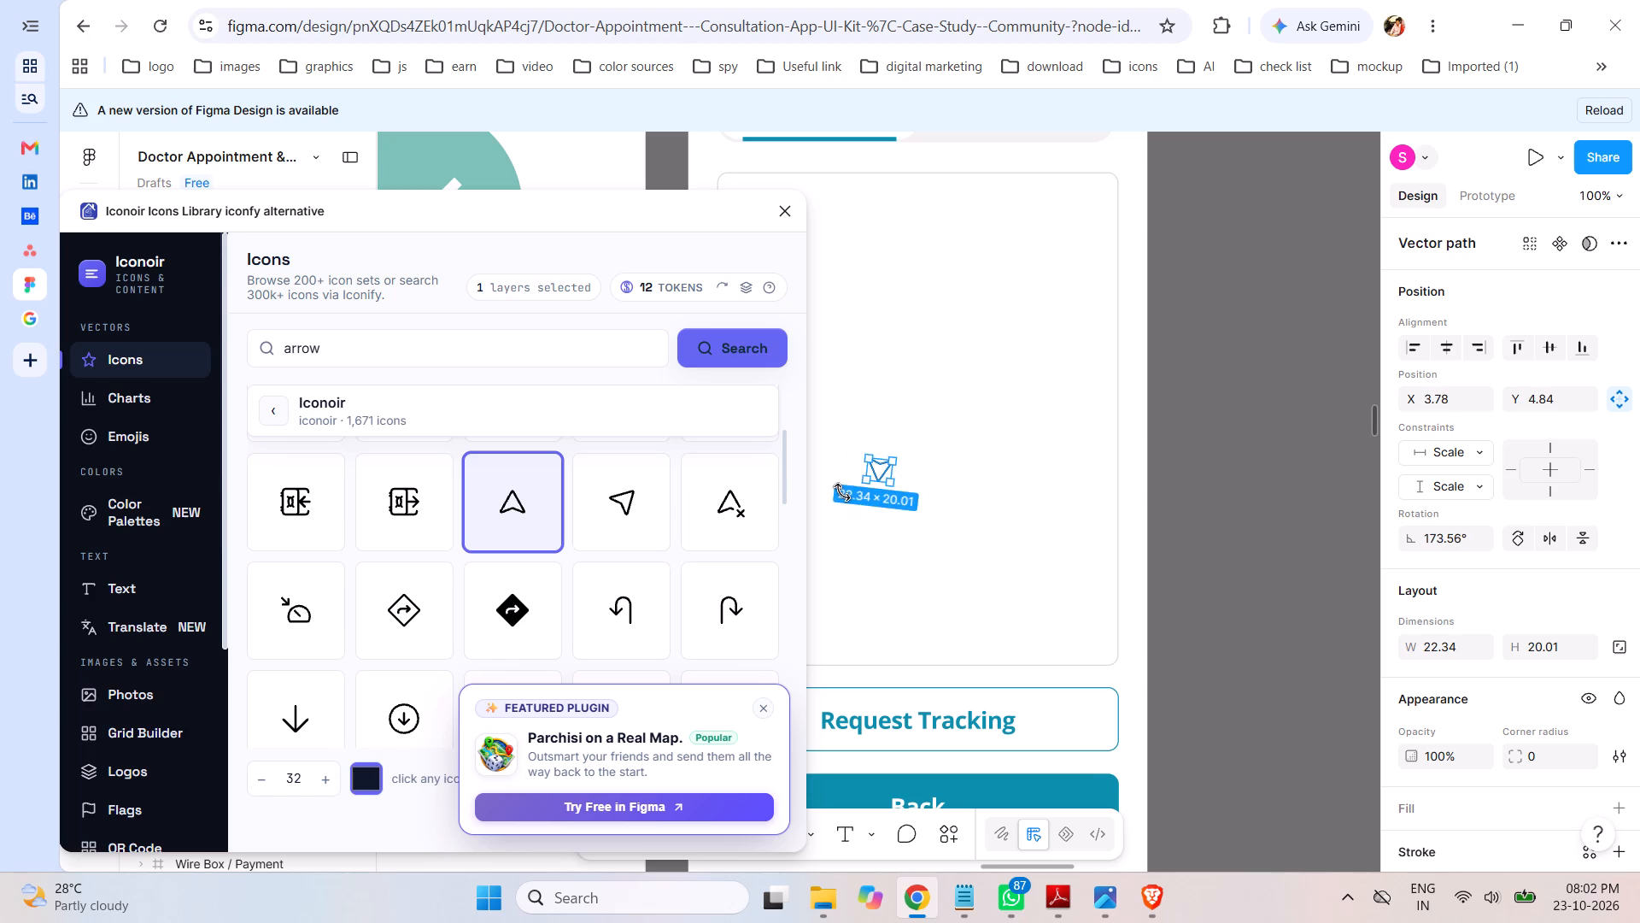
pyautogui.moveTo(842, 492); pyautogui.dragTo(845, 499)
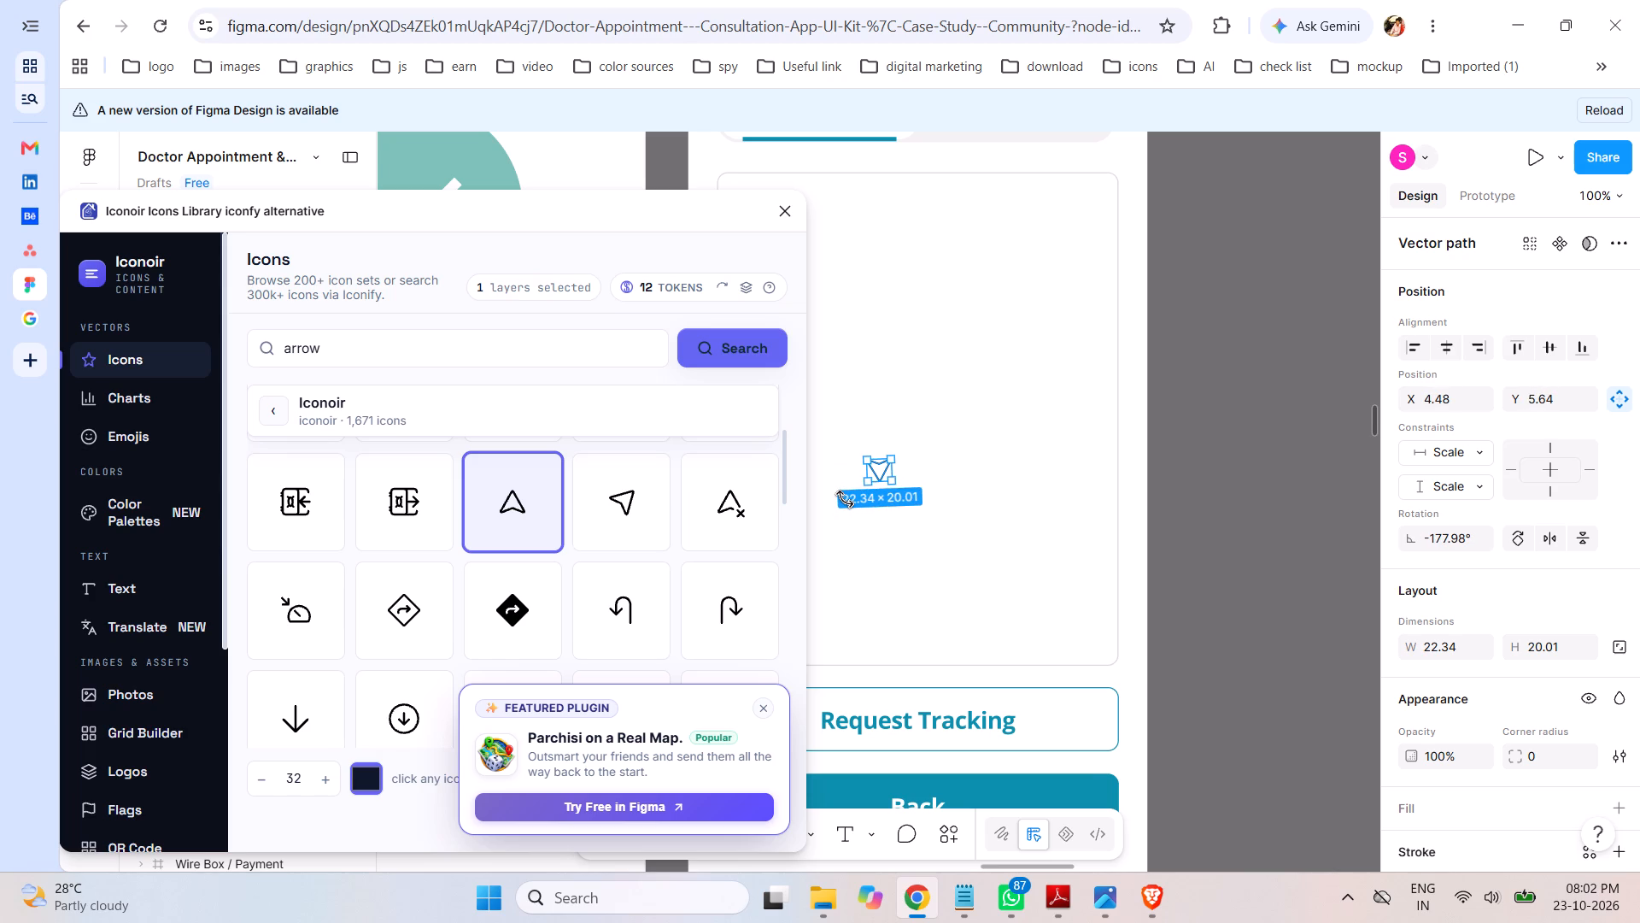
pyautogui.moveTo(845, 499); pyautogui.dragTo(845, 497)
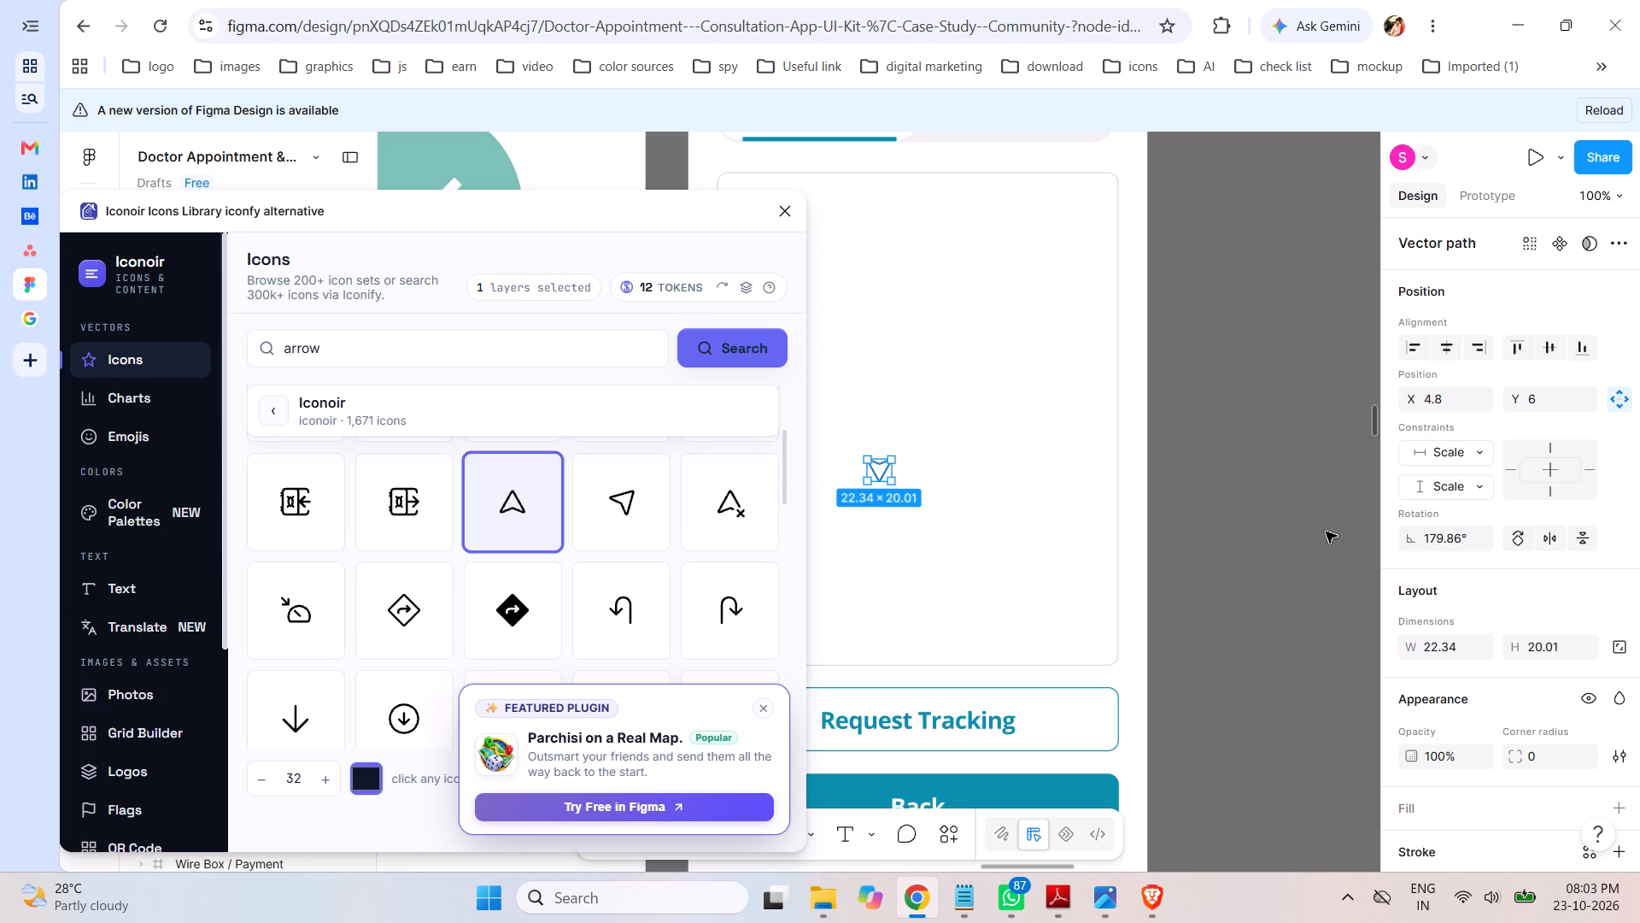
pyautogui.click(1446, 534)
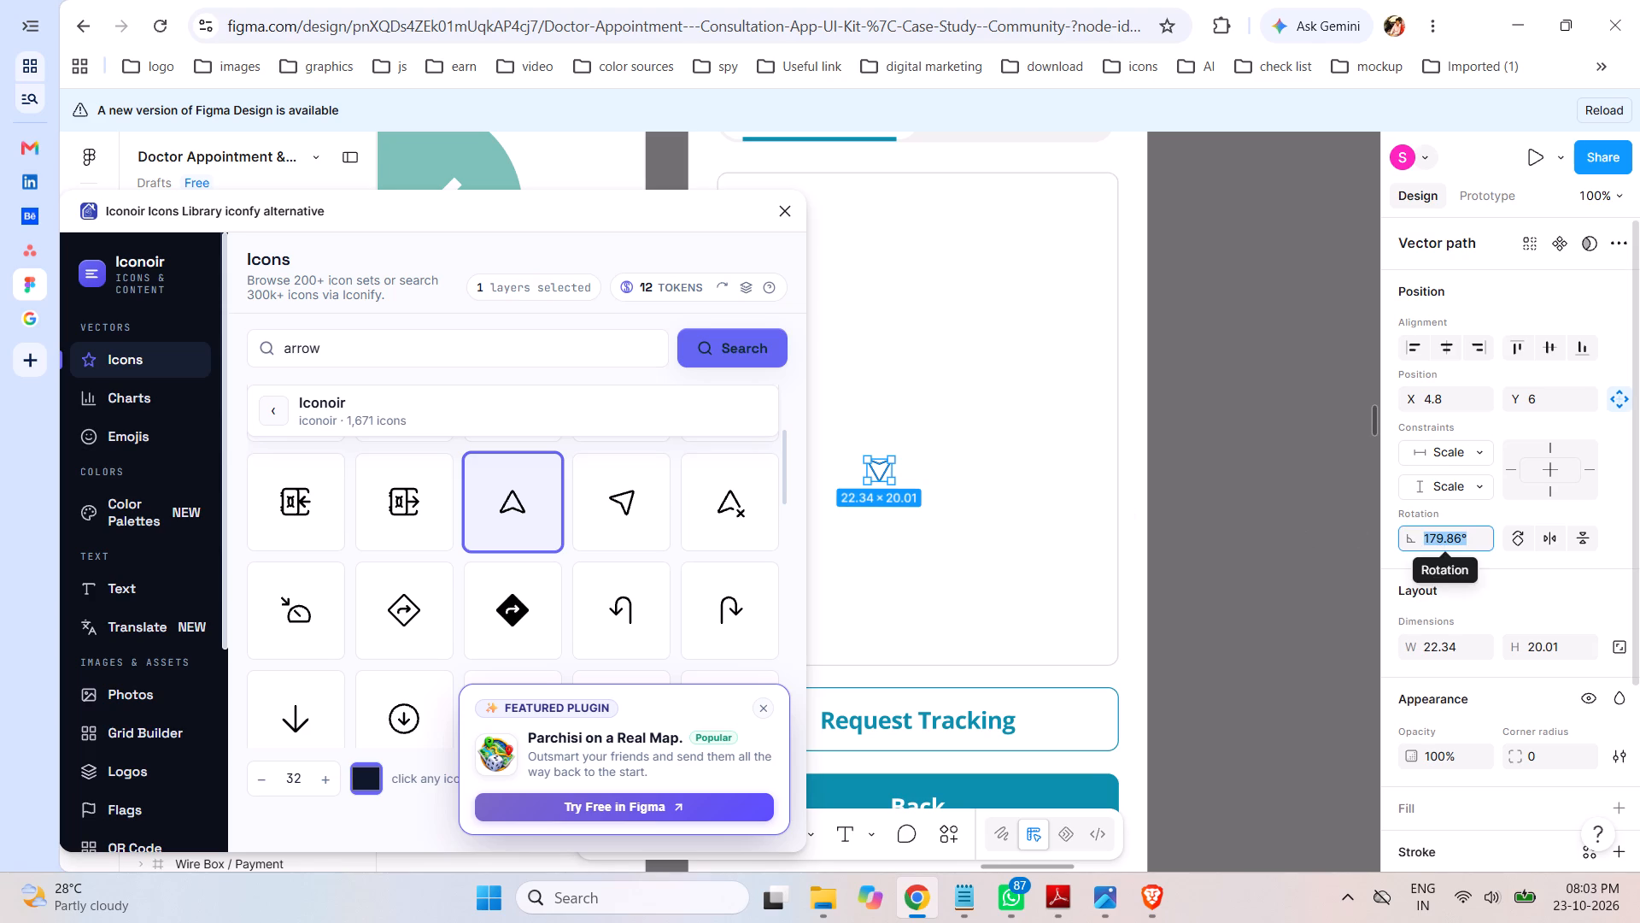
pyautogui.write('180')
pyautogui.press('Return')
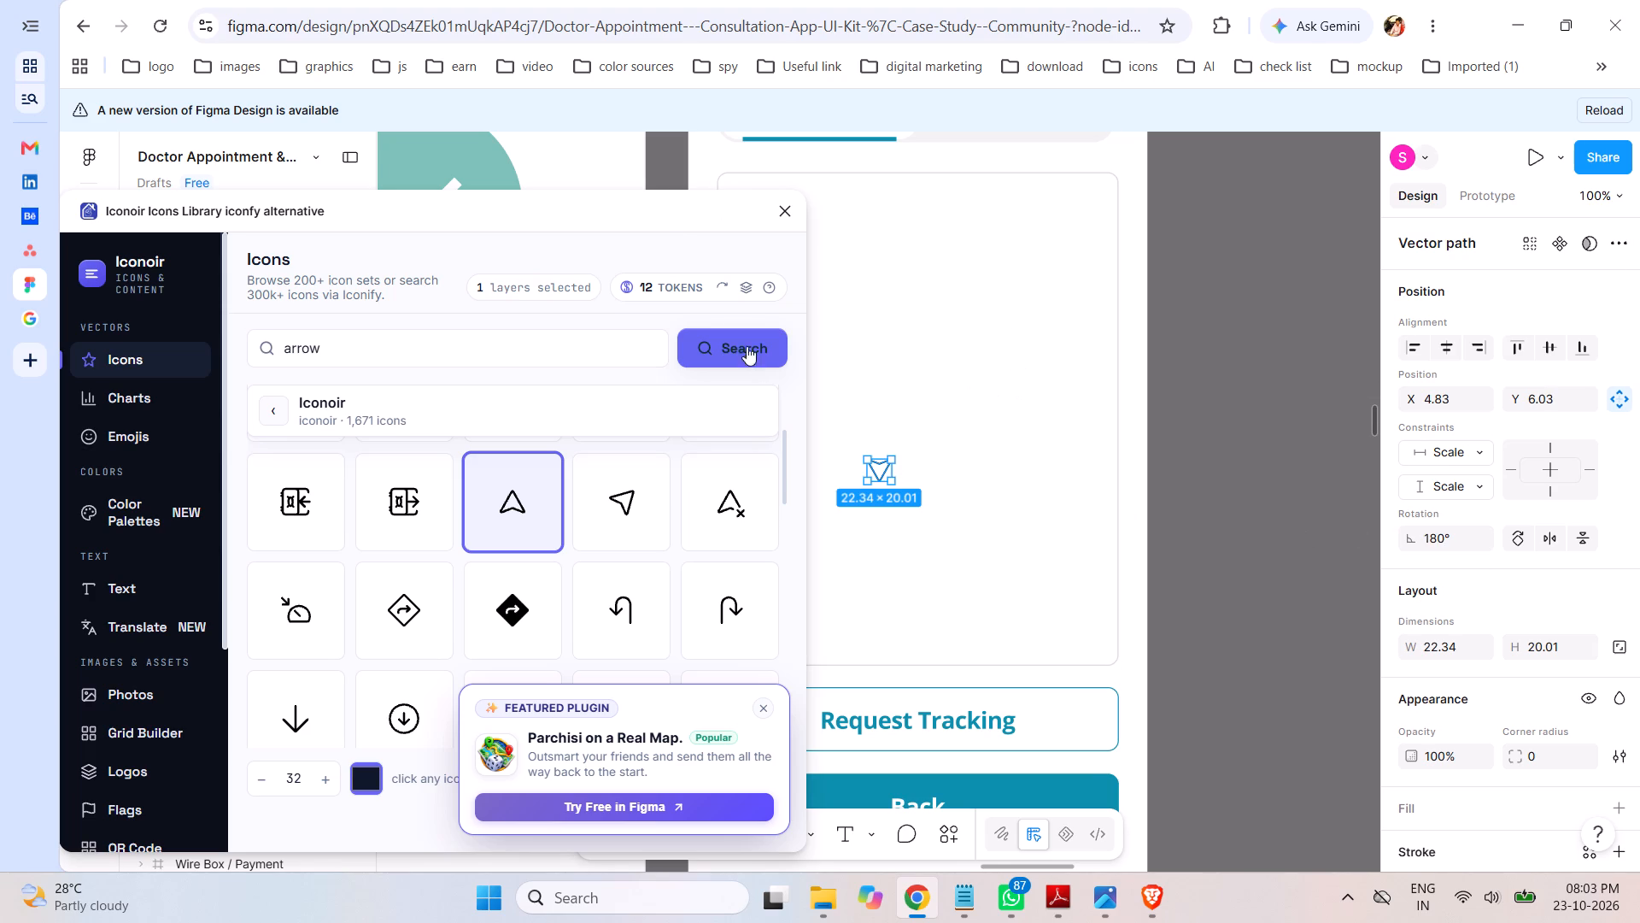
# Move the downward arrow onto the light blue circle at the start of the status timeline.
pyautogui.moveTo(615, 213); pyautogui.dragTo(278, 573)
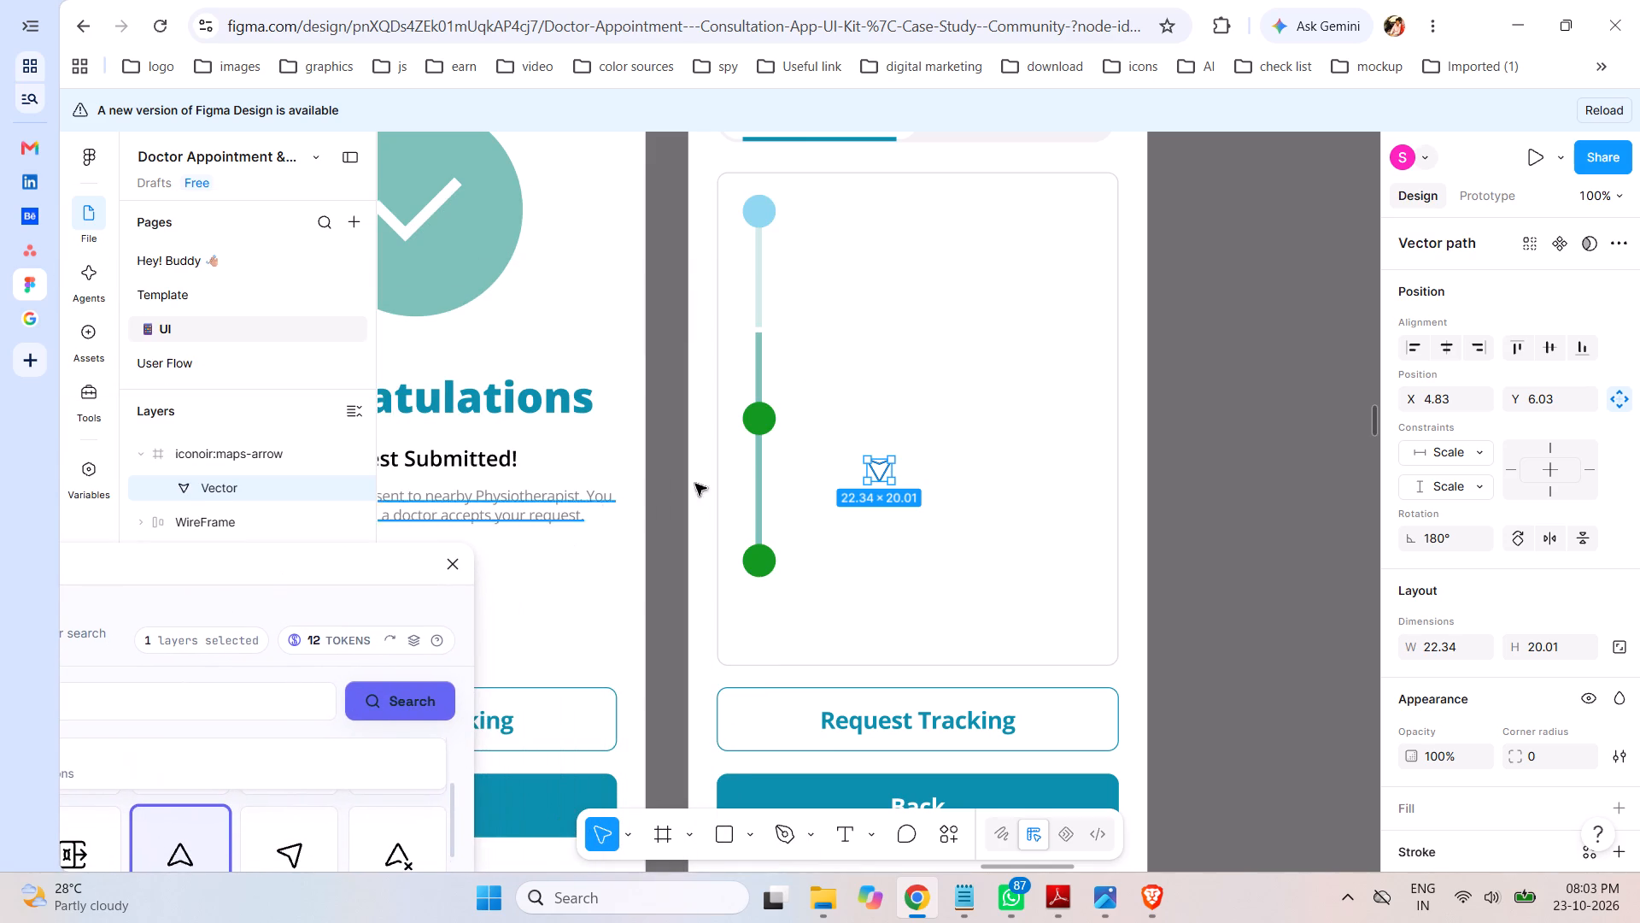
pyautogui.moveTo(884, 476); pyautogui.dragTo(763, 224)
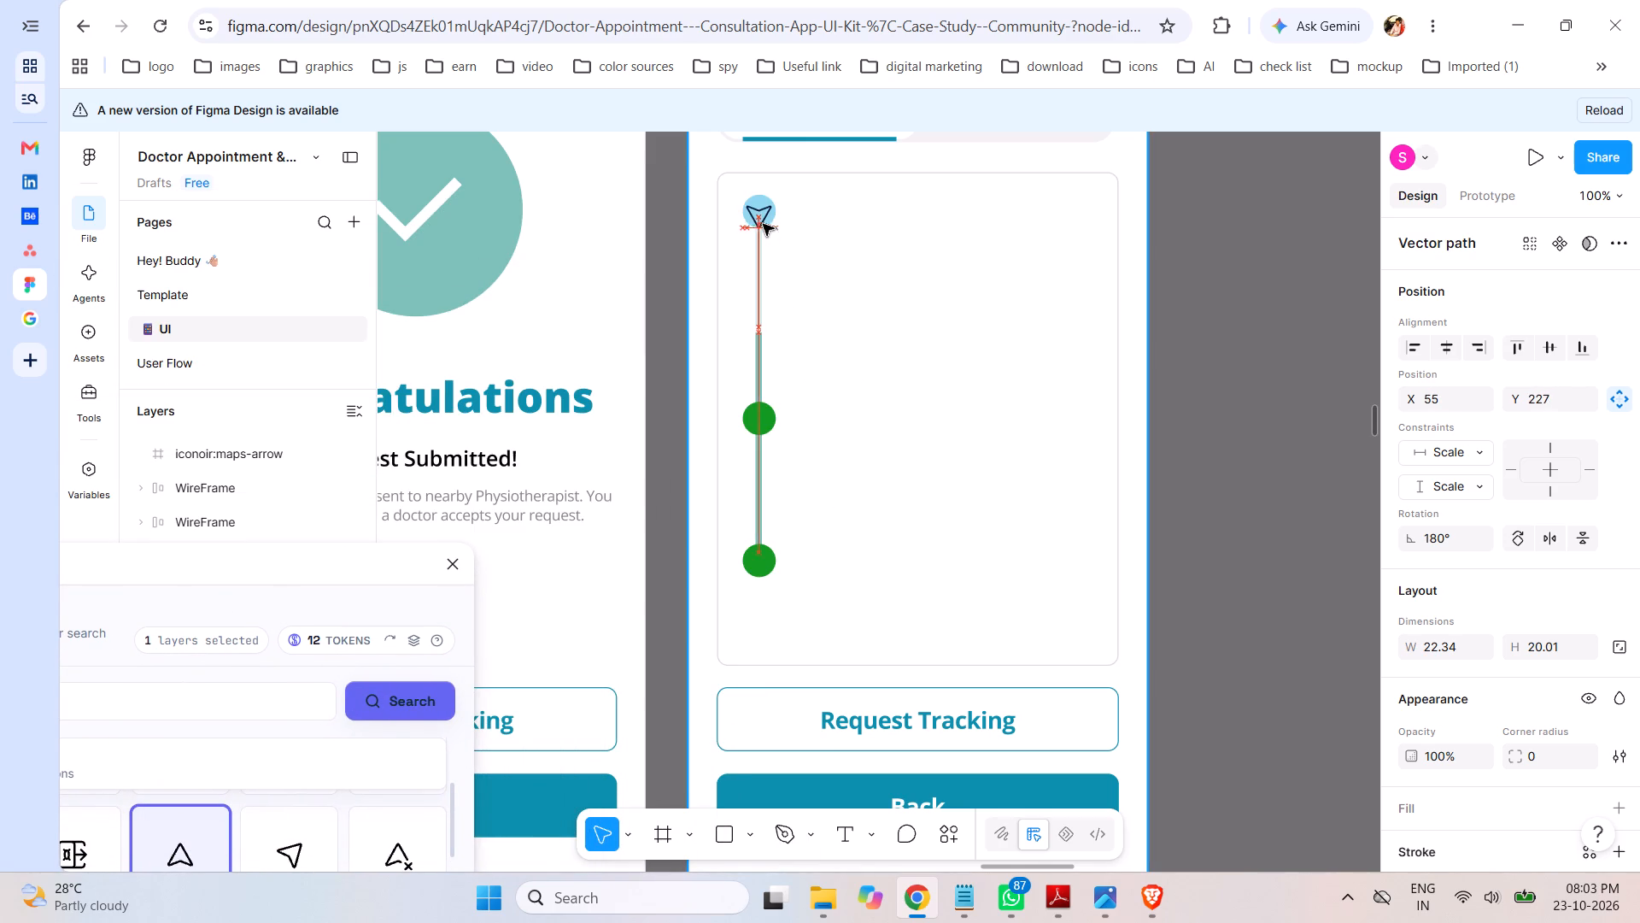
pyautogui.moveTo(763, 224); pyautogui.dragTo(764, 215)
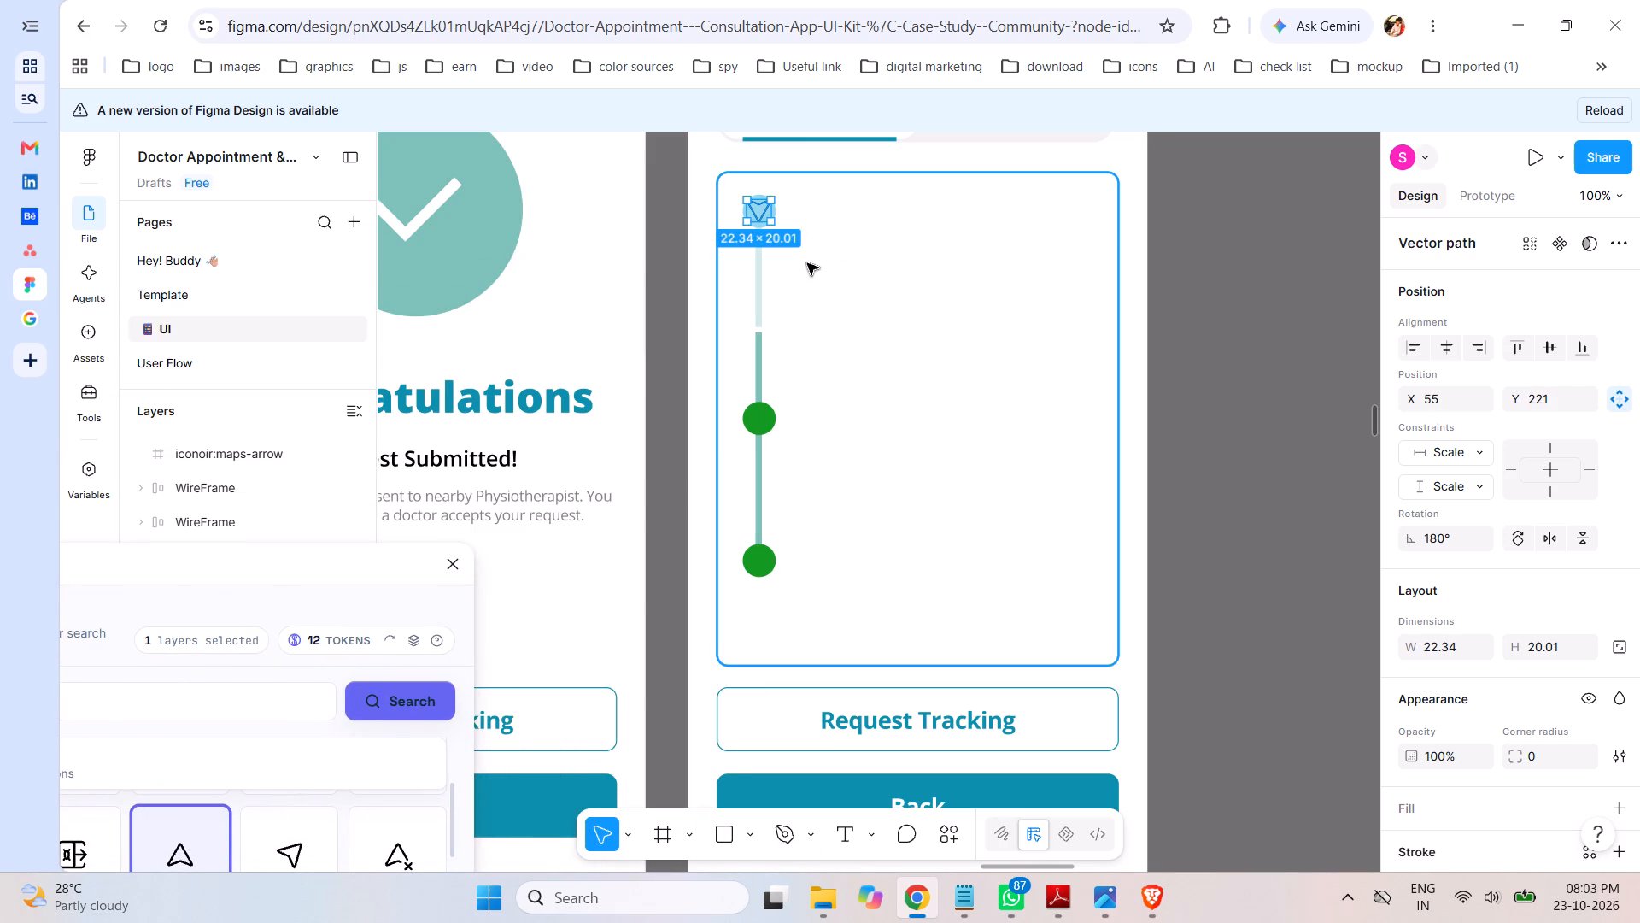
# Scale the arrow down to 14 × 12, keeping it centred inside the light blue circle.
pyautogui.hotkey('ctrl', '=')
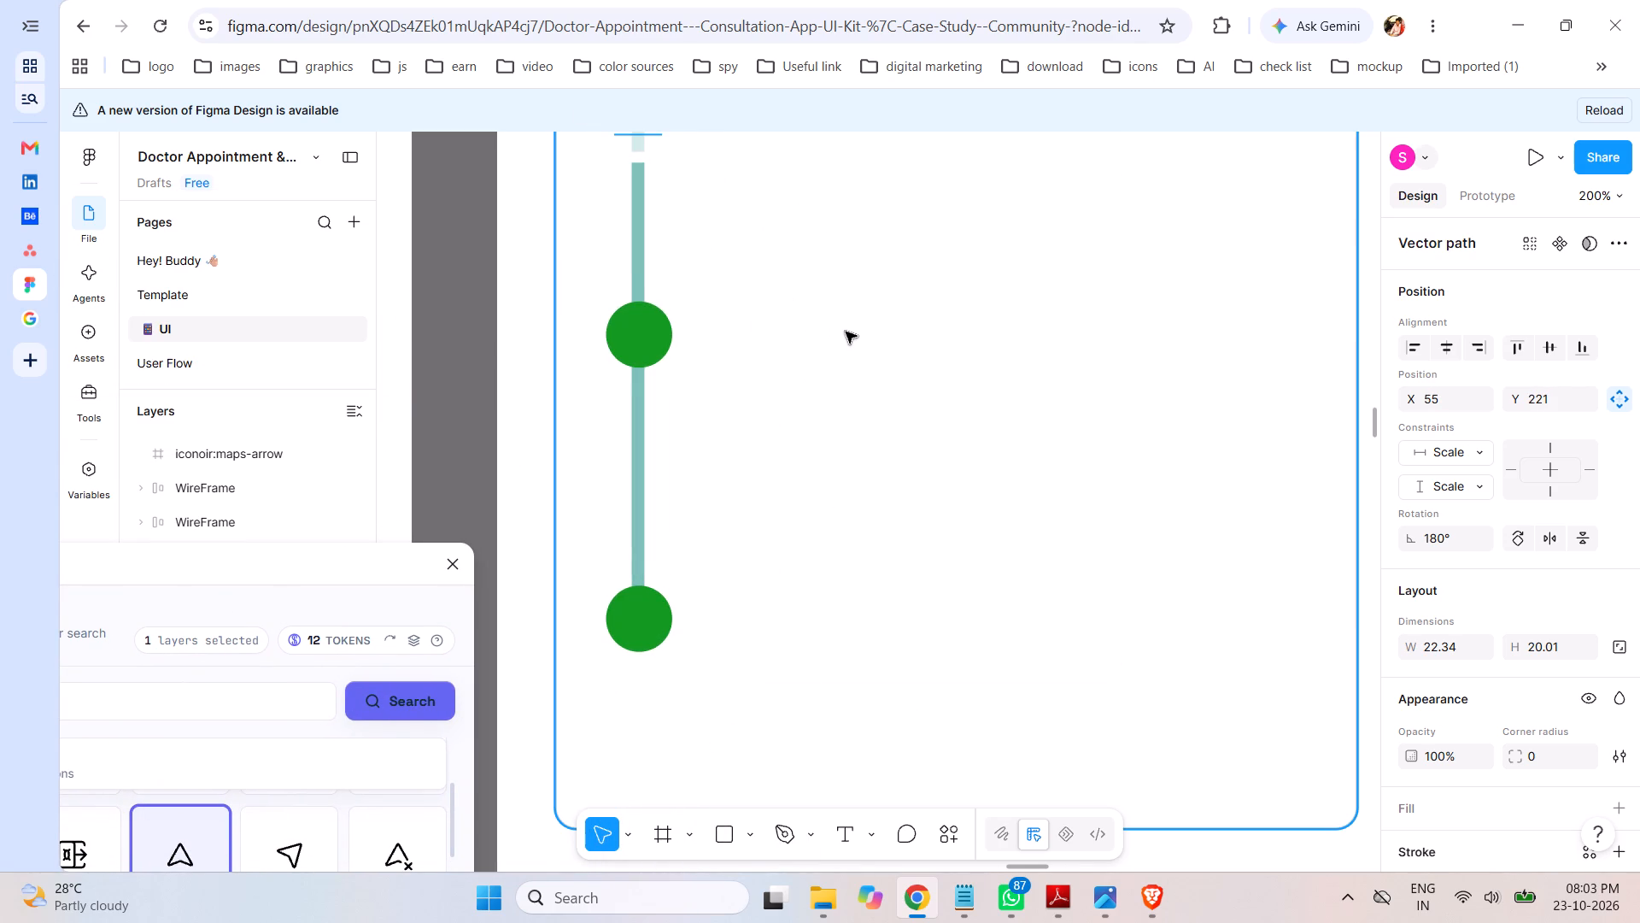
pyautogui.scroll(2, 843, 332)
pyautogui.scroll(-2, 842, 331)
pyautogui.scroll(6, 842, 331)
pyautogui.scroll(-3, 842, 331)
pyautogui.scroll(10, 844, 331)
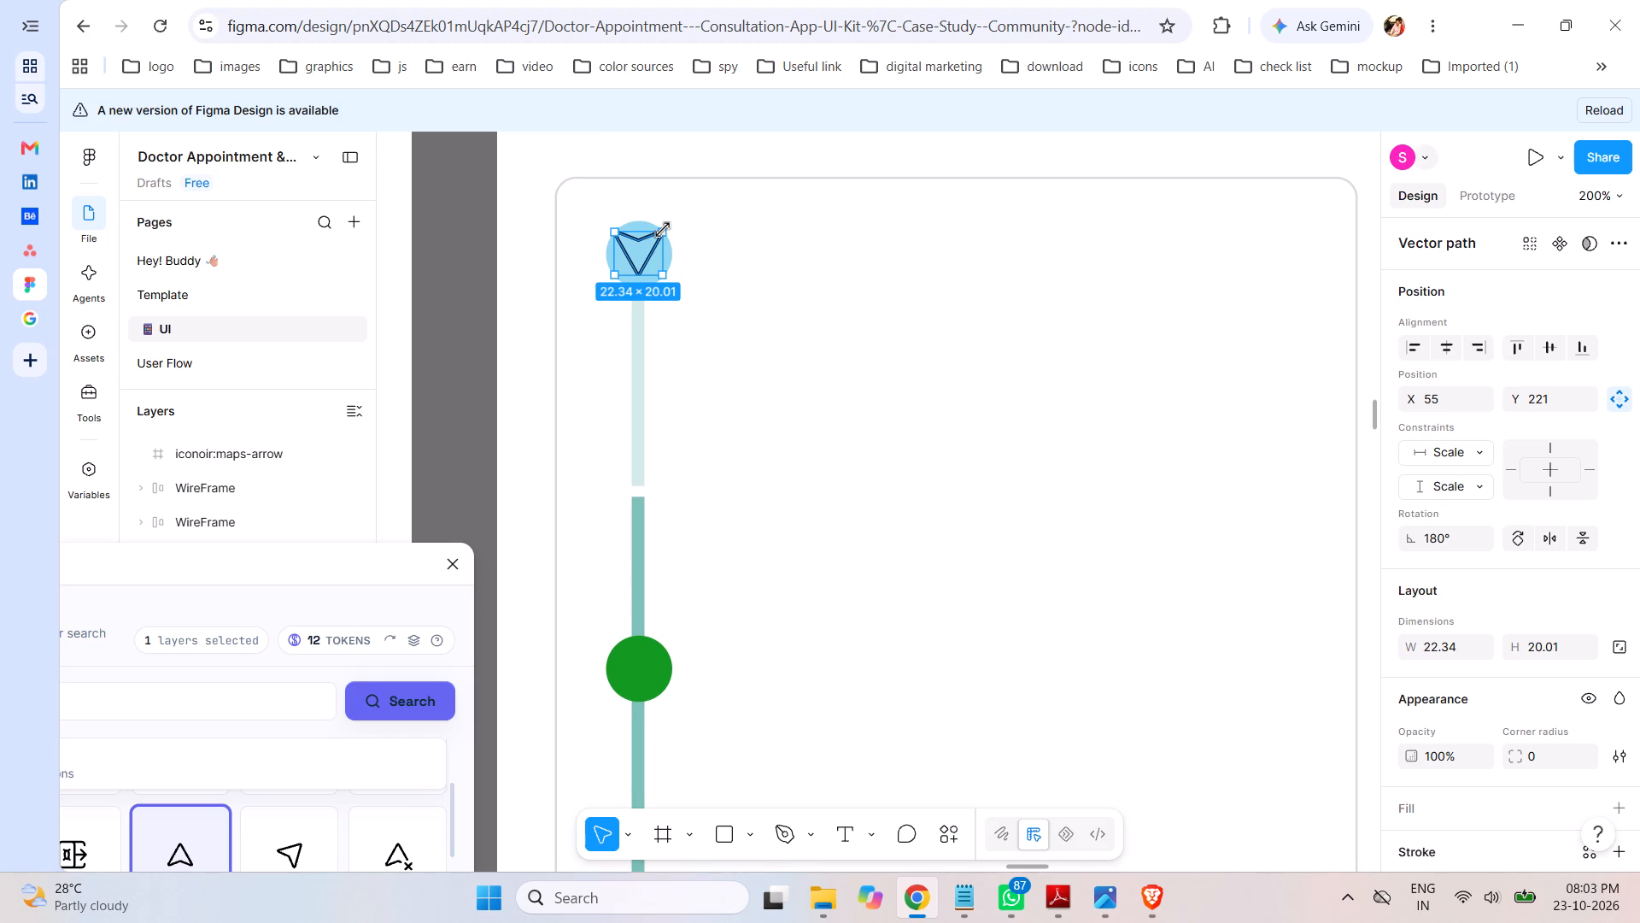
pyautogui.keyDown('alt'); pyautogui.keyDown('shift'); pyautogui.moveTo(663, 230); pyautogui.dragTo(653, 247); pyautogui.keyUp('shift'); pyautogui.keyUp('alt')
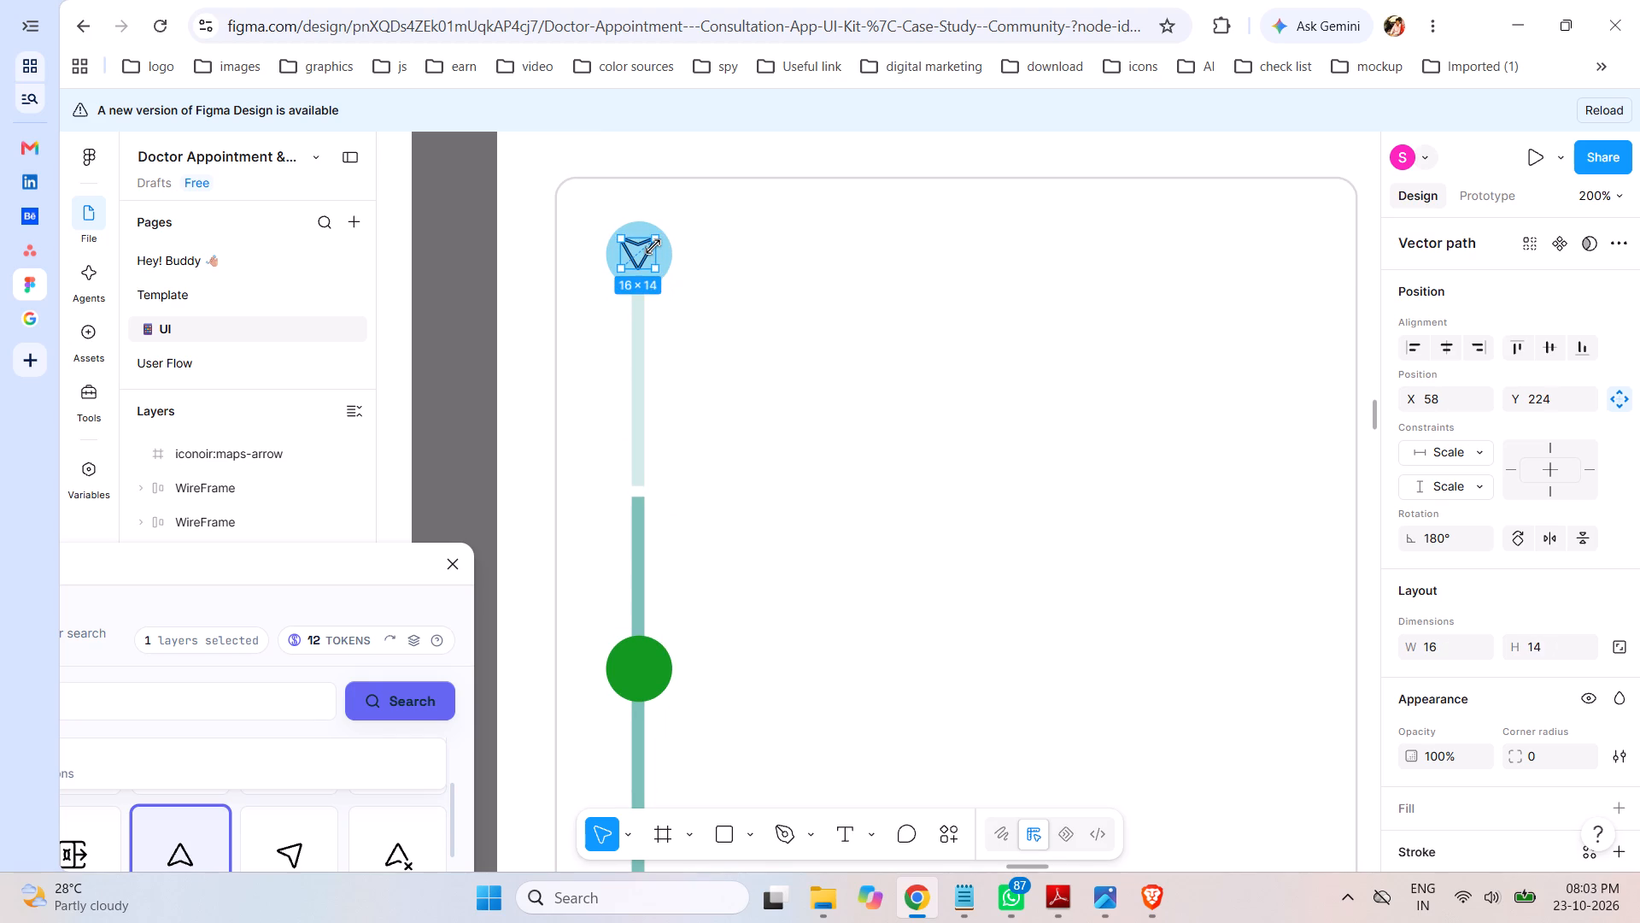
pyautogui.keyDown('alt'); pyautogui.keyDown('shift'); pyautogui.moveTo(653, 247); pyautogui.dragTo(652, 251); pyautogui.keyUp('shift'); pyautogui.keyUp('alt')
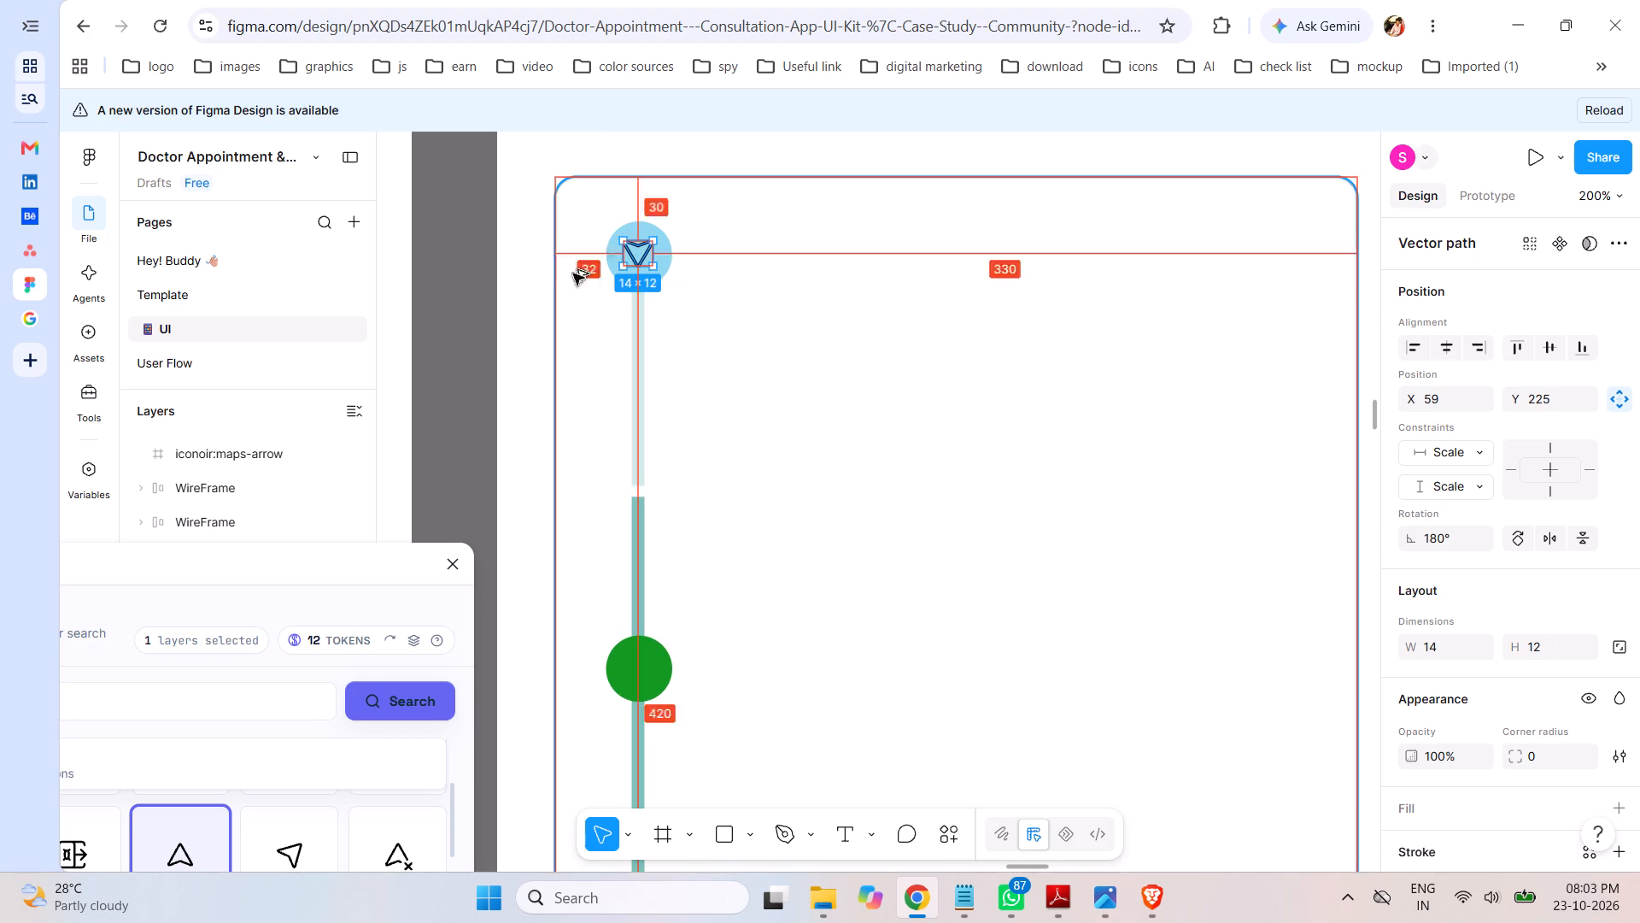
pyautogui.click(459, 278)
# Check the Request Tracking screen in the PhysioCare storyboard image and recolour the arrow's stroke in Figma to white (FFFFFF).
pyautogui.scroll(-6, 924, 292)
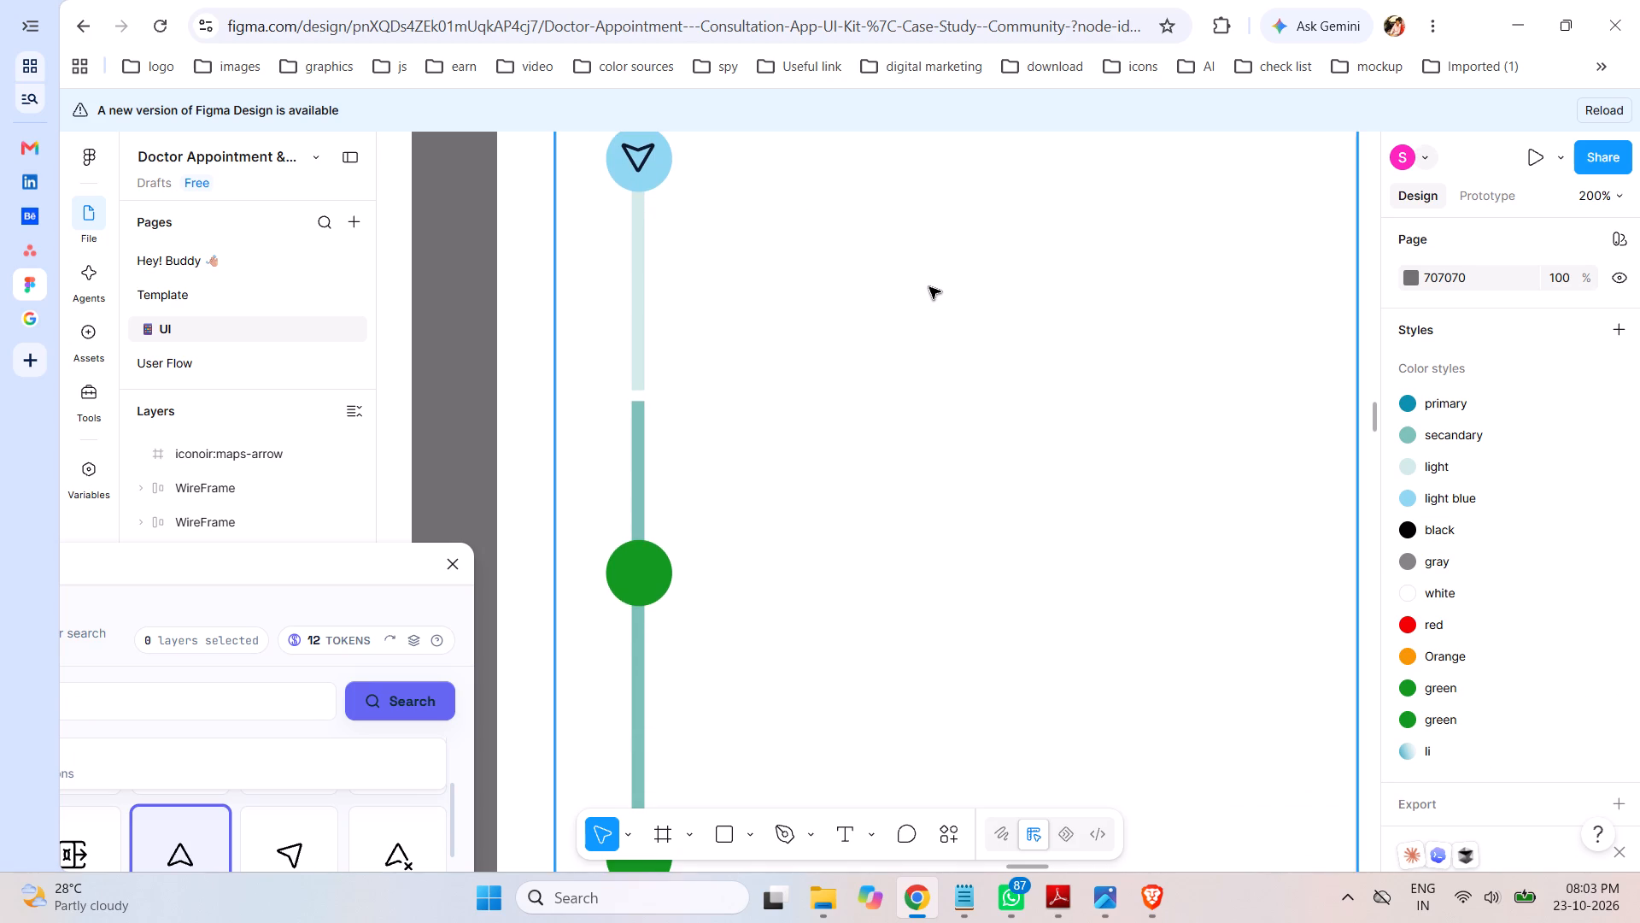
pyautogui.scroll(4, 930, 287)
pyautogui.scroll(-1, 930, 284)
pyautogui.scroll(1, 941, 356)
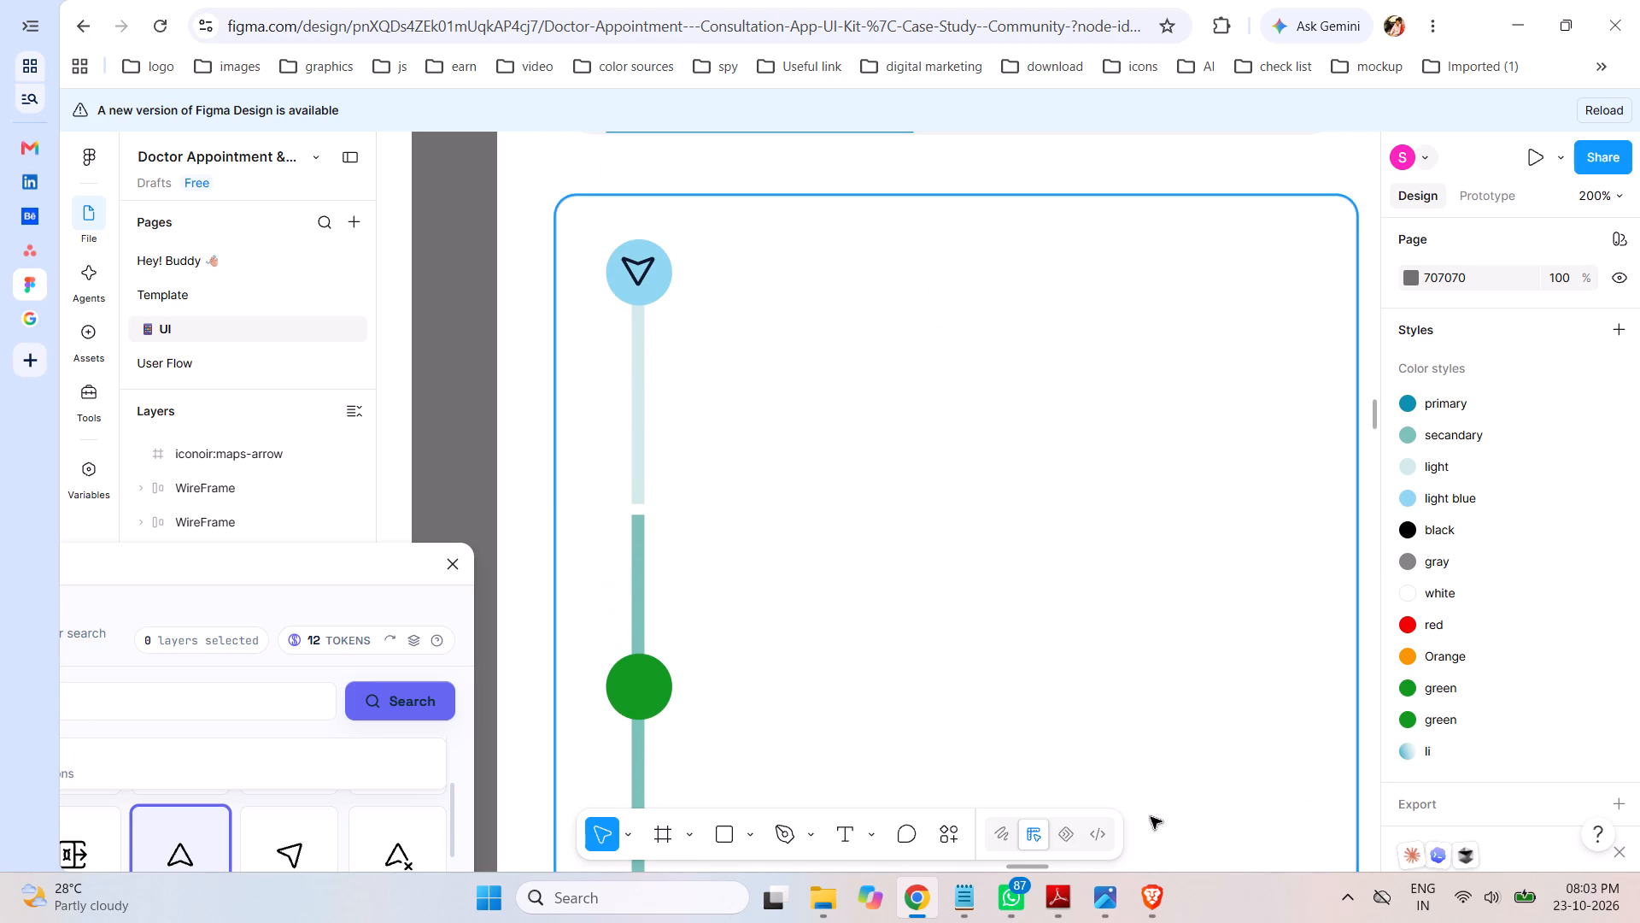
pyautogui.click(1110, 912)
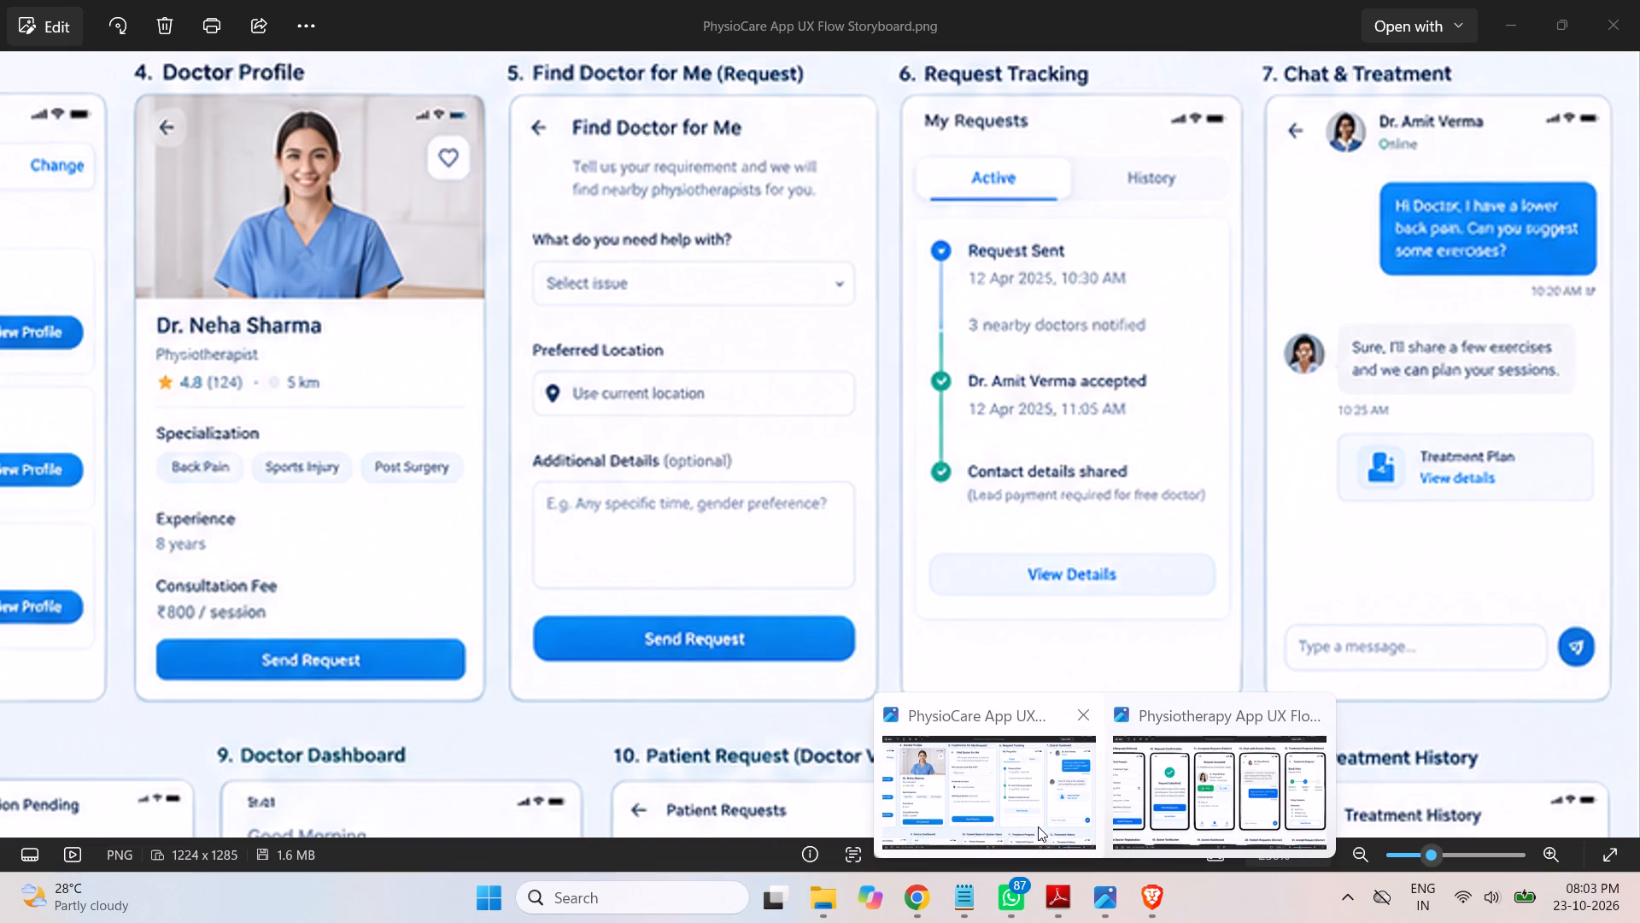
pyautogui.click(1002, 814)
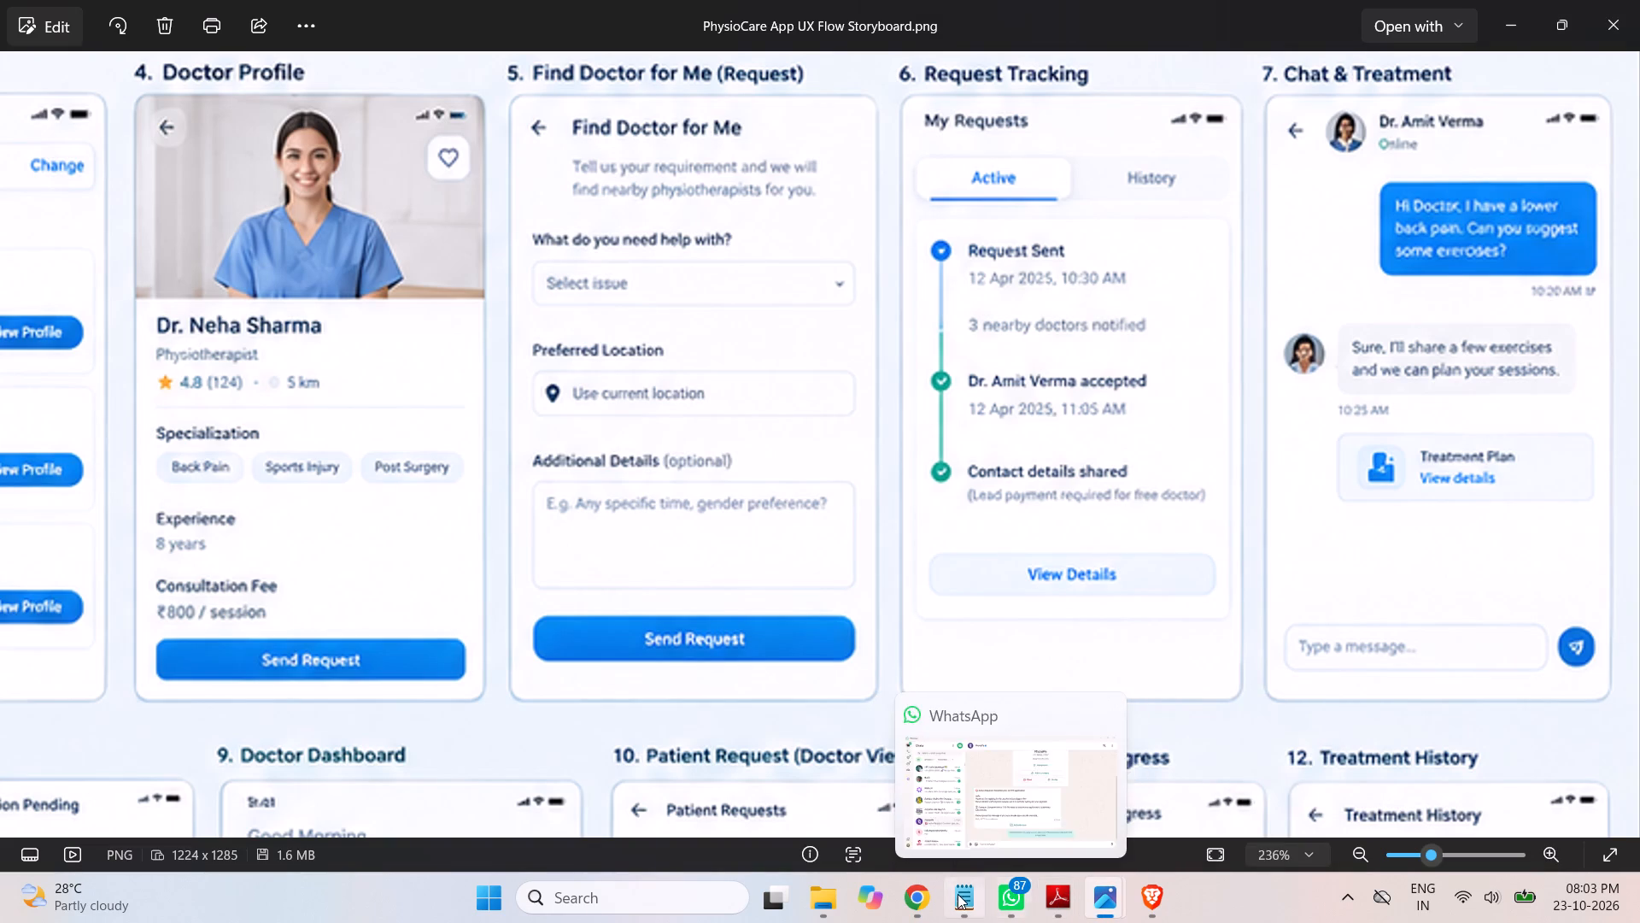
pyautogui.click(917, 893)
pyautogui.click(638, 282)
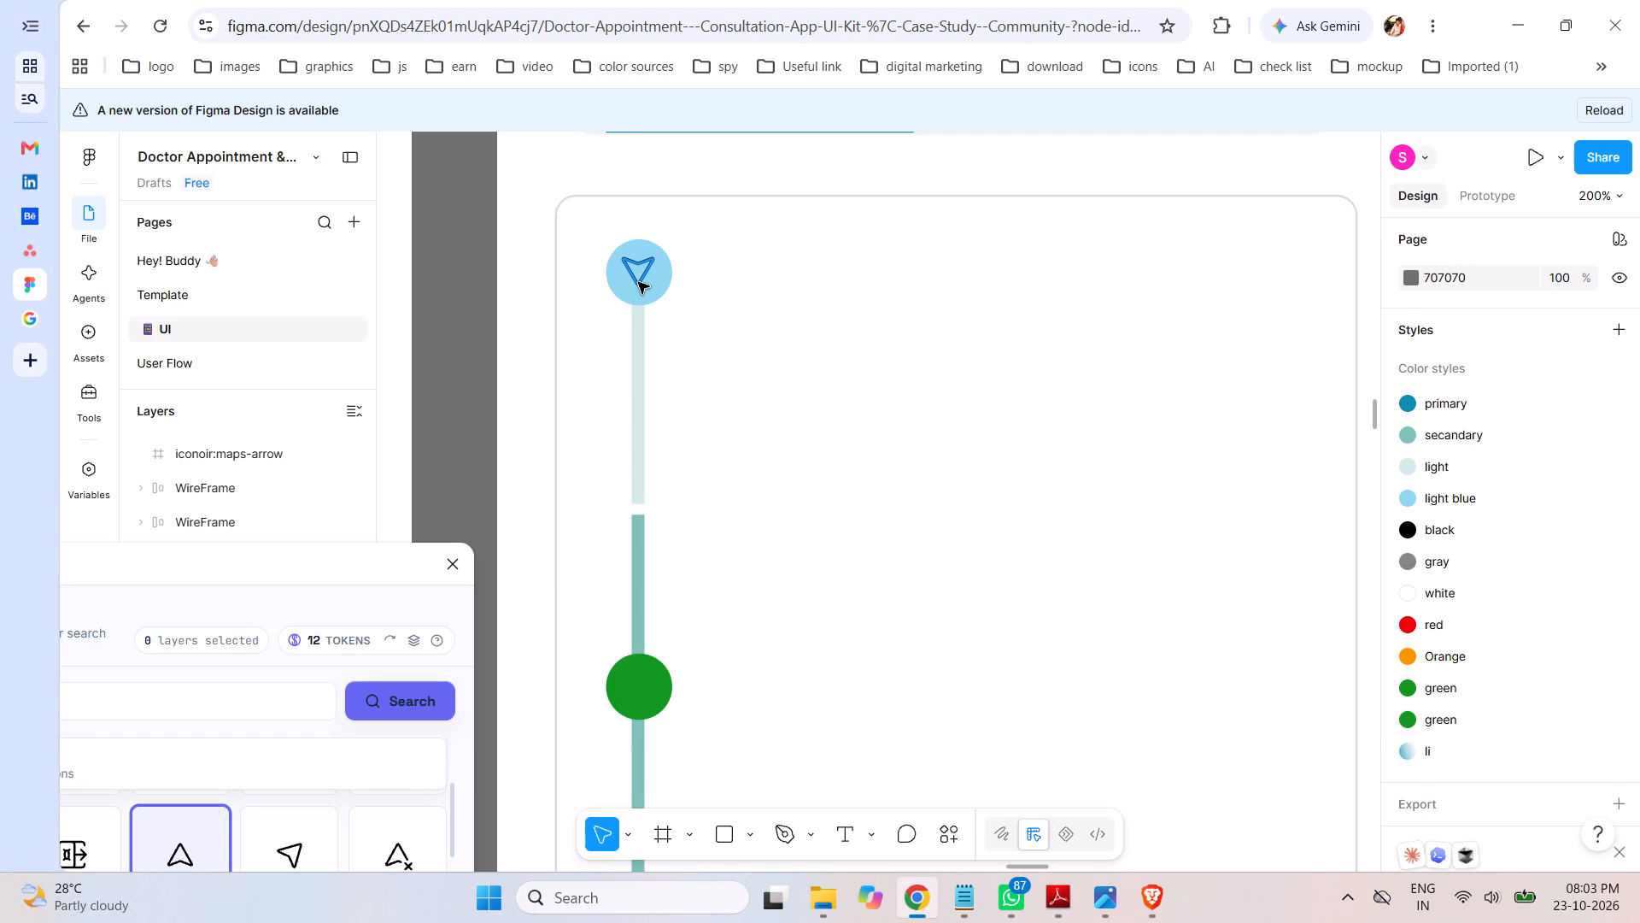
pyautogui.scroll(-5, 1562, 534)
pyautogui.scroll(1, 1548, 538)
pyautogui.scroll(-1, 1540, 540)
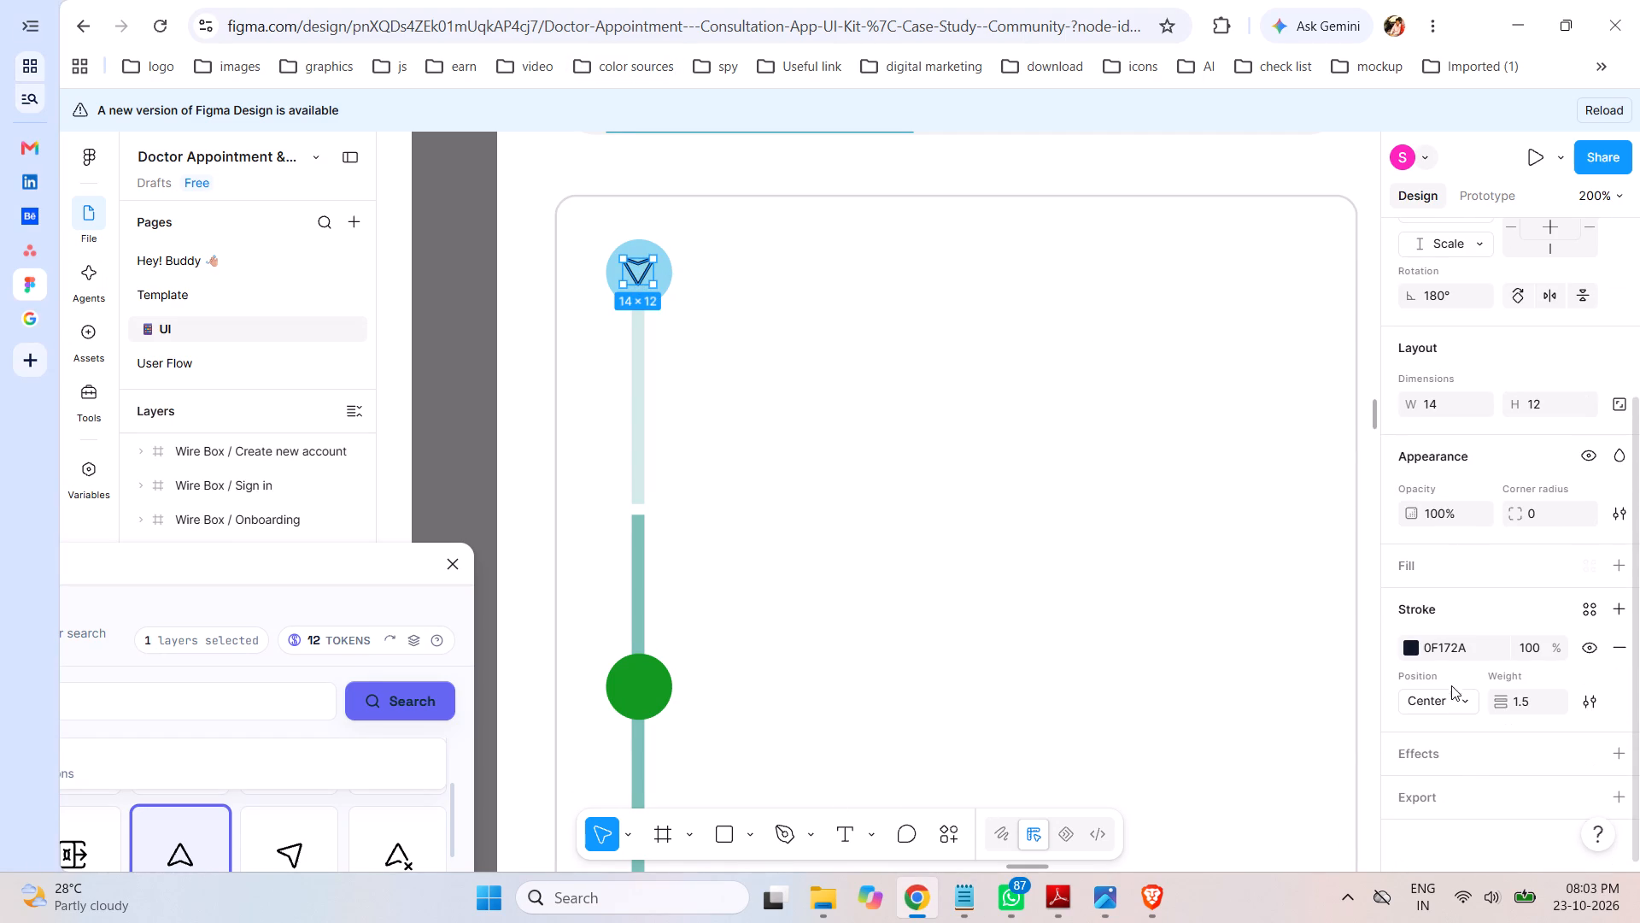
pyautogui.click(1411, 648)
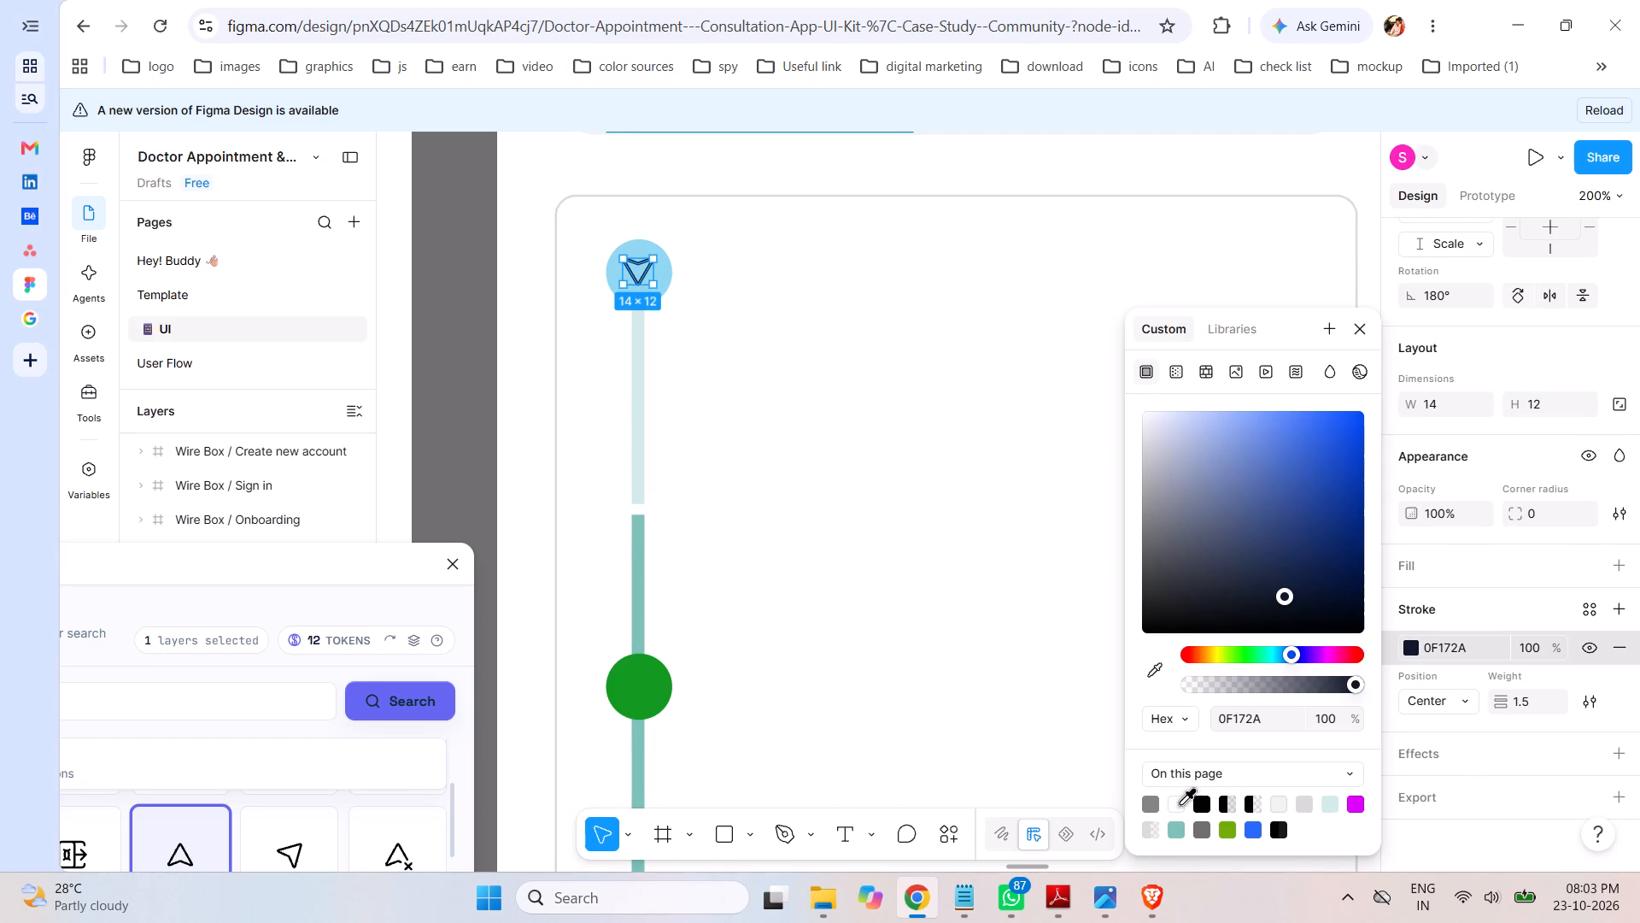
pyautogui.click(1178, 804)
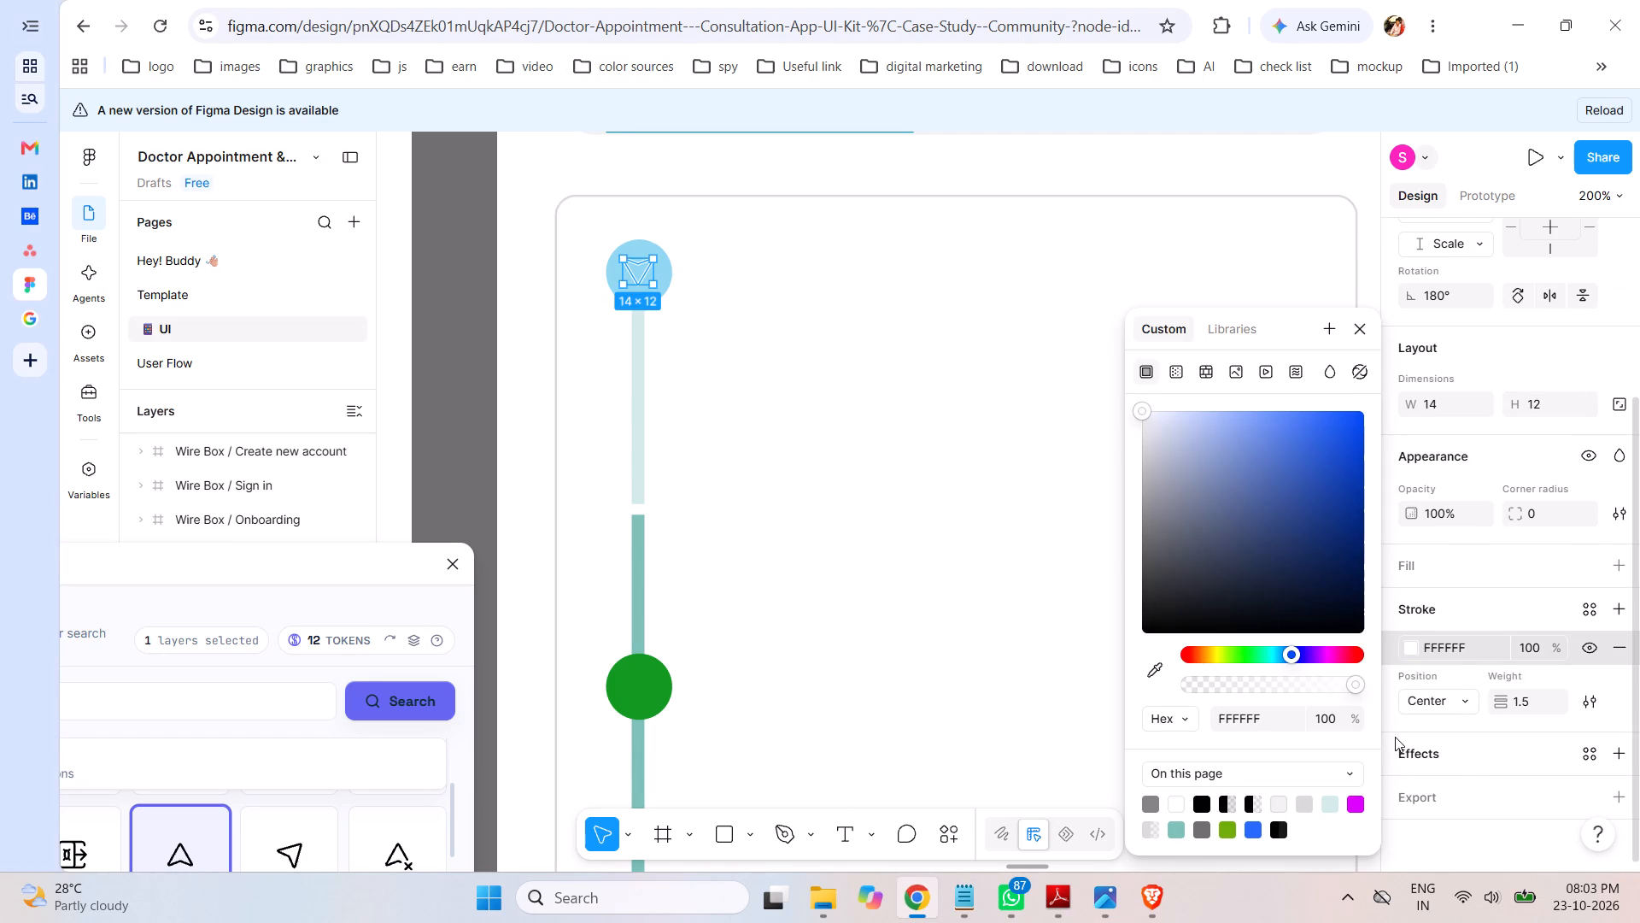
pyautogui.click(1364, 332)
pyautogui.click(464, 337)
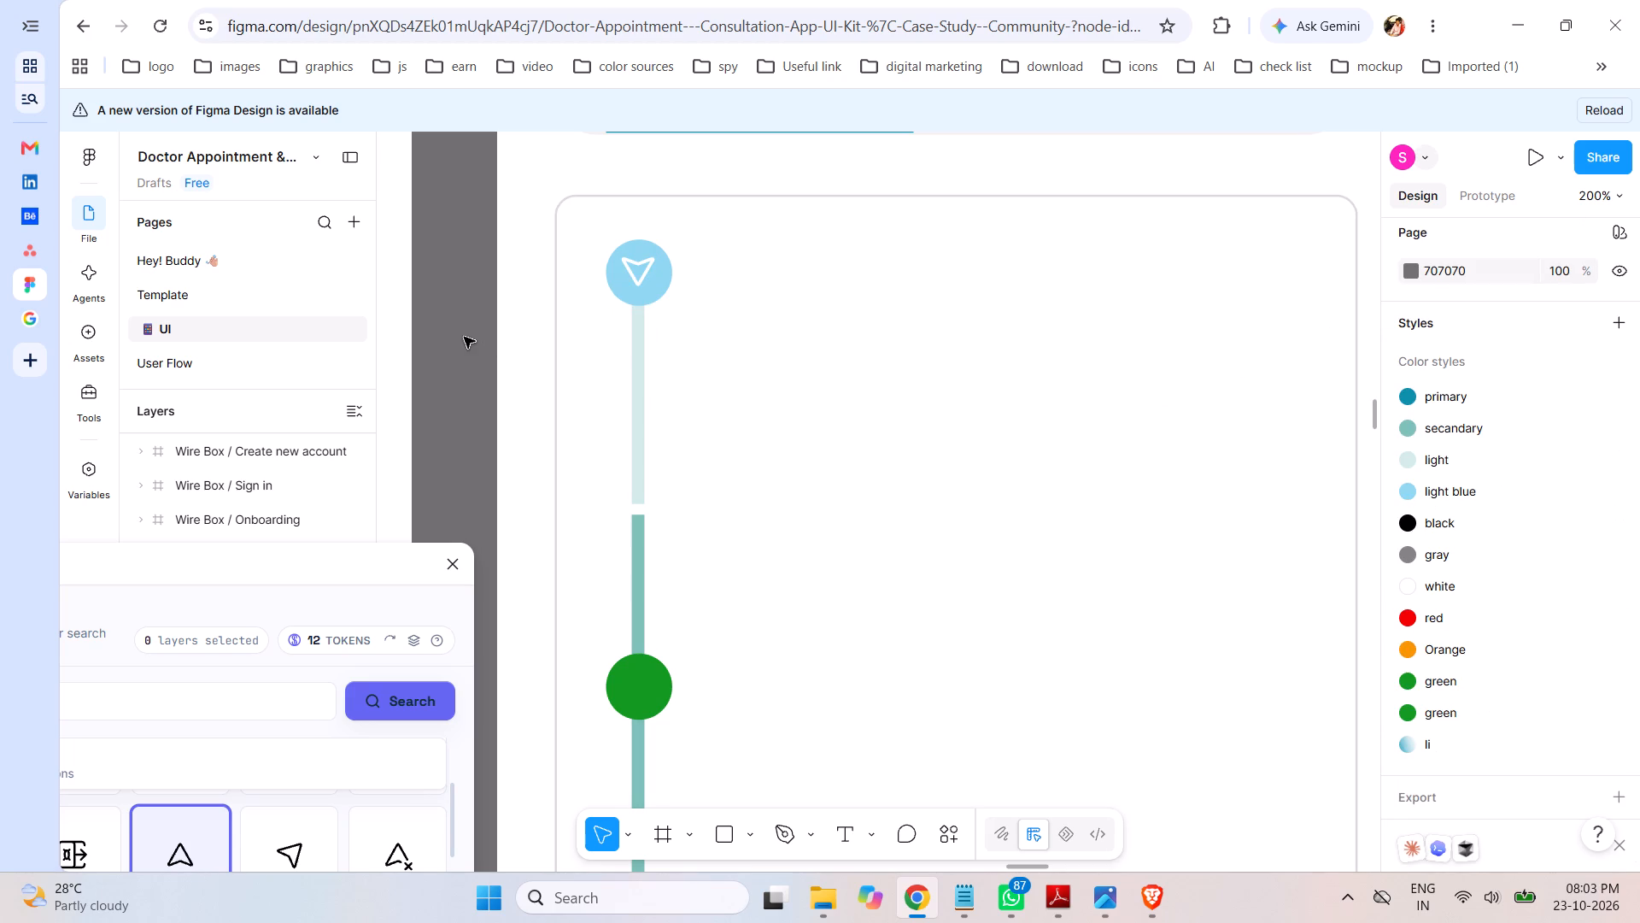
# Search the Iconoir icons for "check" and insert the plain check mark at size 32.
pyautogui.scroll(-6, 916, 359)
pyautogui.scroll(3, 956, 366)
pyautogui.scroll(-3, 956, 366)
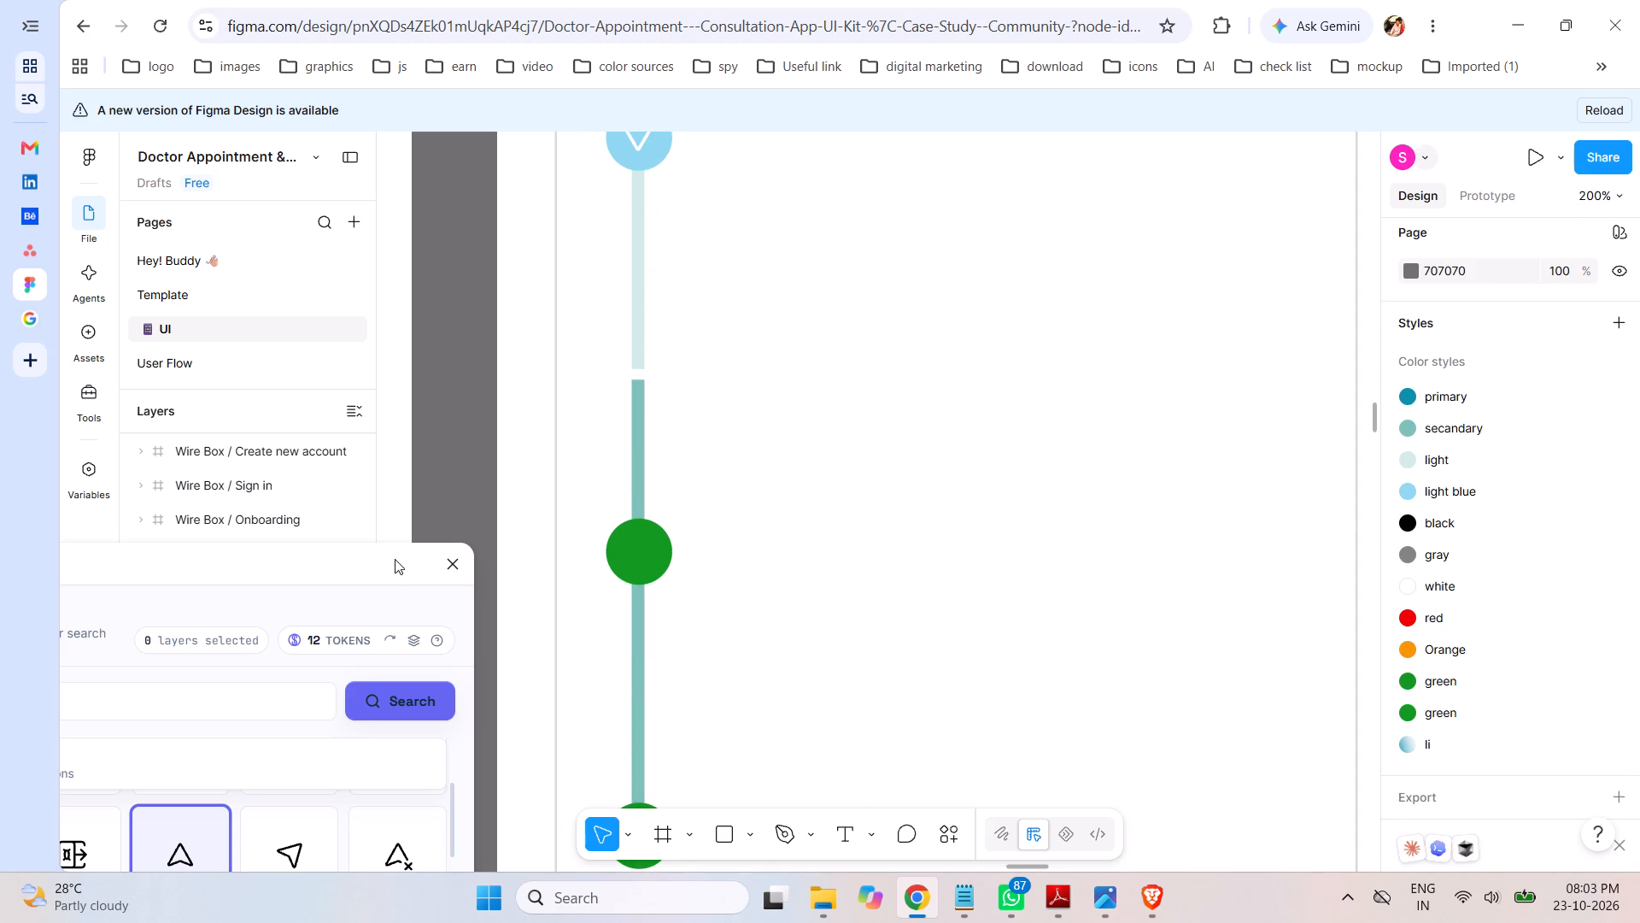
pyautogui.moveTo(384, 566); pyautogui.dragTo(1040, 210)
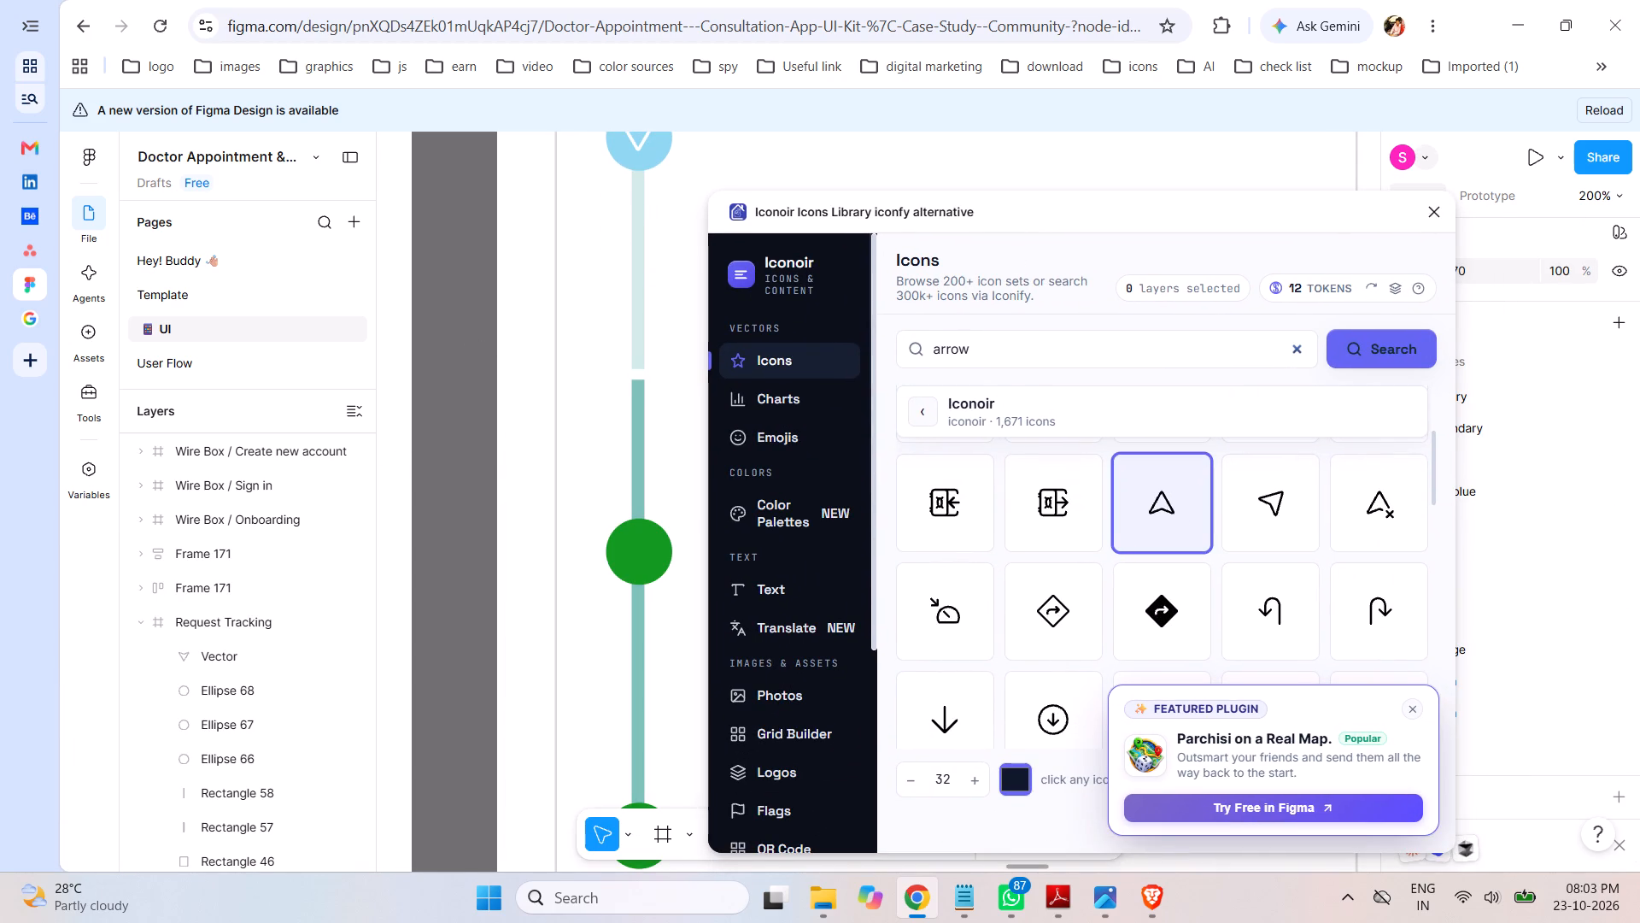
pyautogui.moveTo(987, 350); pyautogui.dragTo(870, 357)
pyautogui.write('check')
pyautogui.press('Return')
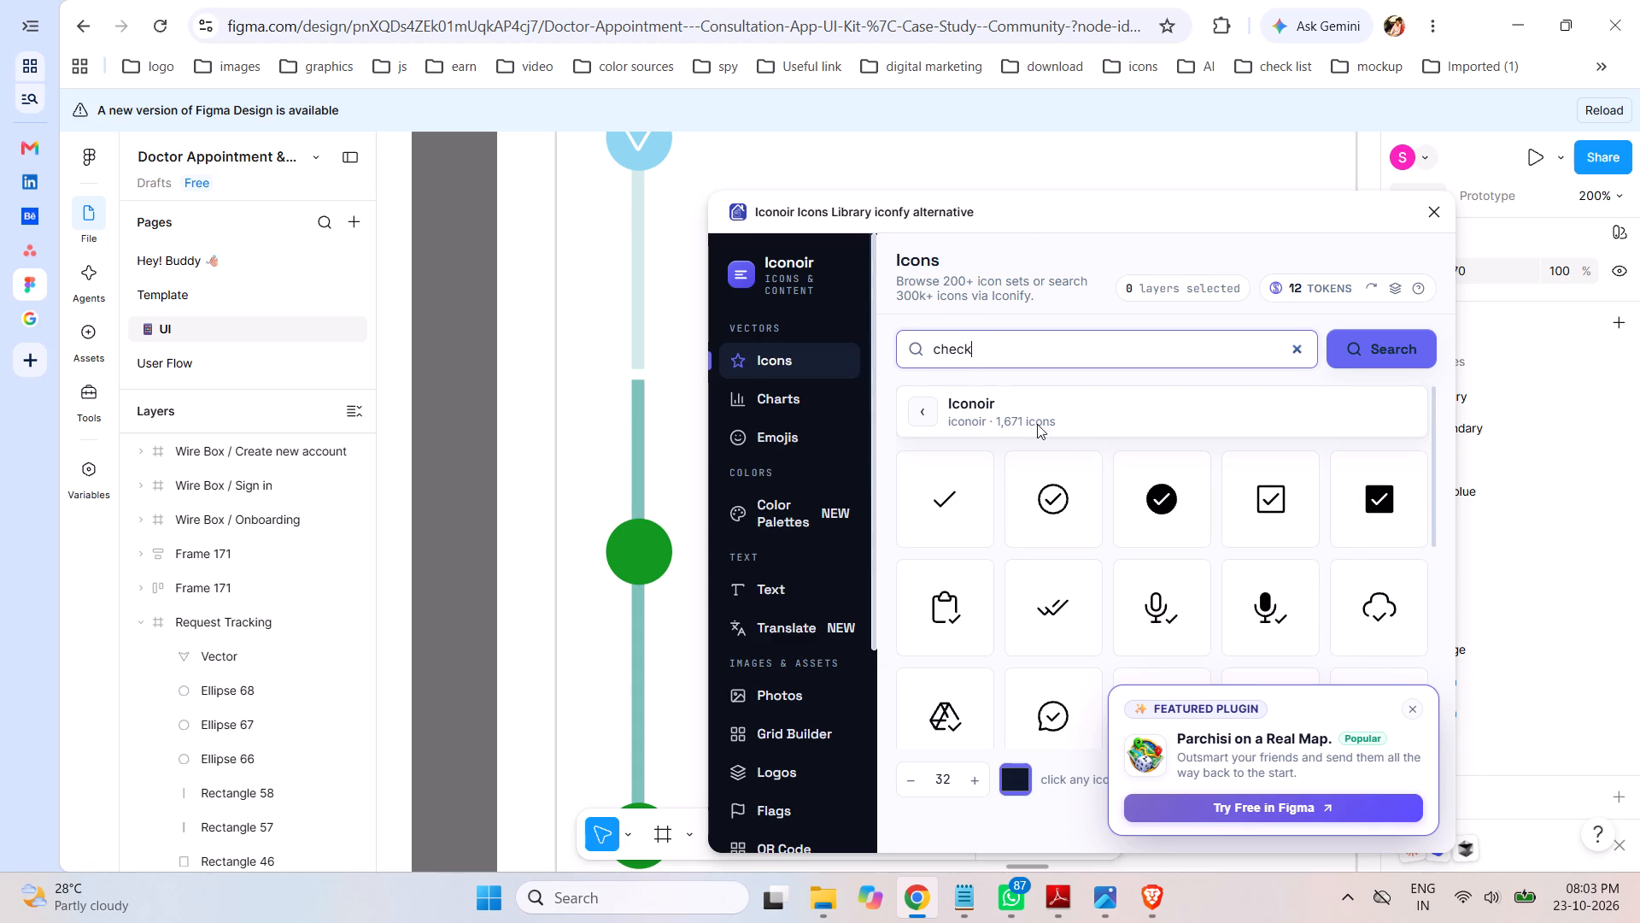
pyautogui.click(940, 503)
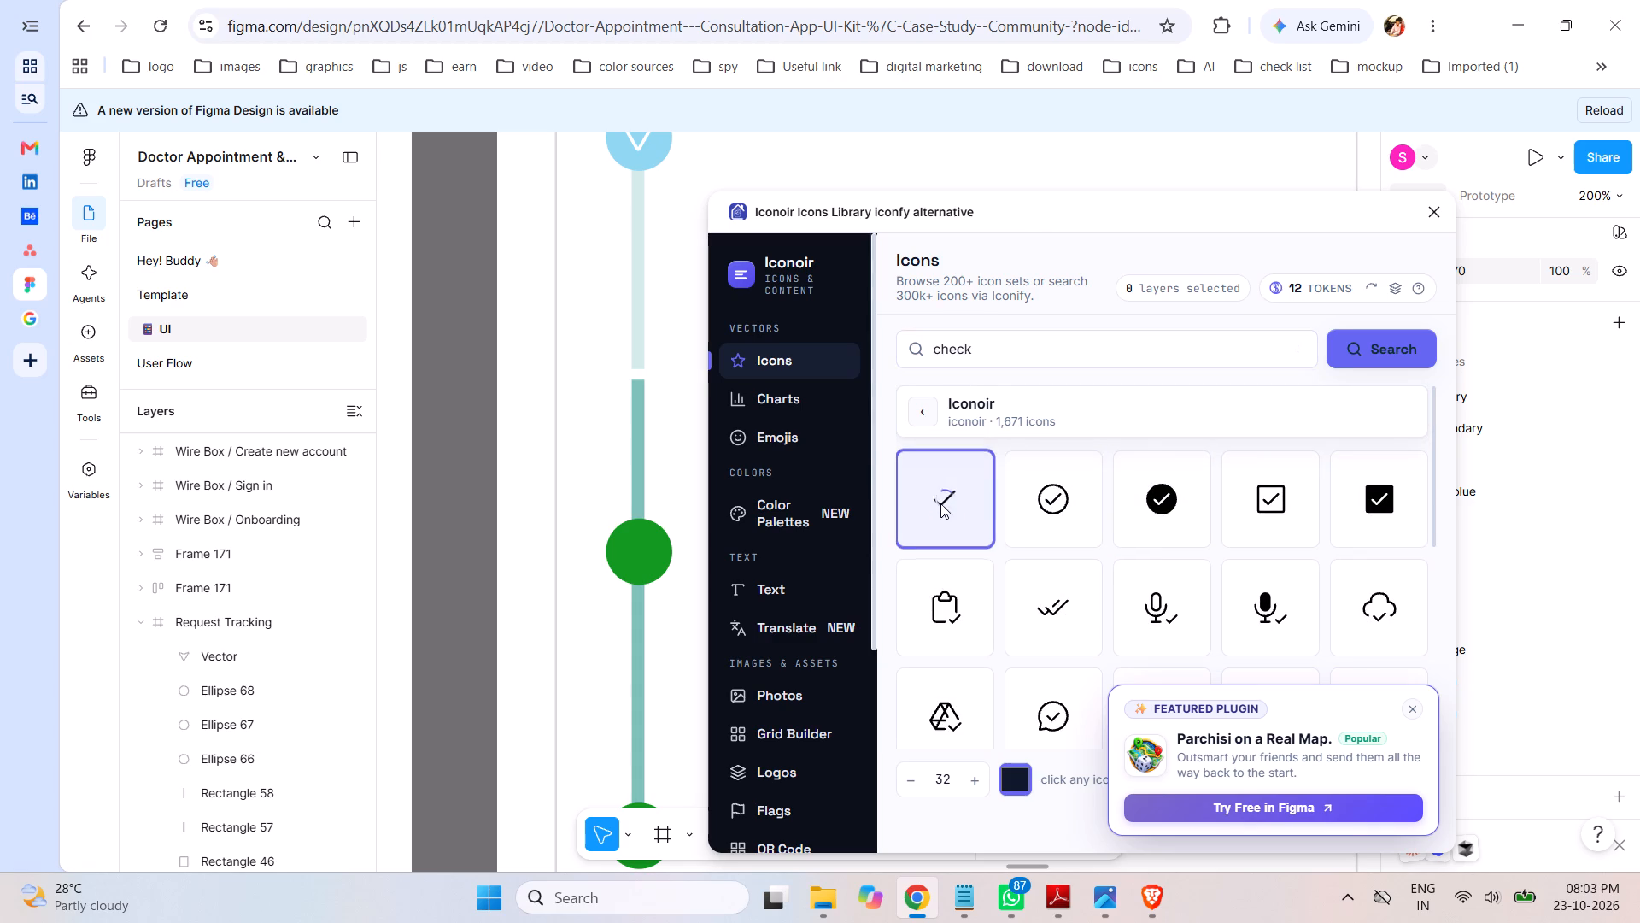
# Scale the check icon down to 16 × 16 and place it centred on the timeline's upper green circle.
pyautogui.click(1221, 222)
pyautogui.moveTo(1221, 222); pyautogui.dragTo(838, 561)
pyautogui.click(1057, 543)
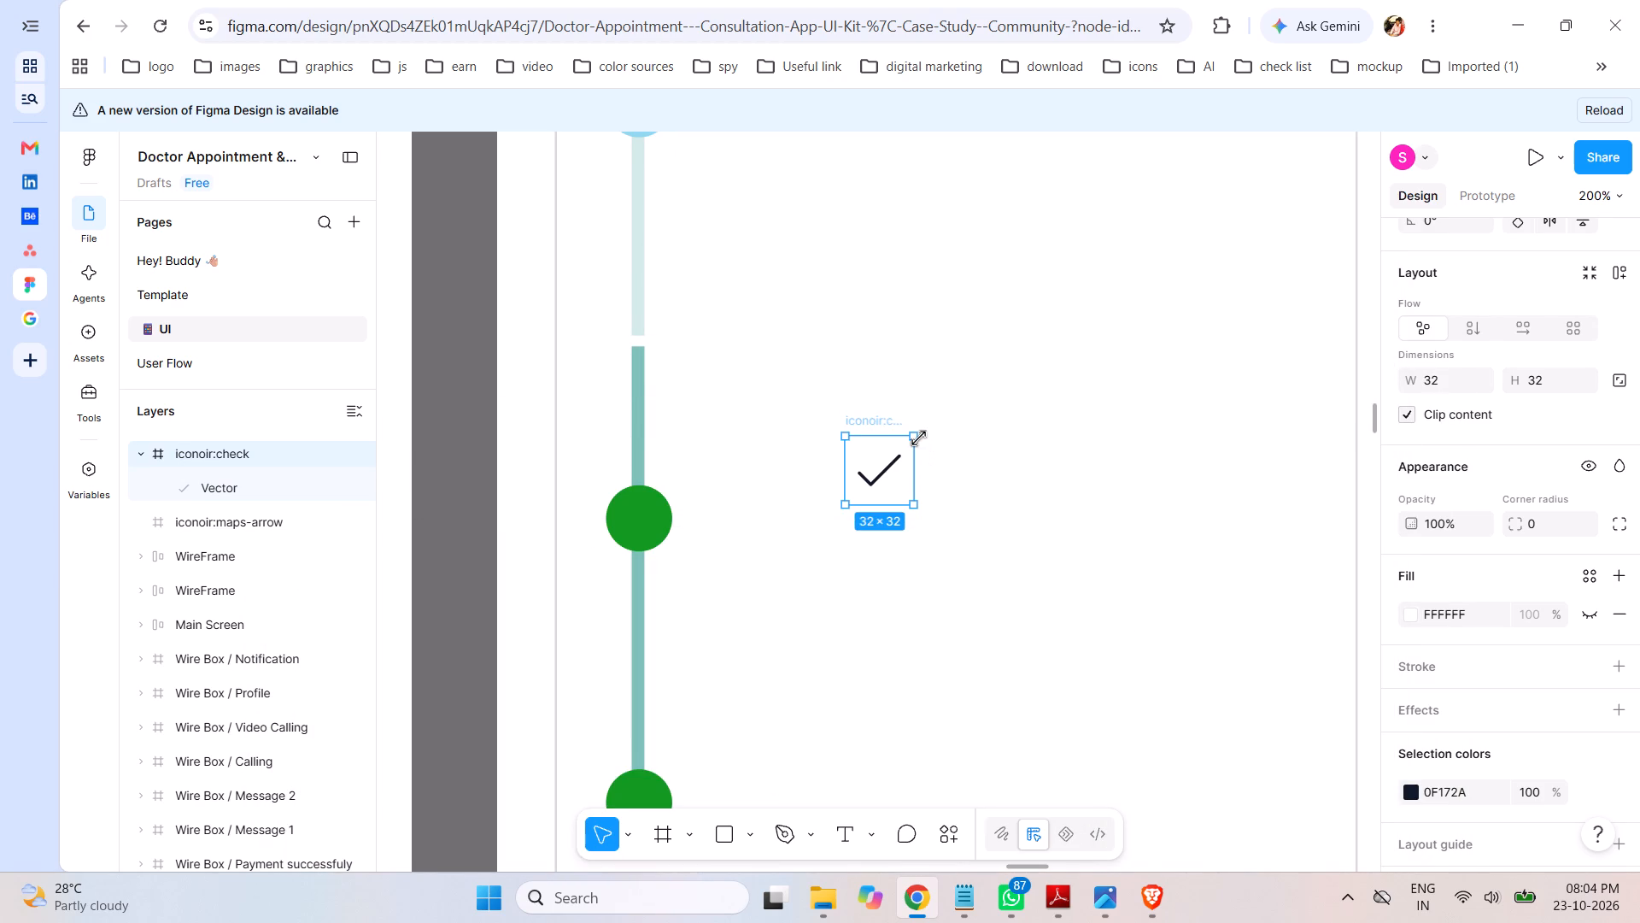
pyautogui.keyDown('shift'); pyautogui.moveTo(919, 438); pyautogui.dragTo(881, 498); pyautogui.keyUp('shift')
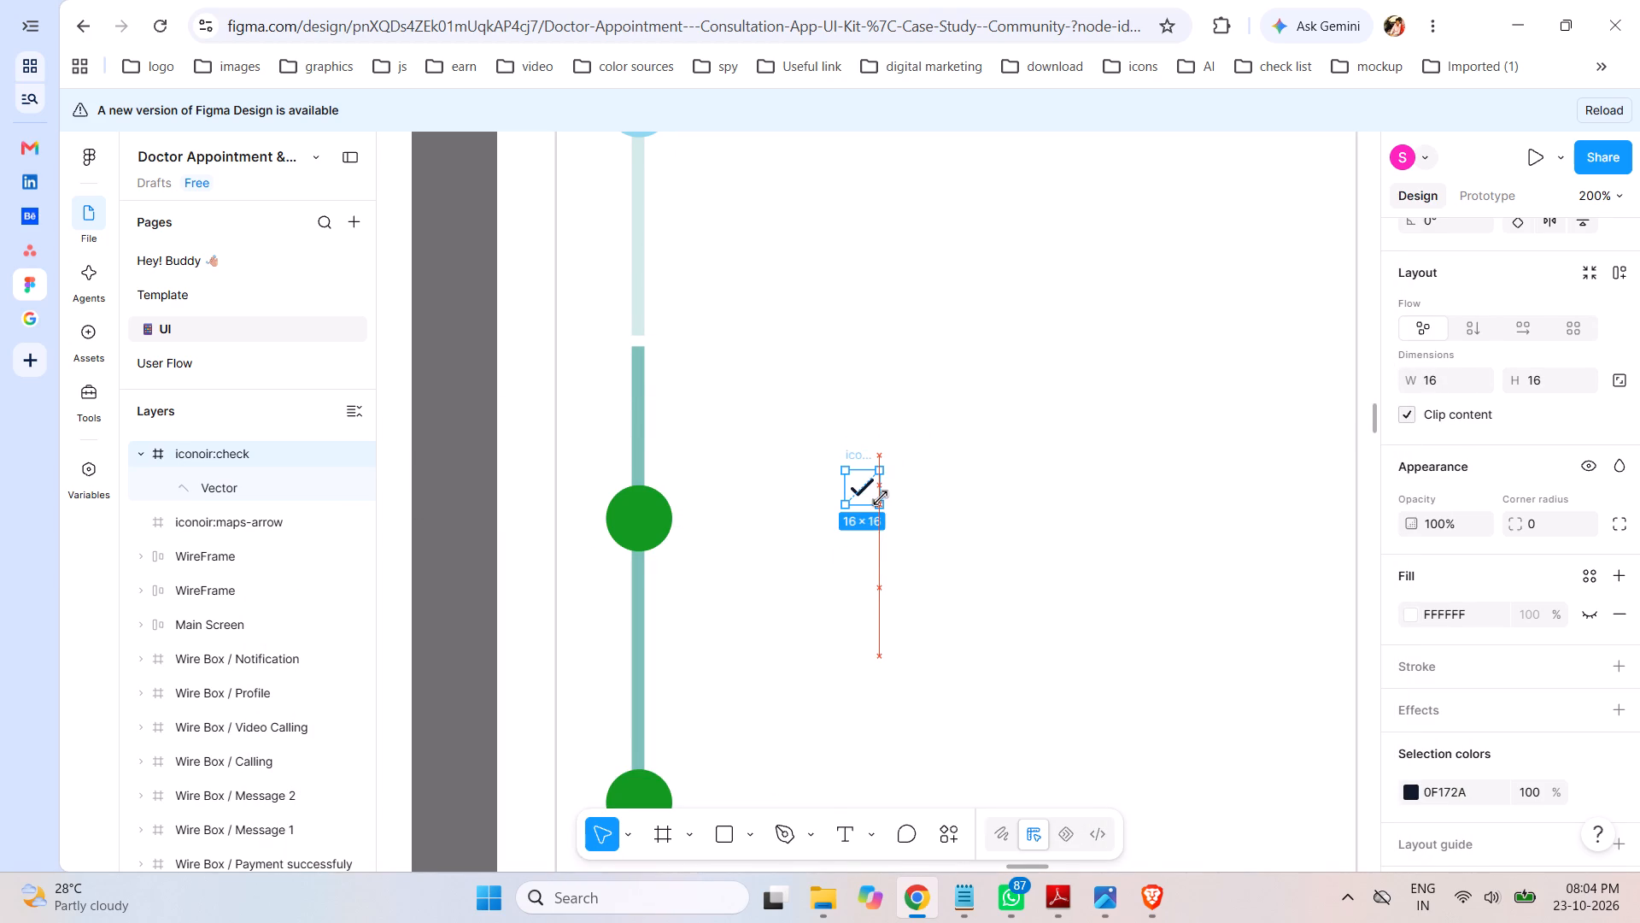
pyautogui.keyDown('shift'); pyautogui.moveTo(881, 498); pyautogui.dragTo(883, 494); pyautogui.keyUp('shift')
pyautogui.moveTo(865, 490); pyautogui.dragTo(643, 520)
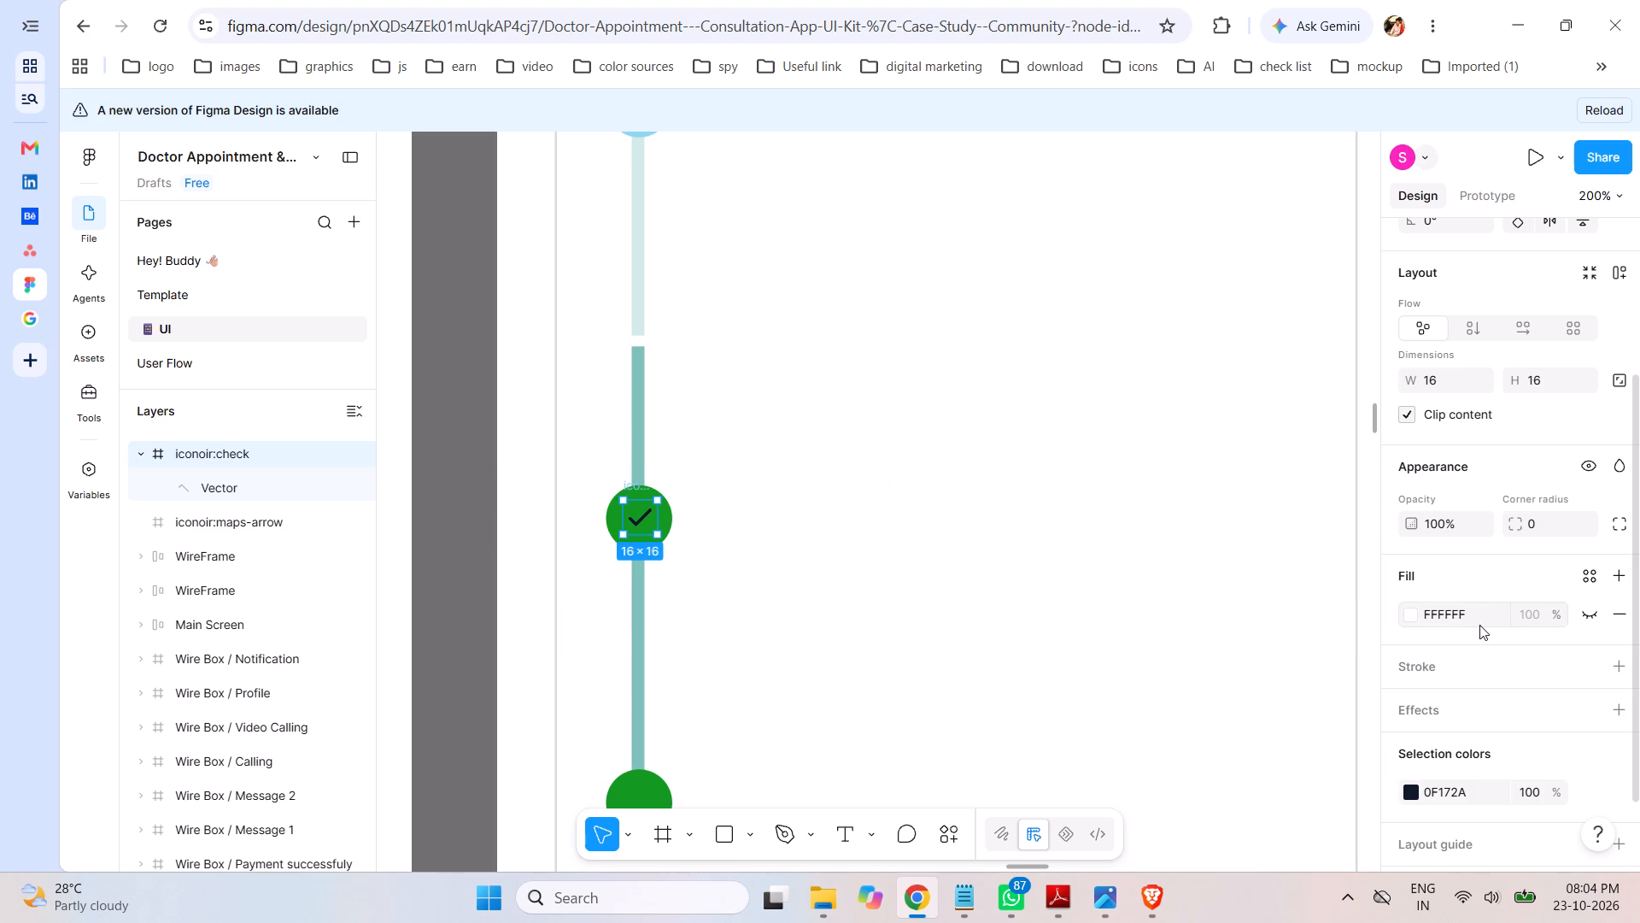
# Recolour the check icon on the timeline's upper green circle to white (FFFFFF).
pyautogui.click(1412, 789)
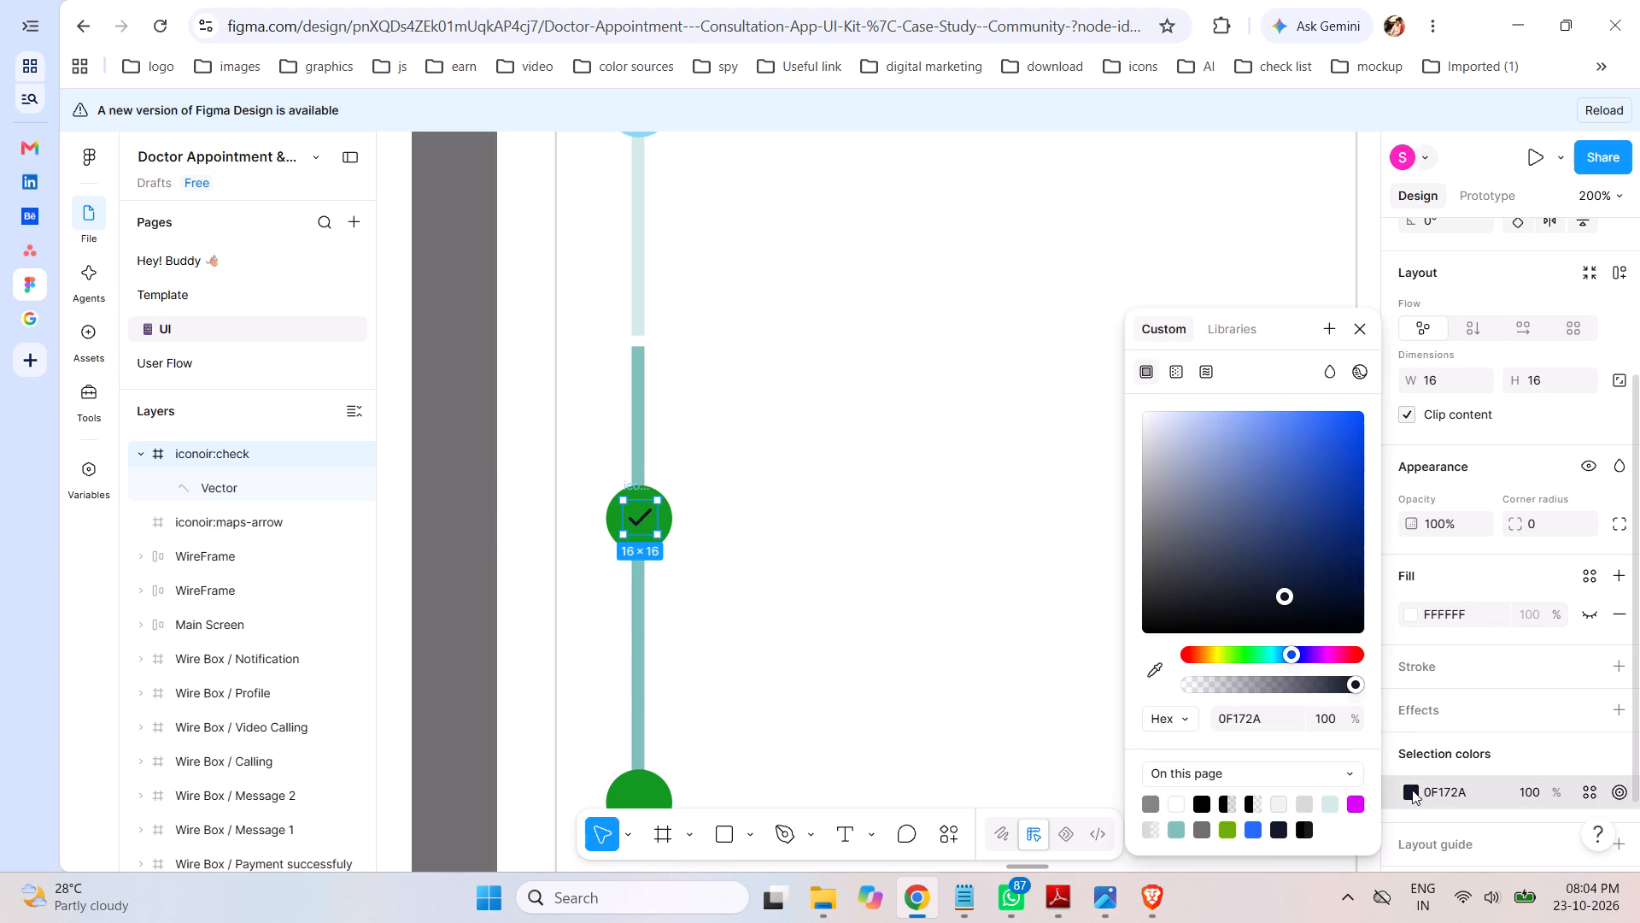
pyautogui.click(1177, 807)
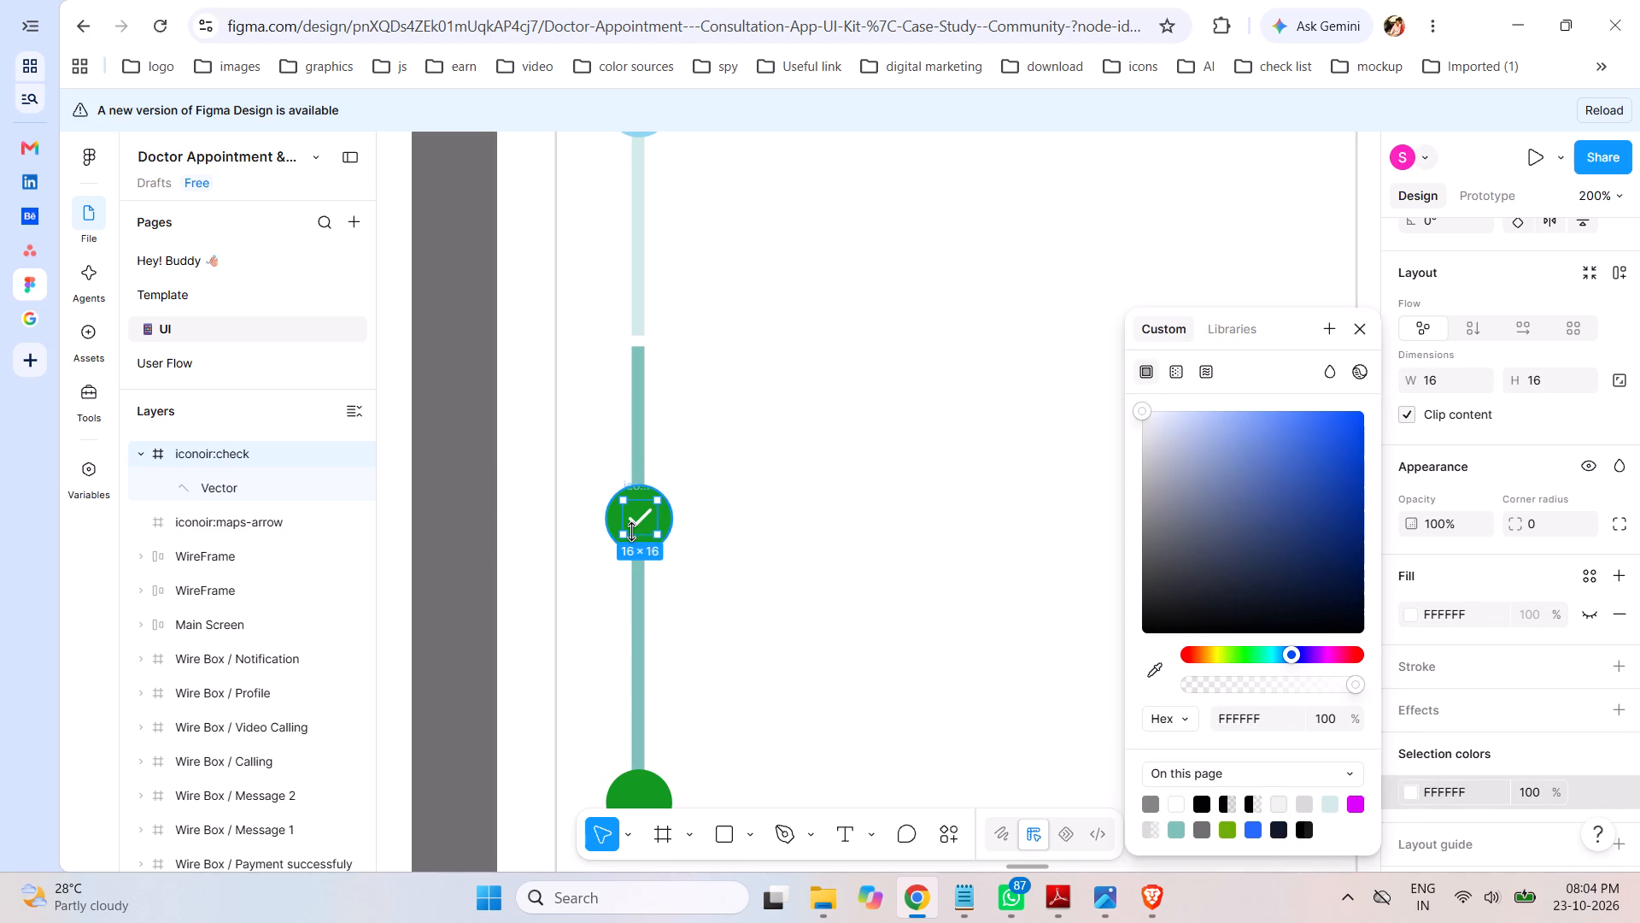
pyautogui.click(464, 496)
# Set the stroke weight of the check icon's vector to 2.
pyautogui.scroll(-2, 1003, 487)
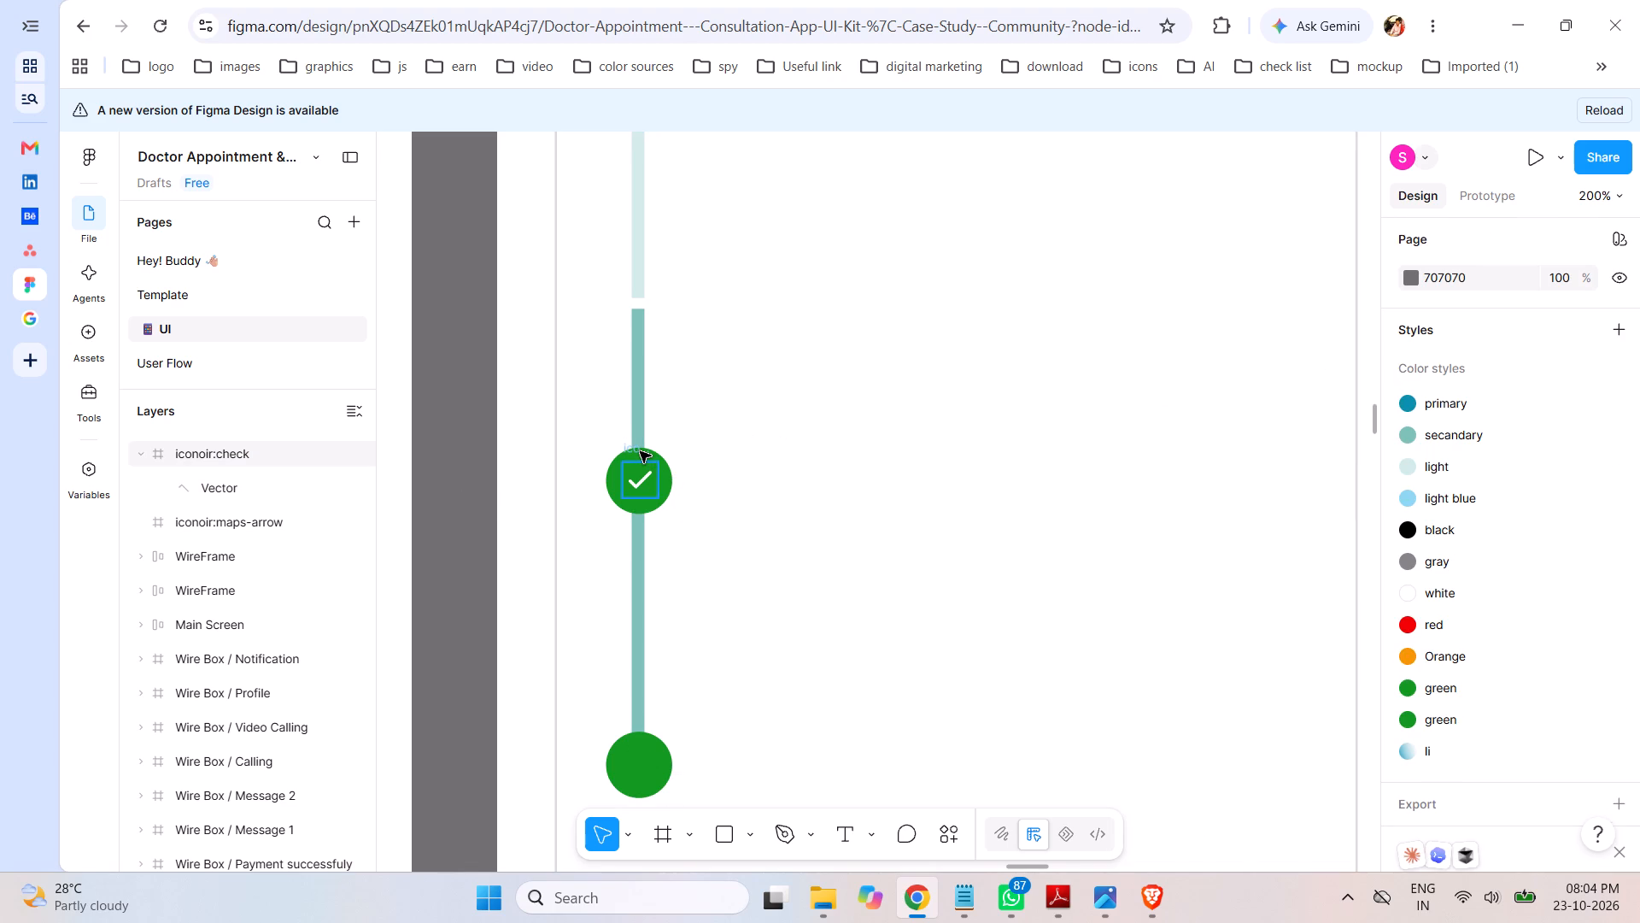
pyautogui.hotkey('ctrl', '-')
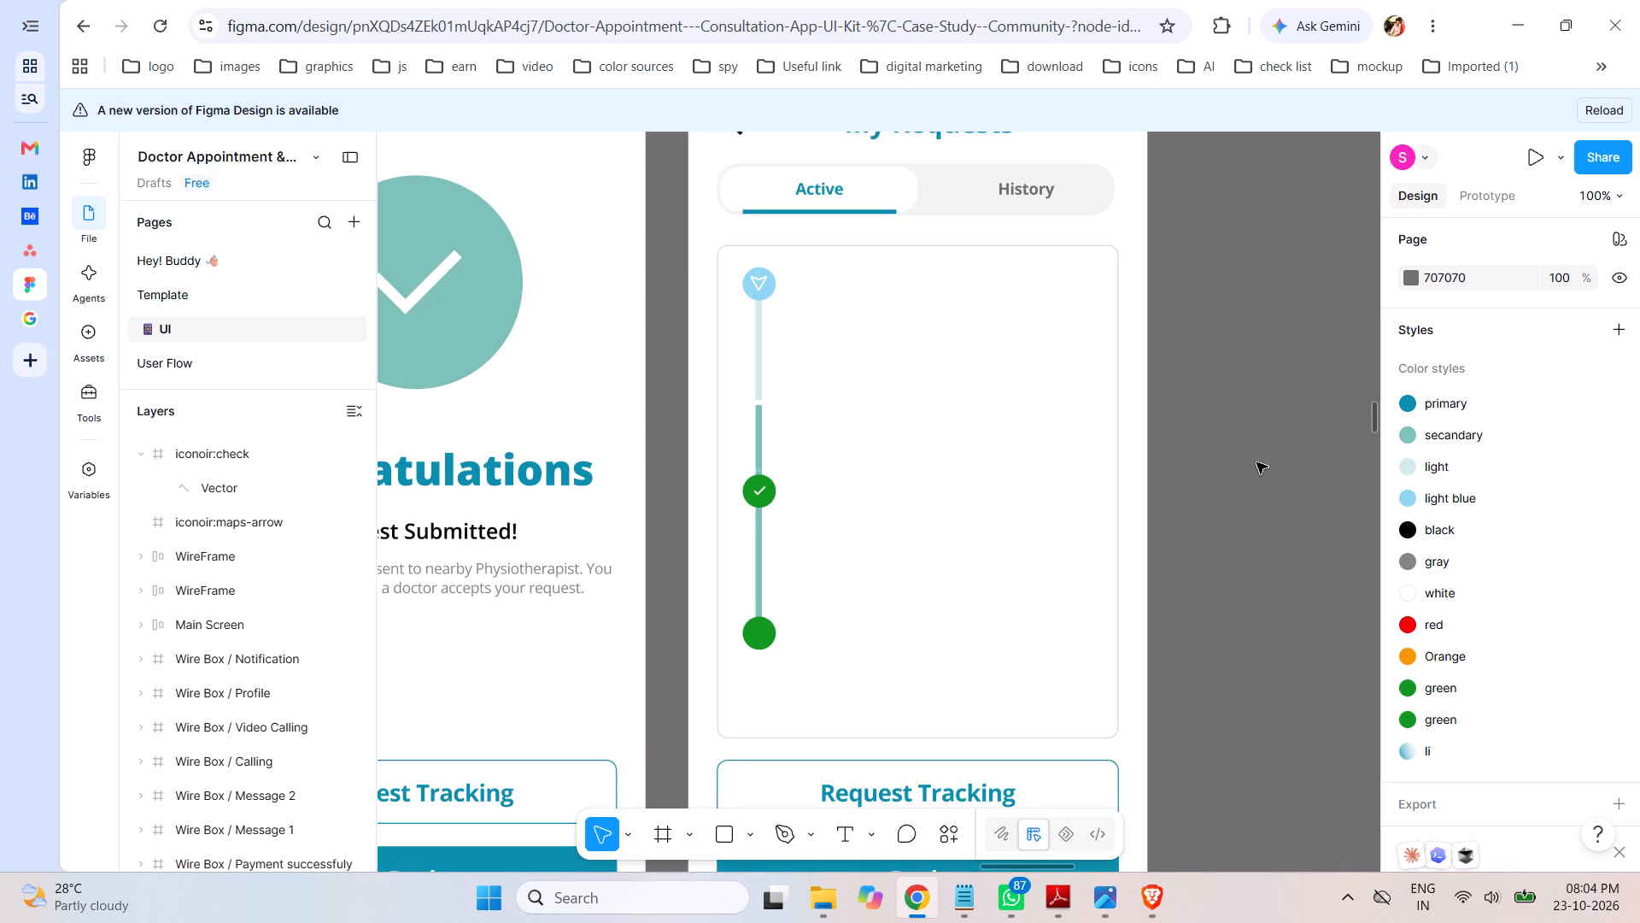
pyautogui.click(759, 492)
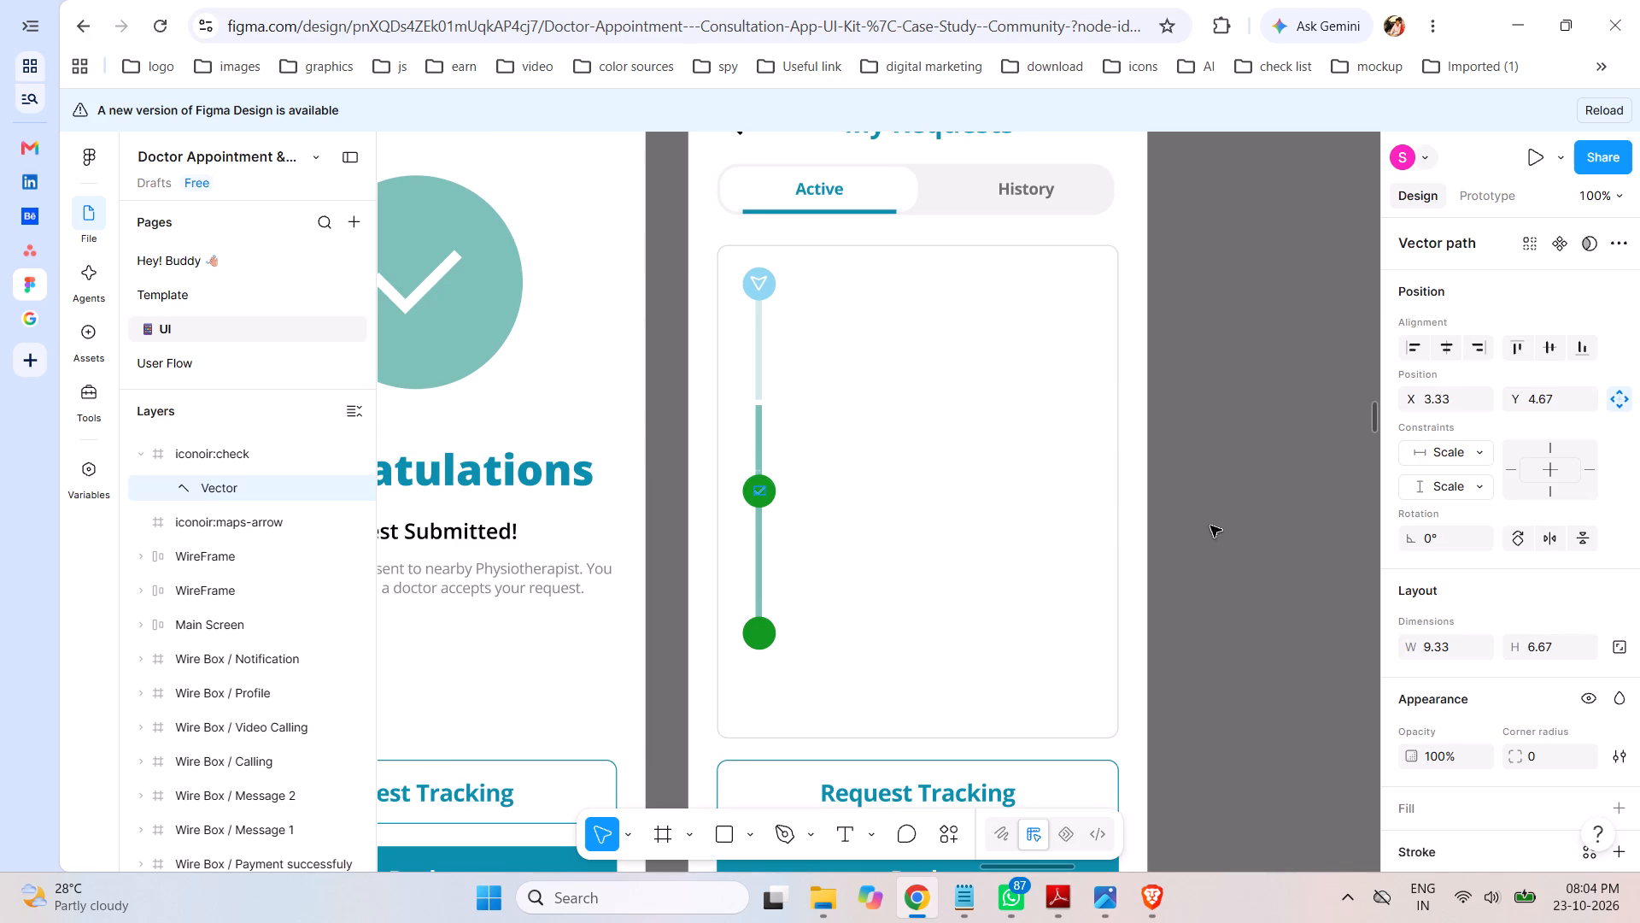
pyautogui.hotkey('ctrl', '=')
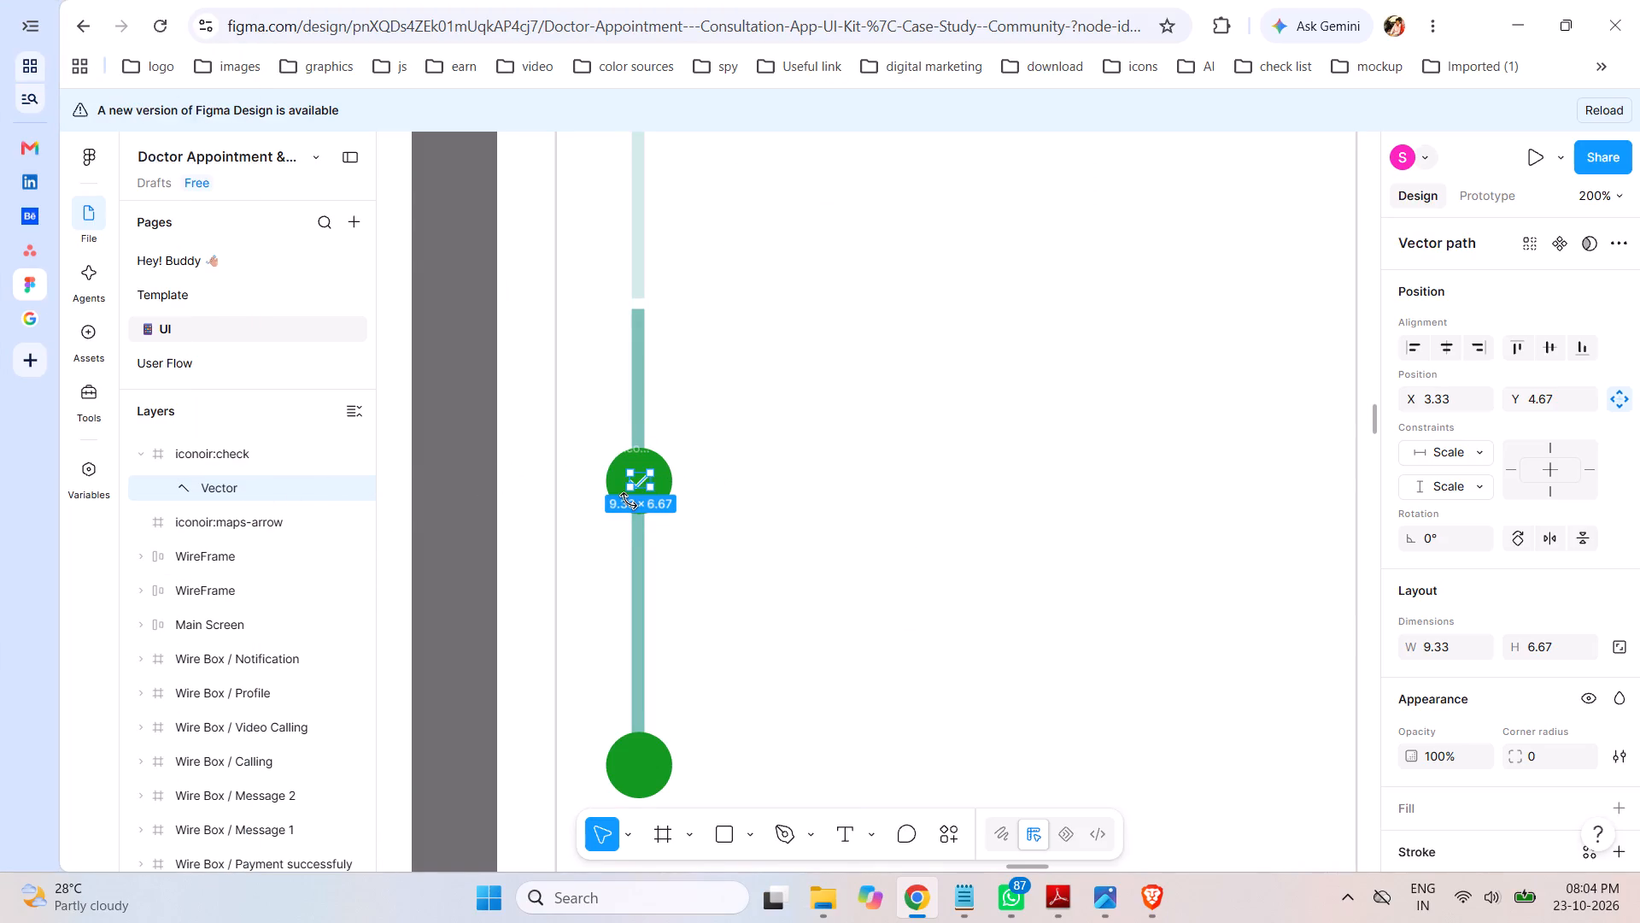
pyautogui.click(138, 455)
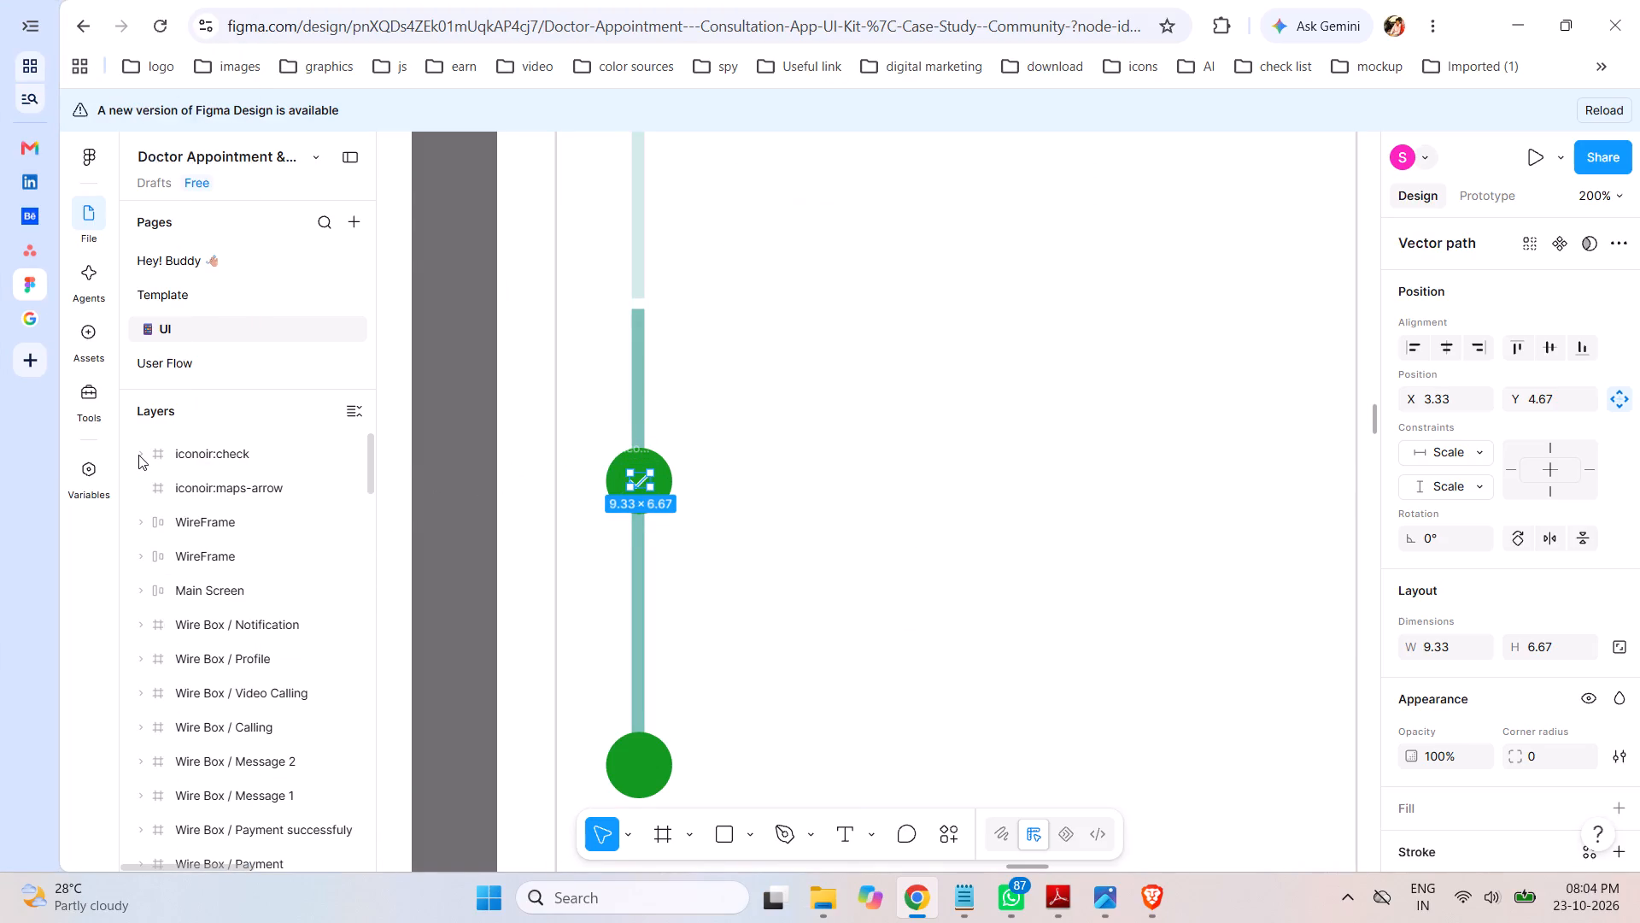
pyautogui.click(138, 455)
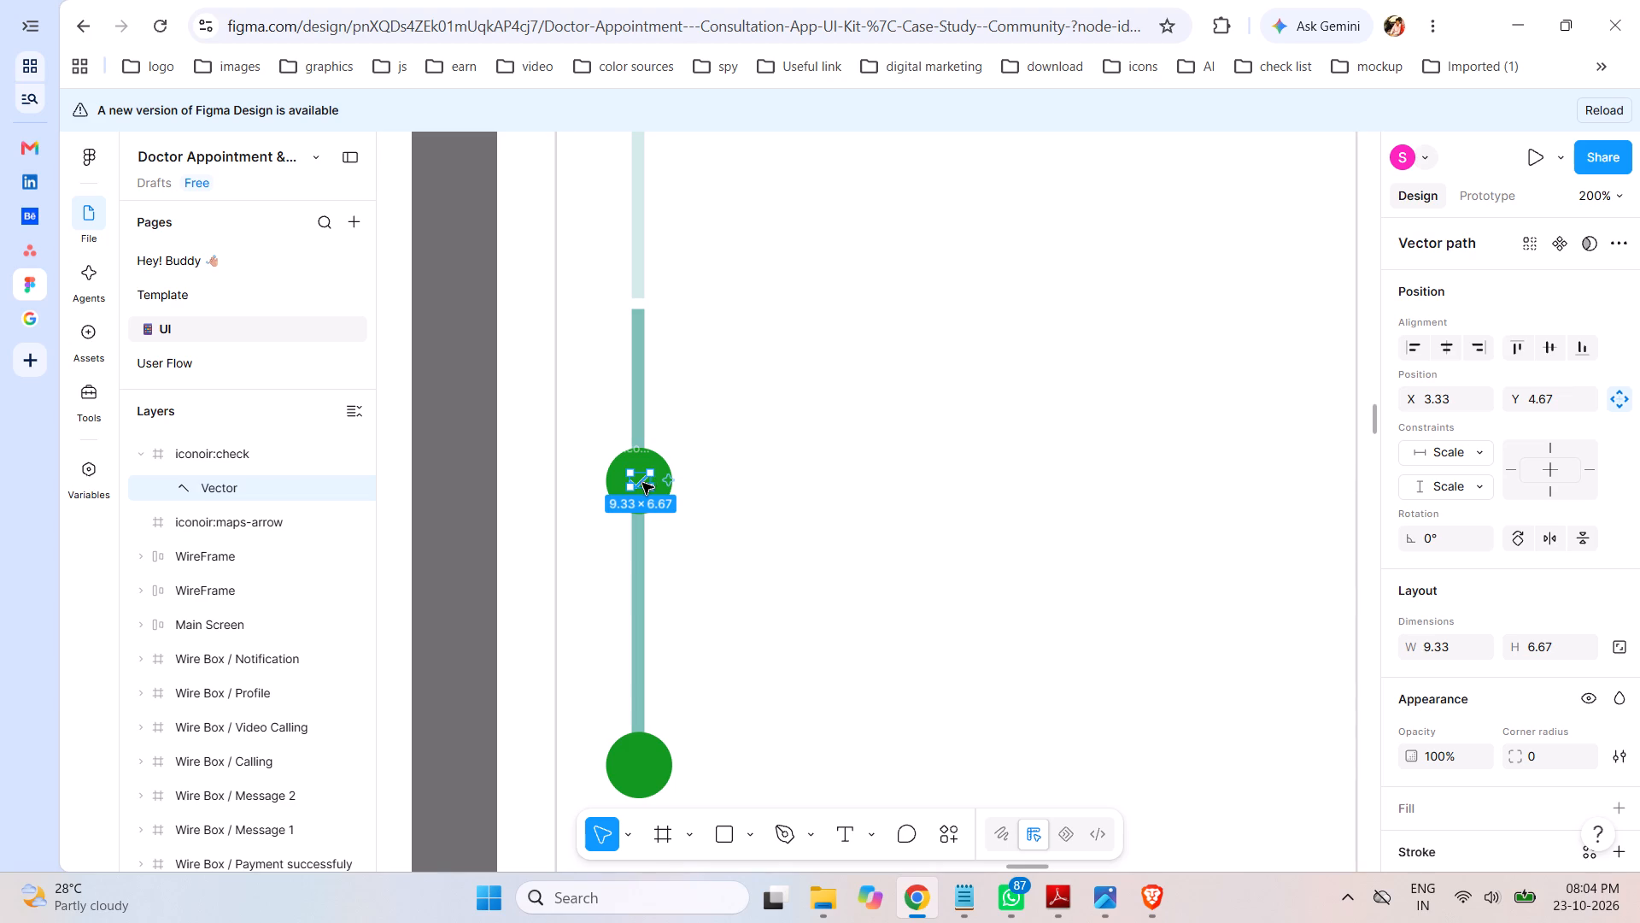
pyautogui.click(642, 483)
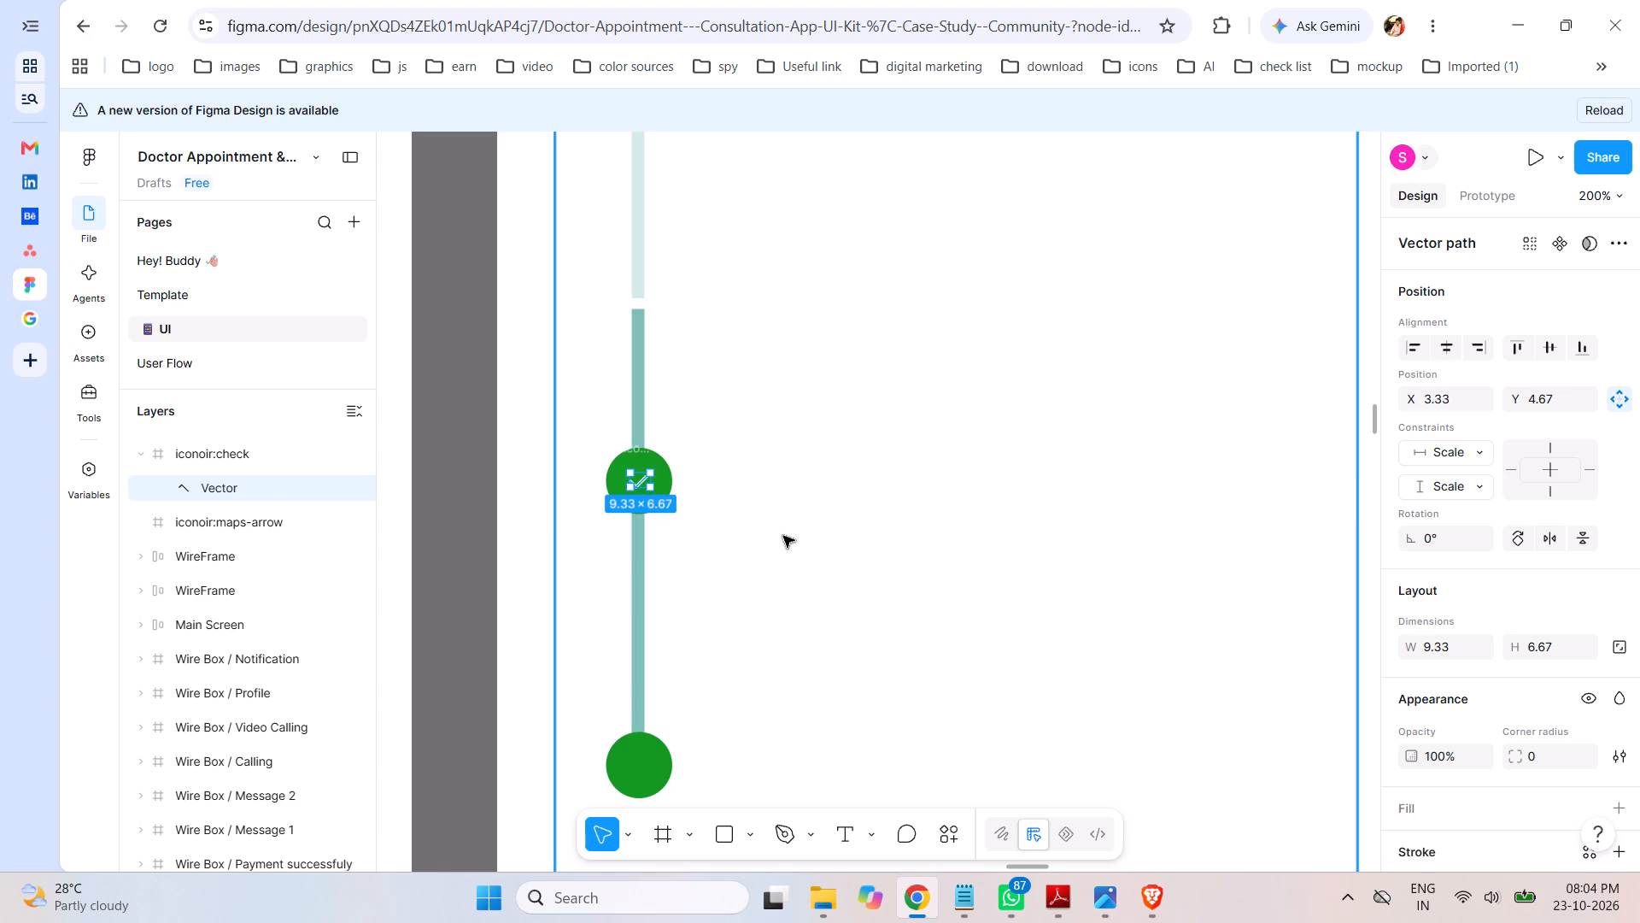
pyautogui.hotkey('ctrl', '=')
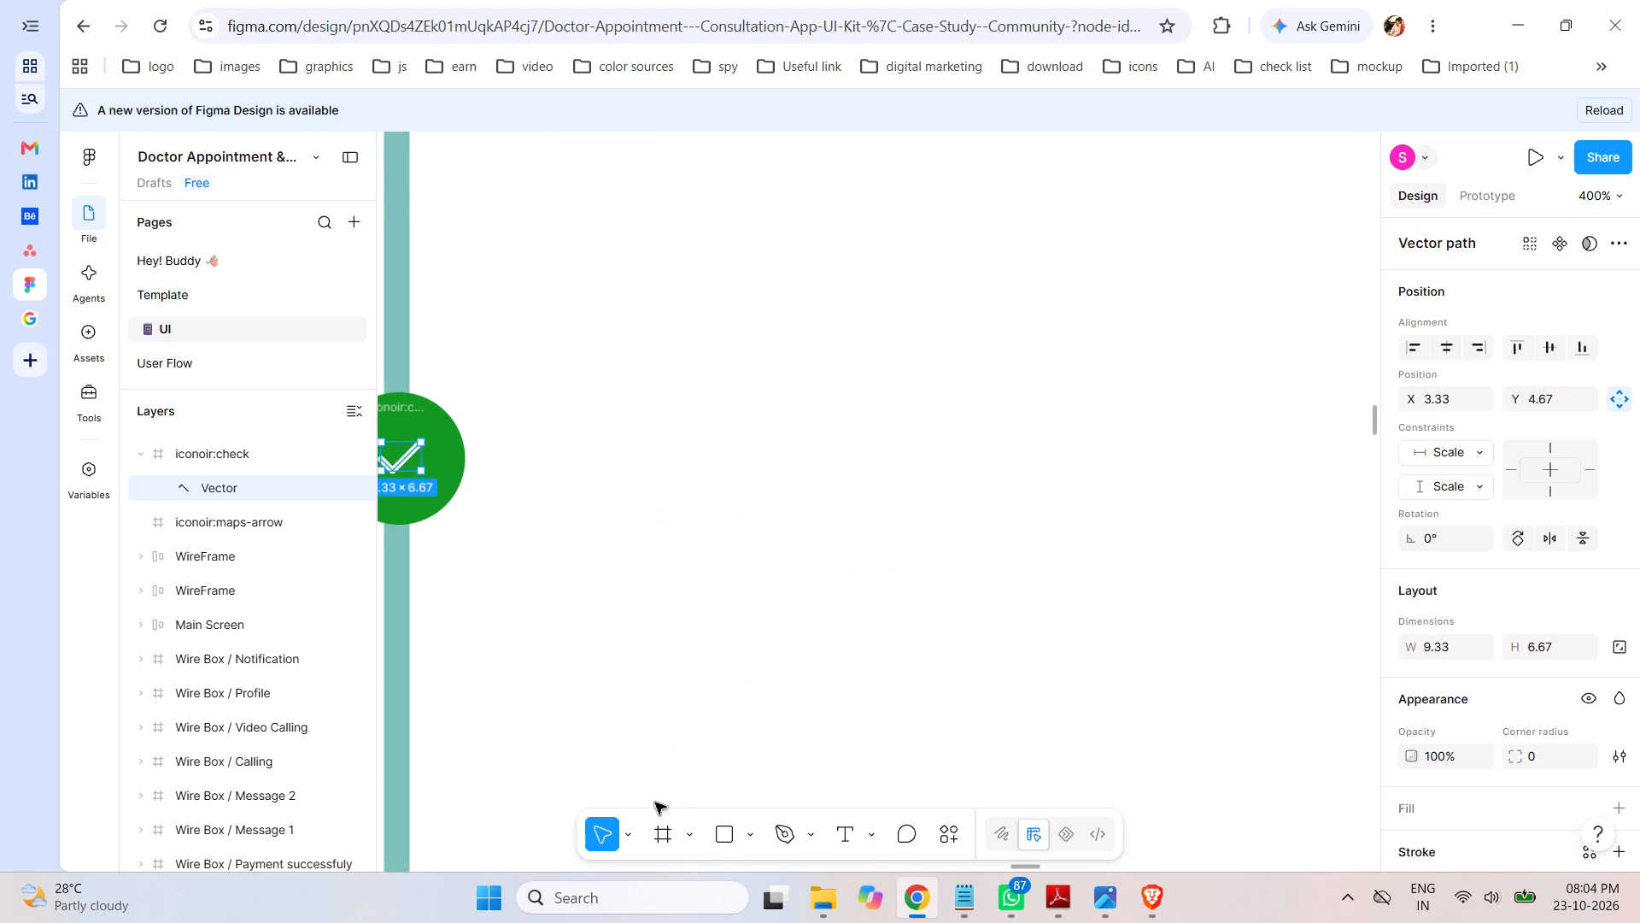
pyautogui.press('space')
pyautogui.press('space')
pyautogui.press('space')
pyautogui.press('space')
pyautogui.press('space')
pyautogui.press('space')
pyautogui.press('space')
pyautogui.press('space')
pyautogui.press('space')
pyautogui.press('space')
pyautogui.press('space')
pyautogui.press('space')
pyautogui.press('space')
pyautogui.press('space')
pyautogui.press('space')
pyautogui.press('space')
pyautogui.press('space')
pyautogui.press('space')
pyautogui.press('space')
pyautogui.press('space')
pyautogui.moveTo(606, 551); pyautogui.dragTo(875, 552)
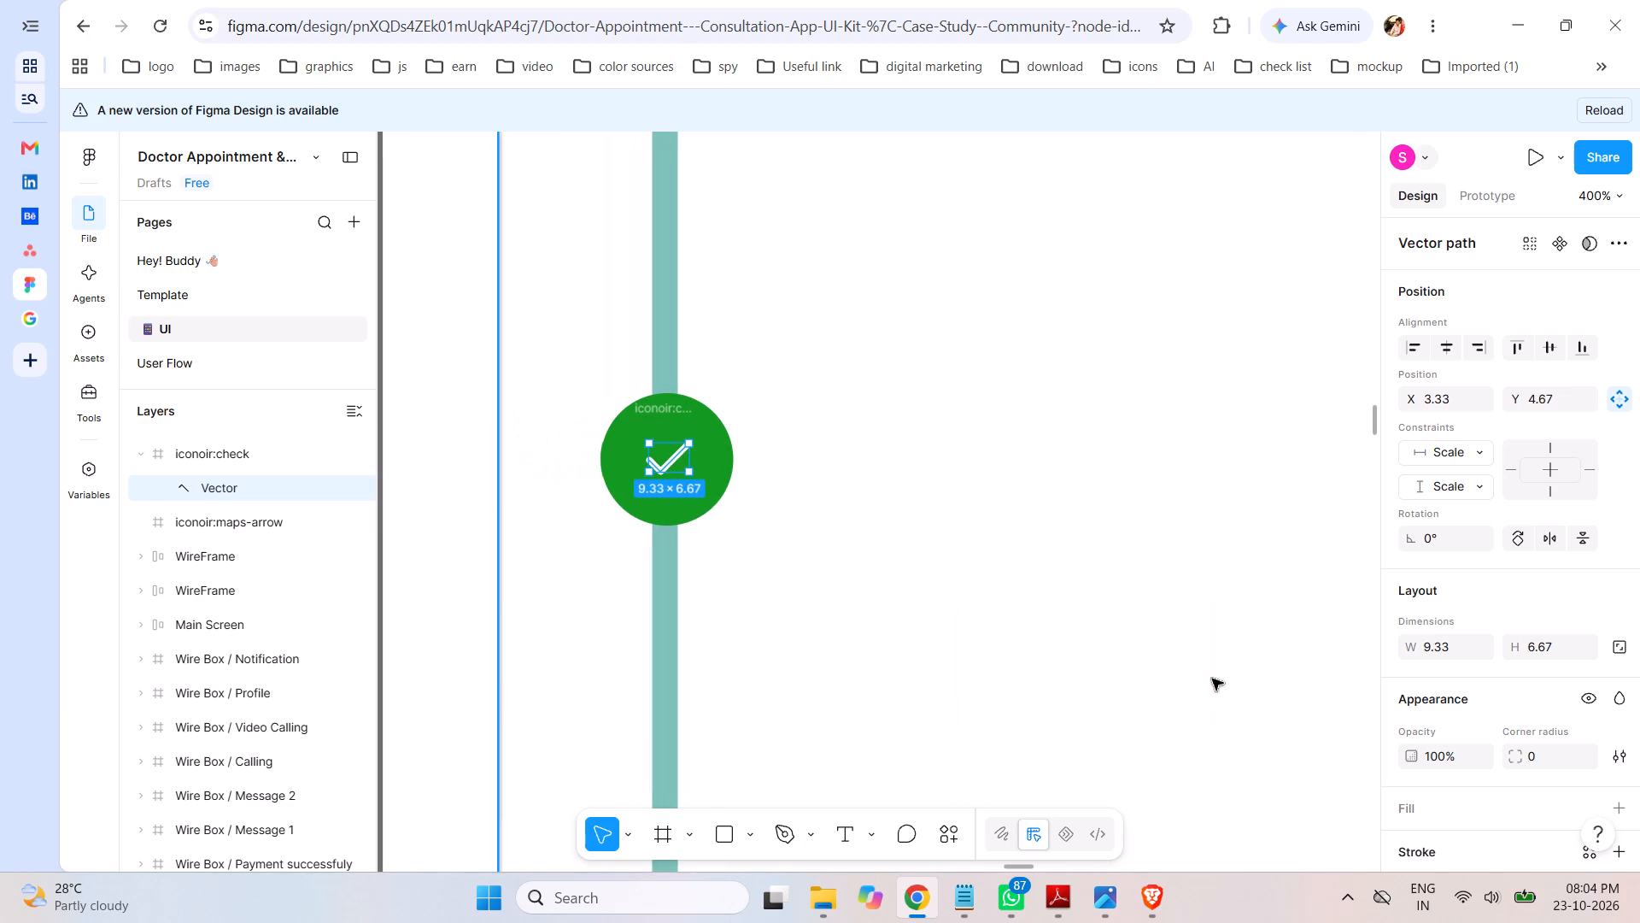
pyautogui.scroll(-4, 1532, 587)
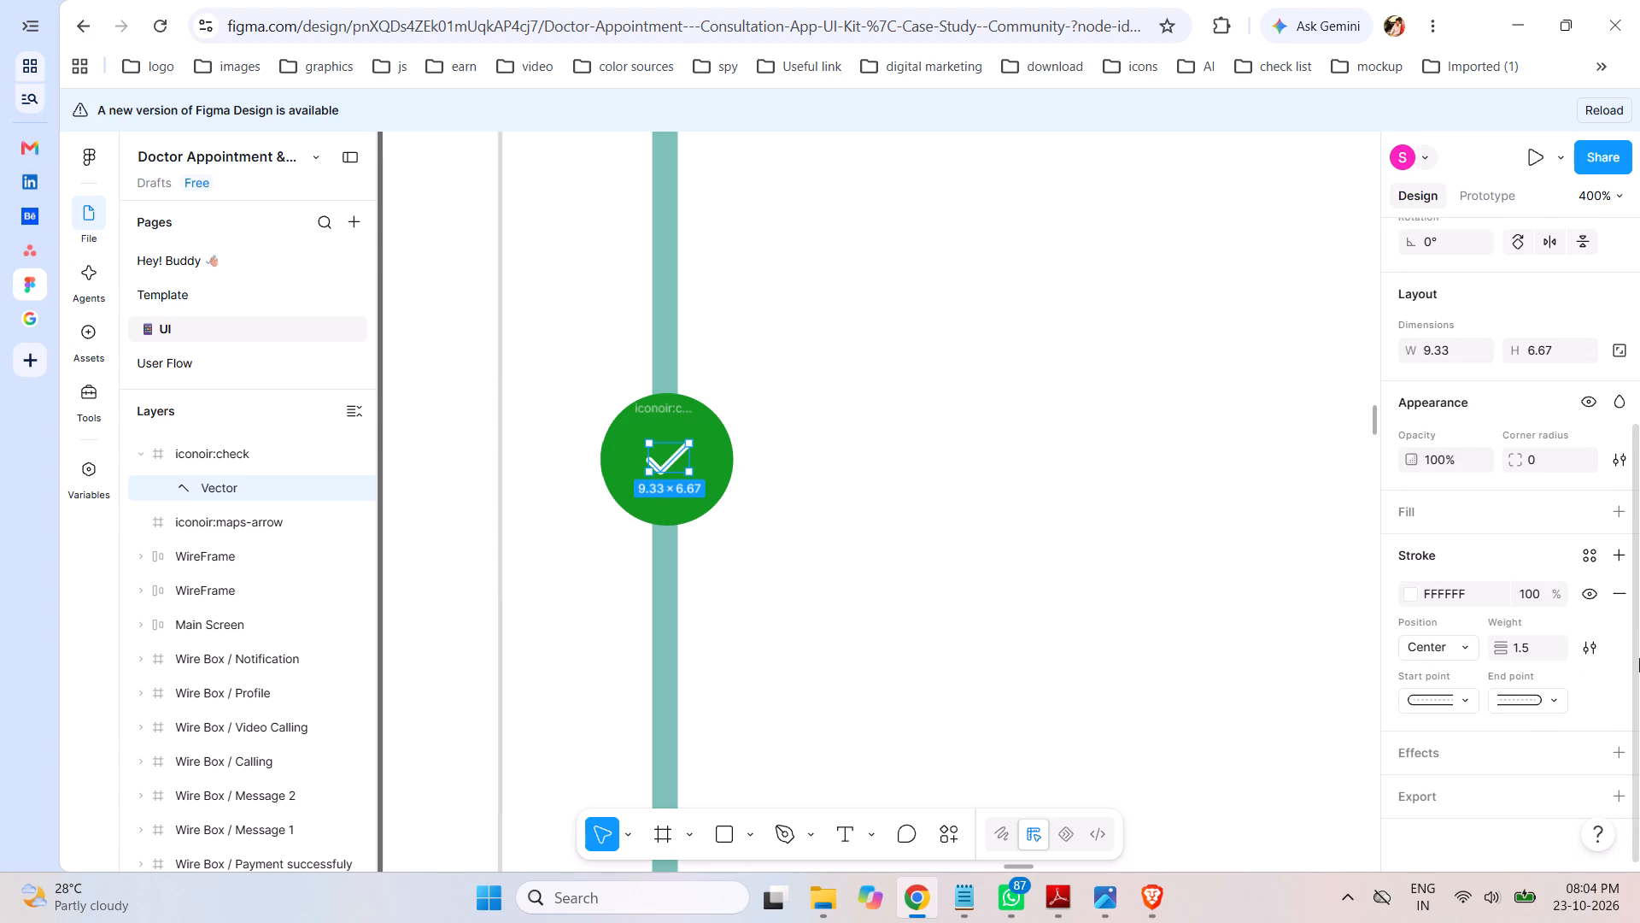
pyautogui.click(1531, 650)
pyautogui.press('2')
pyautogui.press('Return')
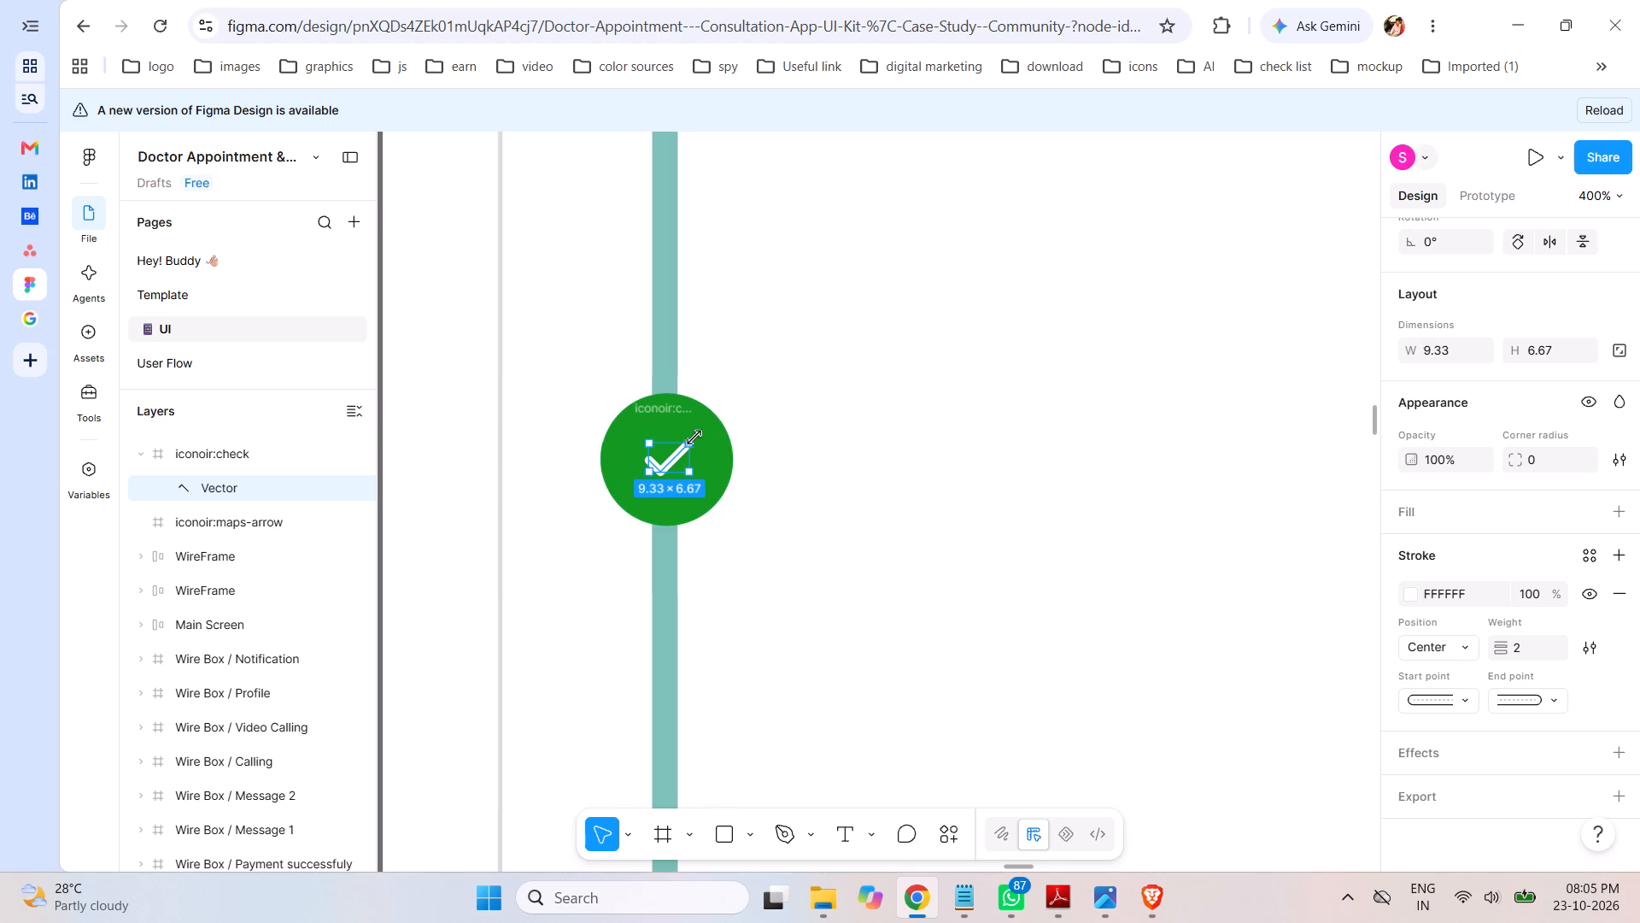
# Enlarge the check mark vector to 13 × 9 and recentre it within the upper green circle.
pyautogui.keyDown('shift'); pyautogui.moveTo(688, 444); pyautogui.dragTo(706, 430); pyautogui.keyUp('shift')
pyautogui.moveTo(684, 456); pyautogui.dragTo(675, 462)
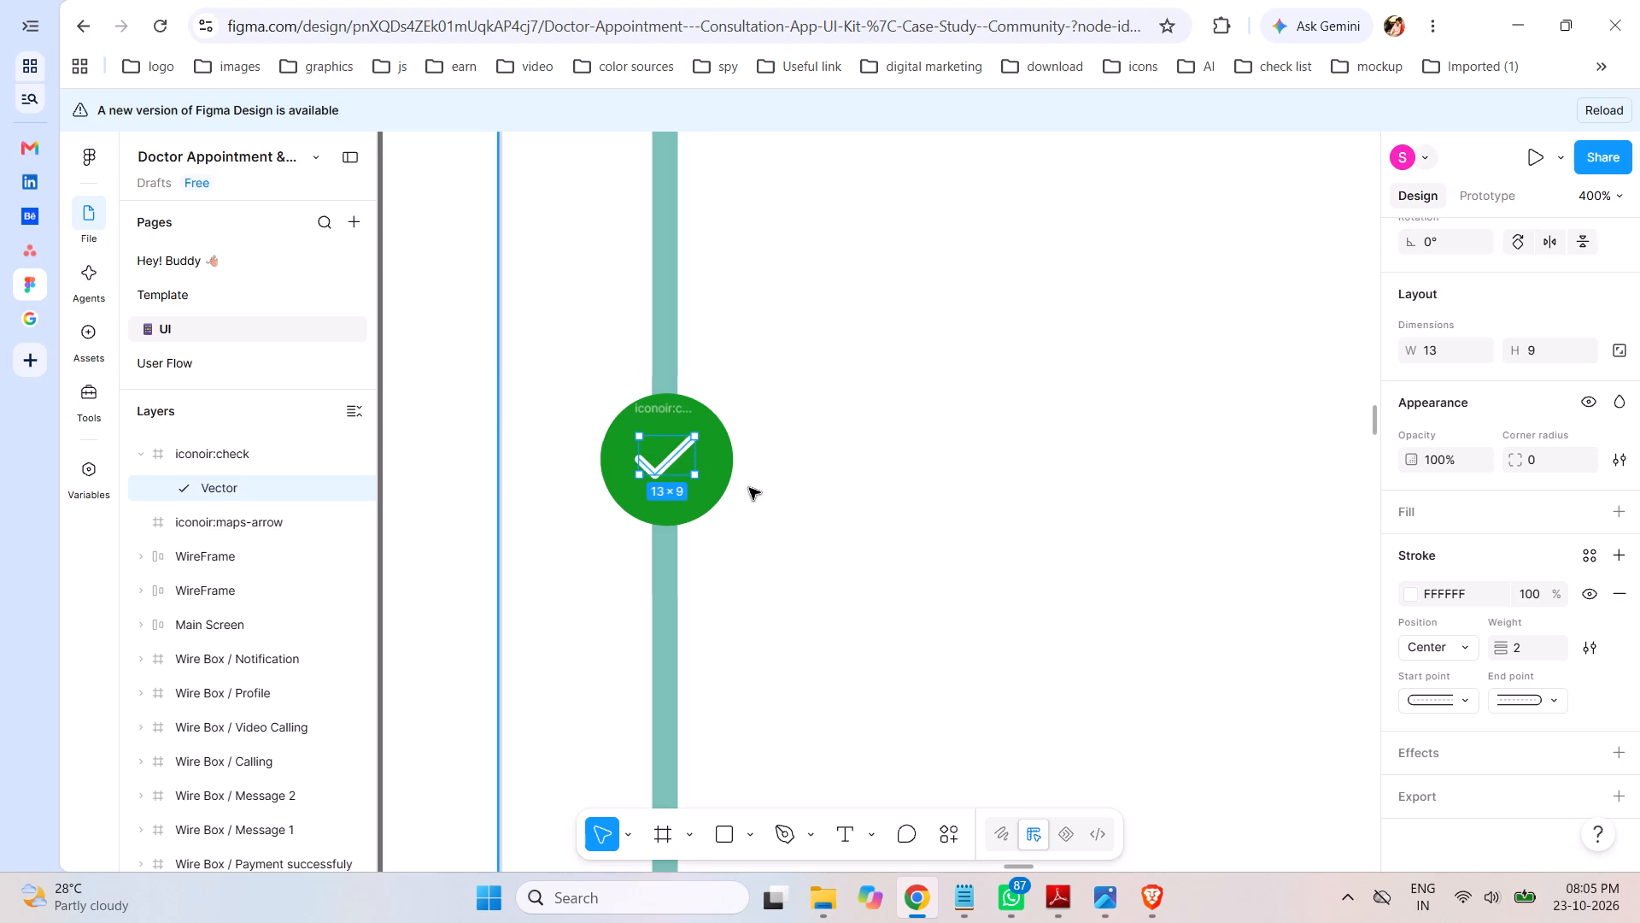
# Delete the leftover empty iconoir:maps-arrow frame lying over the request card.
pyautogui.hotkey('ctrl', '-')
pyautogui.hotkey('ctrl', '-')
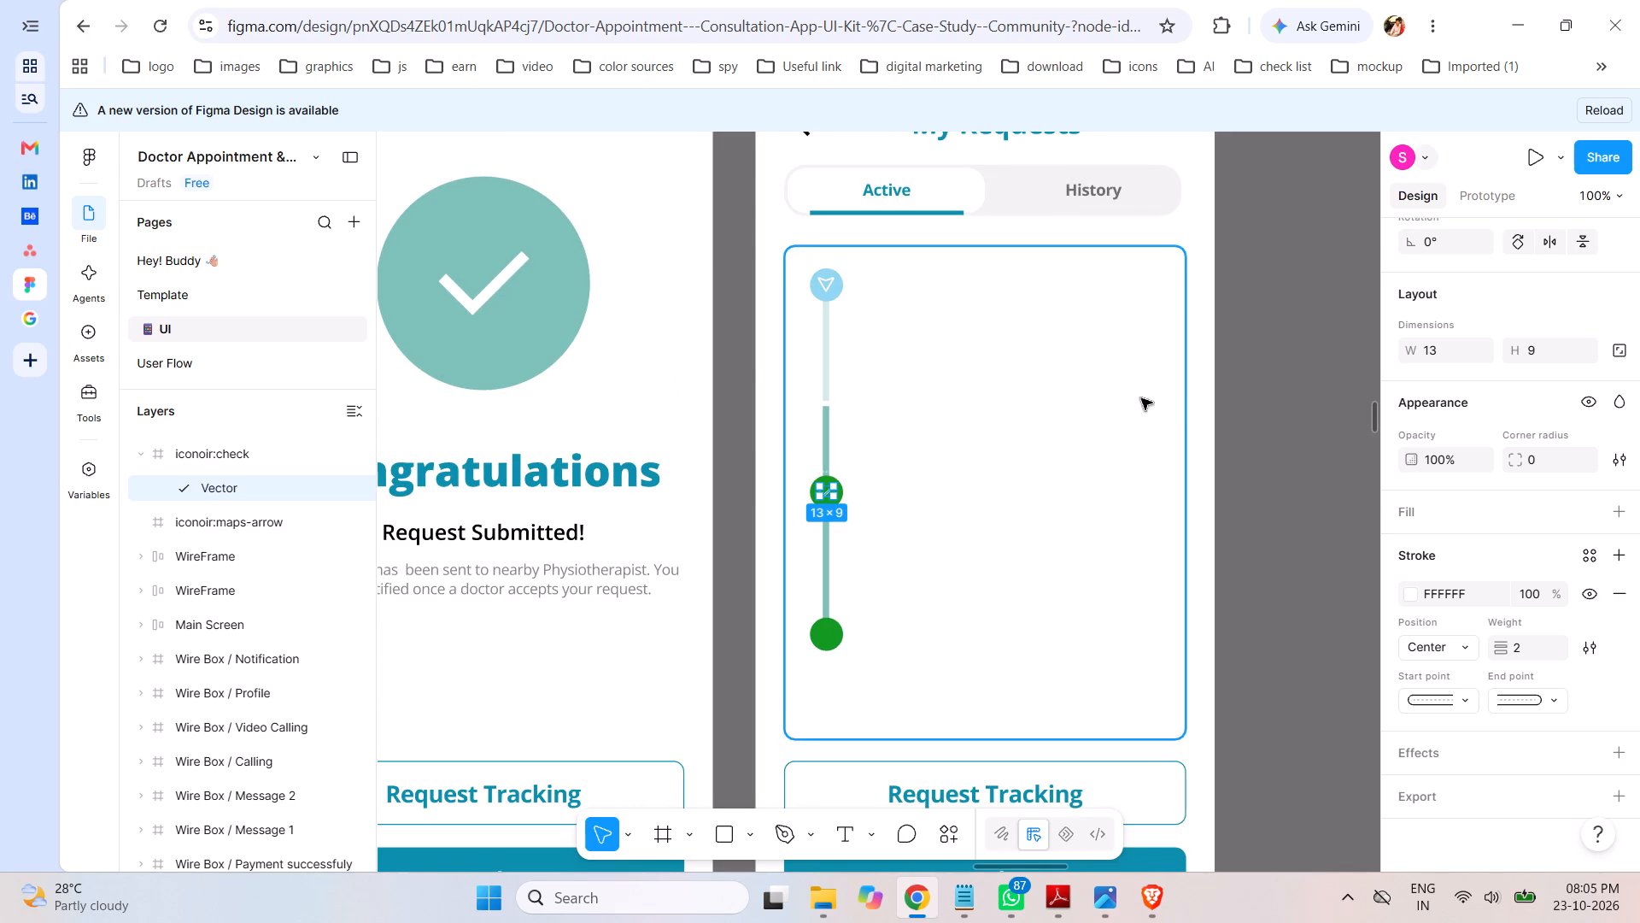
pyautogui.click(138, 455)
pyautogui.click(212, 459)
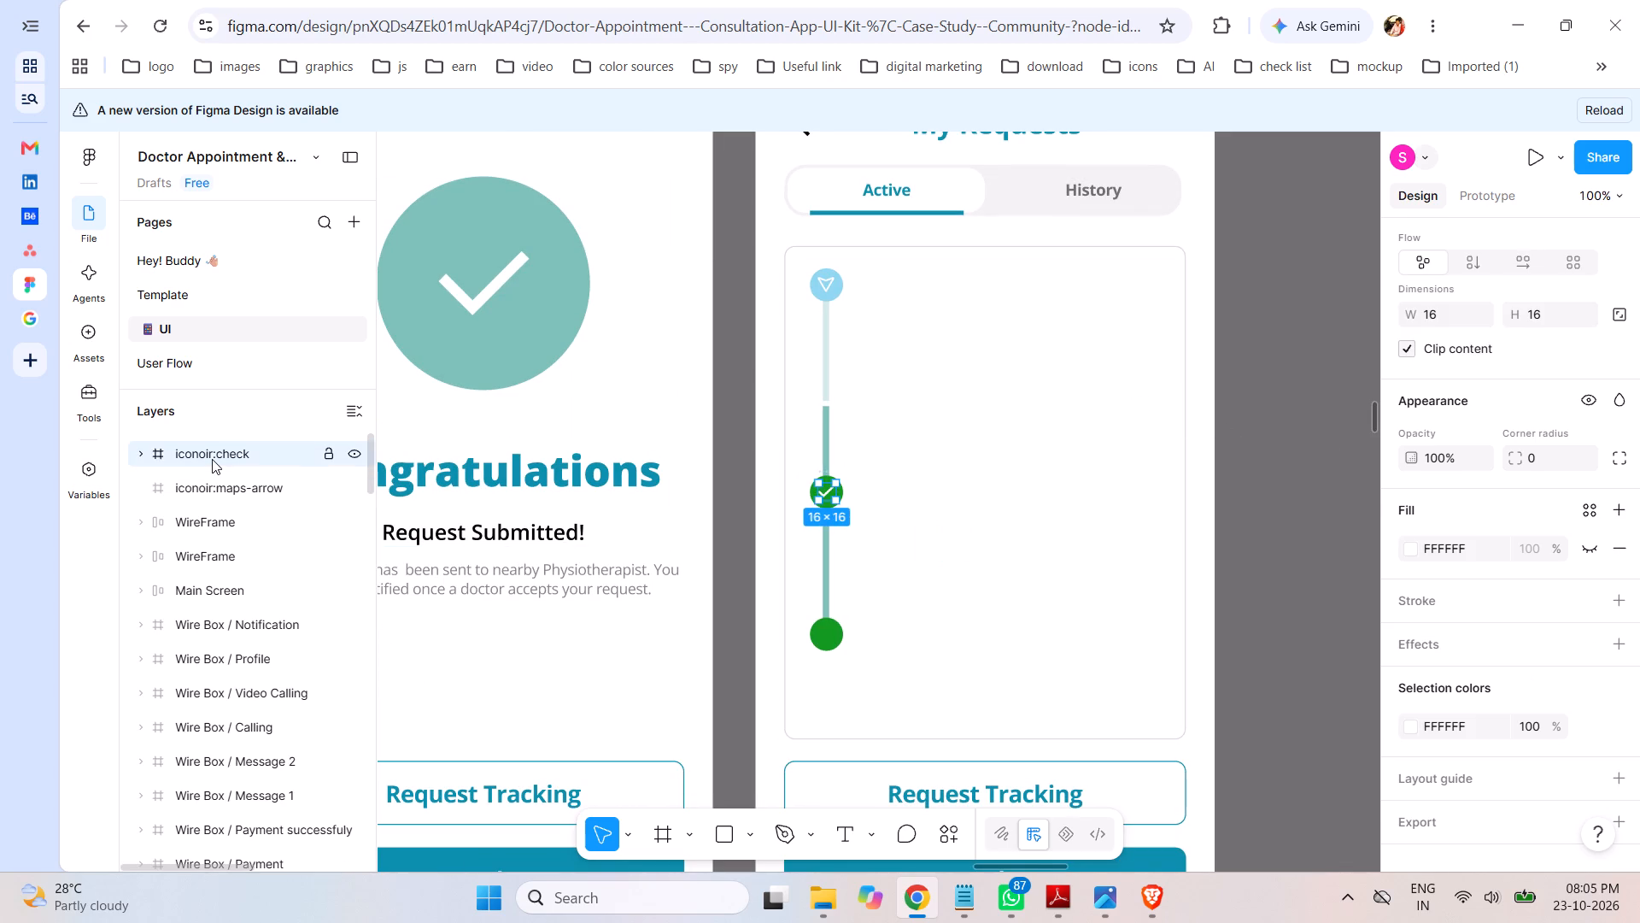
pyautogui.keyDown('shift'); pyautogui.click(206, 488); pyautogui.keyUp('shift')
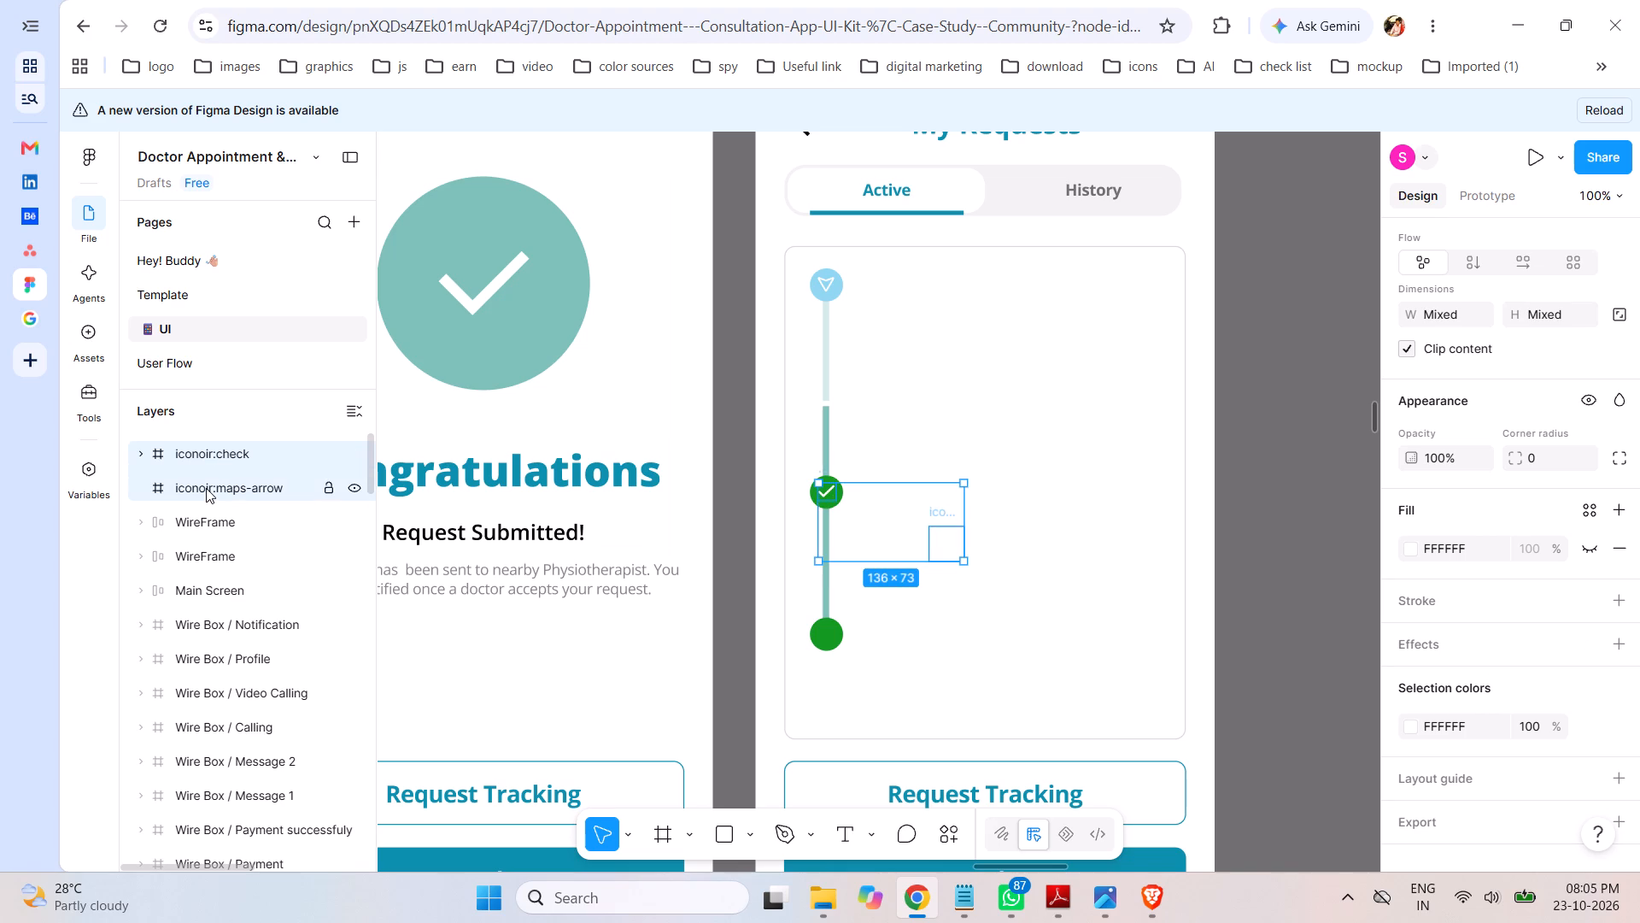
pyautogui.click(1275, 503)
pyautogui.click(950, 536)
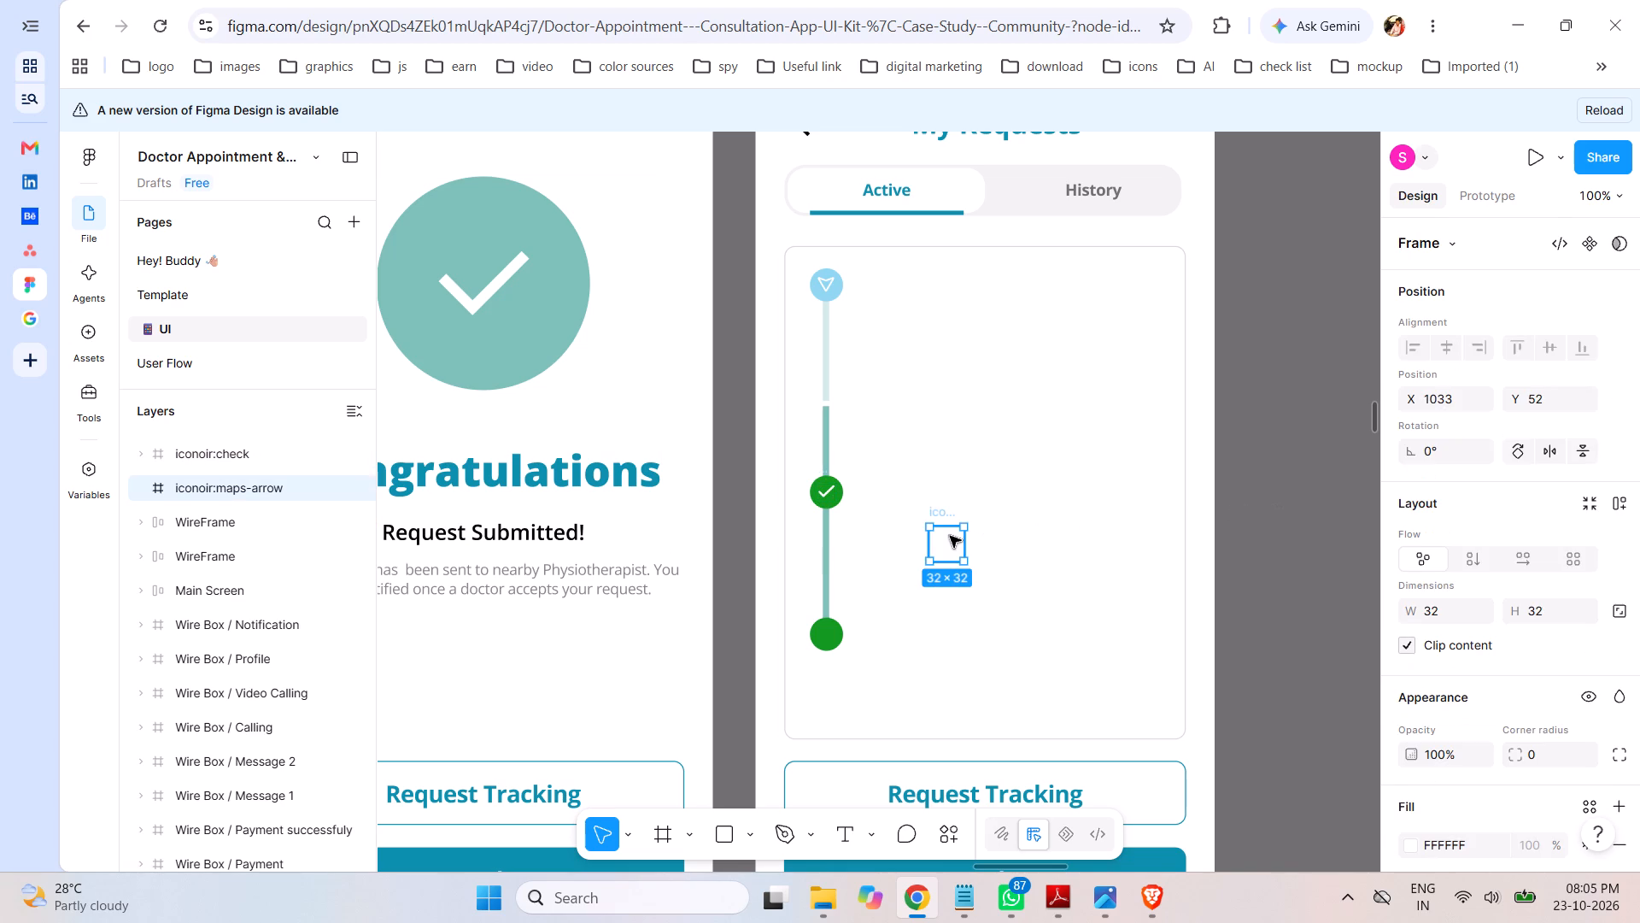
pyautogui.press('Delete')
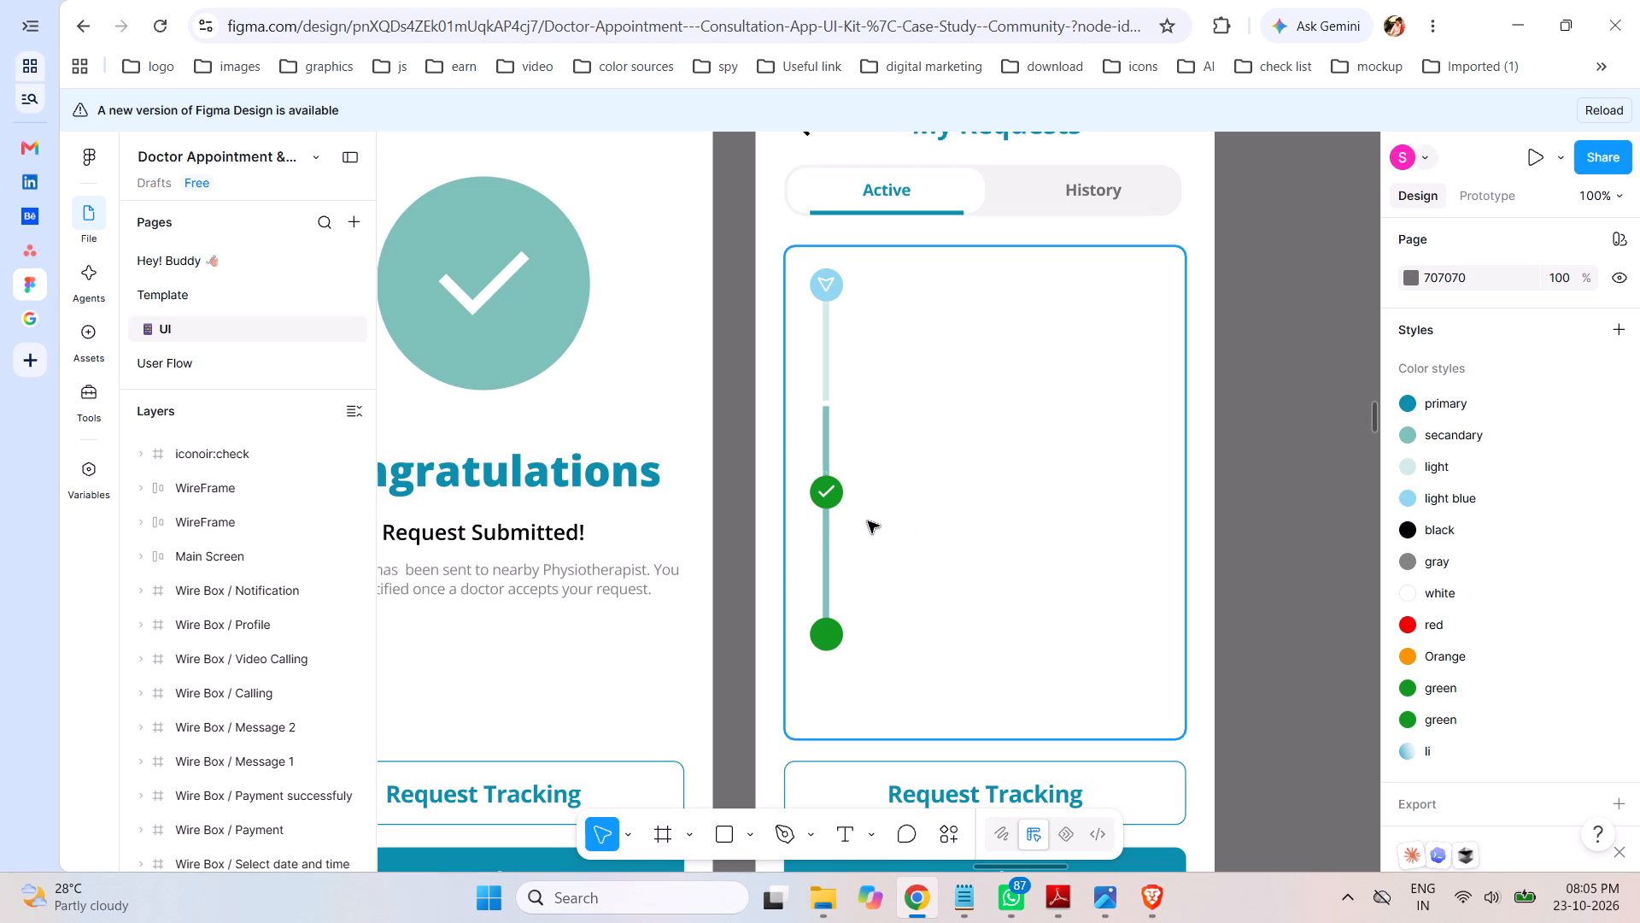
# Move the iconoir:check layer into the Request Tracking frame, stacked directly above Ellipse 68.
pyautogui.click(831, 495)
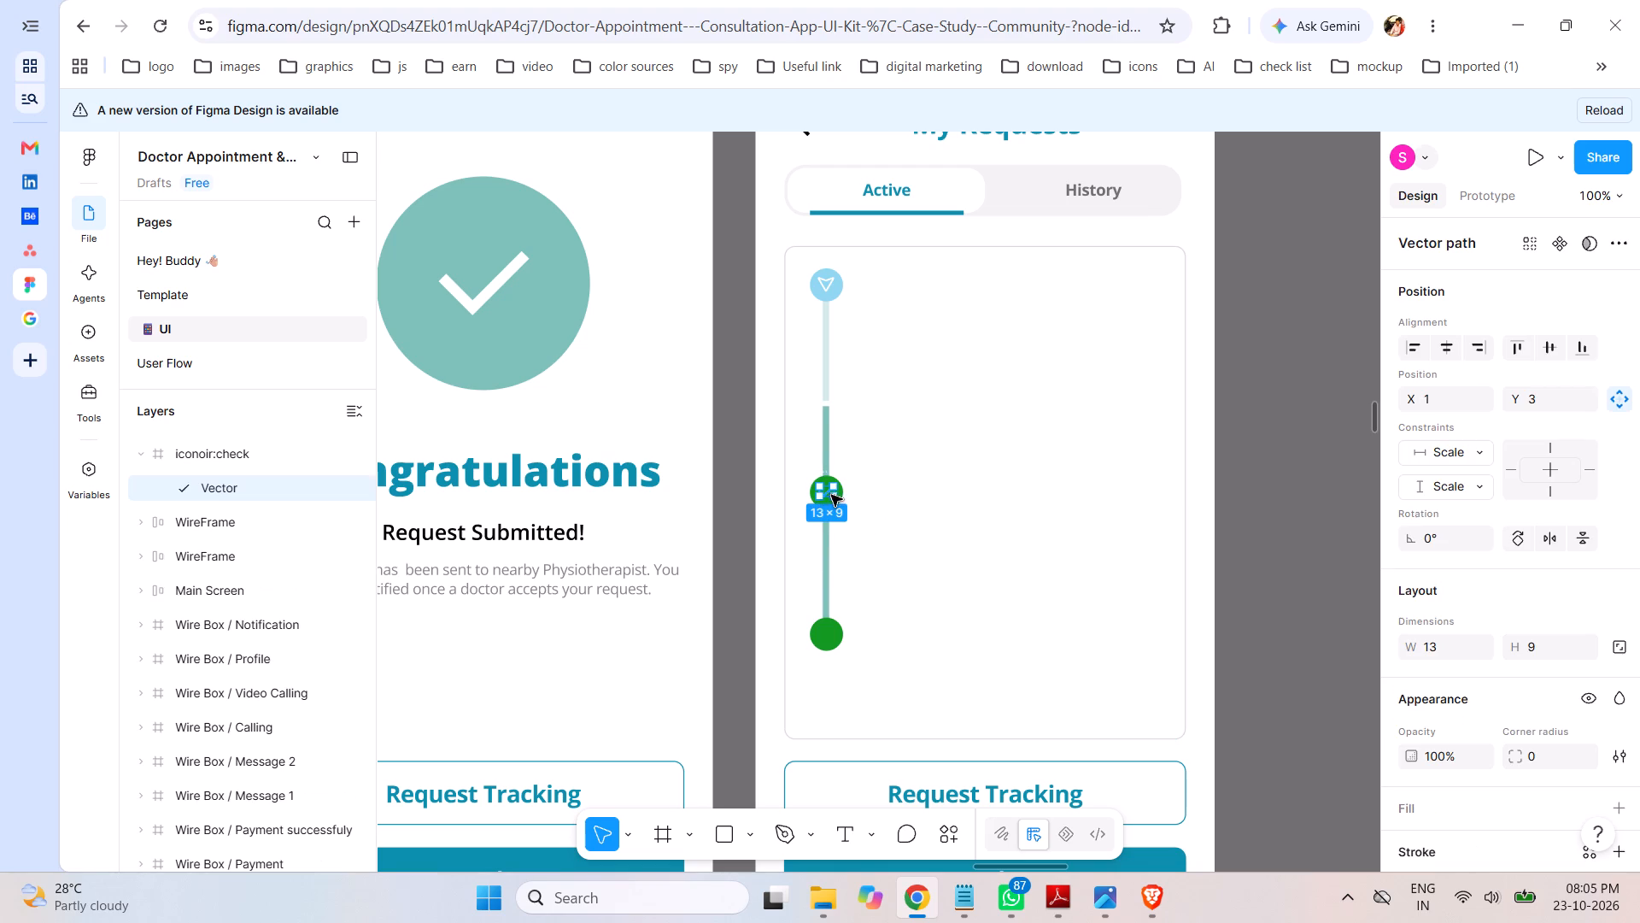
pyautogui.click(143, 454)
pyautogui.click(206, 456)
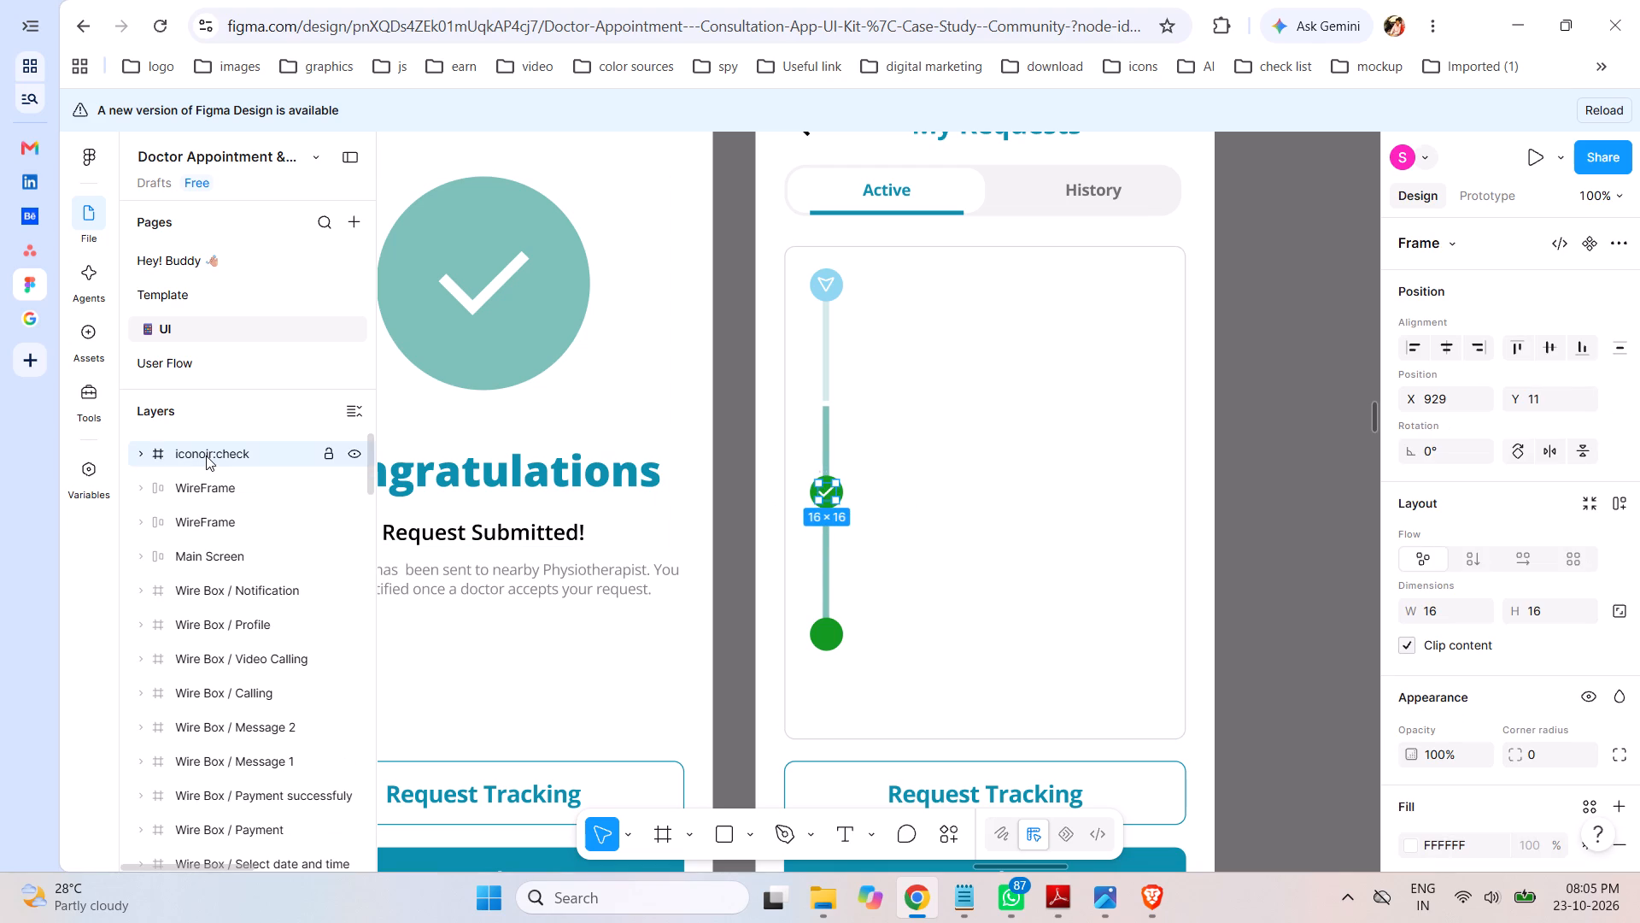
pyautogui.hotkey('ctrl', 'x')
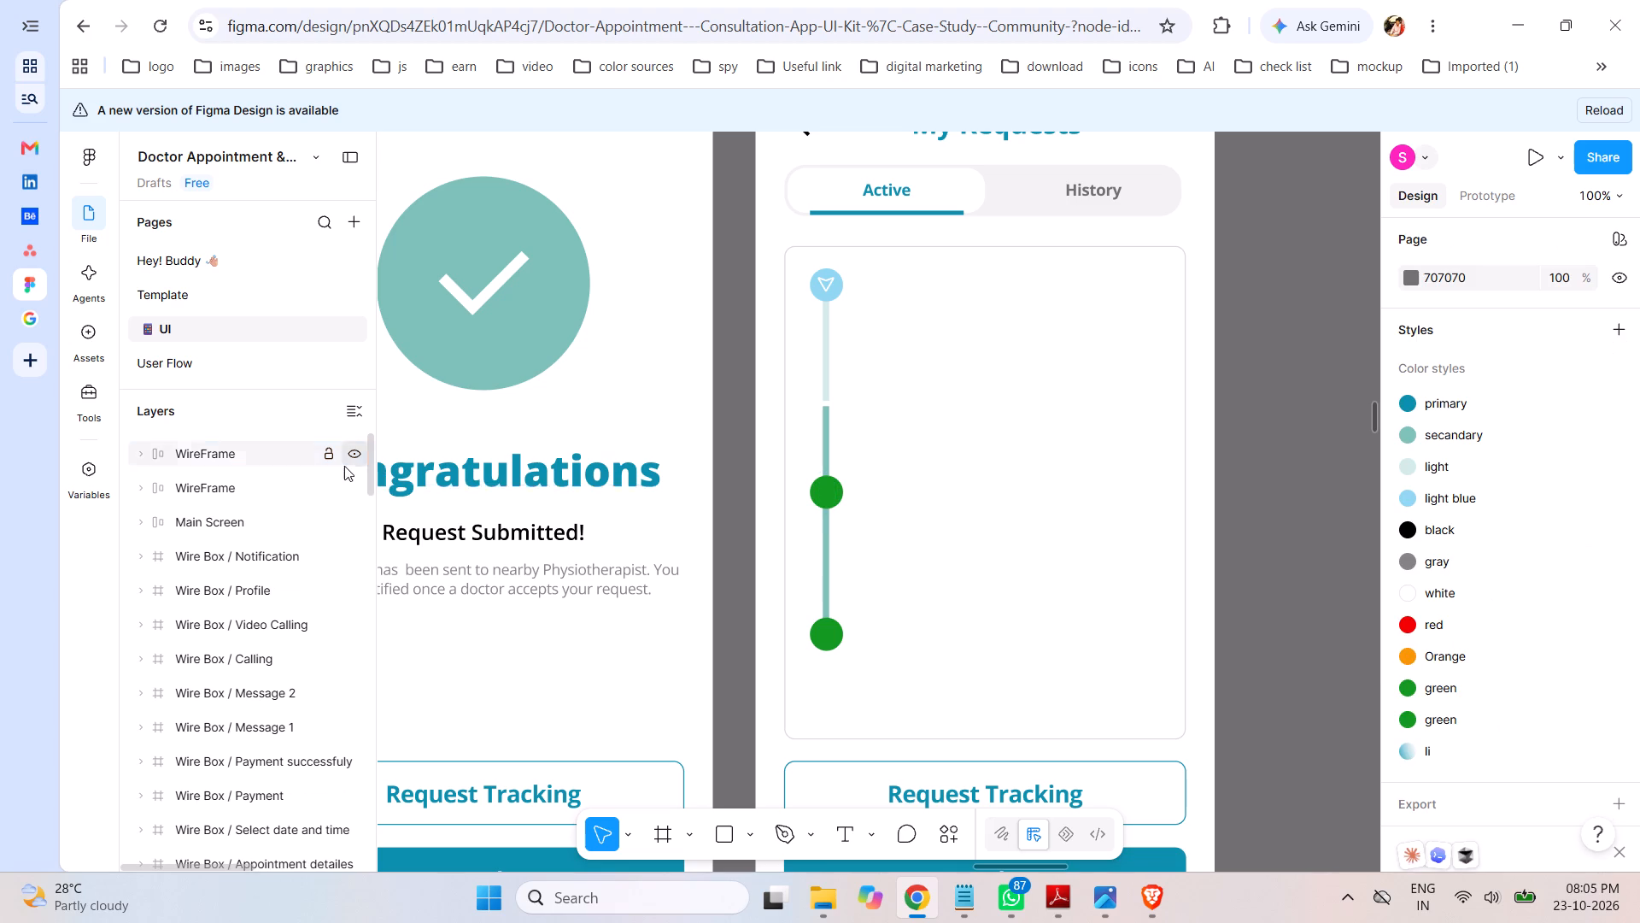
pyautogui.click(1085, 442)
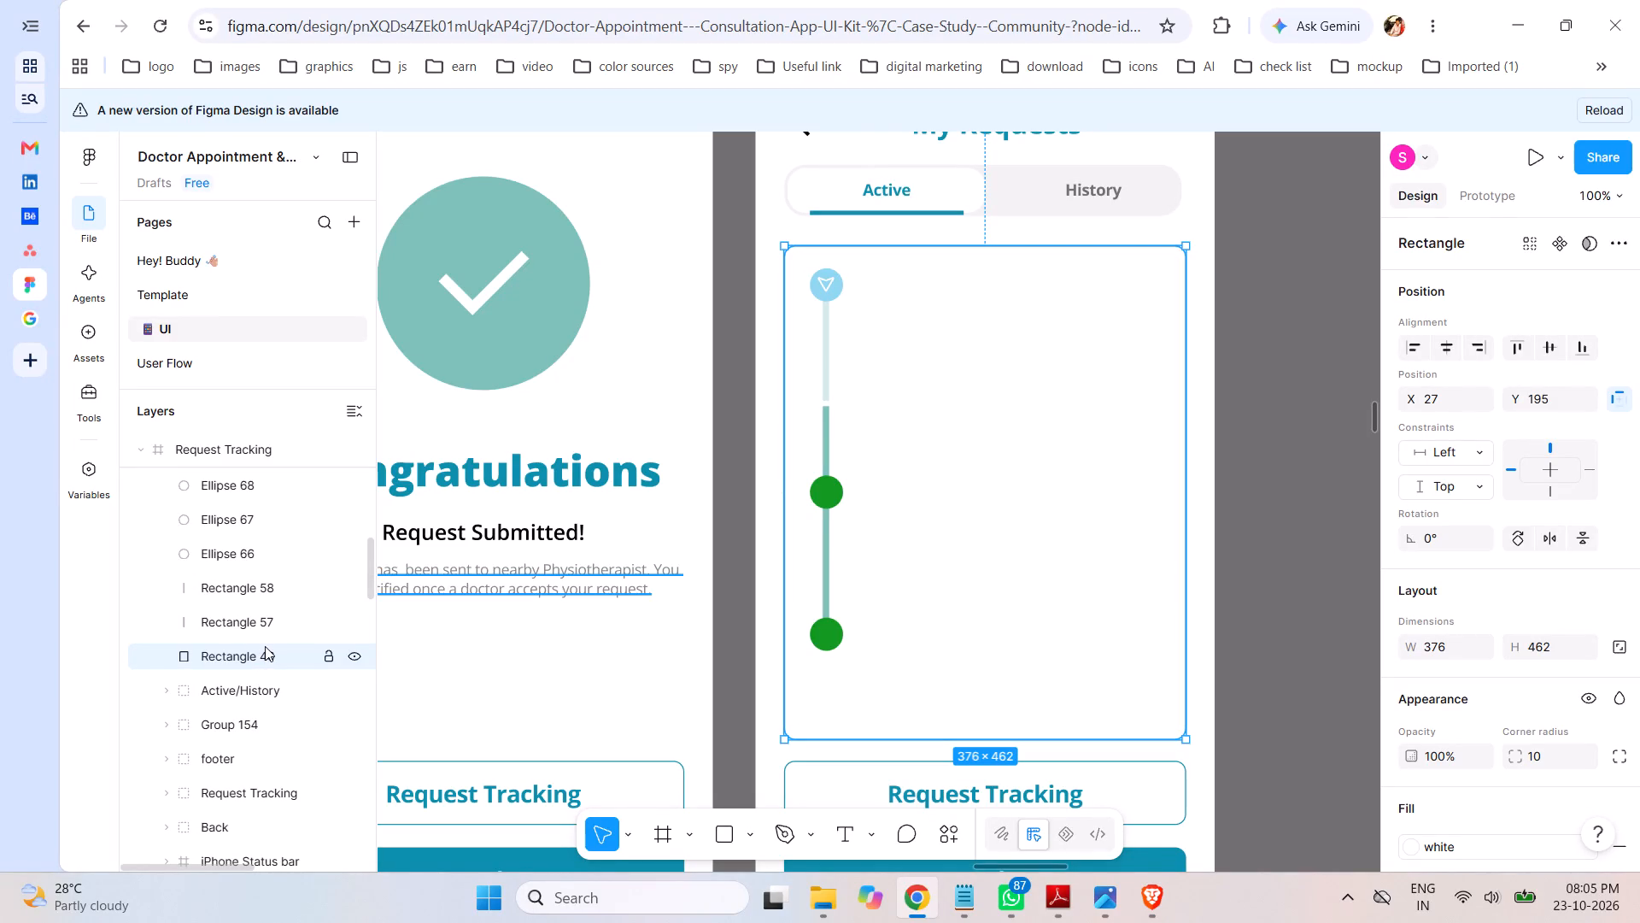
pyautogui.hotkey('ctrl', 'v')
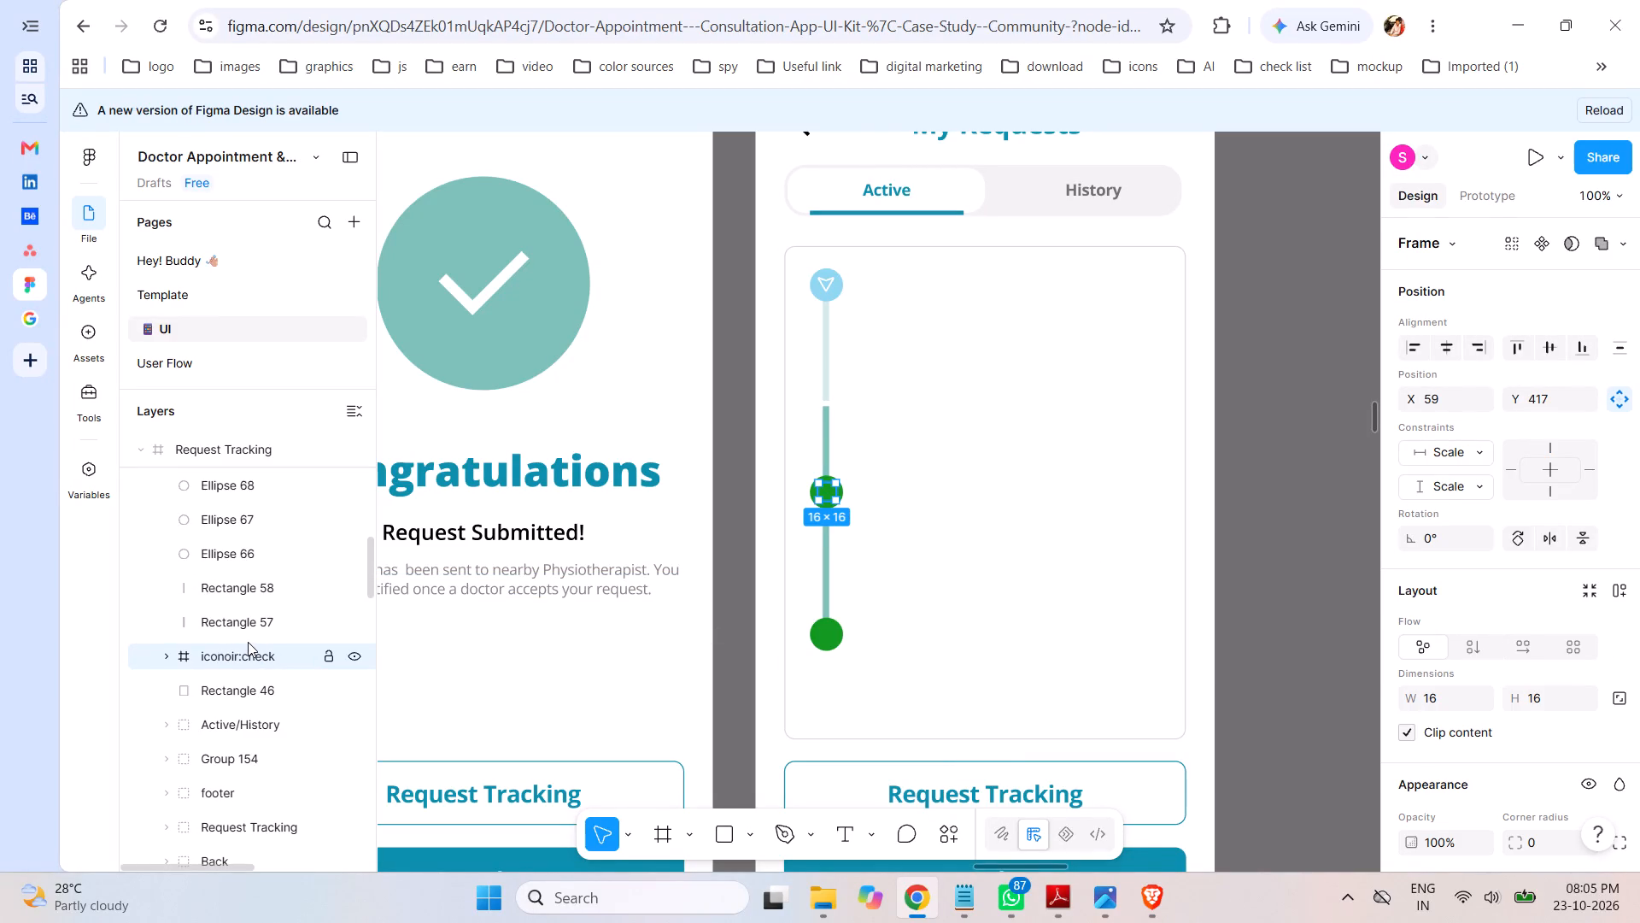
pyautogui.scroll(1, 245, 635)
pyautogui.moveTo(226, 766); pyautogui.dragTo(253, 640)
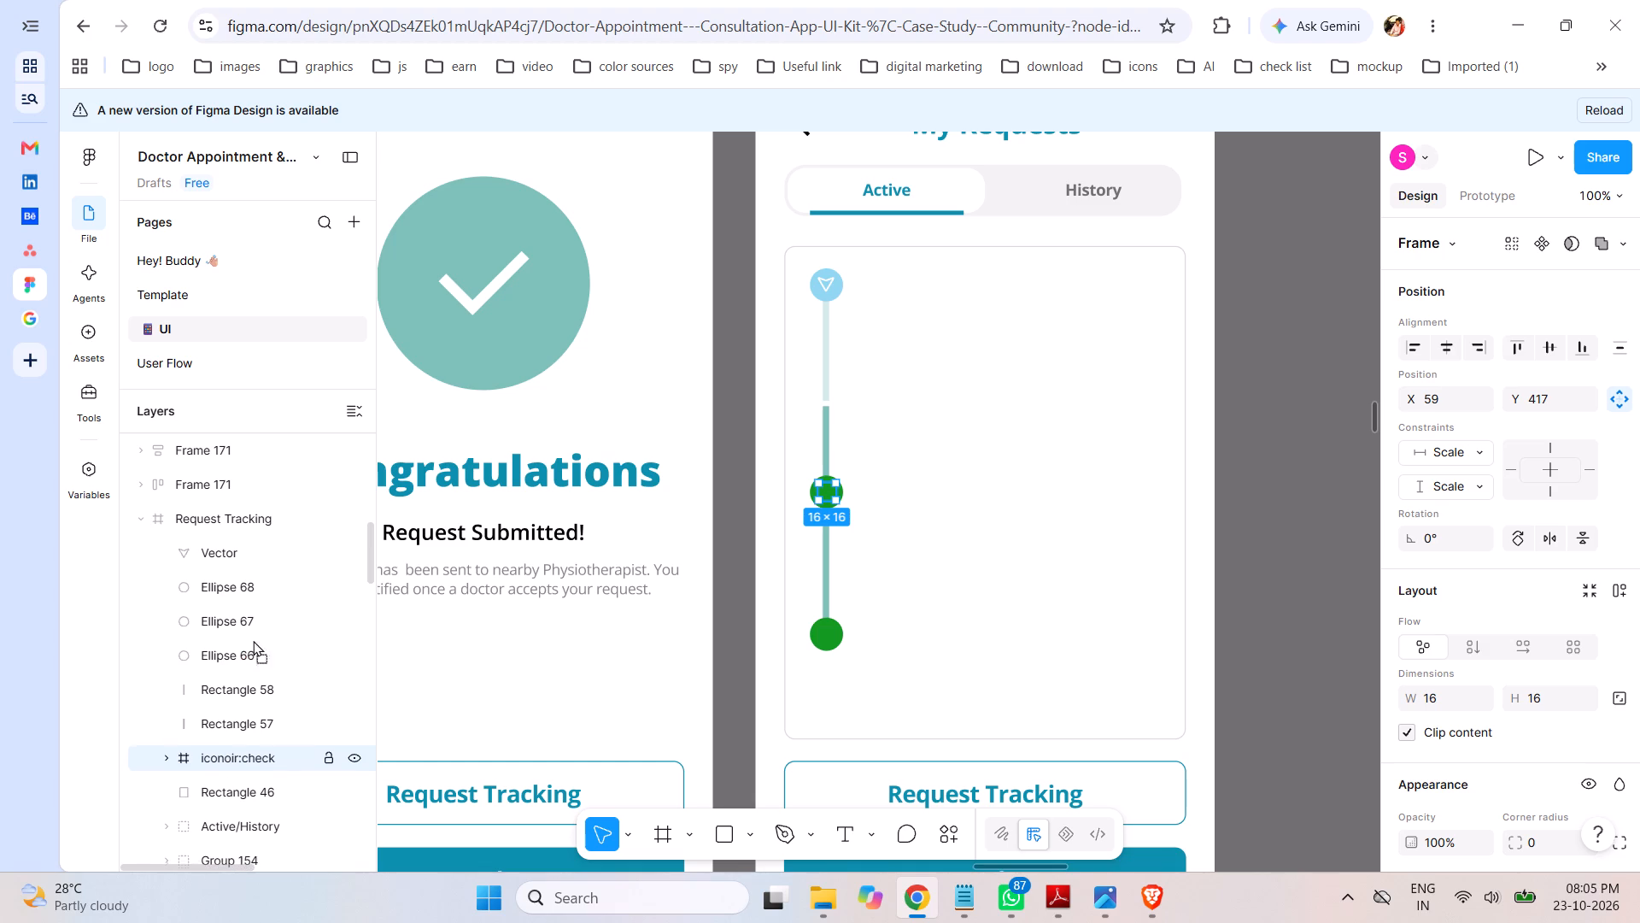
pyautogui.moveTo(253, 640); pyautogui.dragTo(249, 565)
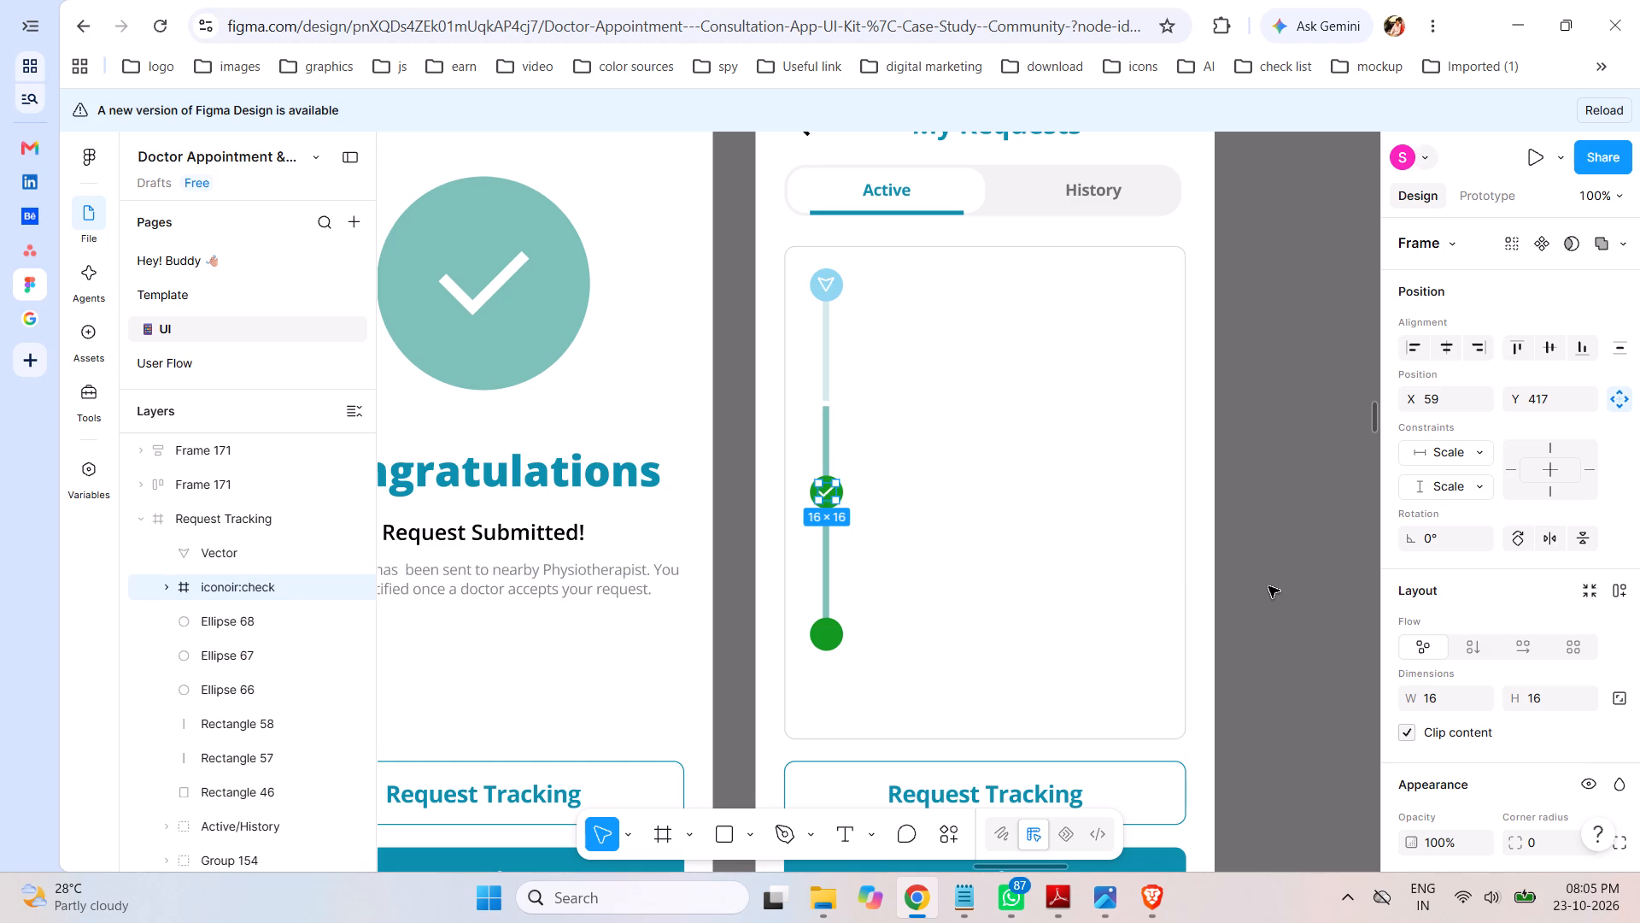
# Duplicate the white check icon, centre the copy on the timeline's lower green circle, and save.
pyautogui.hotkey('ctrl', 'c')
pyautogui.hotkey('ctrl', 'v')
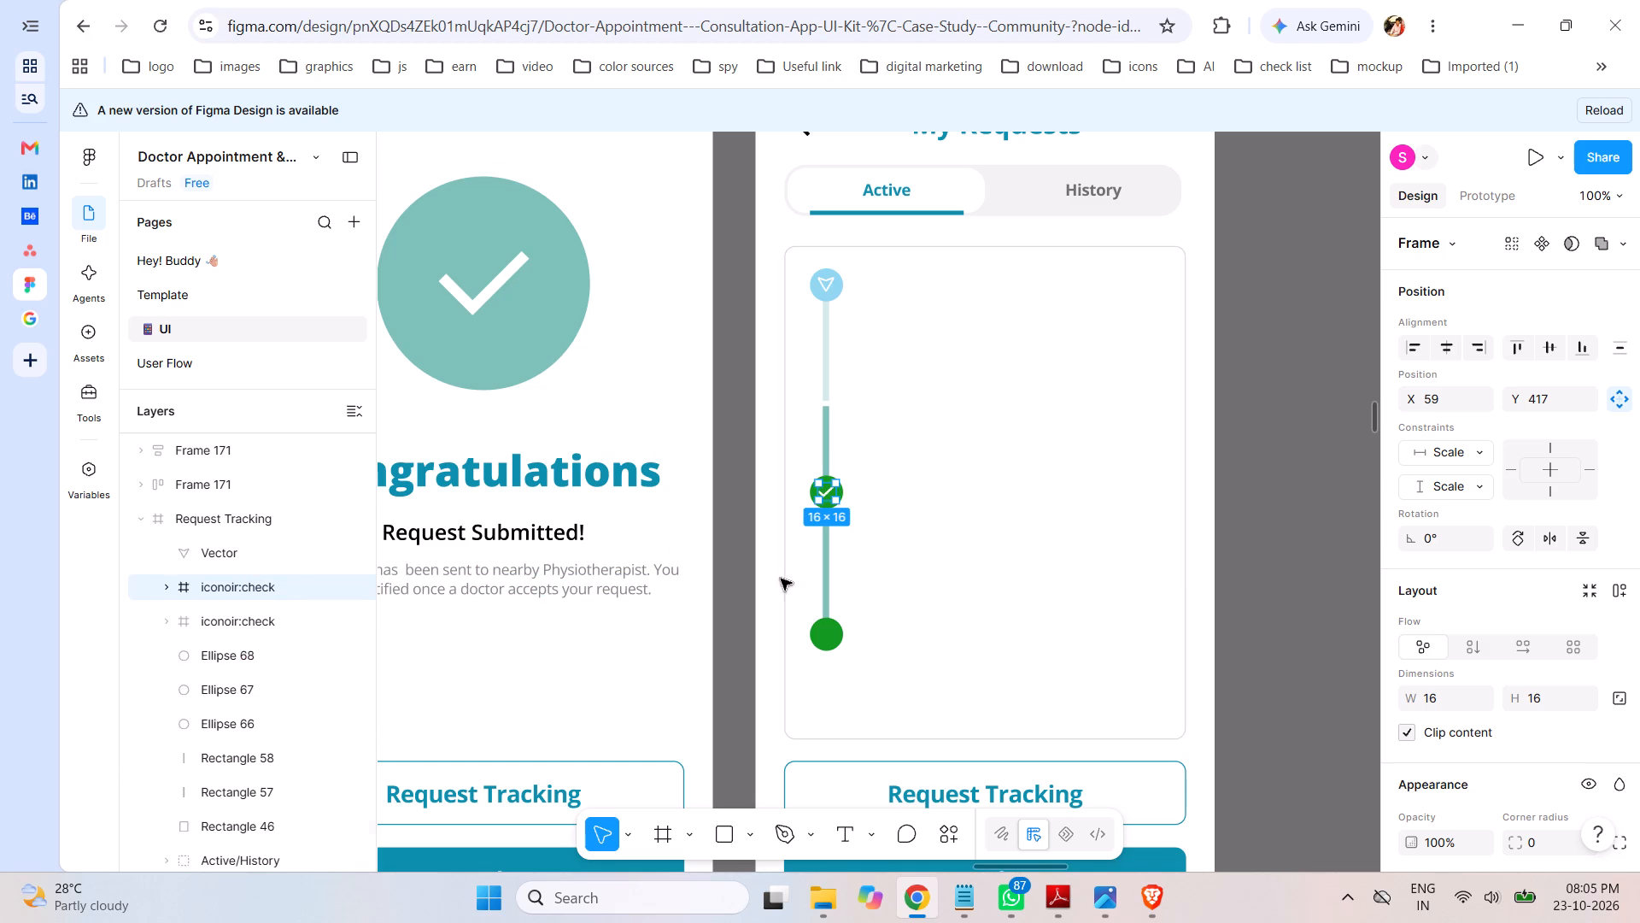
pyautogui.moveTo(830, 496); pyautogui.dragTo(825, 548)
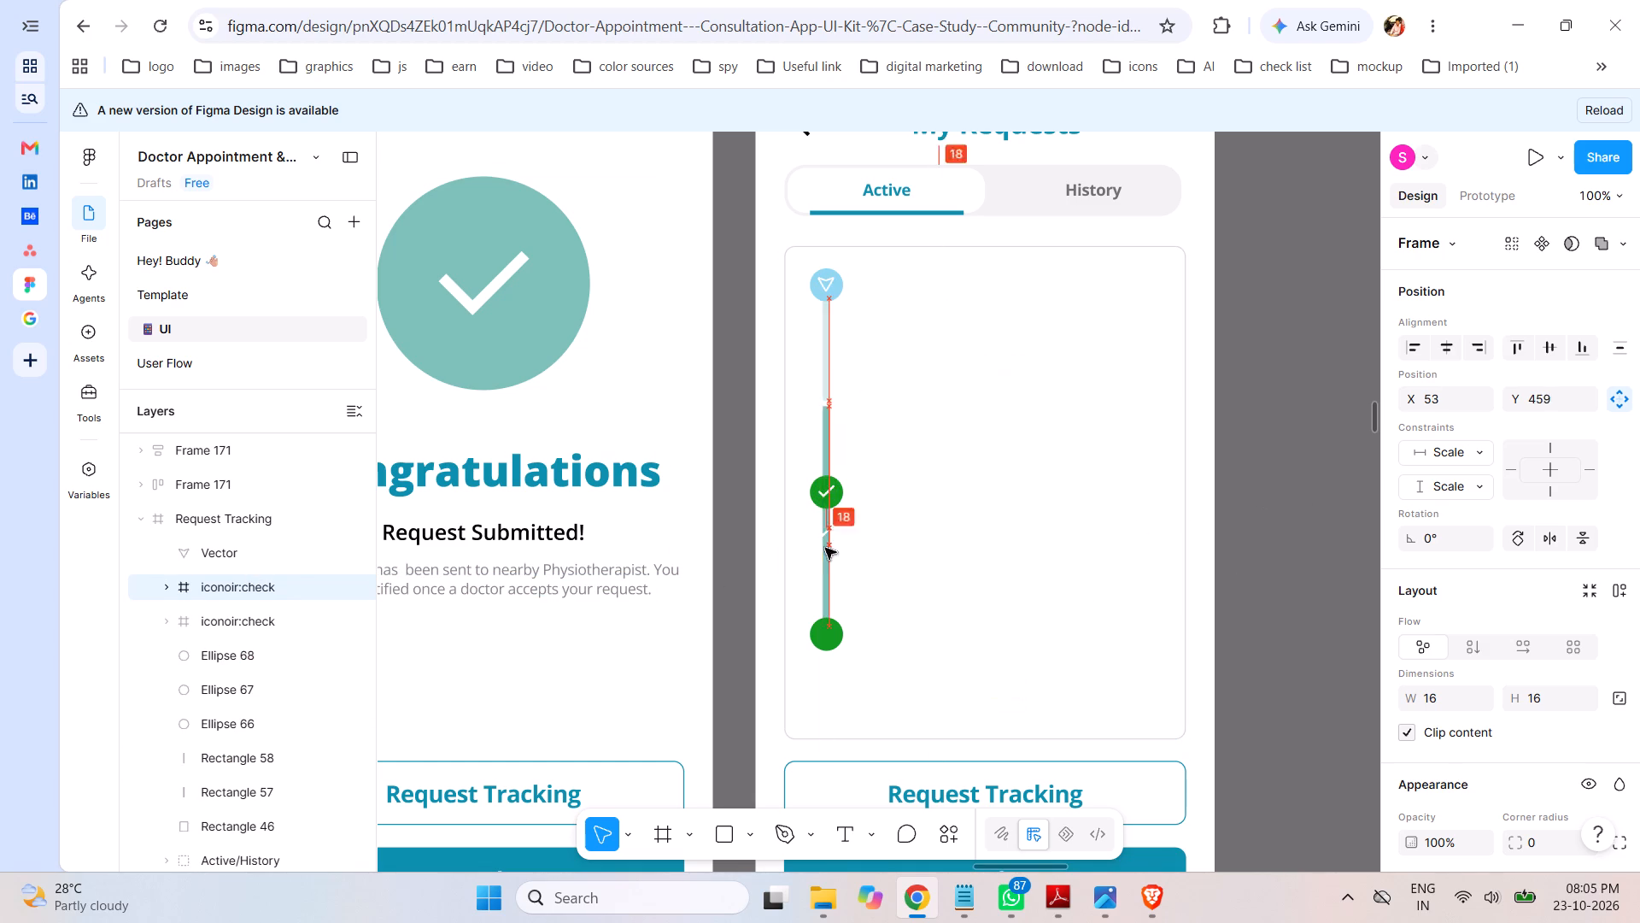
pyautogui.moveTo(825, 548); pyautogui.dragTo(829, 638)
pyautogui.click(1278, 572)
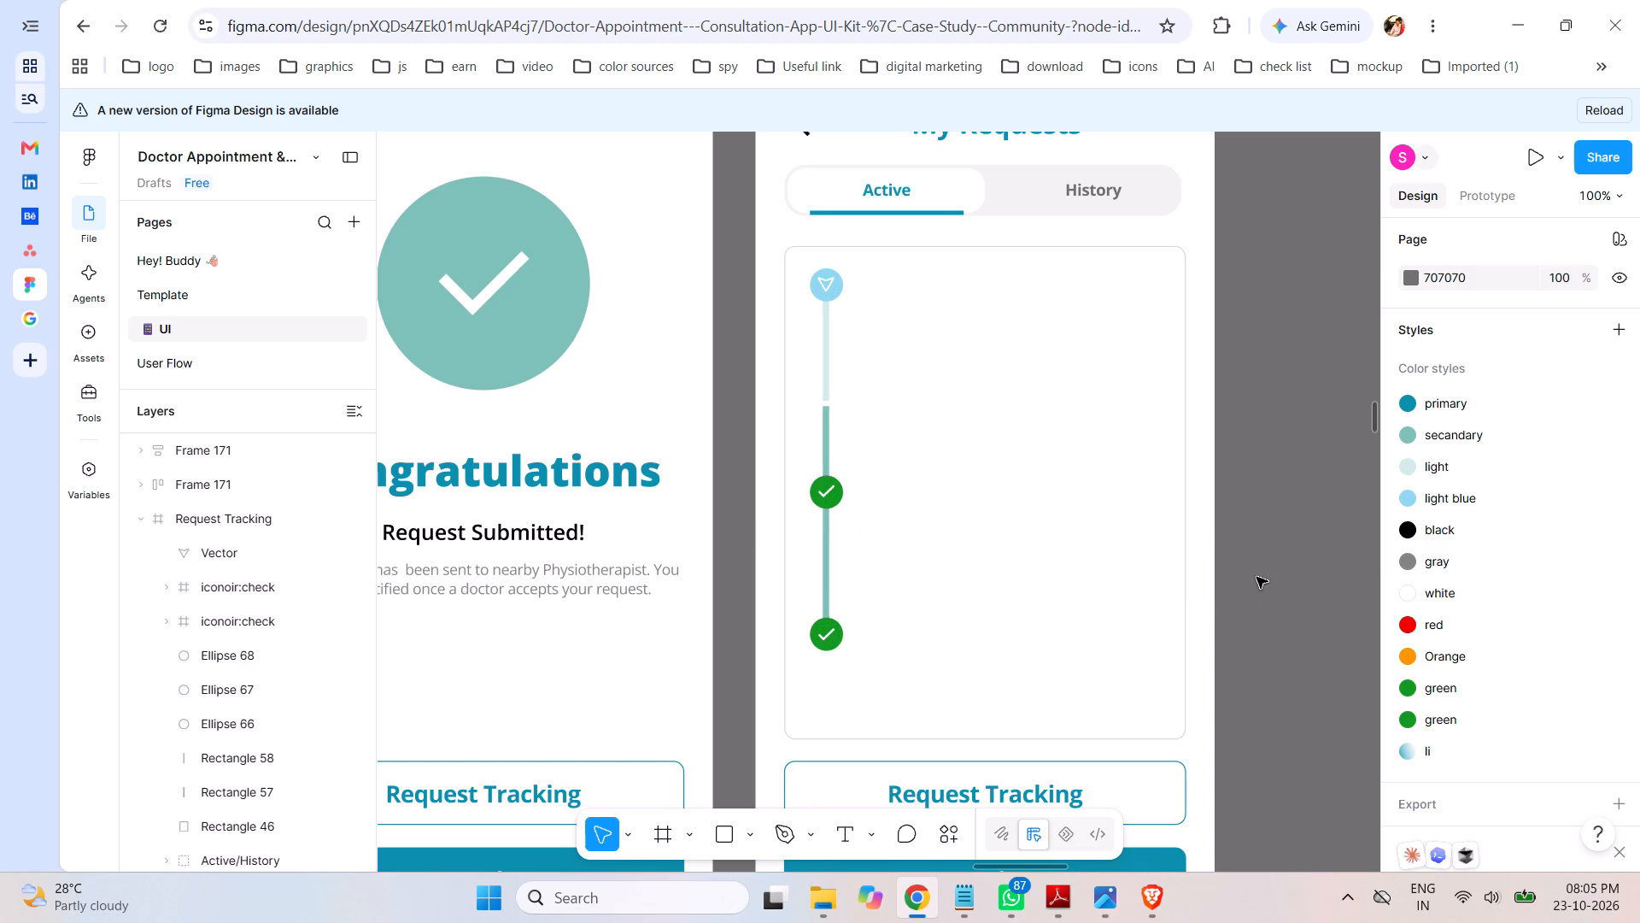
pyautogui.hotkey('ctrl', 's')
# Examine the storyboard's Request Tracking screen and compare it with the lower part of the Request Tracking frame.
pyautogui.scroll(-1, 1253, 576)
pyautogui.scroll(3, 1253, 576)
pyautogui.scroll(-6, 1252, 575)
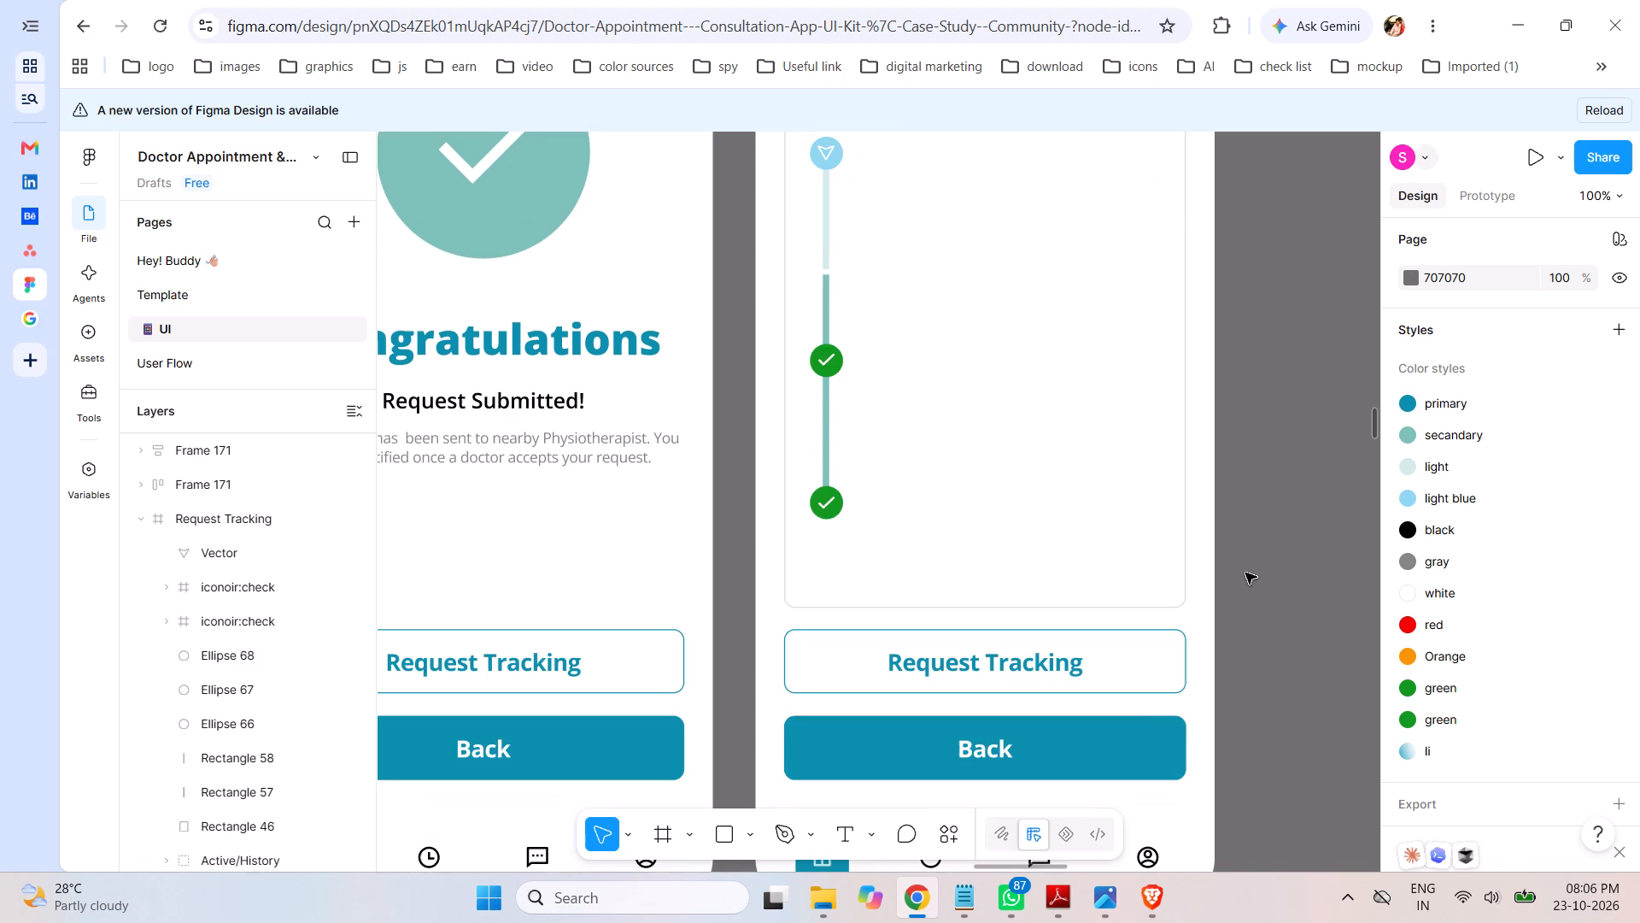
pyautogui.click(1102, 899)
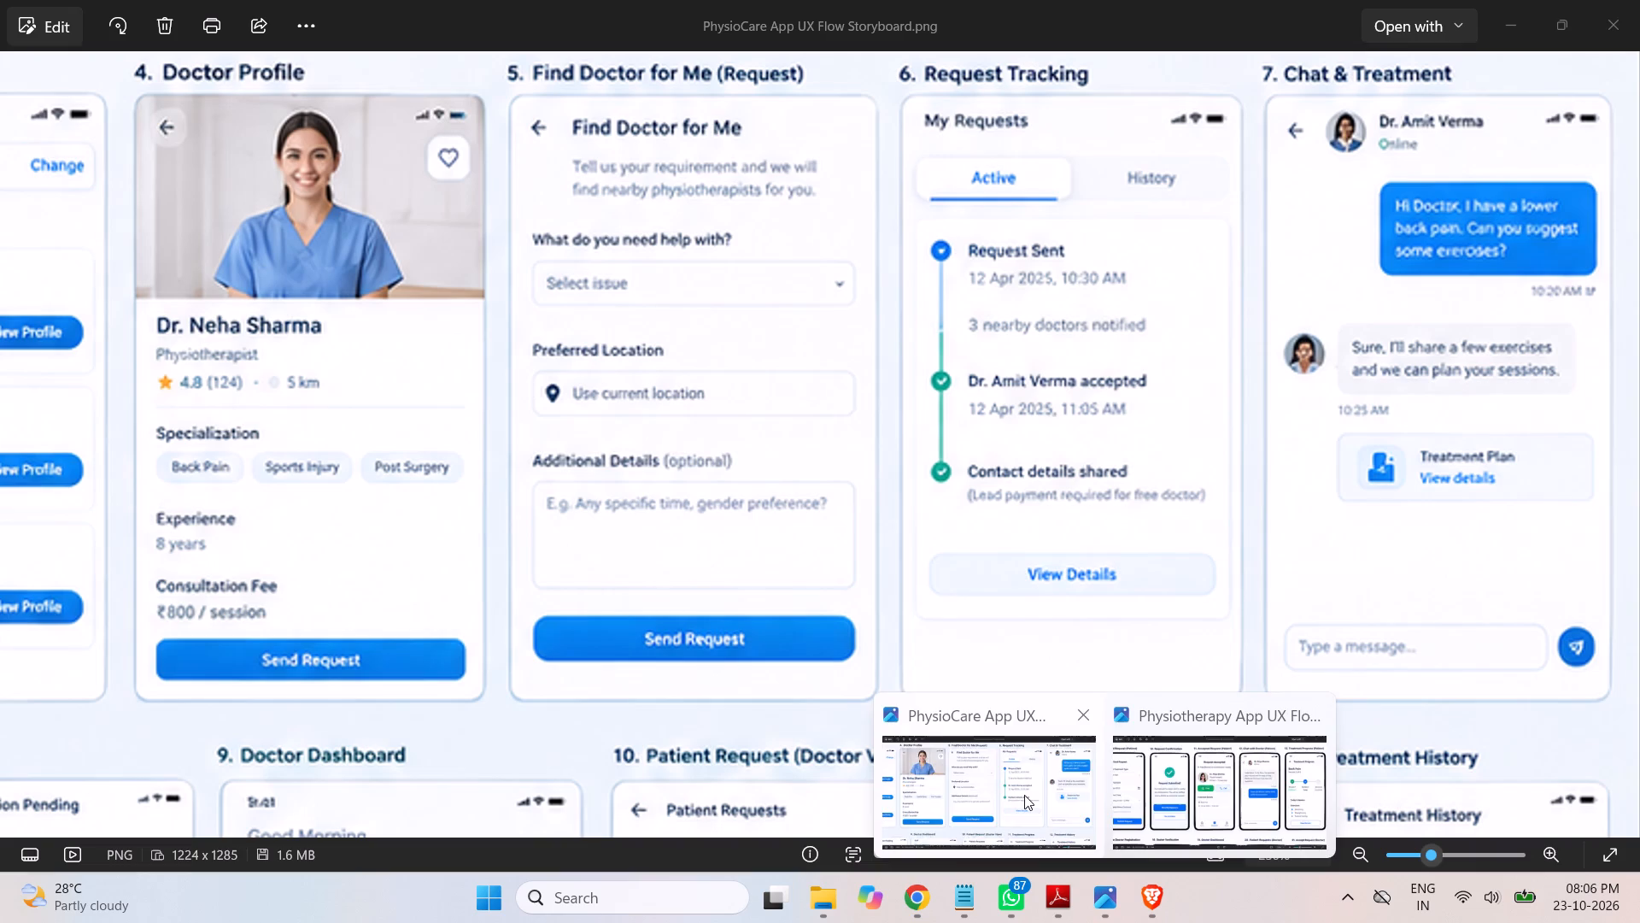
pyautogui.click(1024, 795)
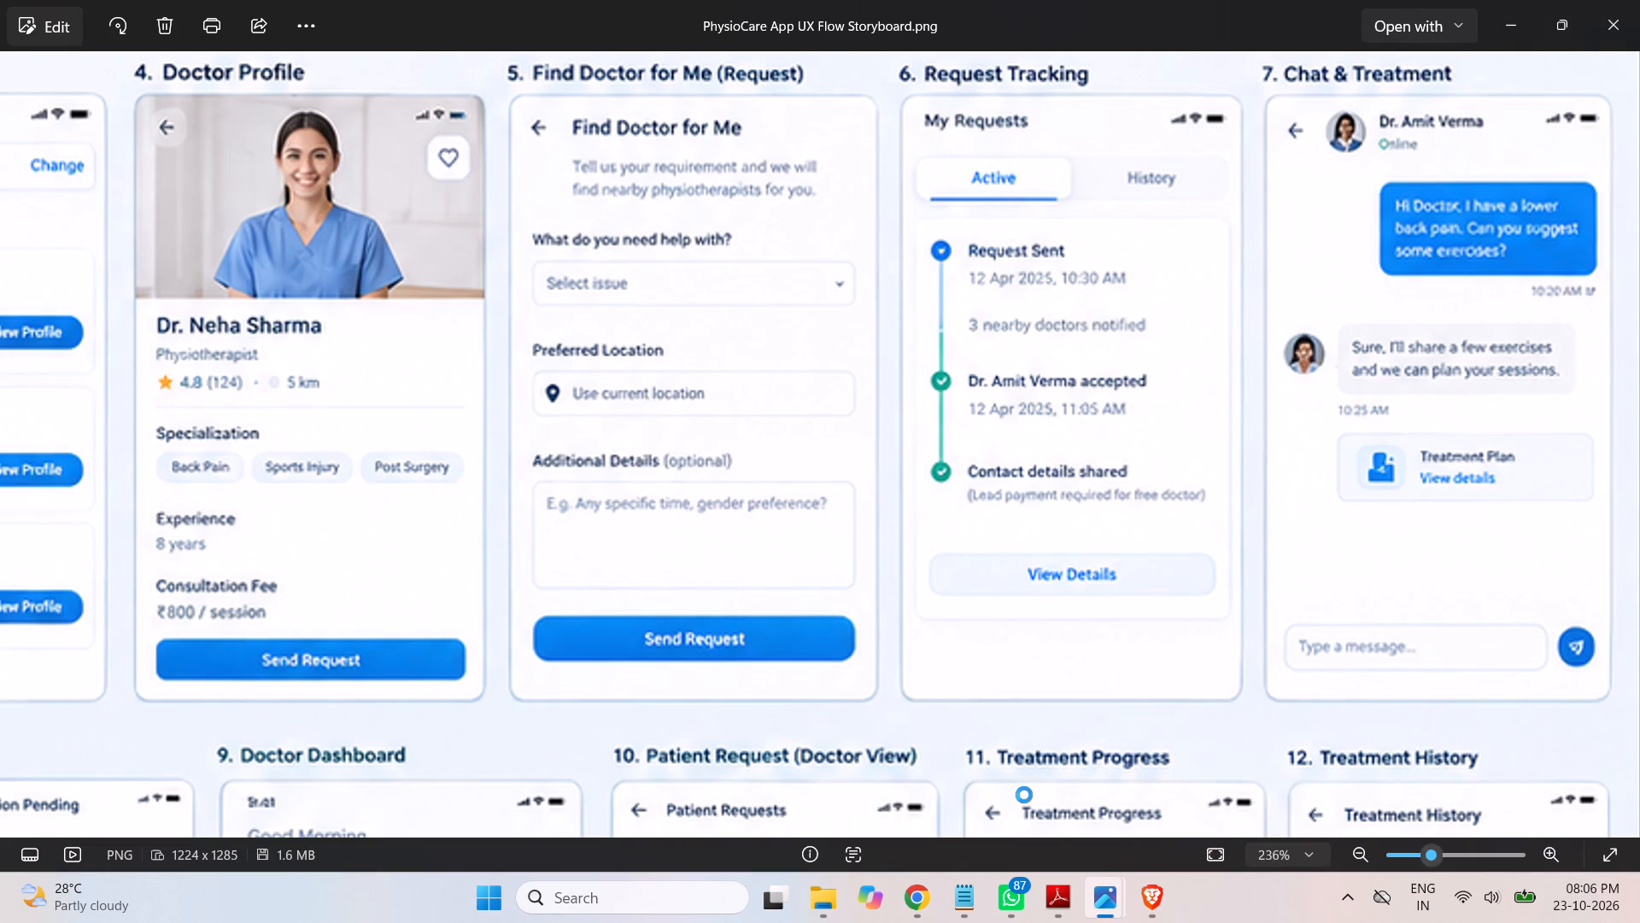
pyautogui.click(1103, 896)
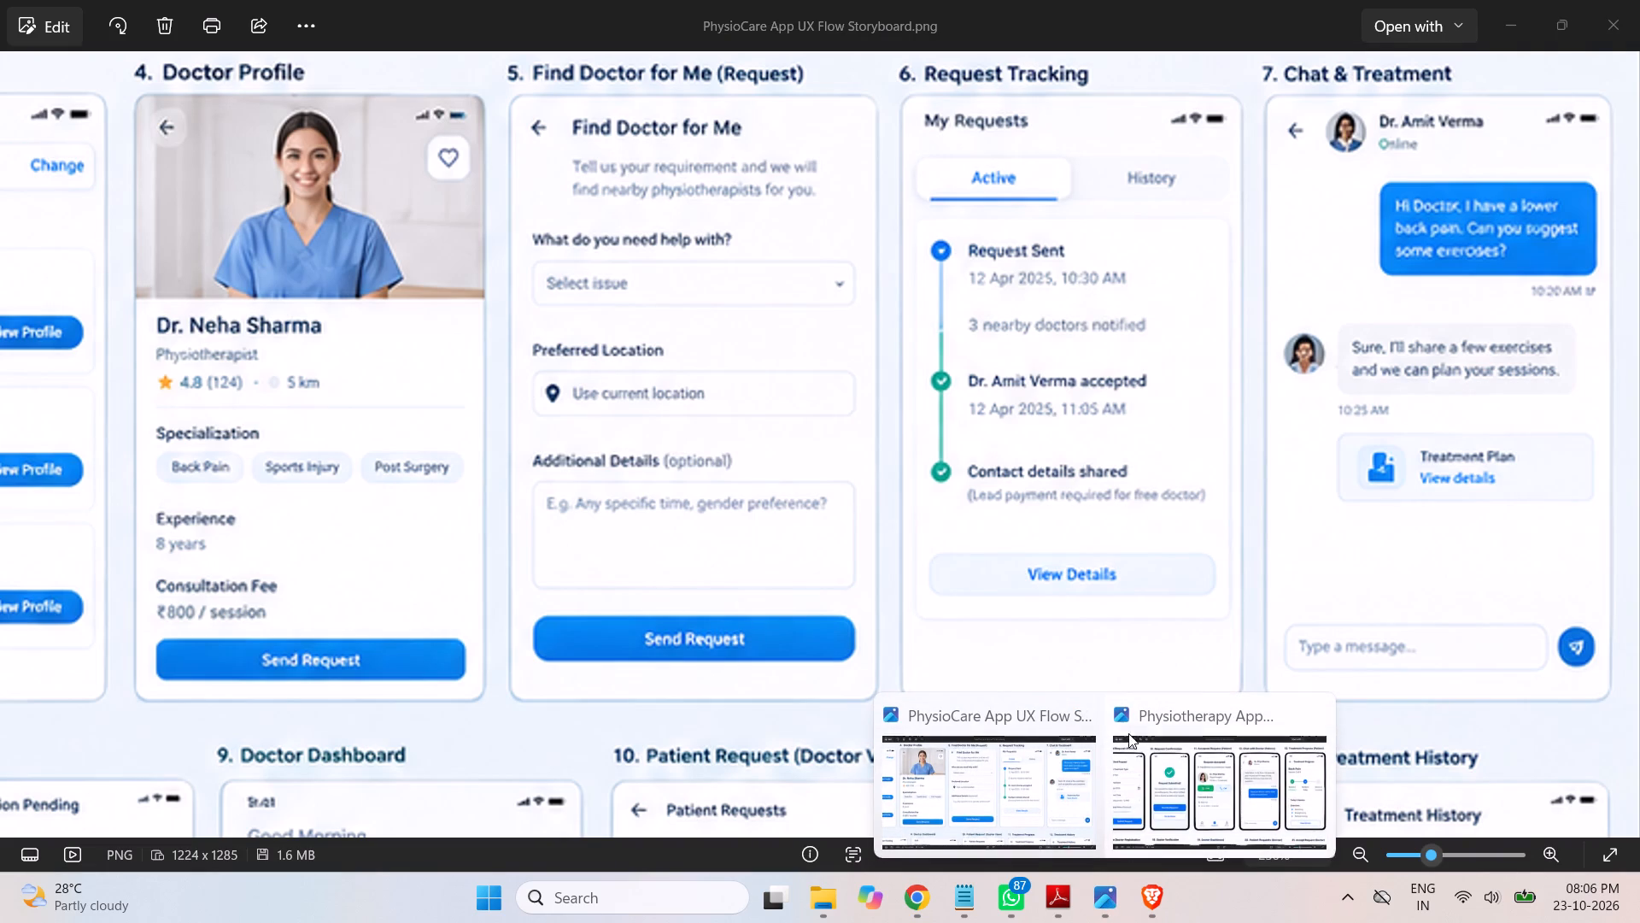
pyautogui.click(922, 895)
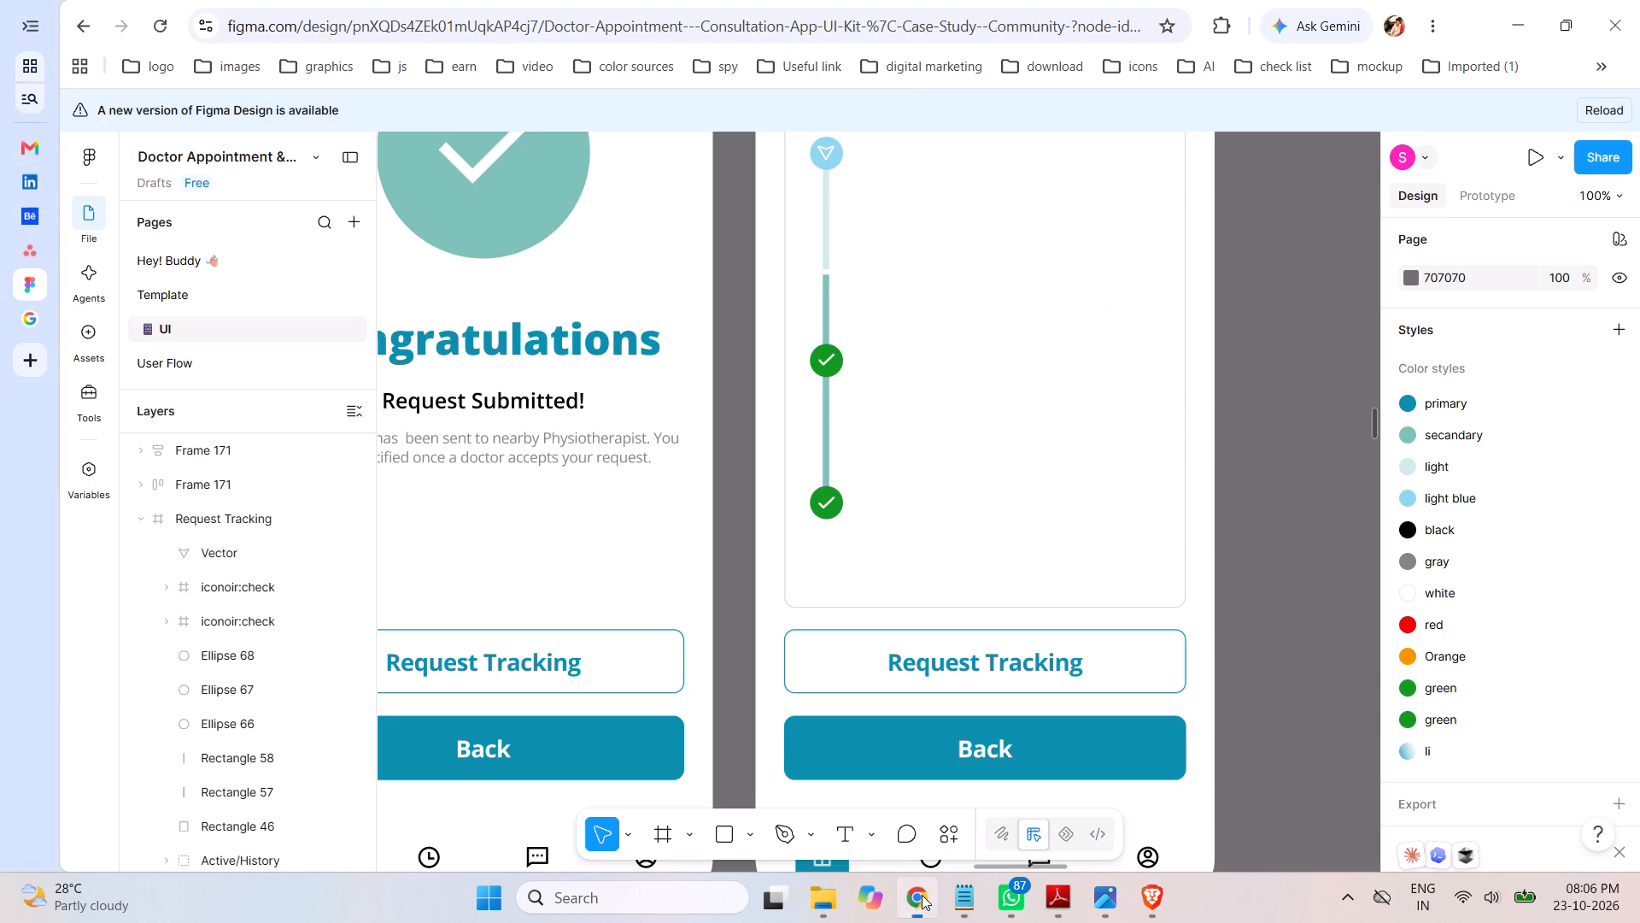
pyautogui.scroll(-5, 1282, 485)
pyautogui.scroll(1, 1263, 485)
pyautogui.scroll(-1, 1256, 485)
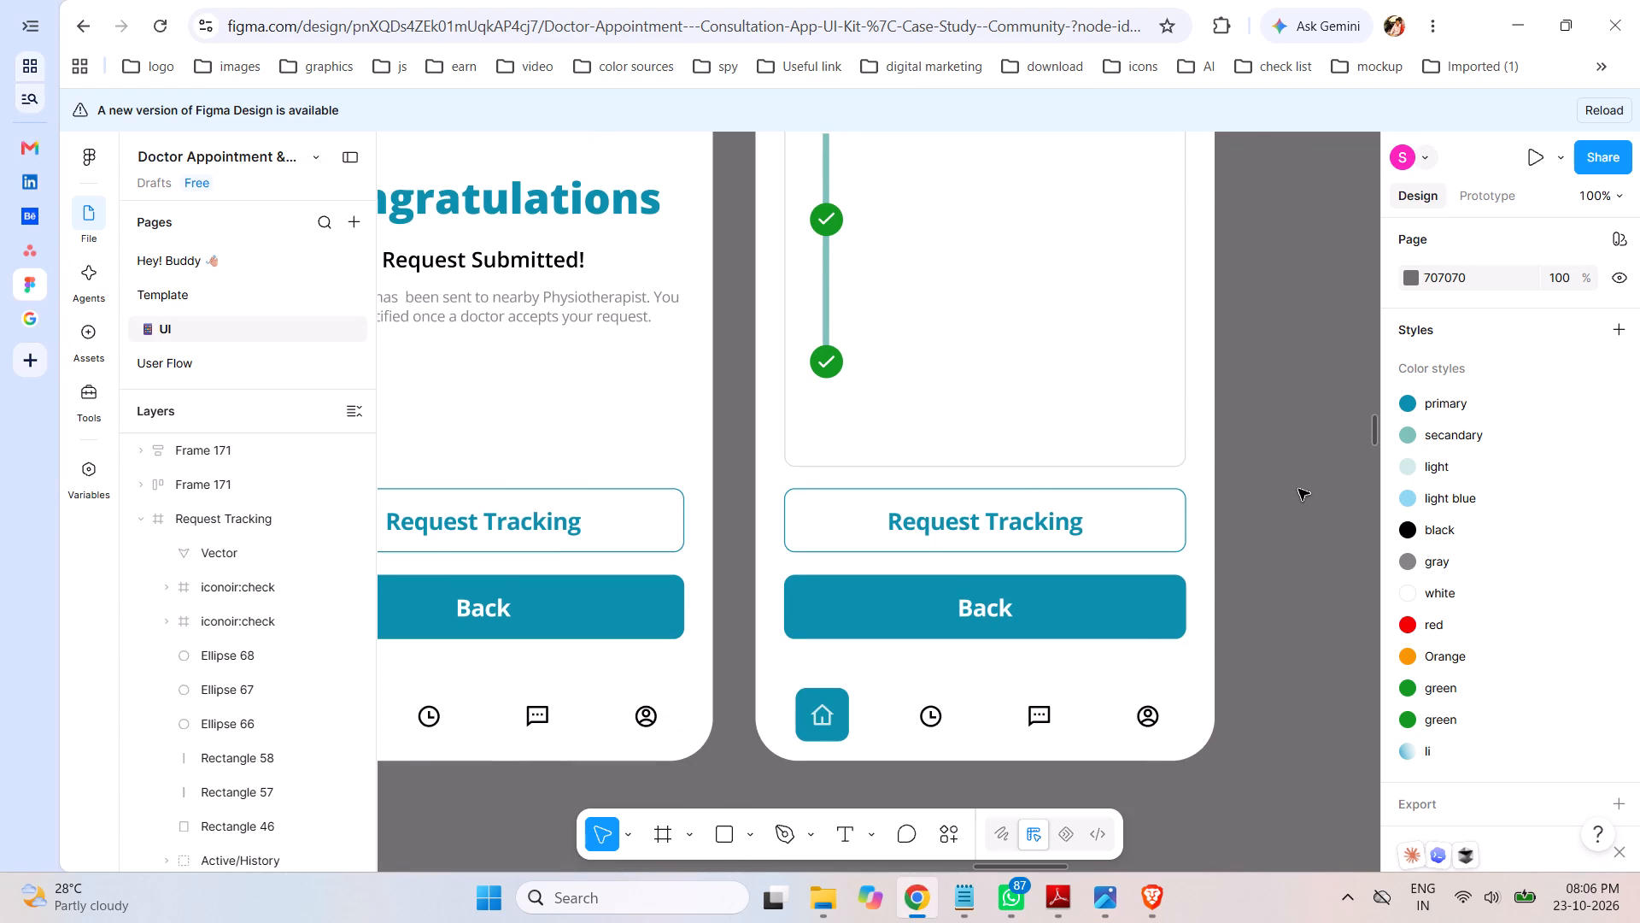
# Recheck the storyboard and delete the Back button group from the Request Tracking frame.
pyautogui.click(1044, 624)
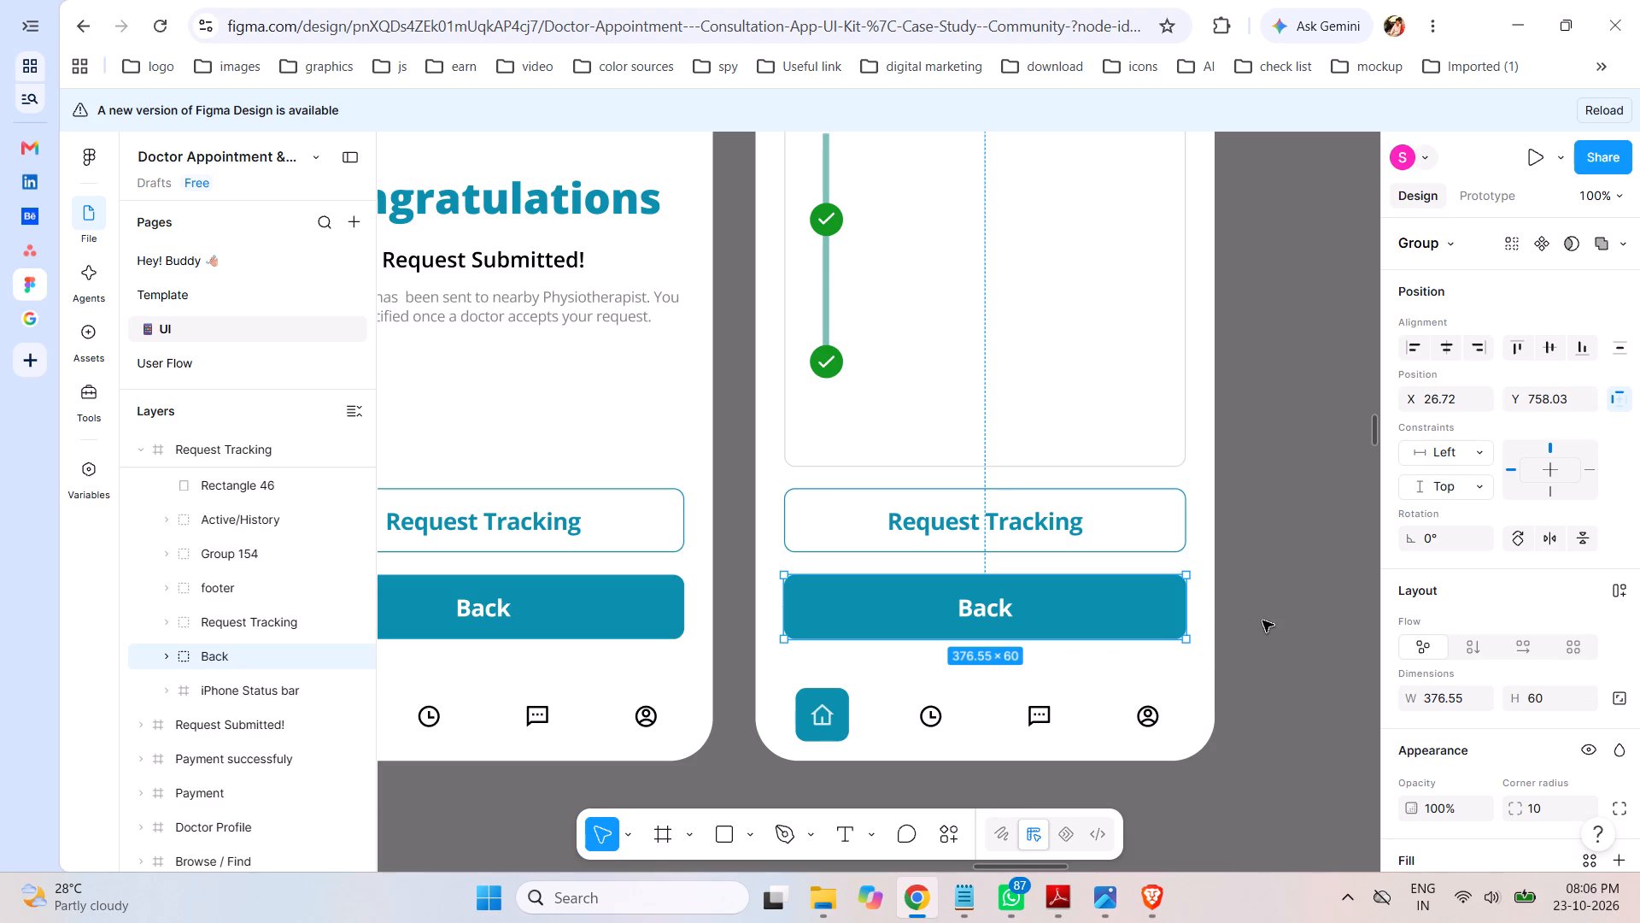
pyautogui.click(1103, 906)
pyautogui.click(987, 818)
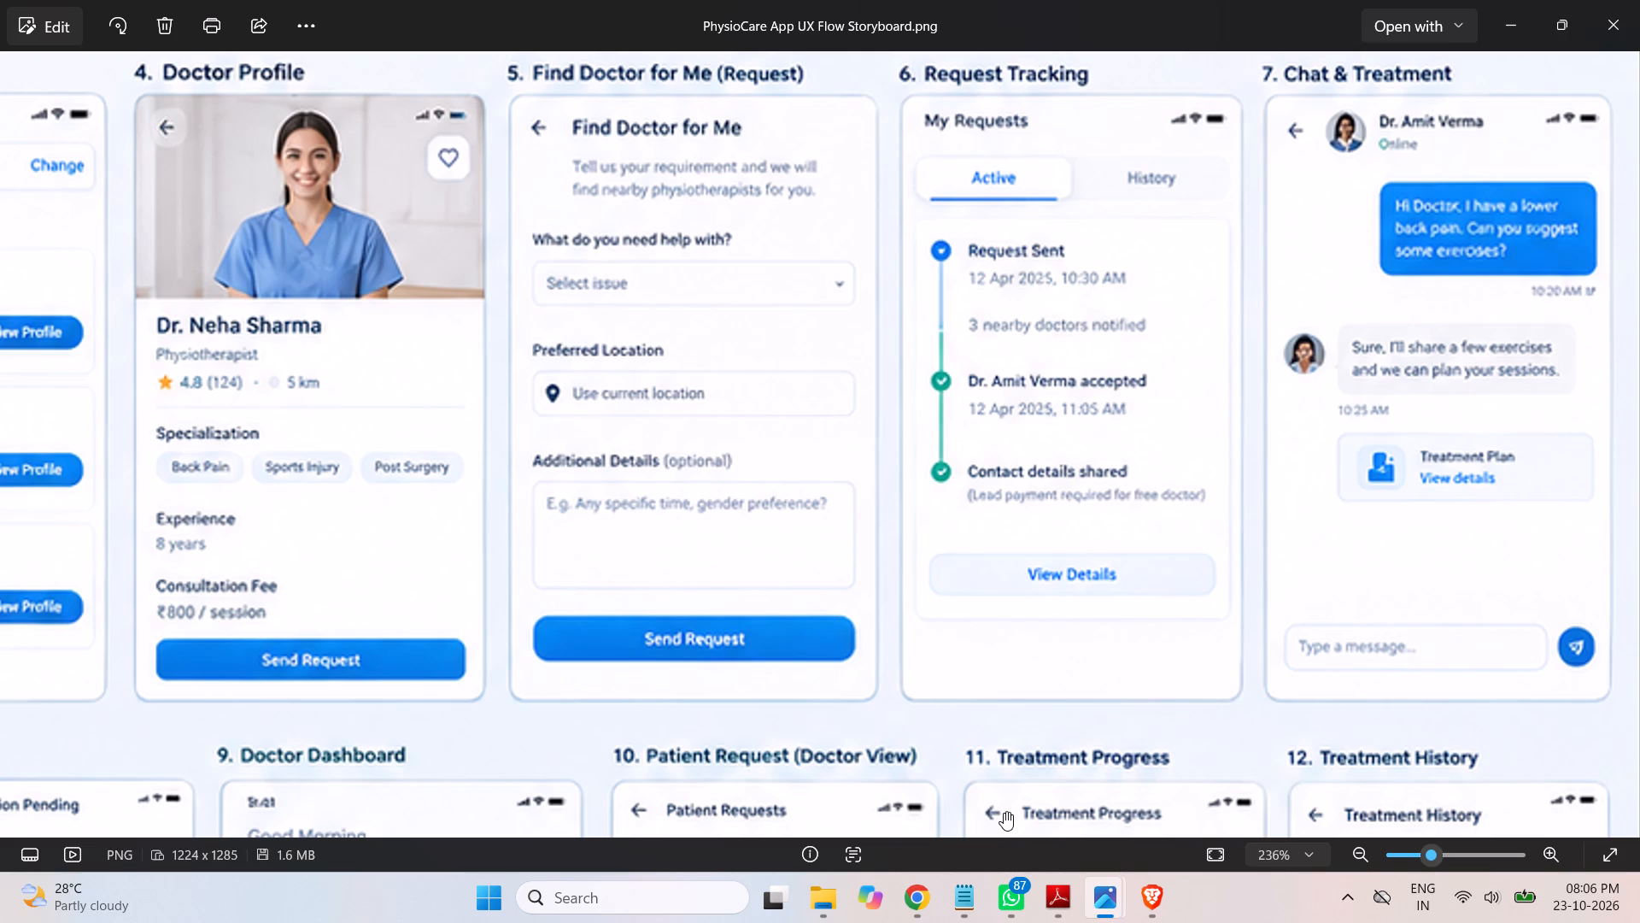
pyautogui.click(921, 896)
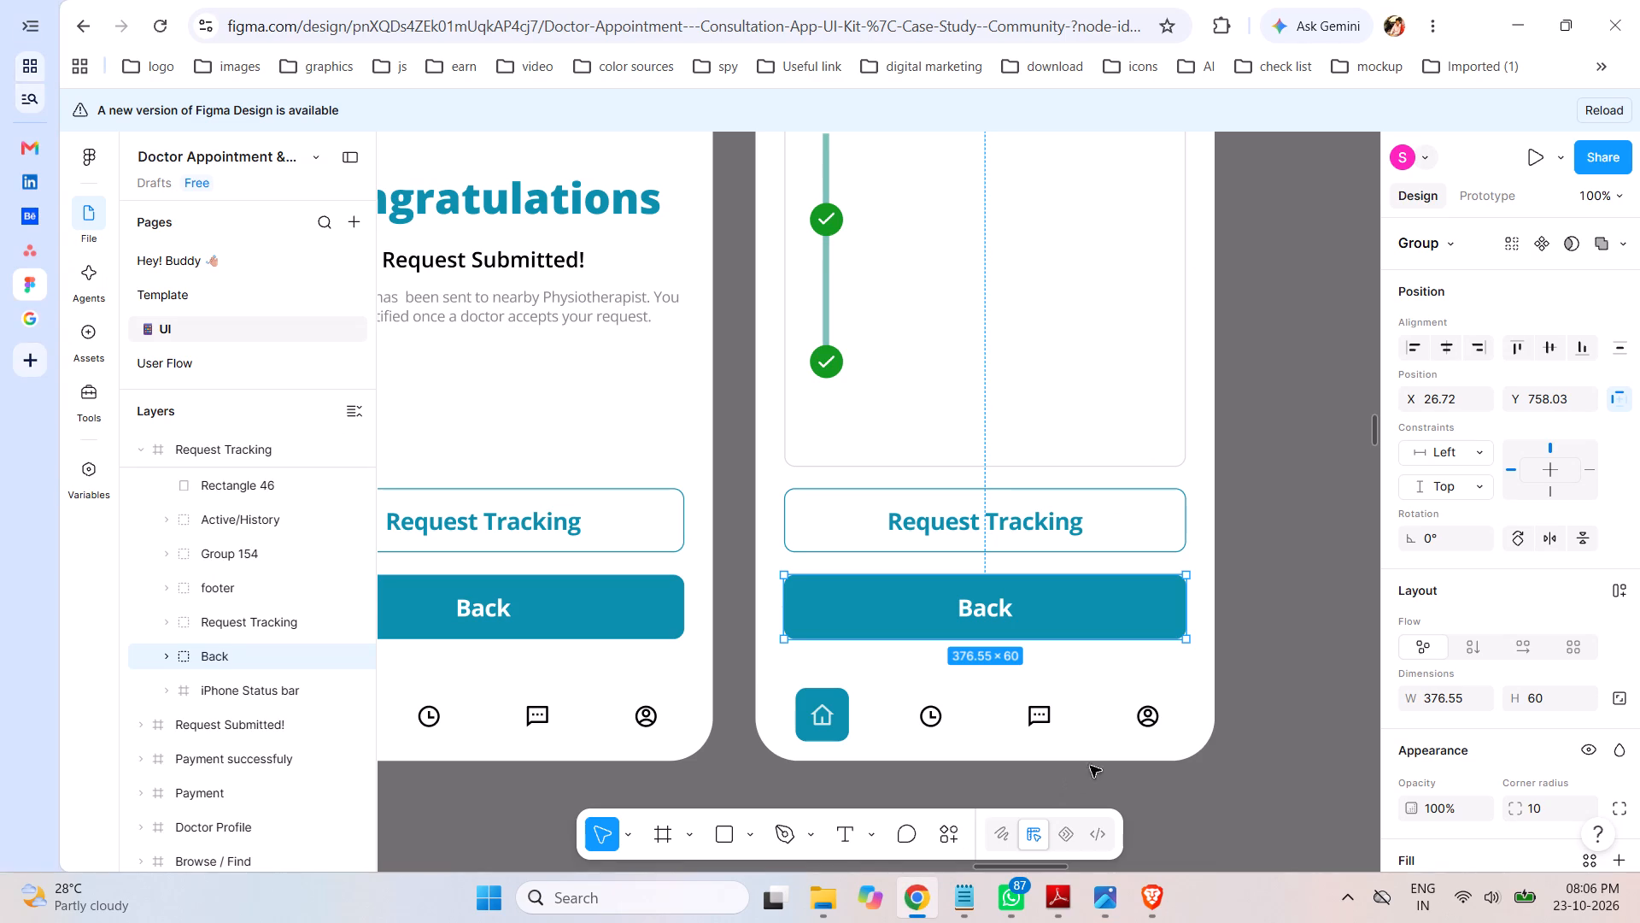
pyautogui.press('Delete')
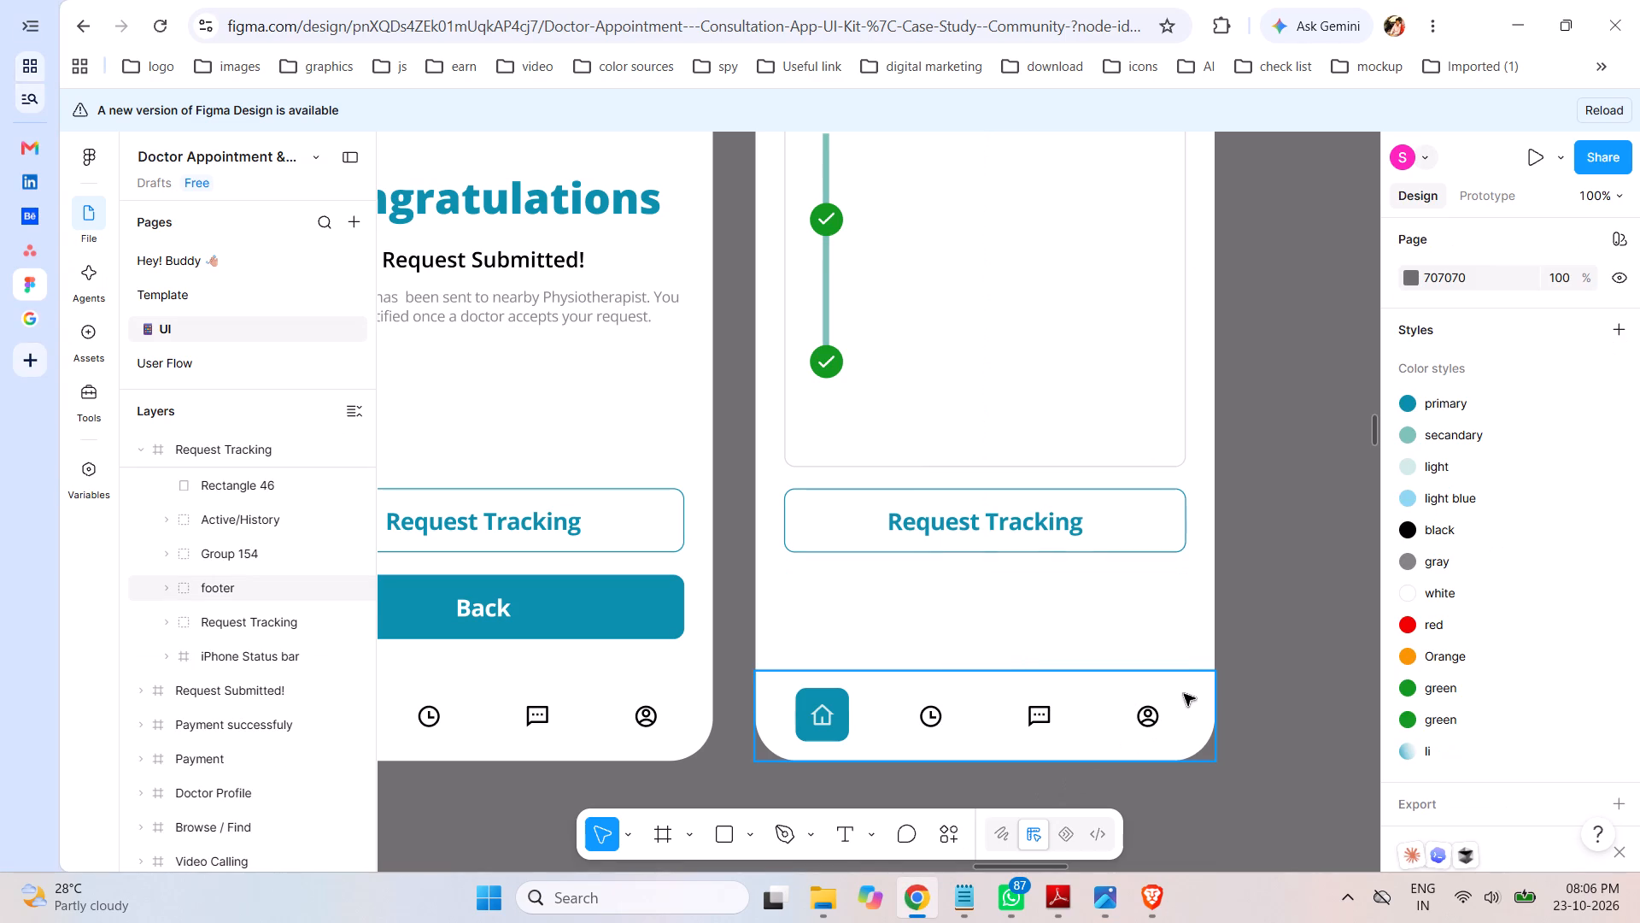
# Extend the bottom edge of the request card, Rectangle 46, downward so the card measures 376 × 618.
pyautogui.click(1141, 467)
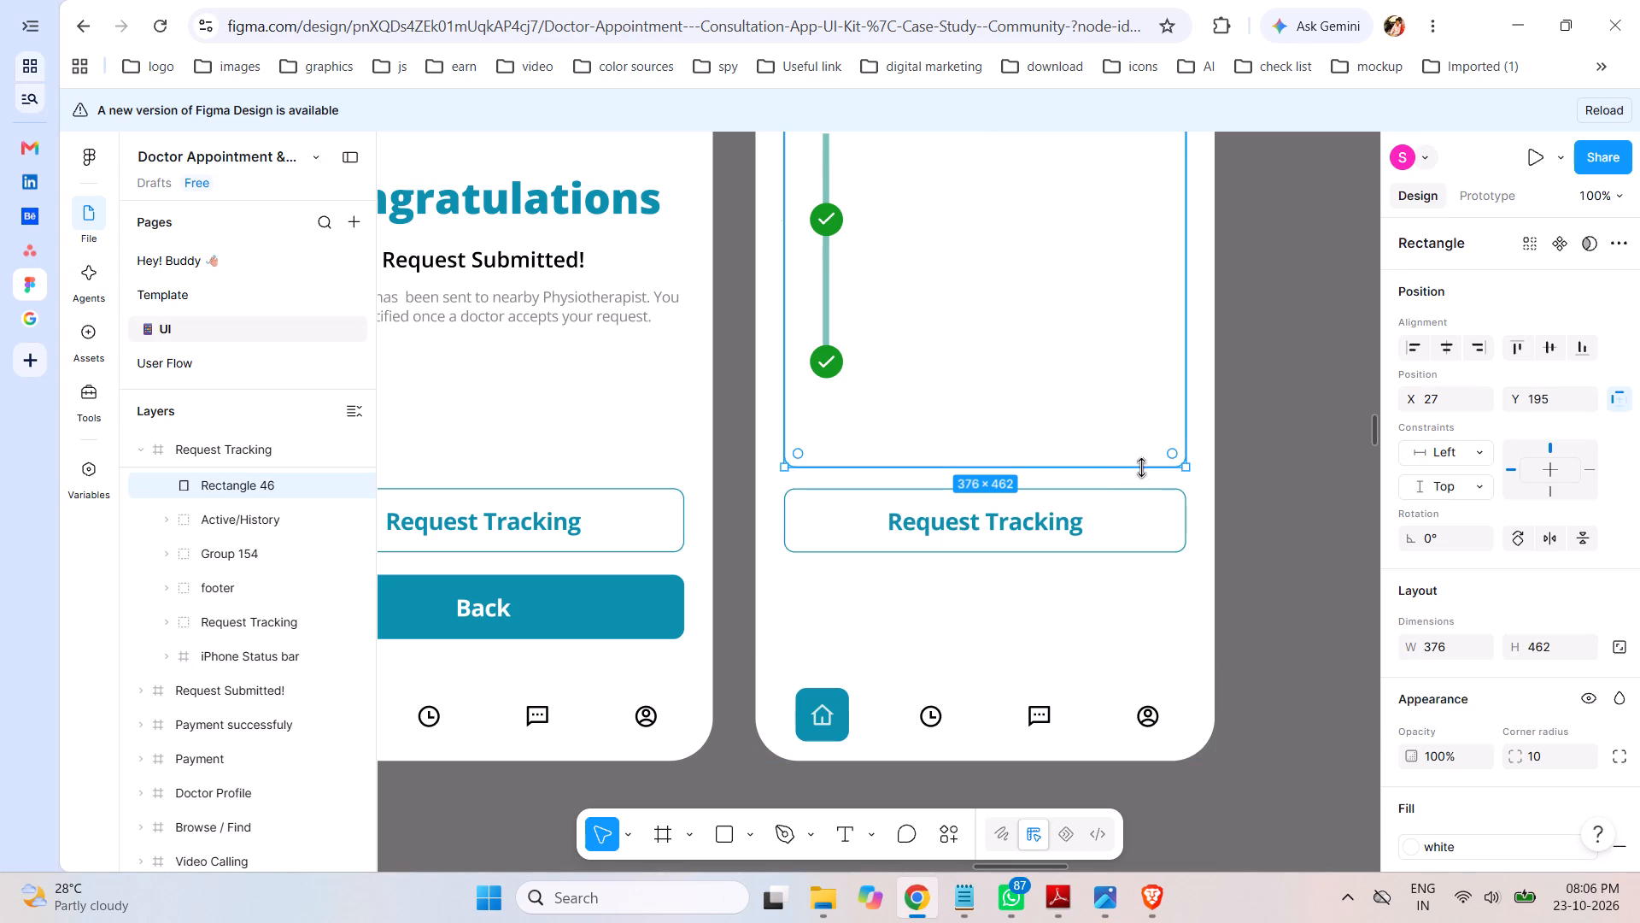
pyautogui.moveTo(1004, 466); pyautogui.dragTo(1005, 476)
pyautogui.moveTo(1005, 476); pyautogui.dragTo(1014, 633)
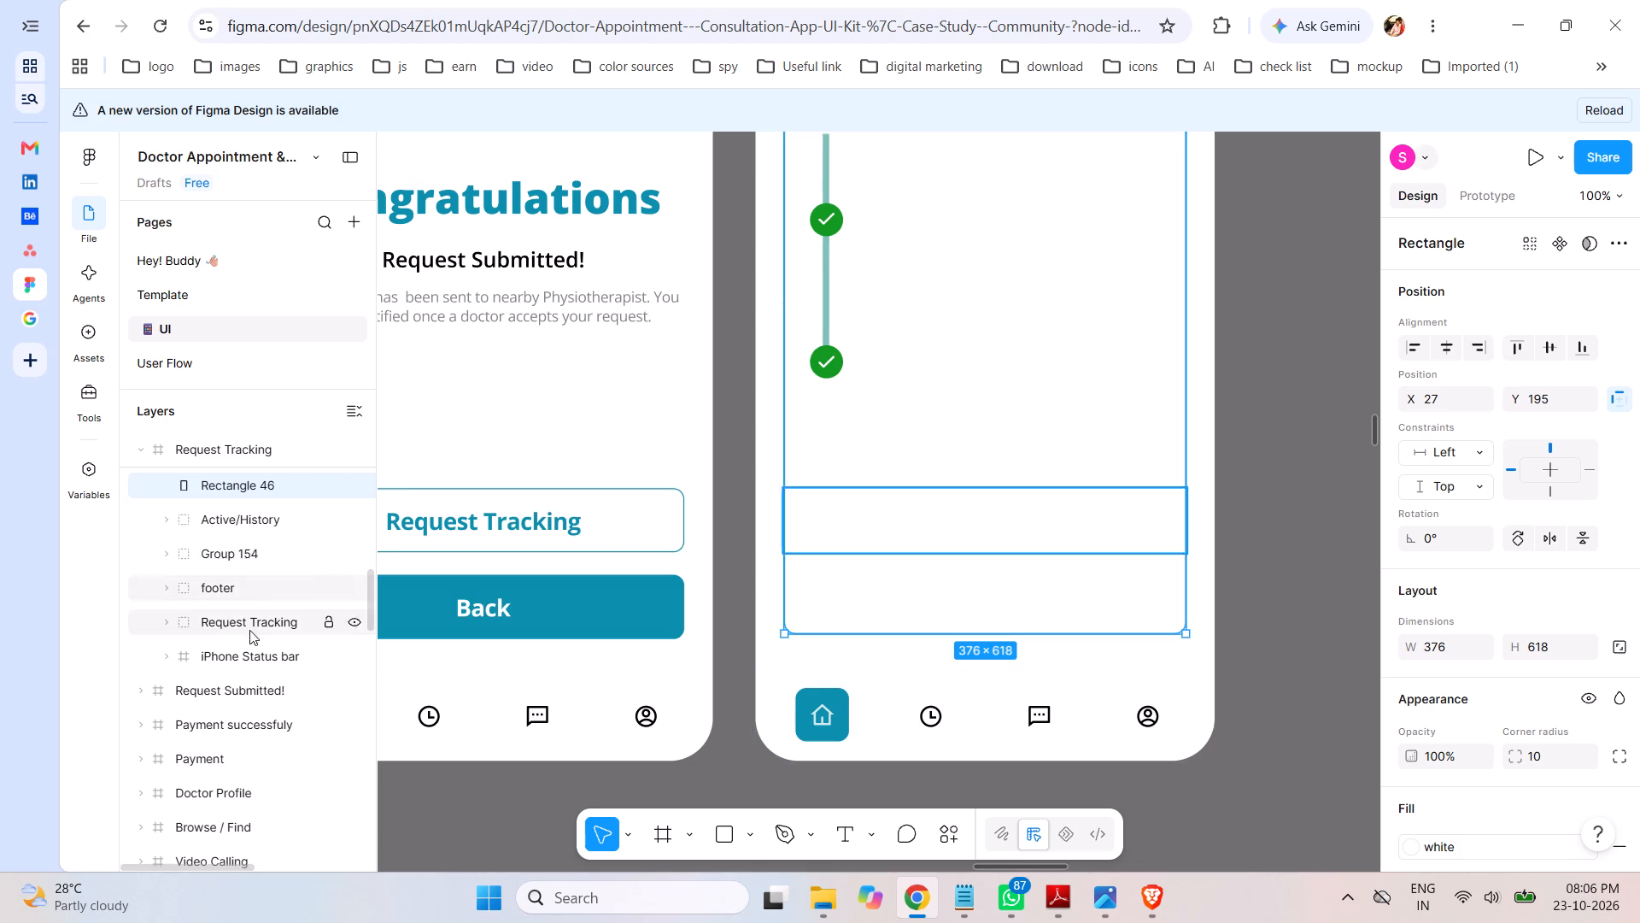
# Move the Request Tracking button group directly above Rectangle 46 in the layer order.
pyautogui.scroll(1, 260, 568)
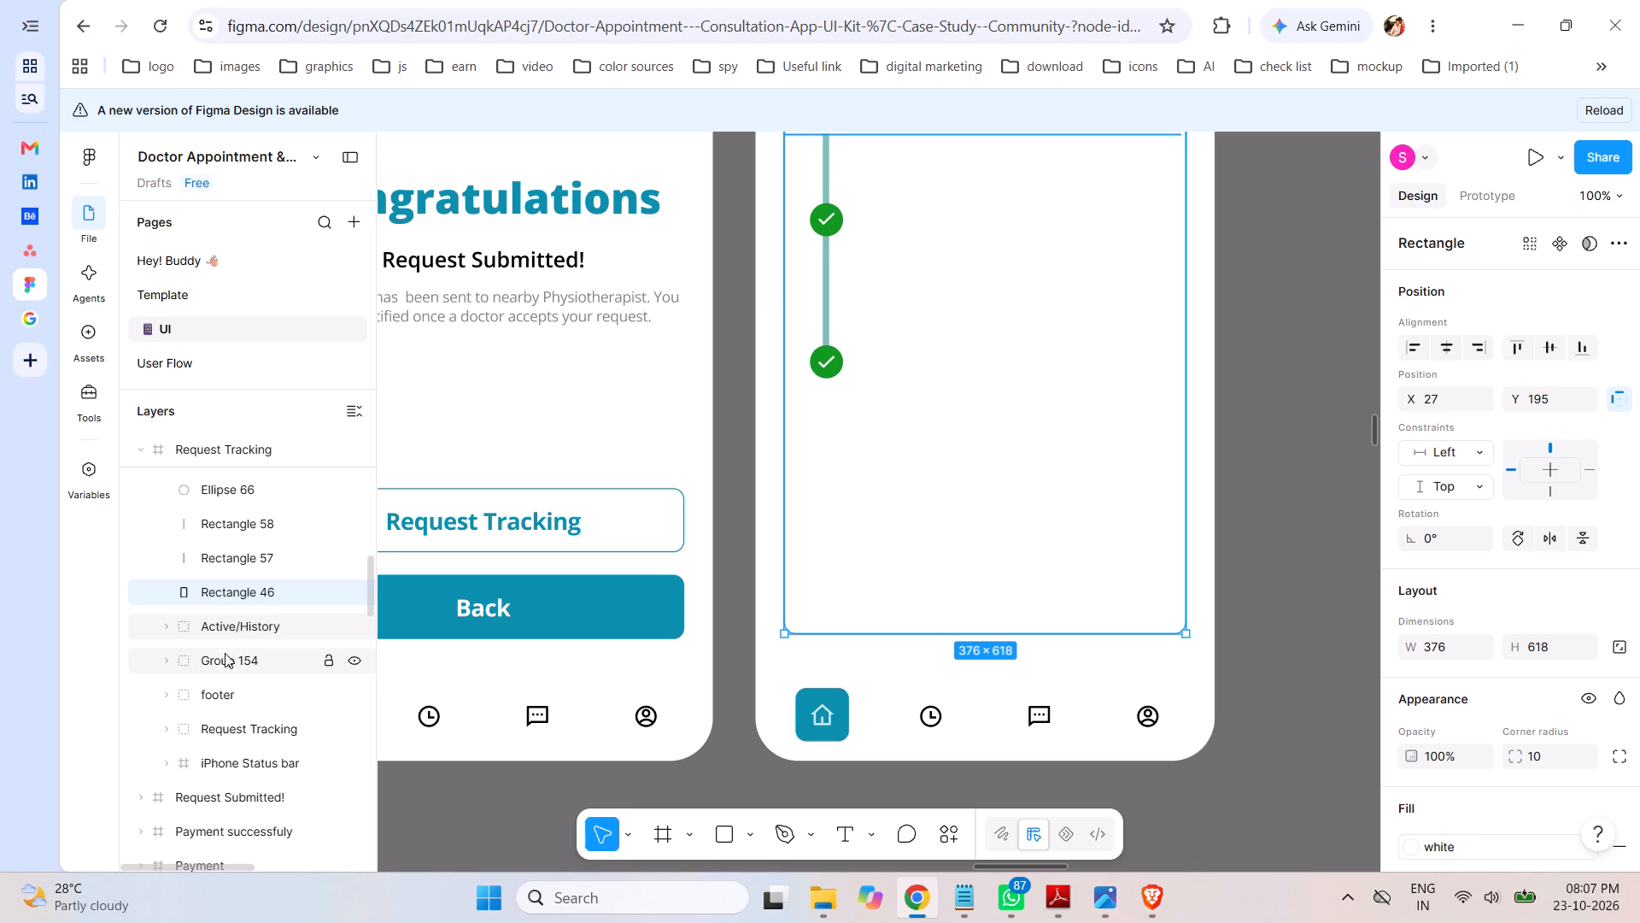
pyautogui.scroll(2, 255, 574)
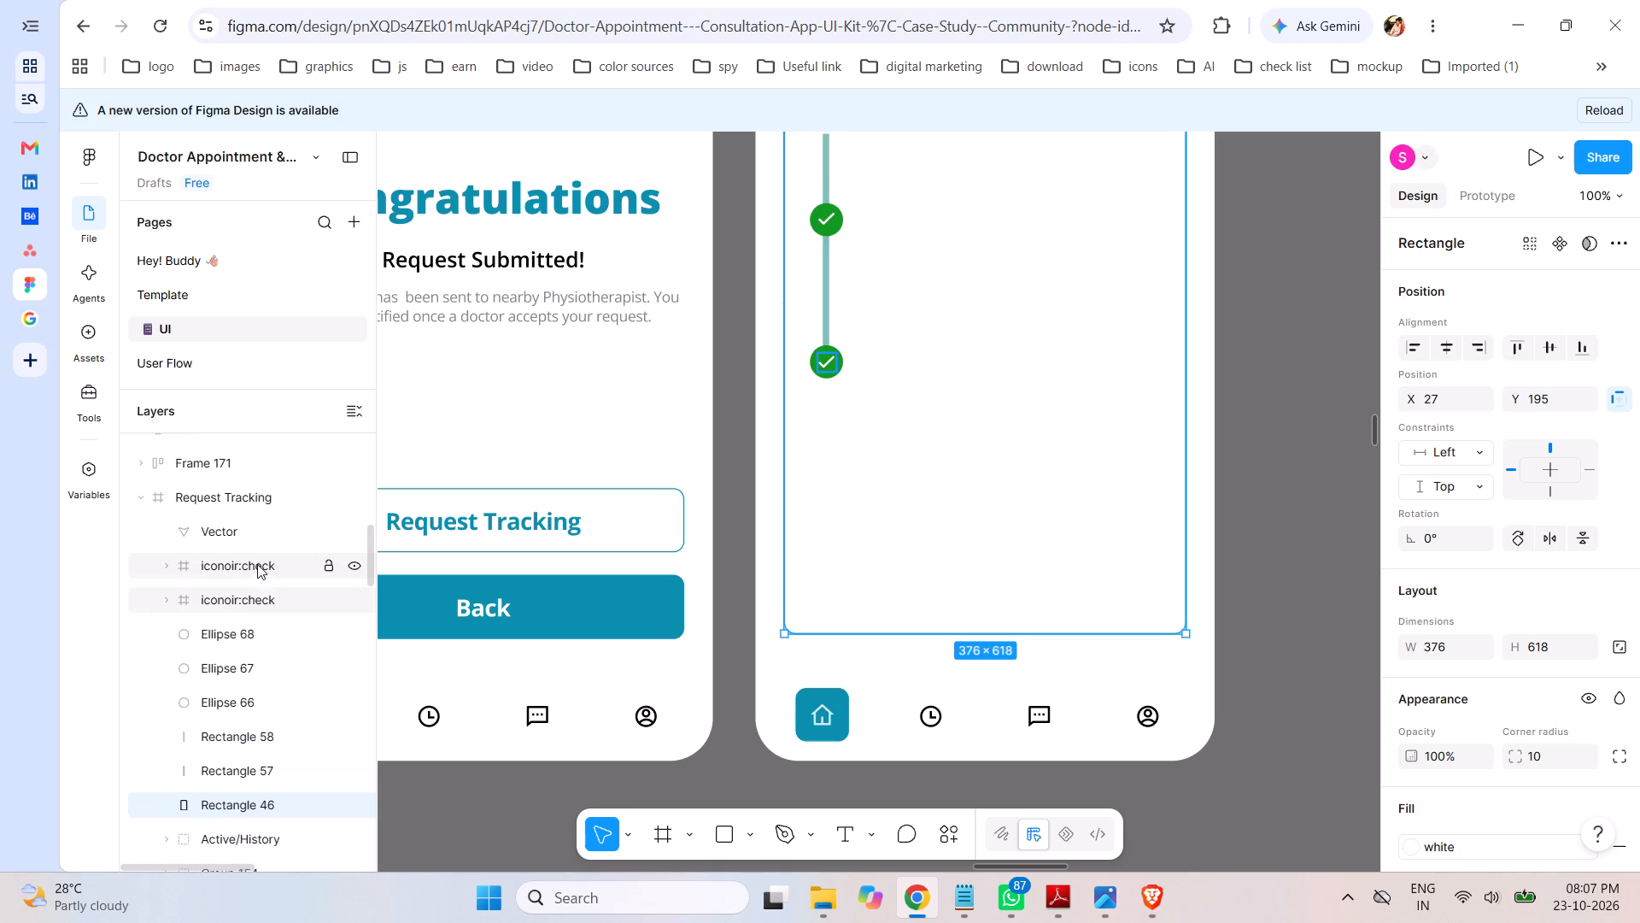
pyautogui.scroll(-2, 255, 545)
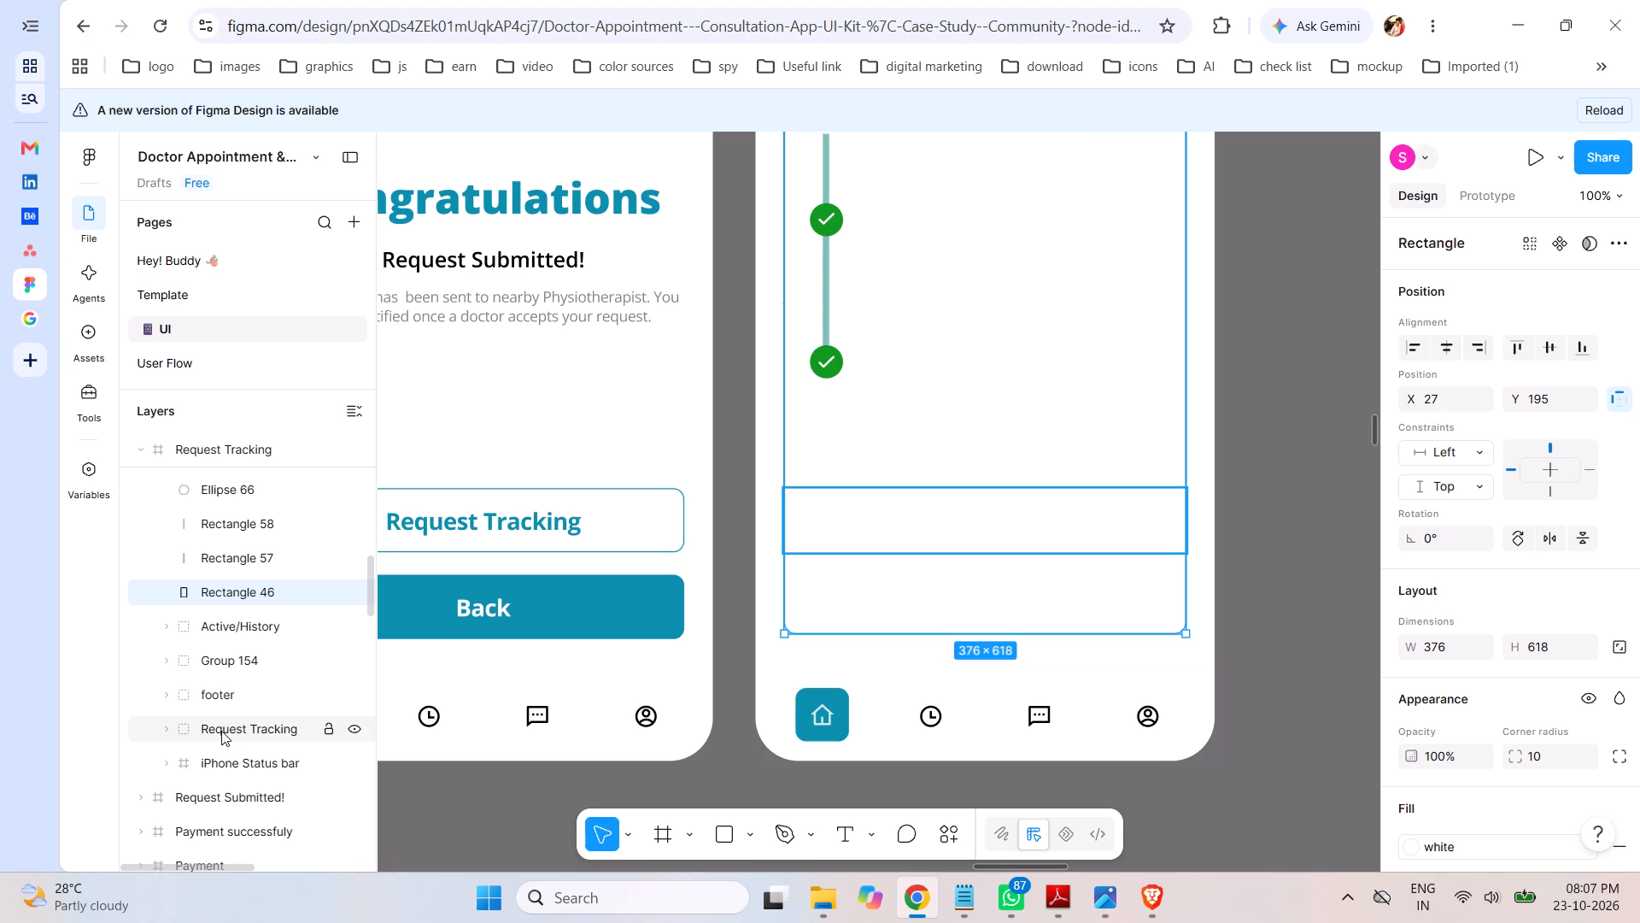
pyautogui.moveTo(221, 731); pyautogui.dragTo(231, 570)
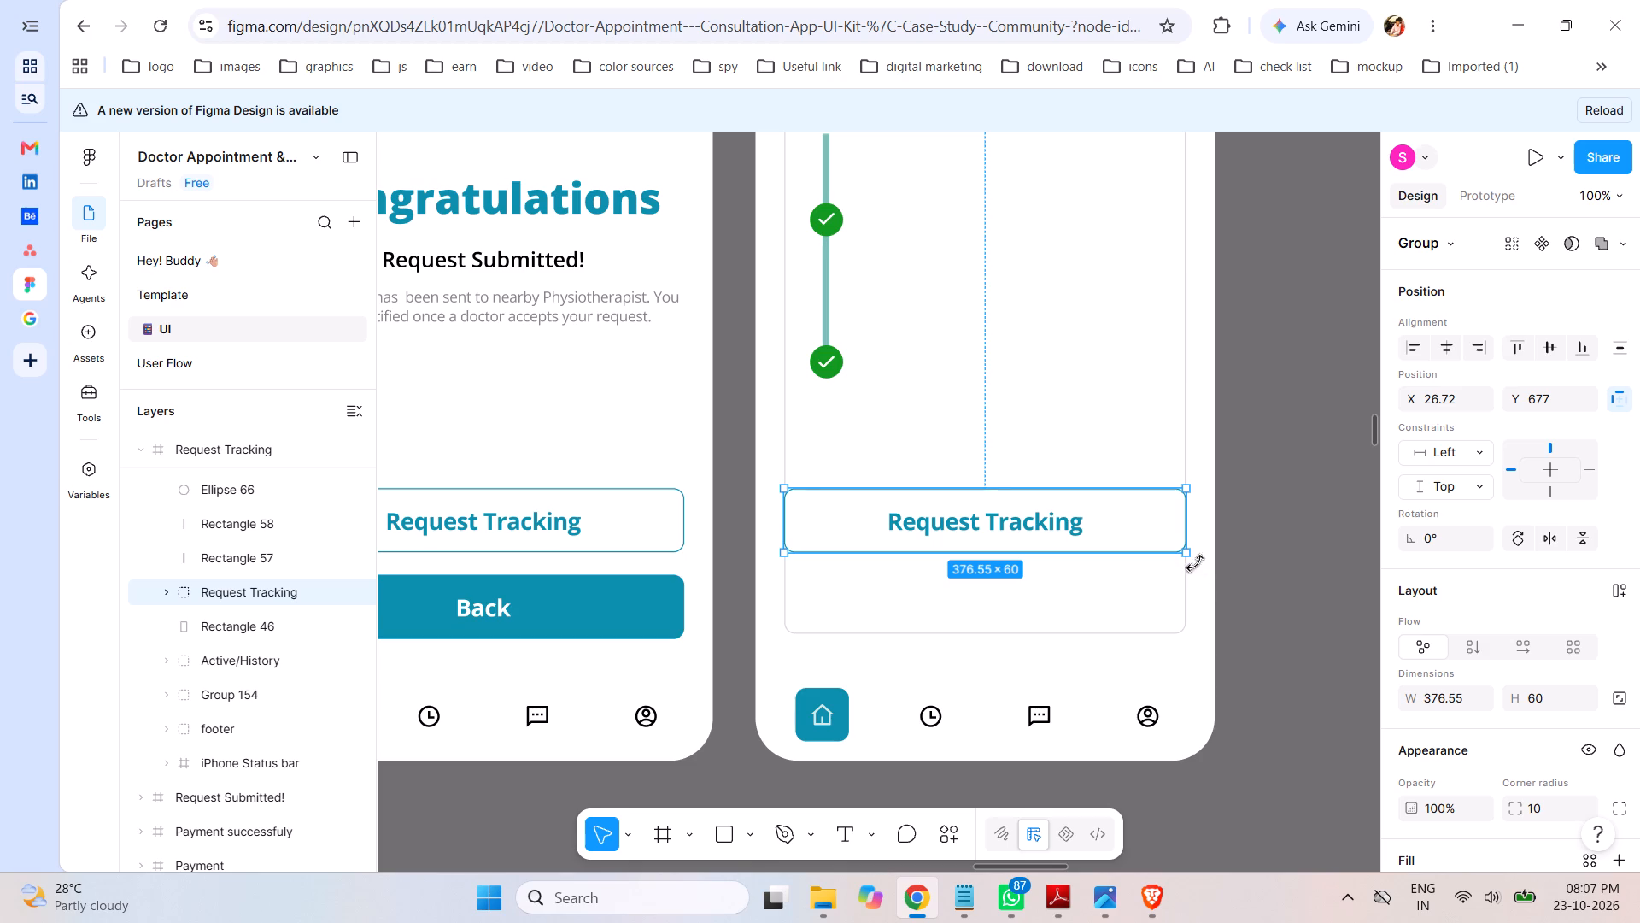
# Shrink the Request Tracking button about its centre to 328 × 52.26 and move it down to X 51, Y 731 inside the card.
pyautogui.keyDown('alt'); pyautogui.keyDown('shift'); pyautogui.moveTo(1187, 554); pyautogui.dragTo(1165, 547); pyautogui.keyUp('shift'); pyautogui.keyUp('alt')
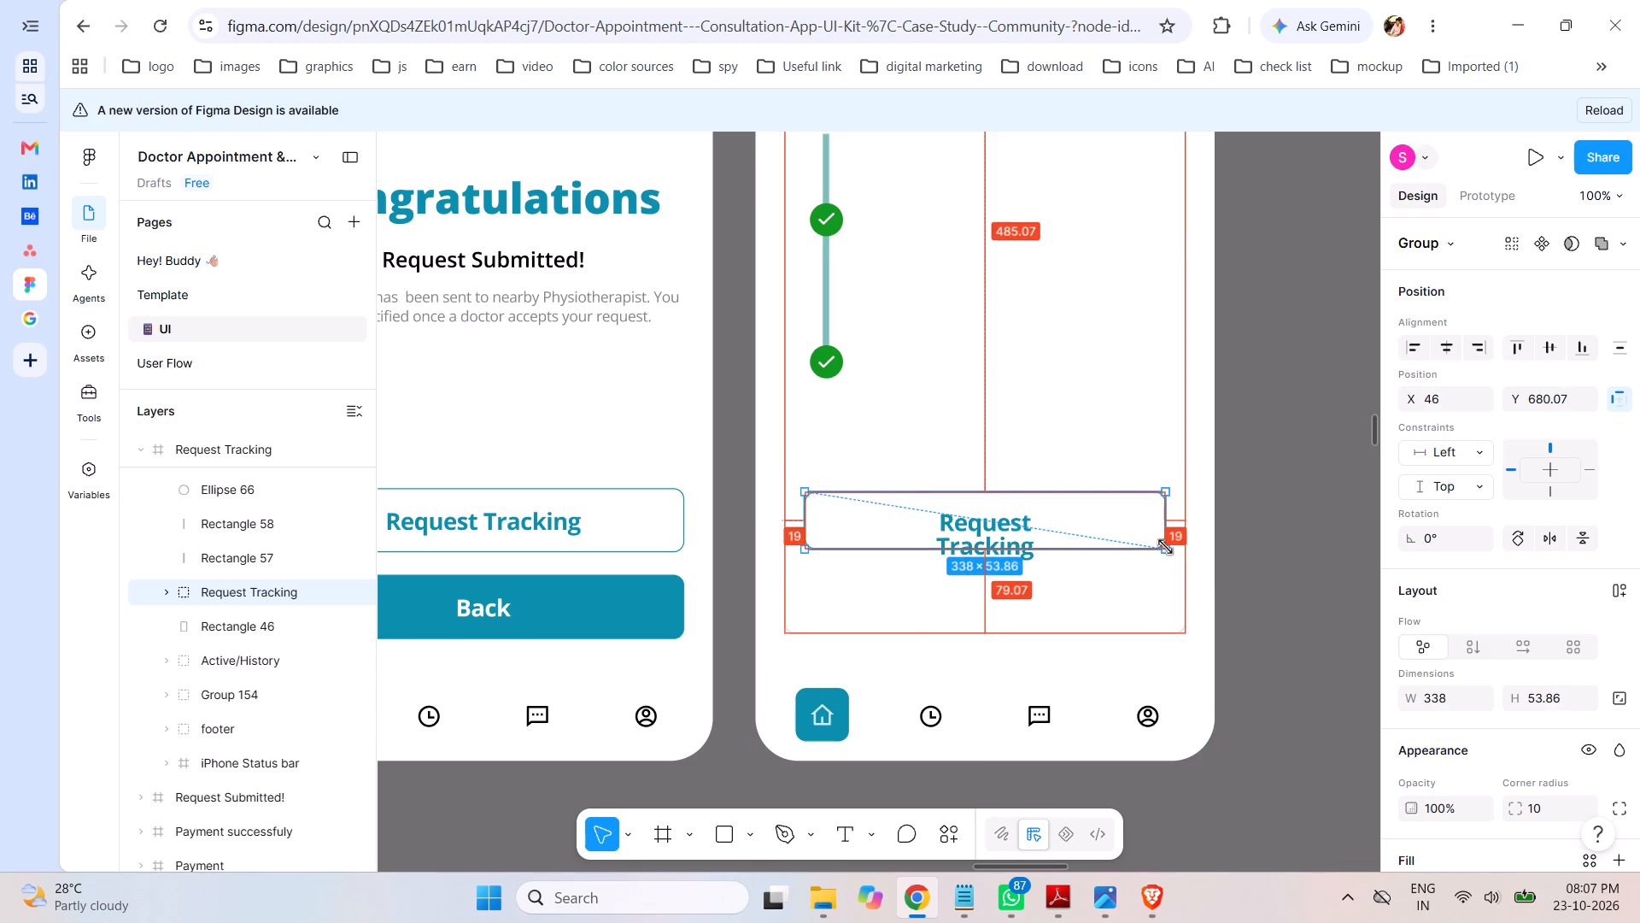
pyautogui.keyDown('alt'); pyautogui.keyDown('shift'); pyautogui.moveTo(1165, 547); pyautogui.dragTo(1160, 544); pyautogui.keyUp('shift'); pyautogui.keyUp('alt')
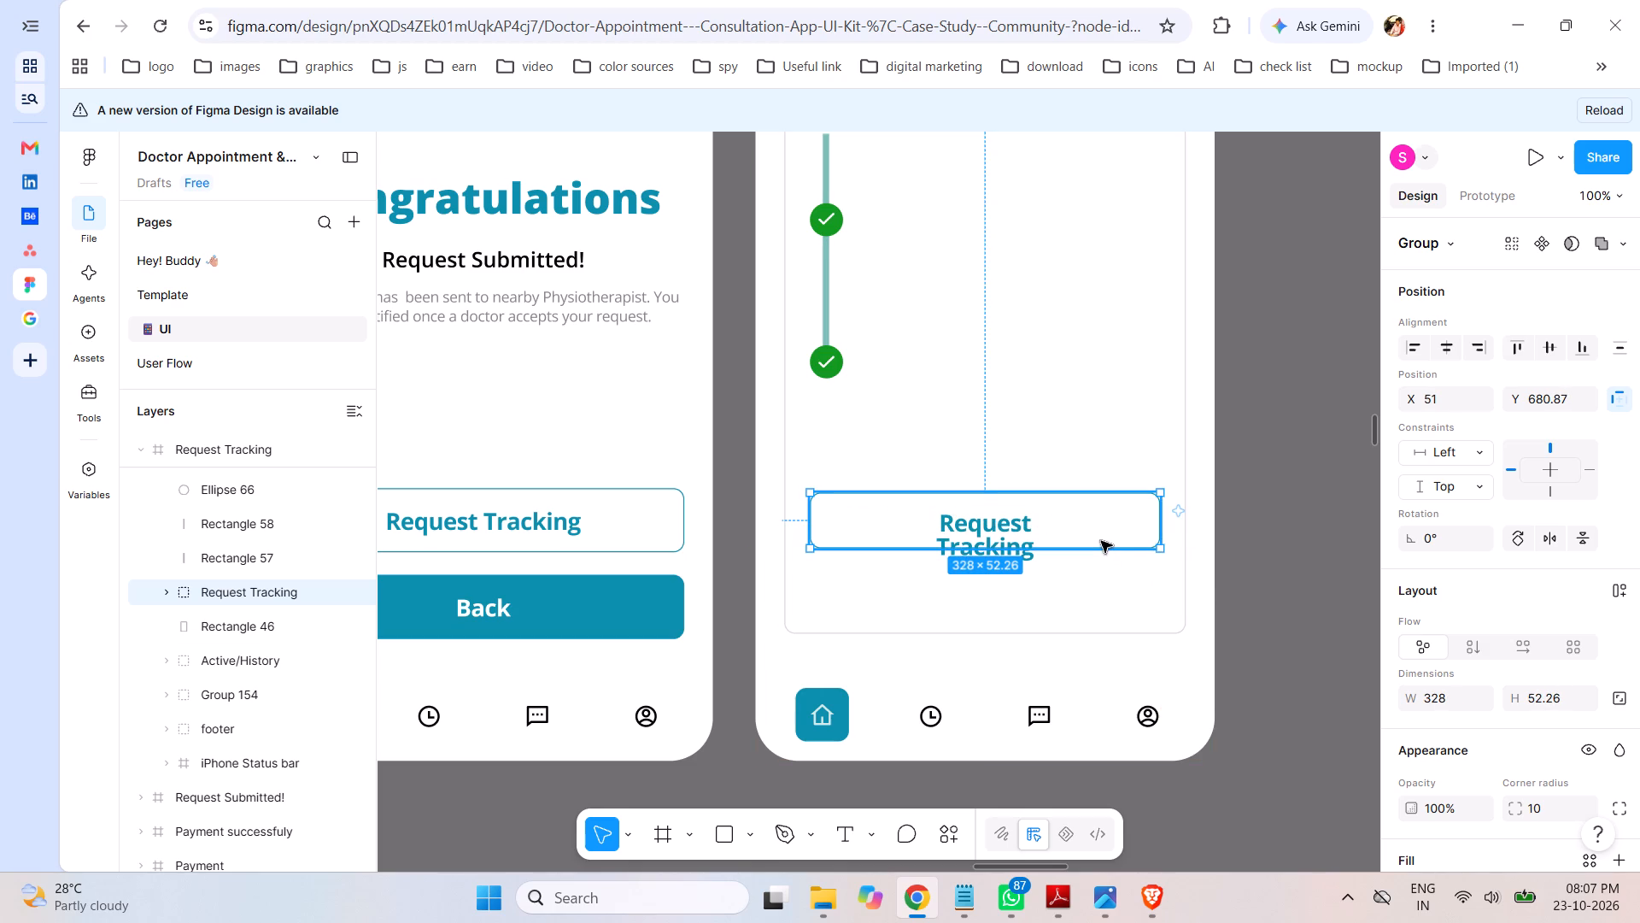
pyautogui.moveTo(1098, 542); pyautogui.dragTo(1096, 594)
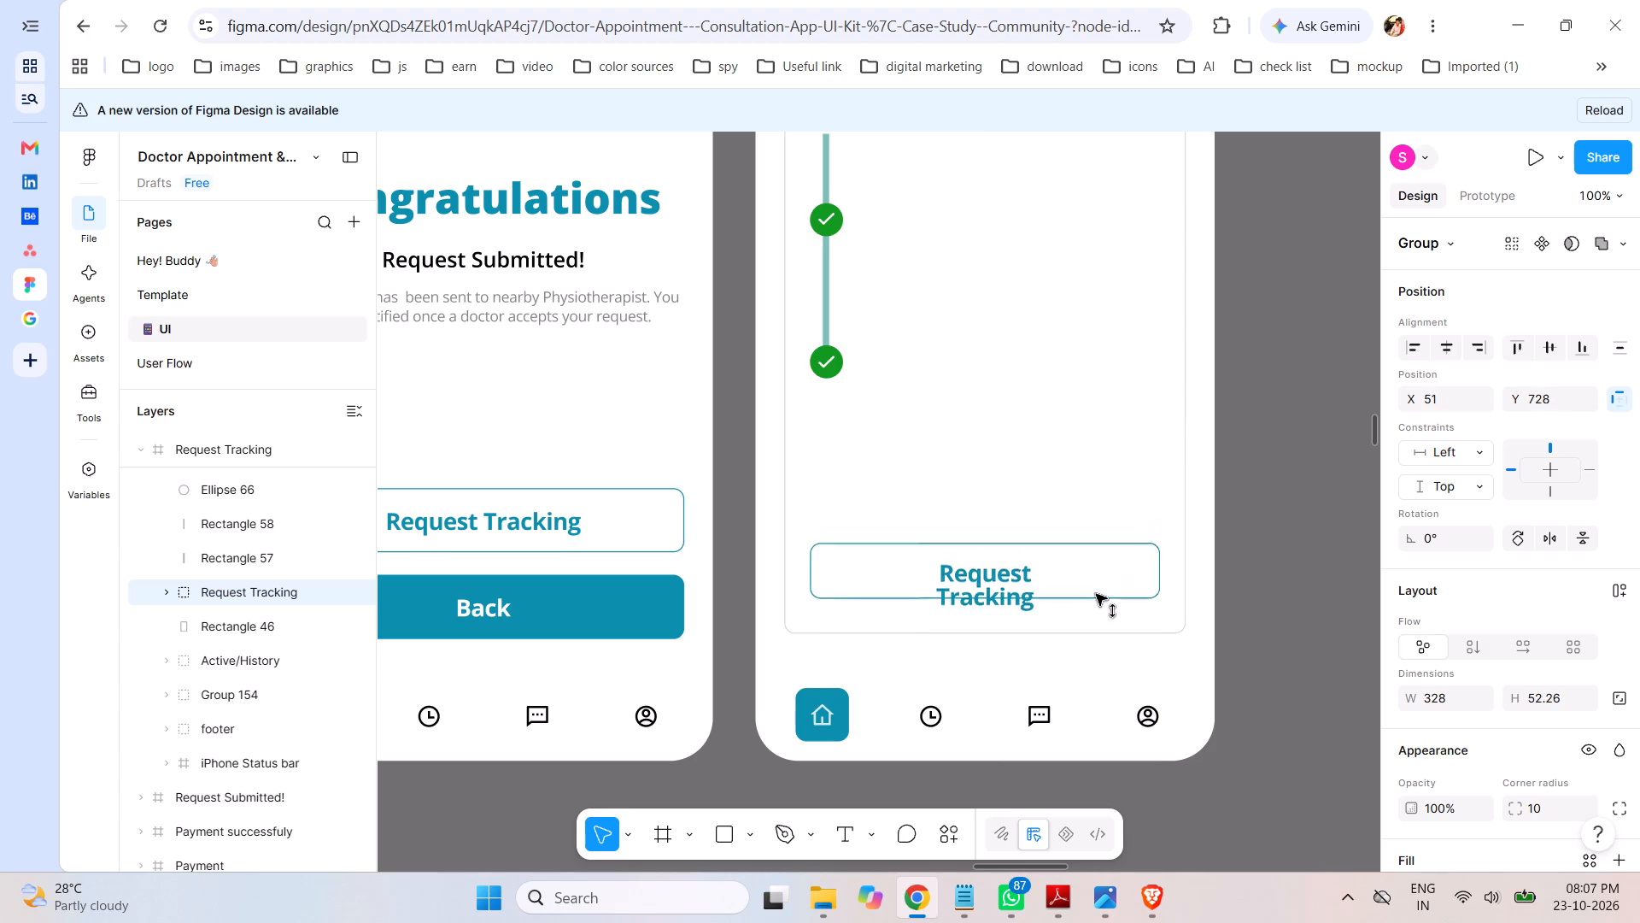
pyautogui.moveTo(1096, 594); pyautogui.dragTo(1098, 595)
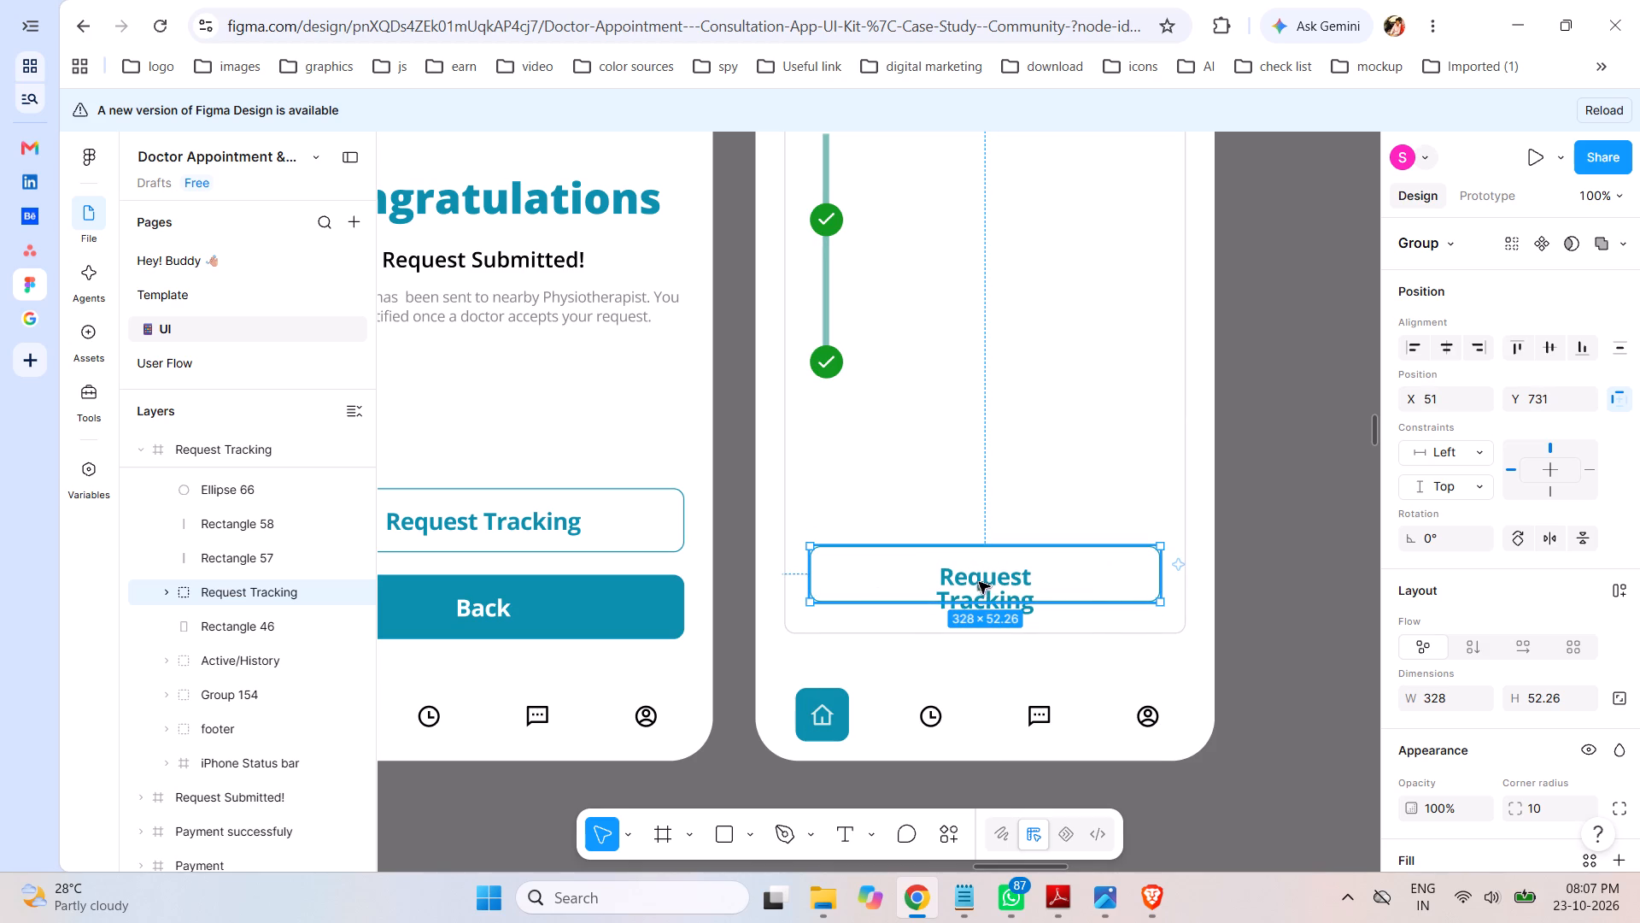
# Widen the button's Request Tracking text box to 204 × 19 so the label fits on one line.
pyautogui.click(986, 586)
pyautogui.click(987, 579)
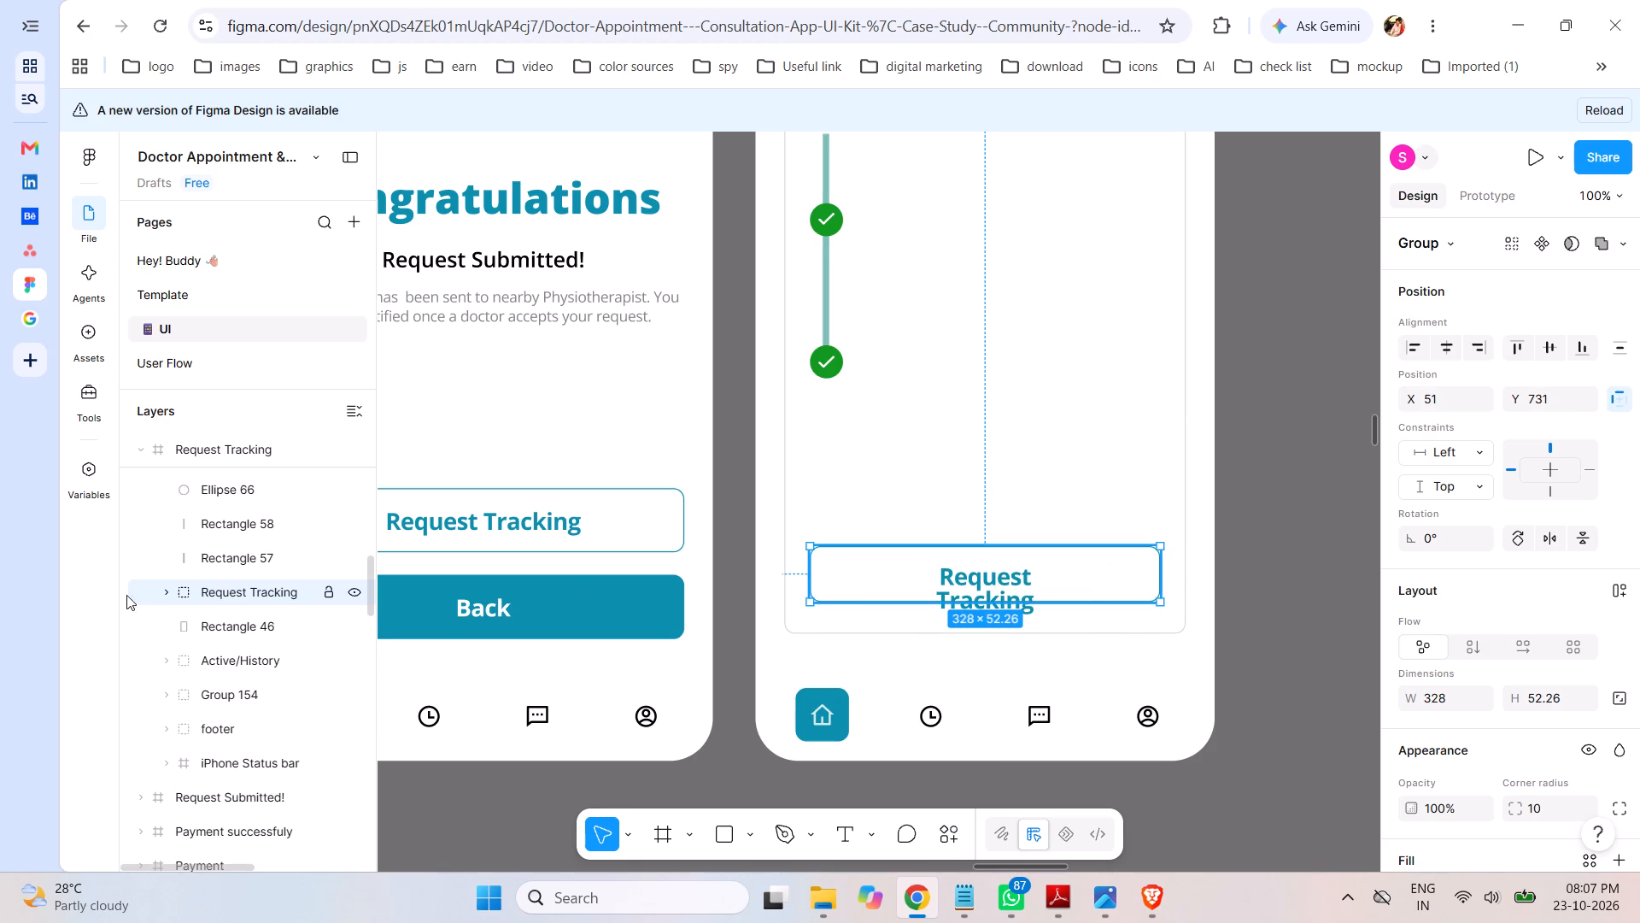
pyautogui.click(168, 593)
pyautogui.click(248, 627)
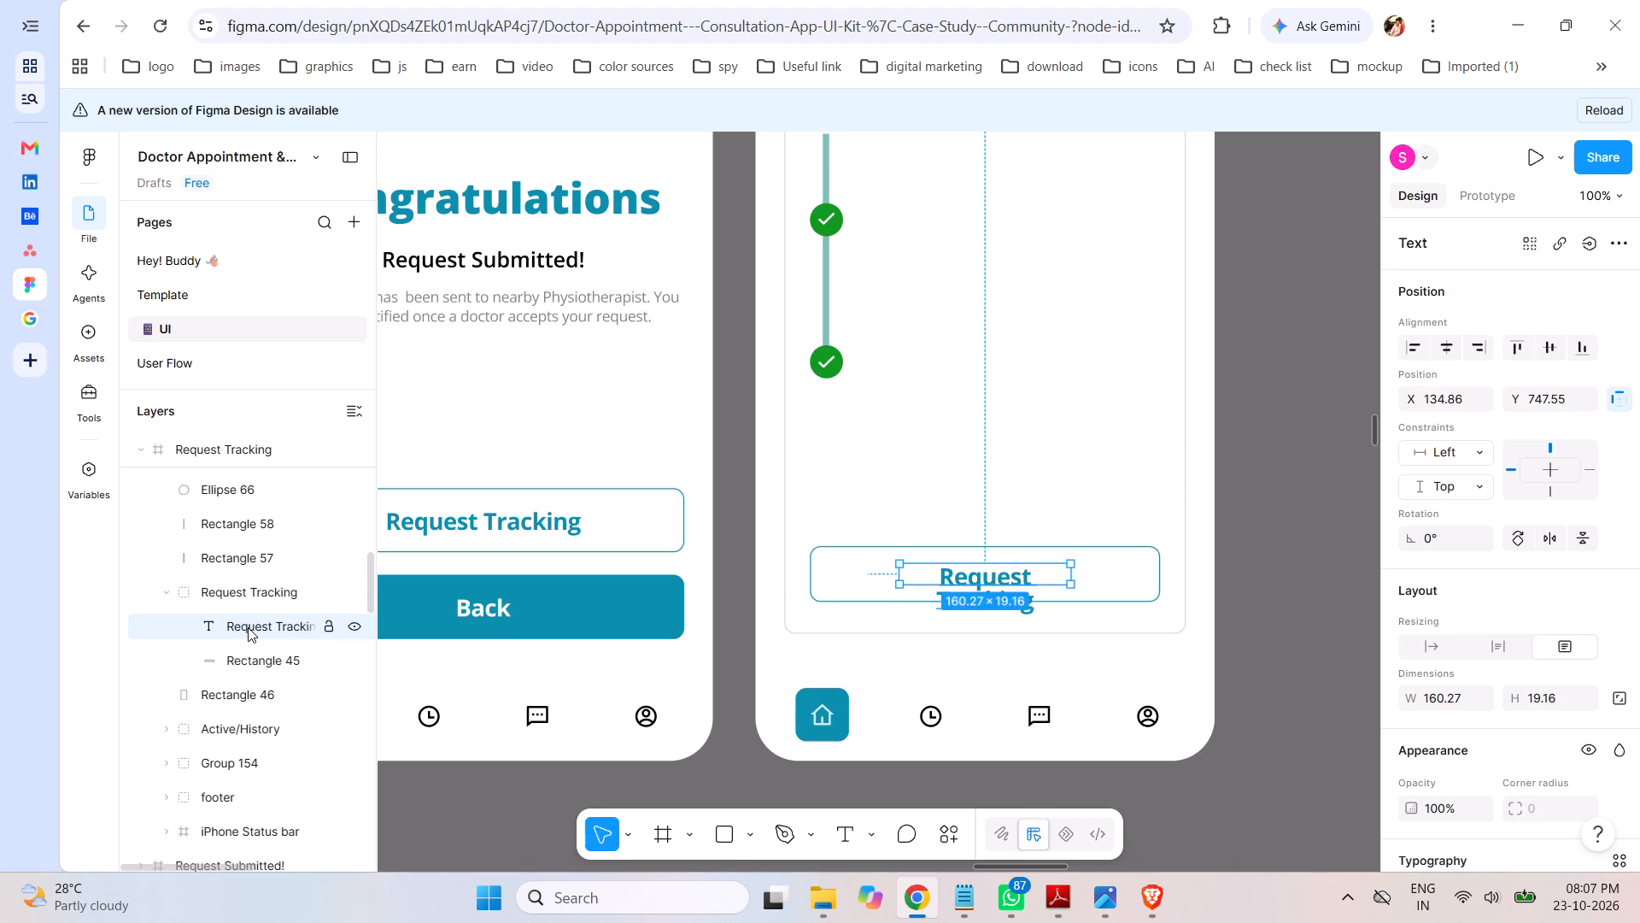
pyautogui.moveTo(896, 576); pyautogui.dragTo(876, 576)
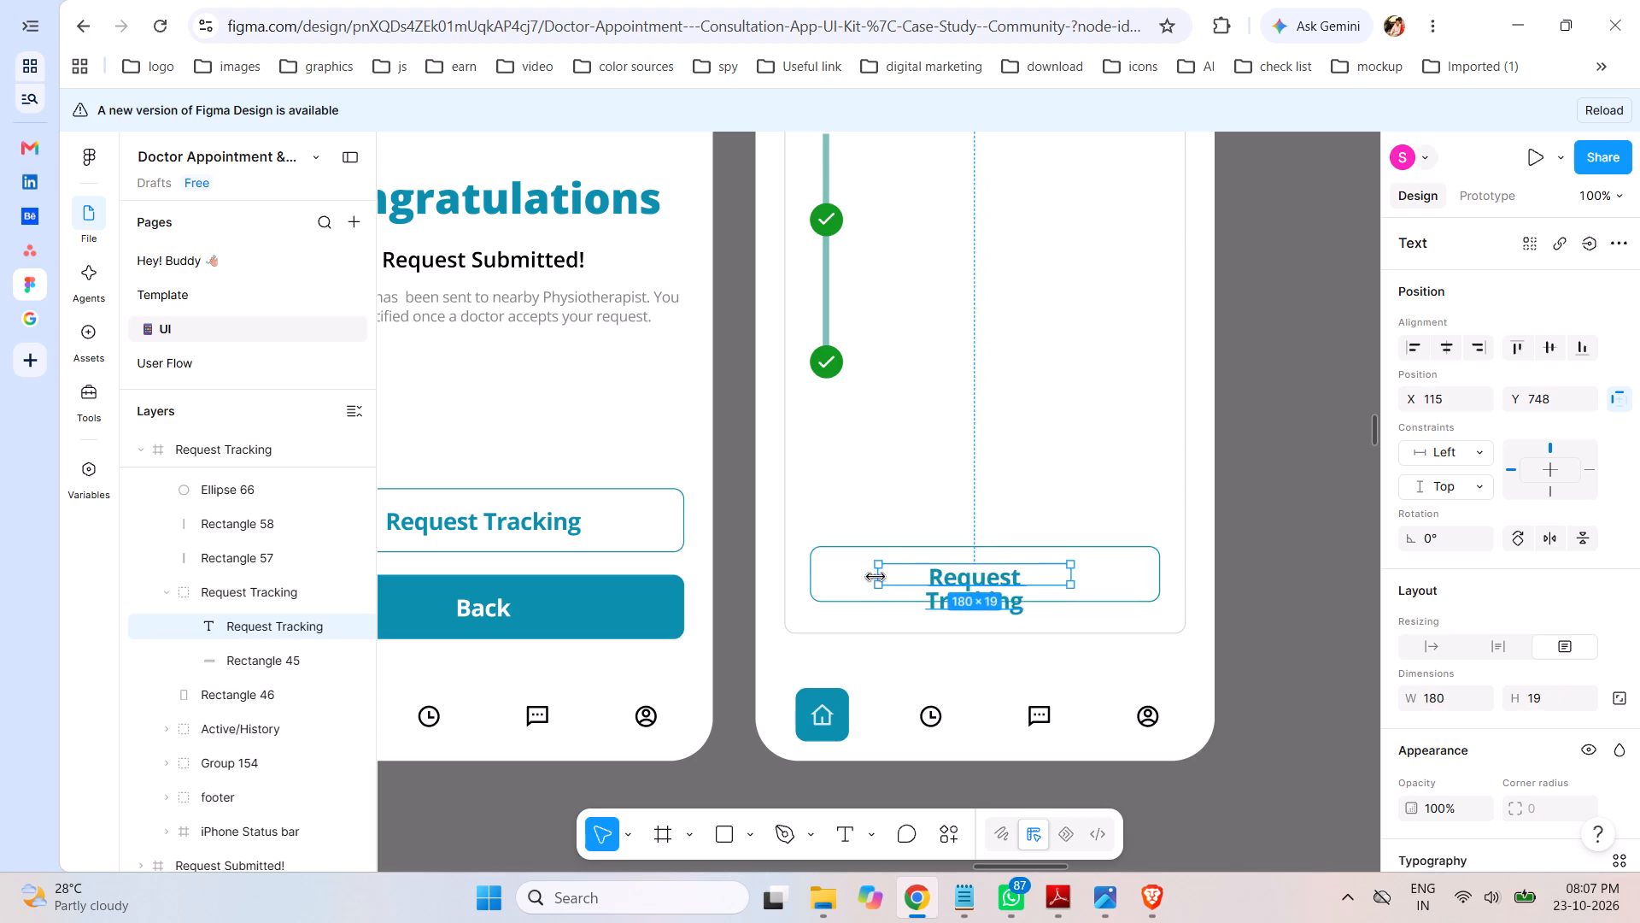
pyautogui.moveTo(876, 576); pyautogui.dragTo(869, 576)
pyautogui.moveTo(1073, 575); pyautogui.dragTo(1086, 576)
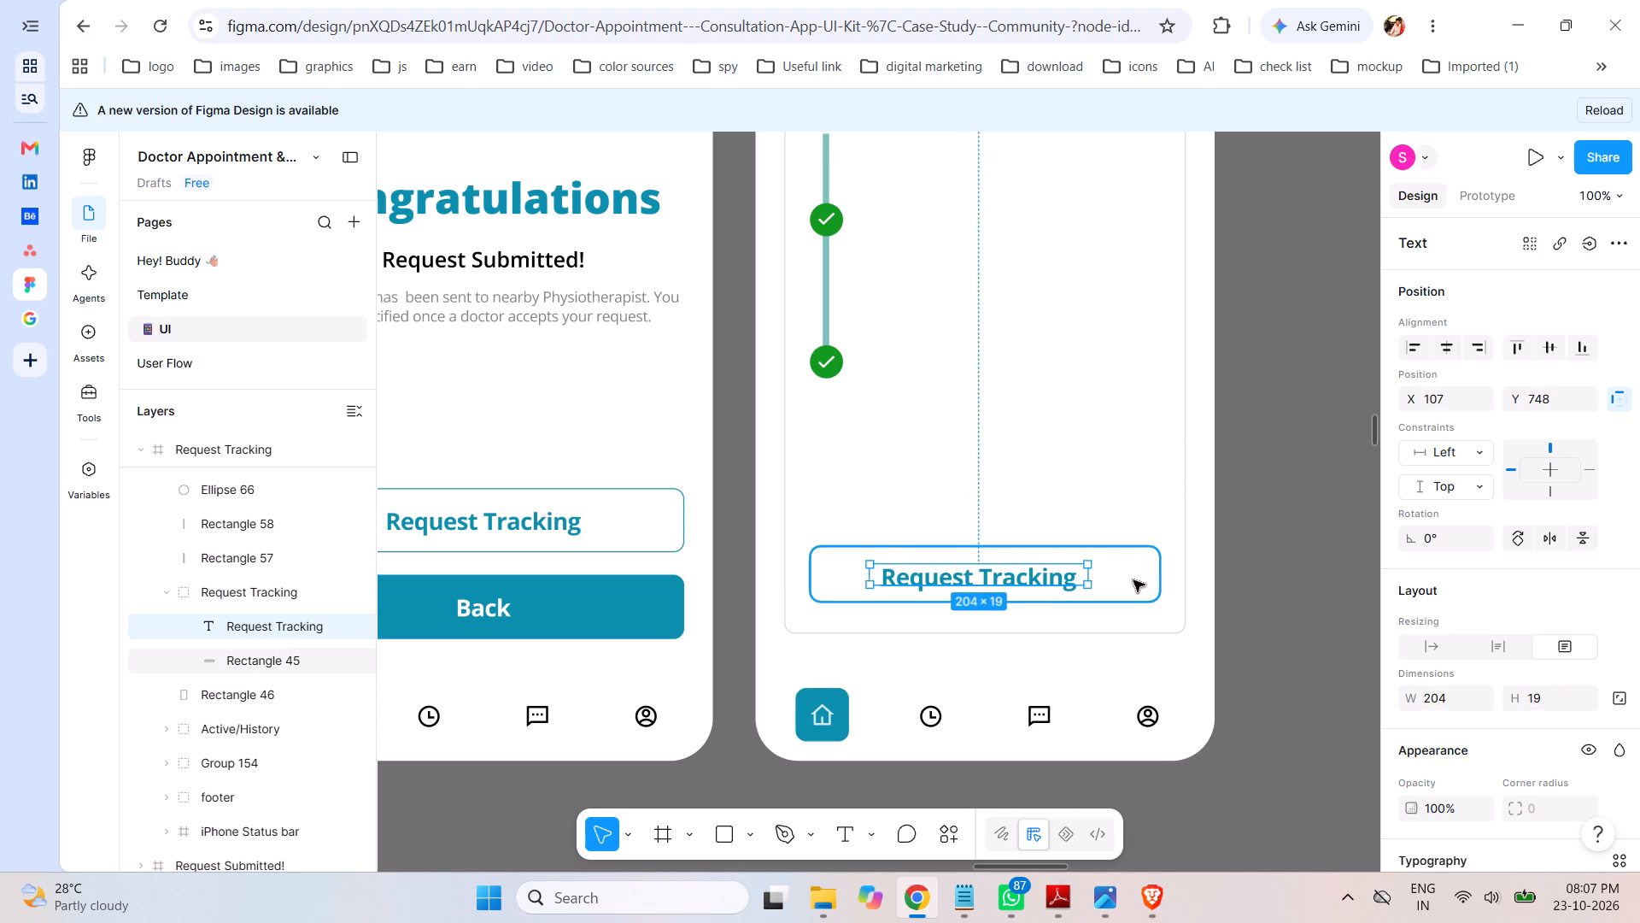
# Align the Request Tracking label and its button outline, Rectangle 45, on their horizontal and vertical centres.
pyautogui.keyDown('shift'); pyautogui.click(1131, 580); pyautogui.keyUp('shift')
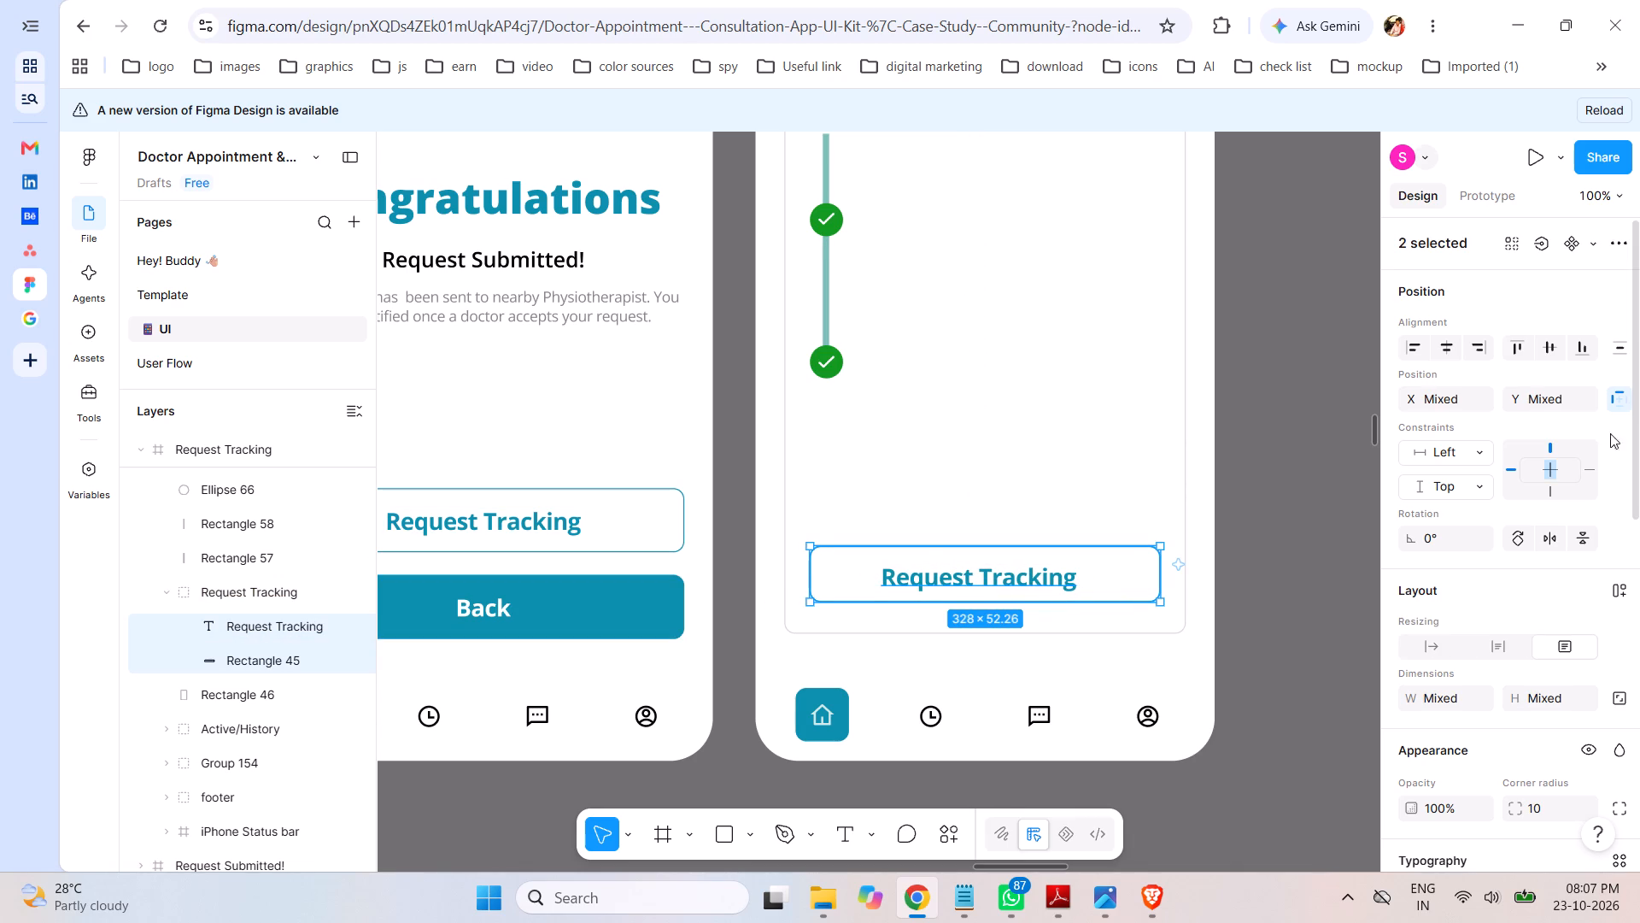
pyautogui.click(1444, 349)
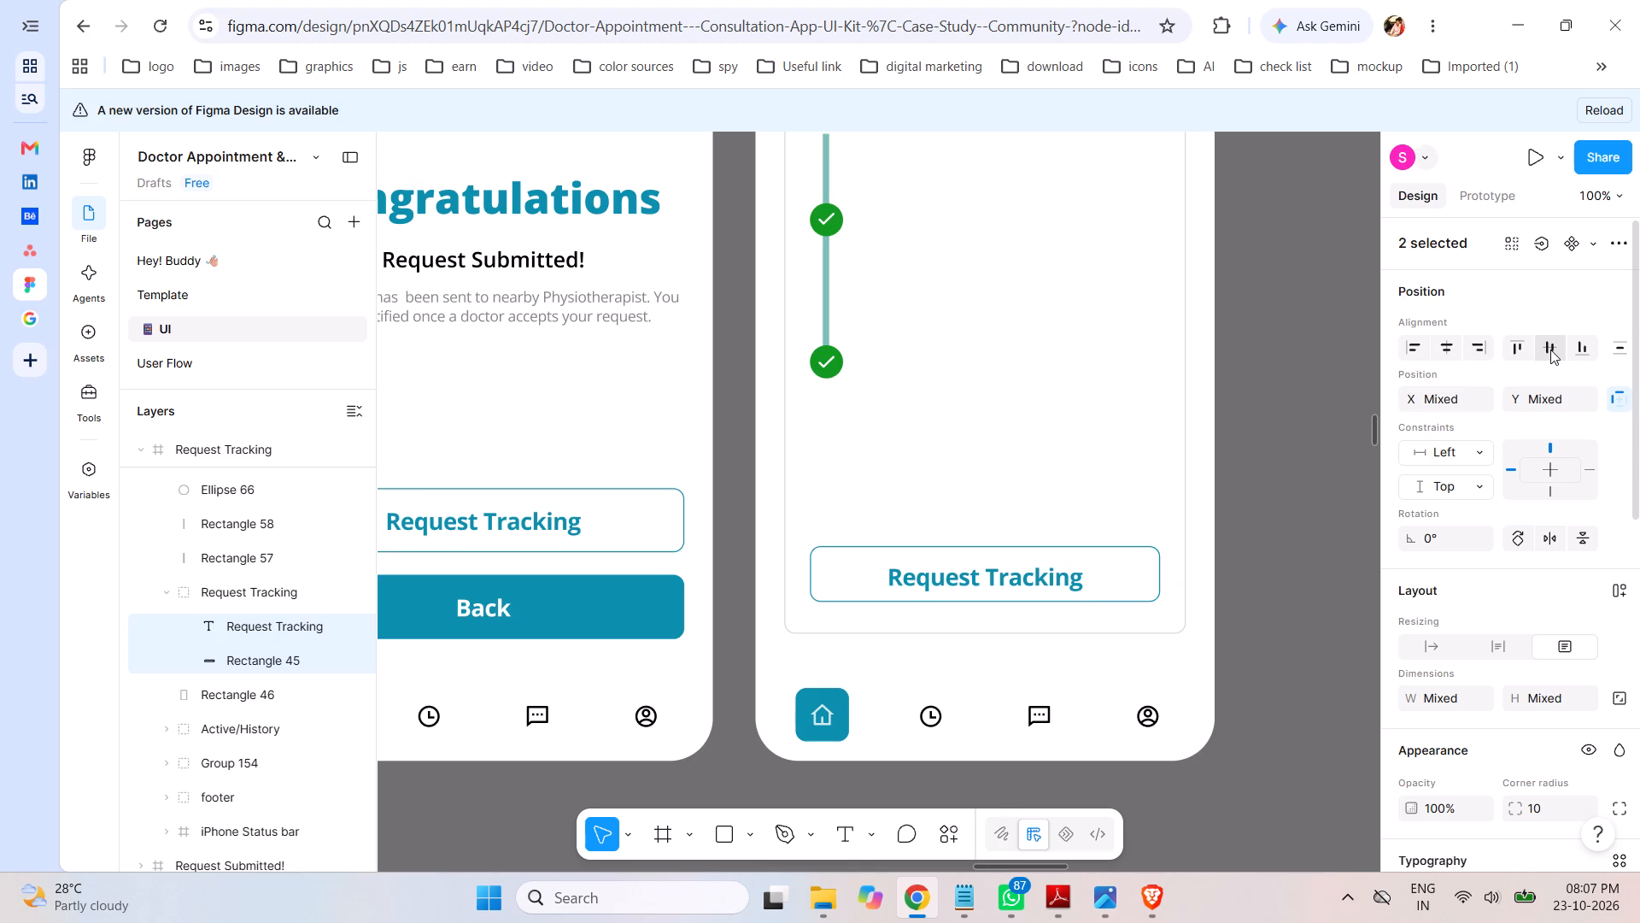
pyautogui.click(1550, 350)
pyautogui.click(1551, 348)
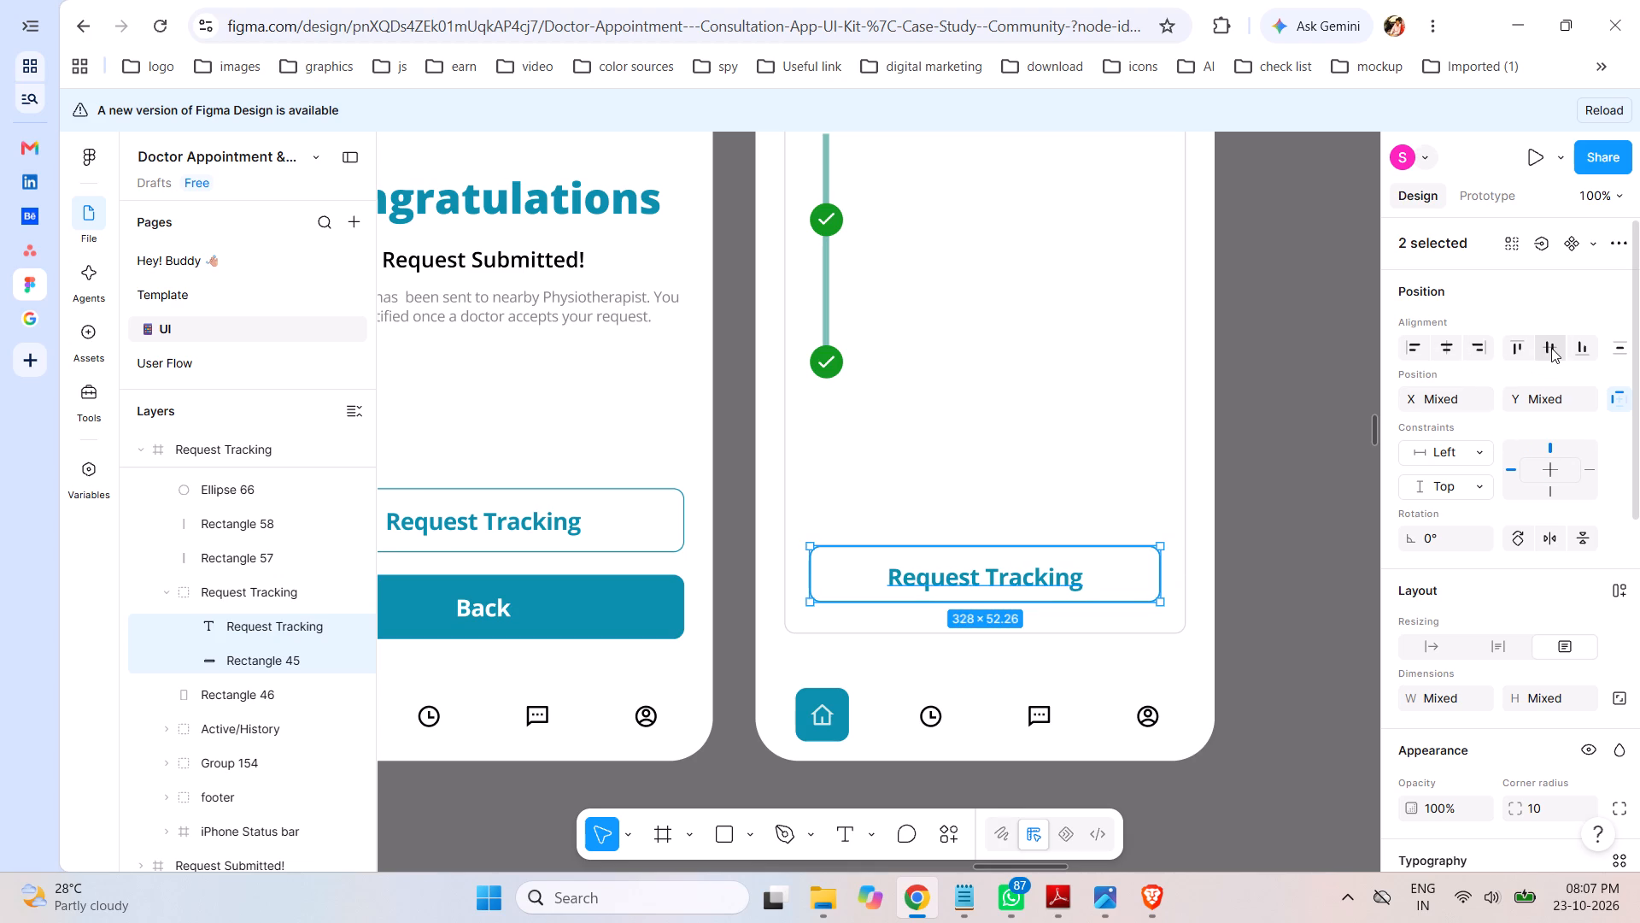
pyautogui.click(1302, 536)
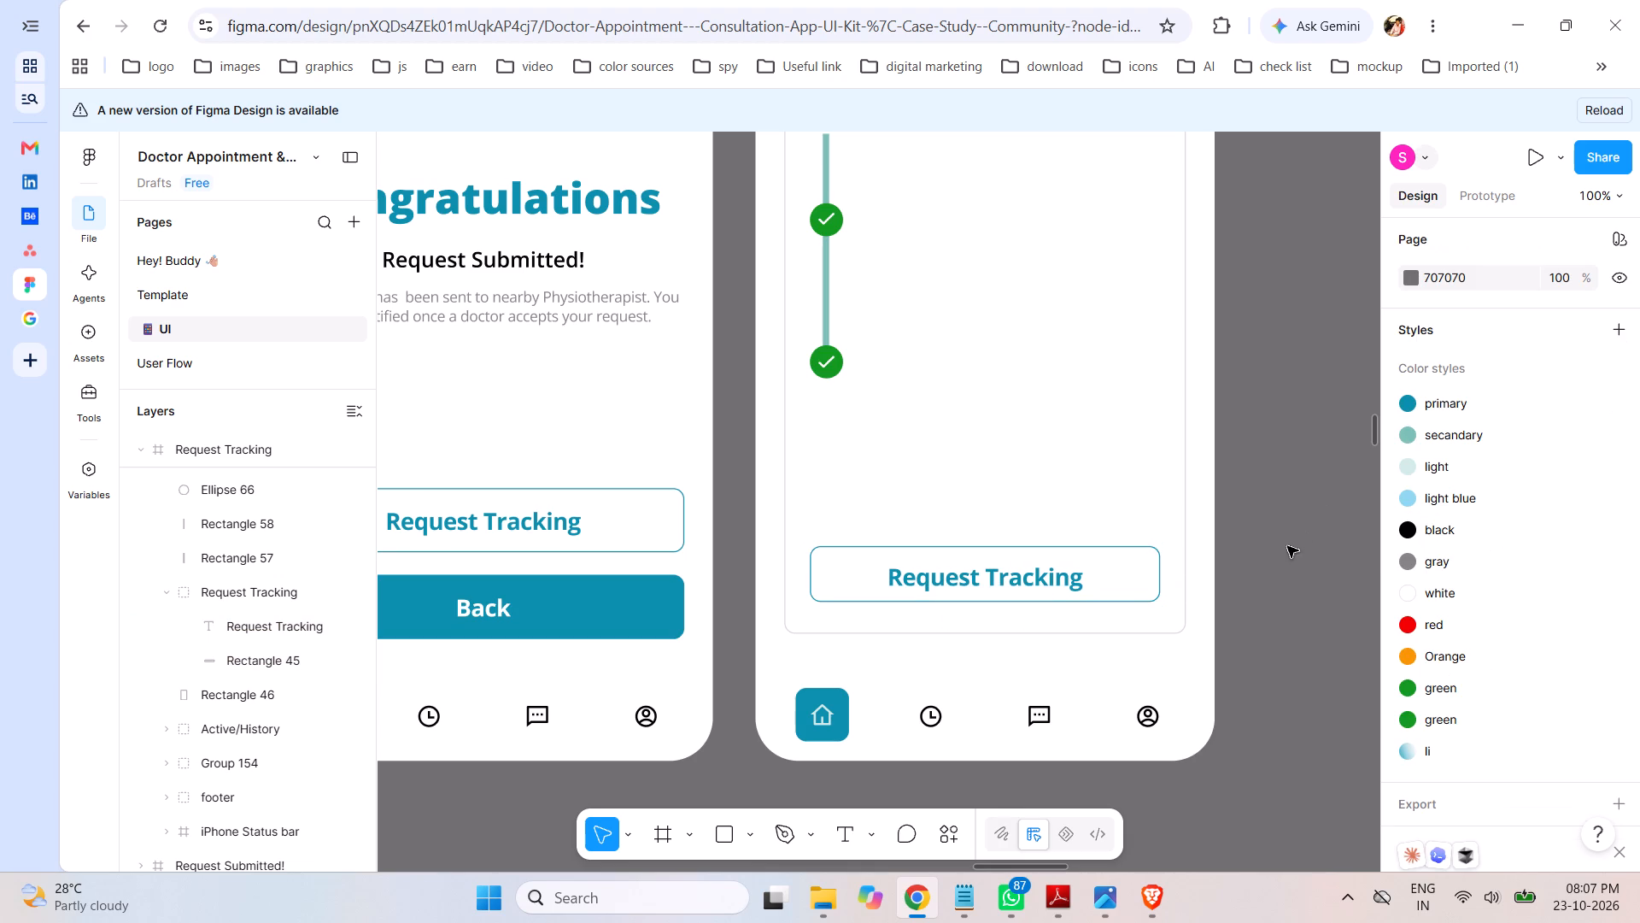
pyautogui.click(289, 622)
pyautogui.keyDown('shift'); pyautogui.click(261, 661); pyautogui.keyUp('shift')
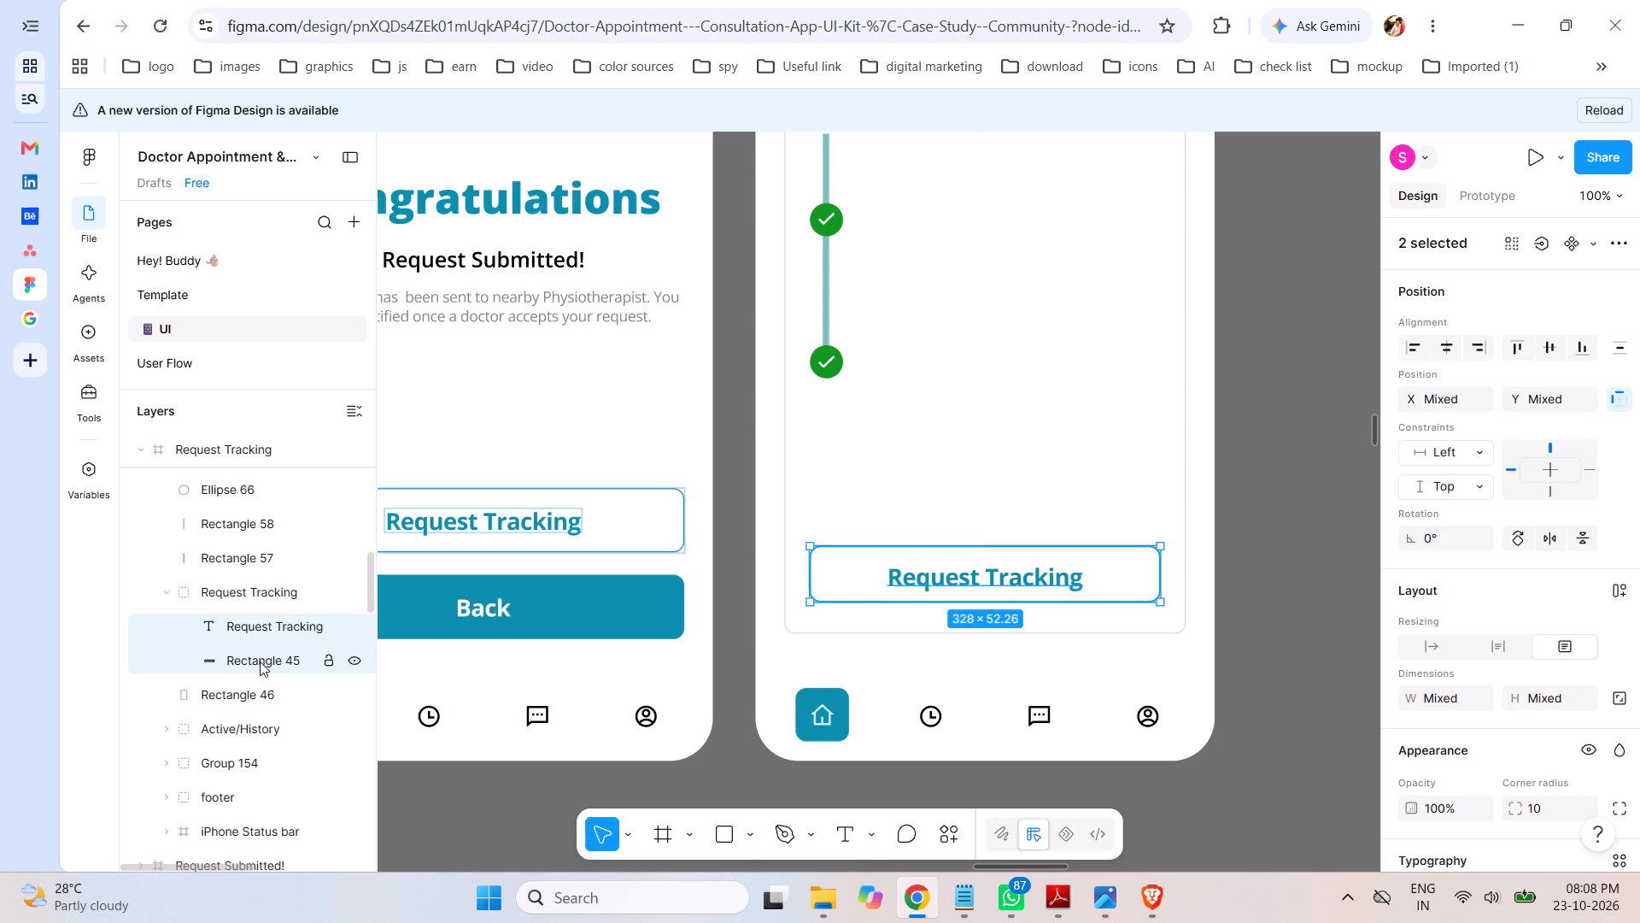
pyautogui.click(1449, 348)
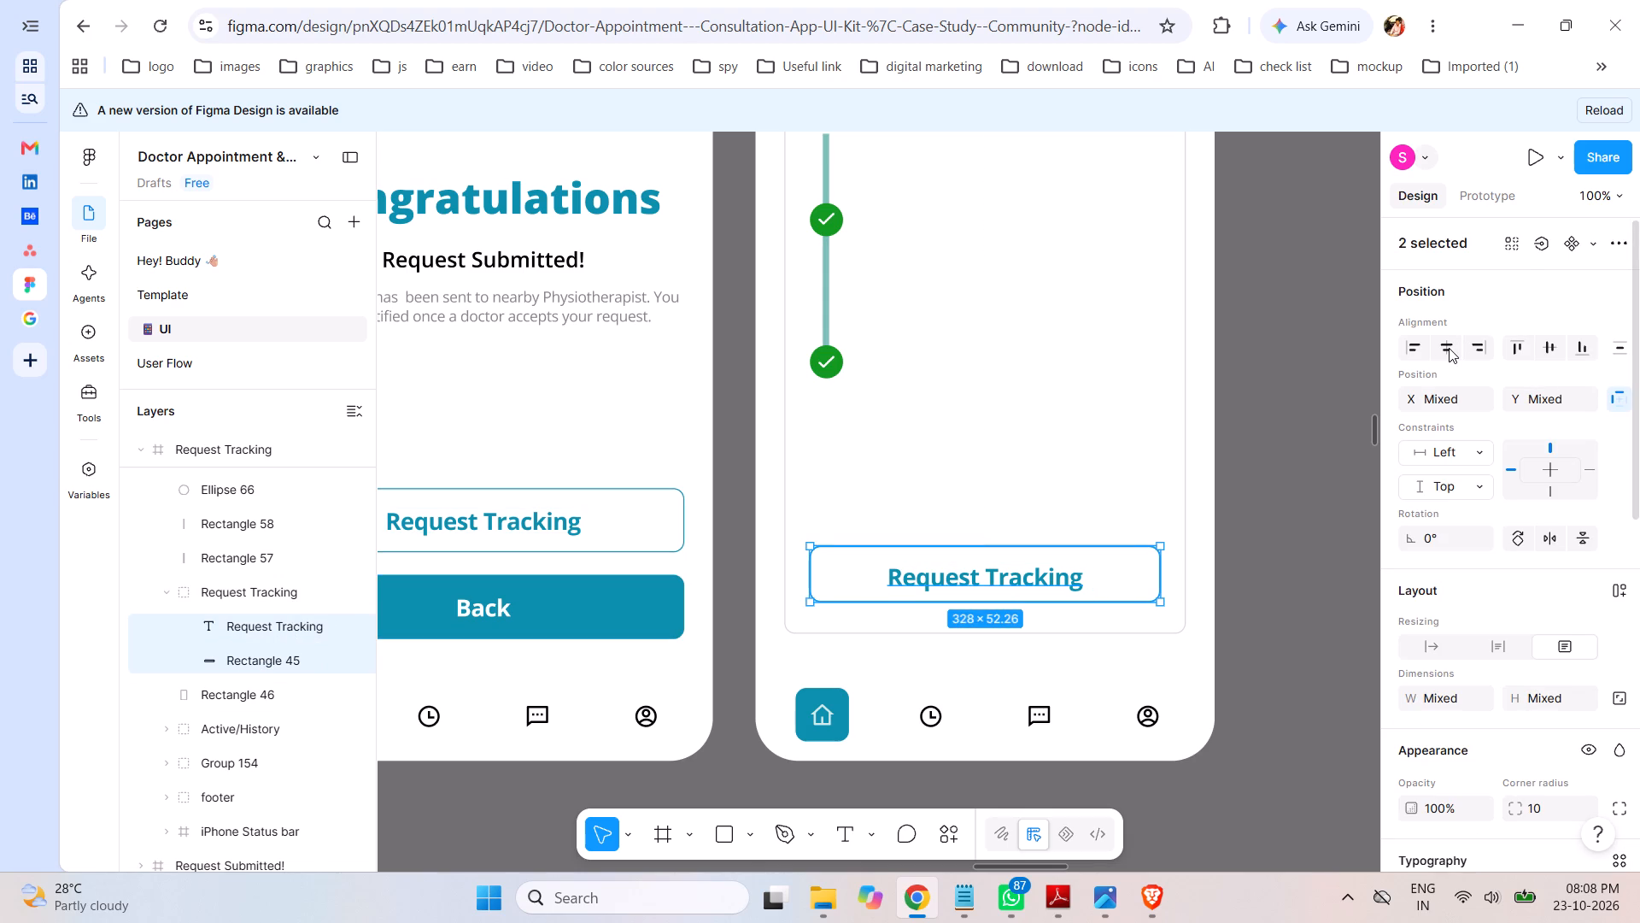
pyautogui.click(1545, 348)
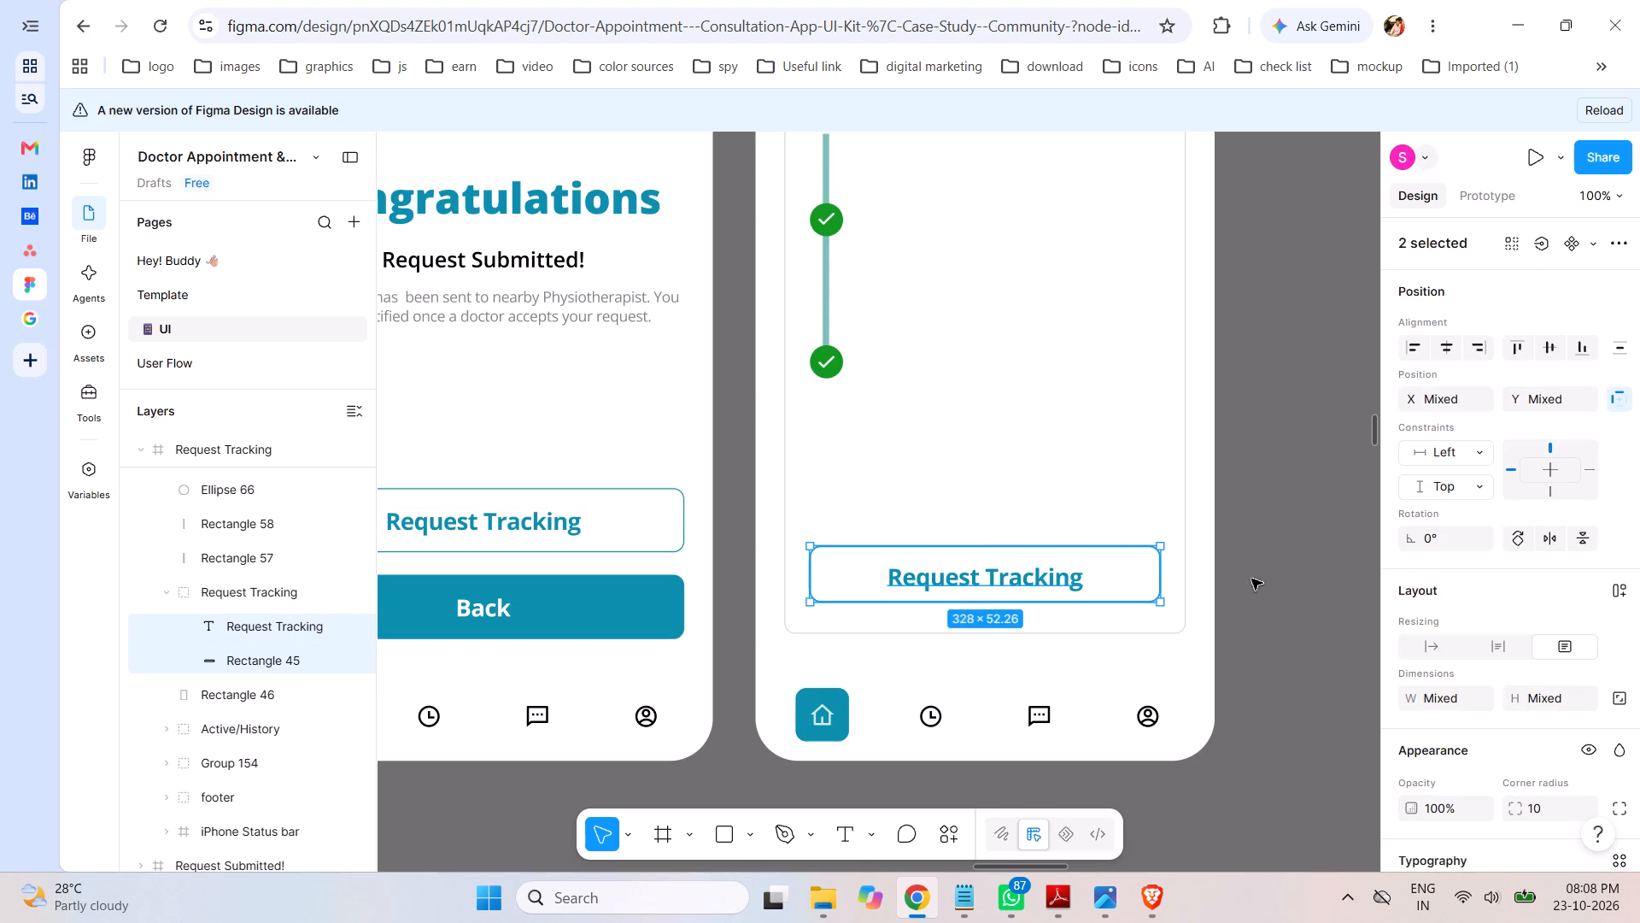
pyautogui.click(1285, 556)
# Nudge the Request Tracking label up 3 px within the button, to Y 745.
pyautogui.click(1031, 583)
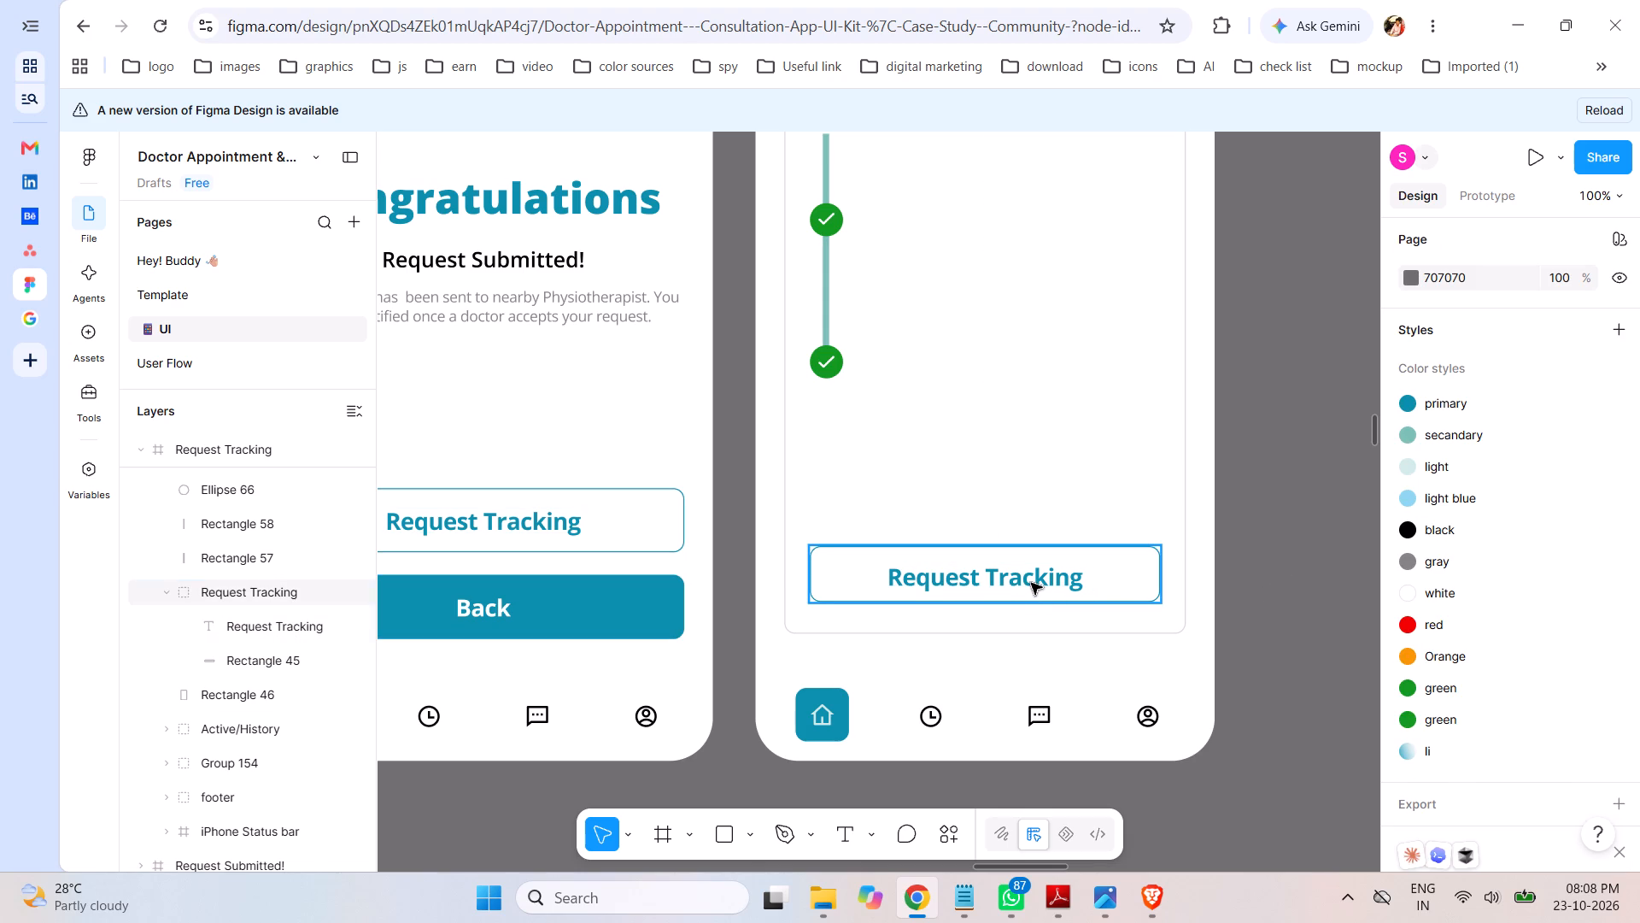
pyautogui.click(255, 625)
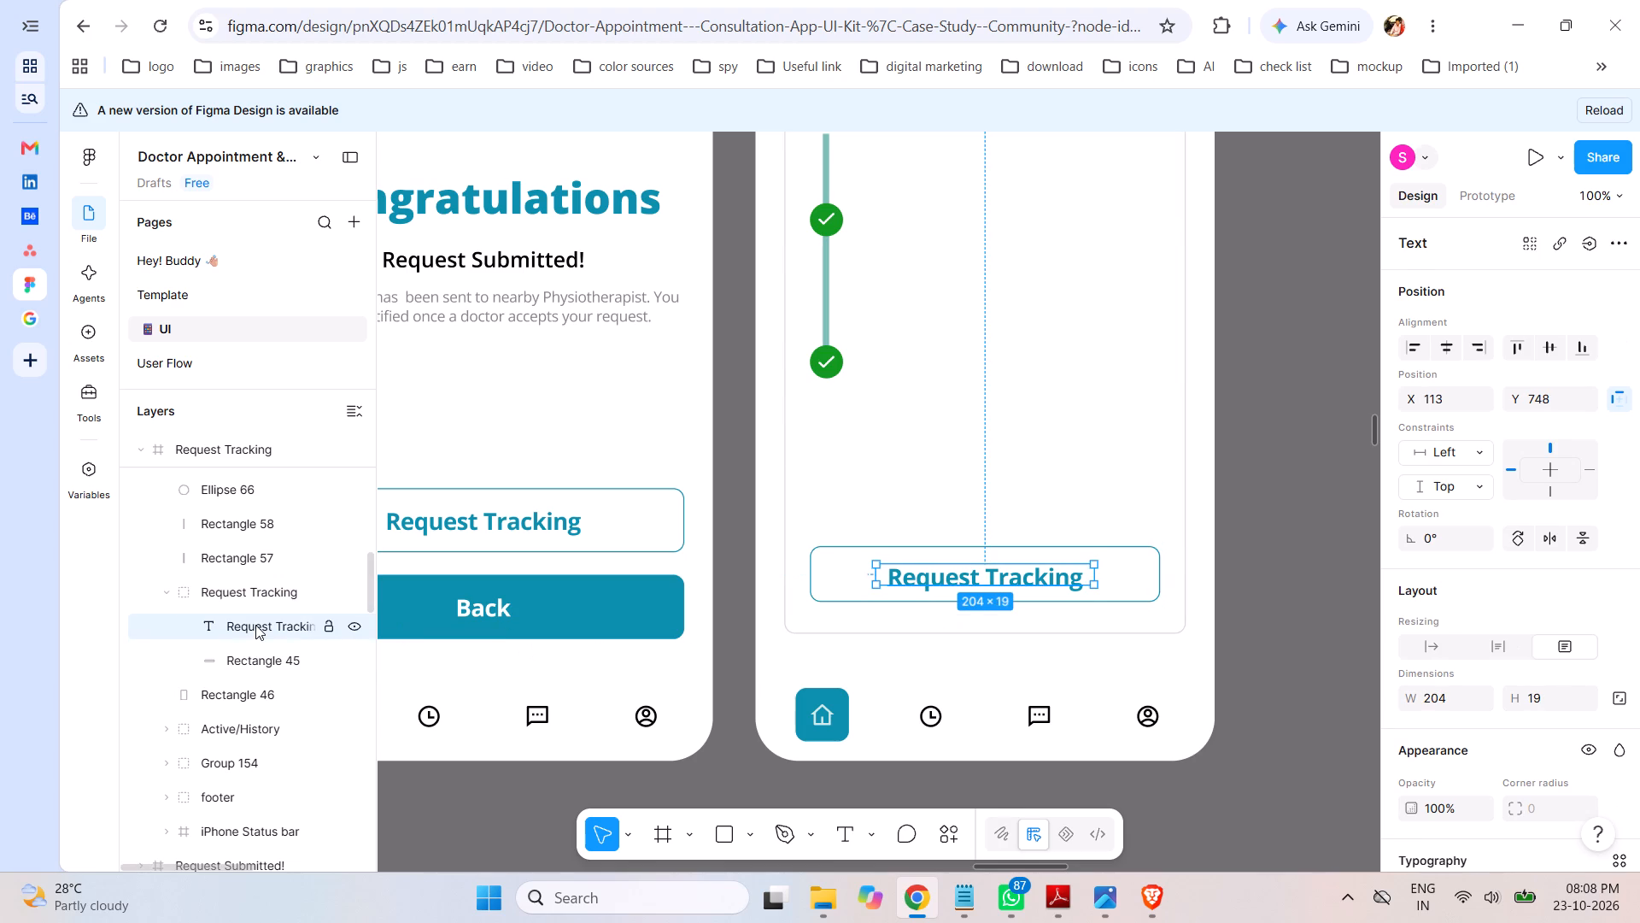
pyautogui.press('Up')
pyautogui.press('Up')
pyautogui.press('Up')
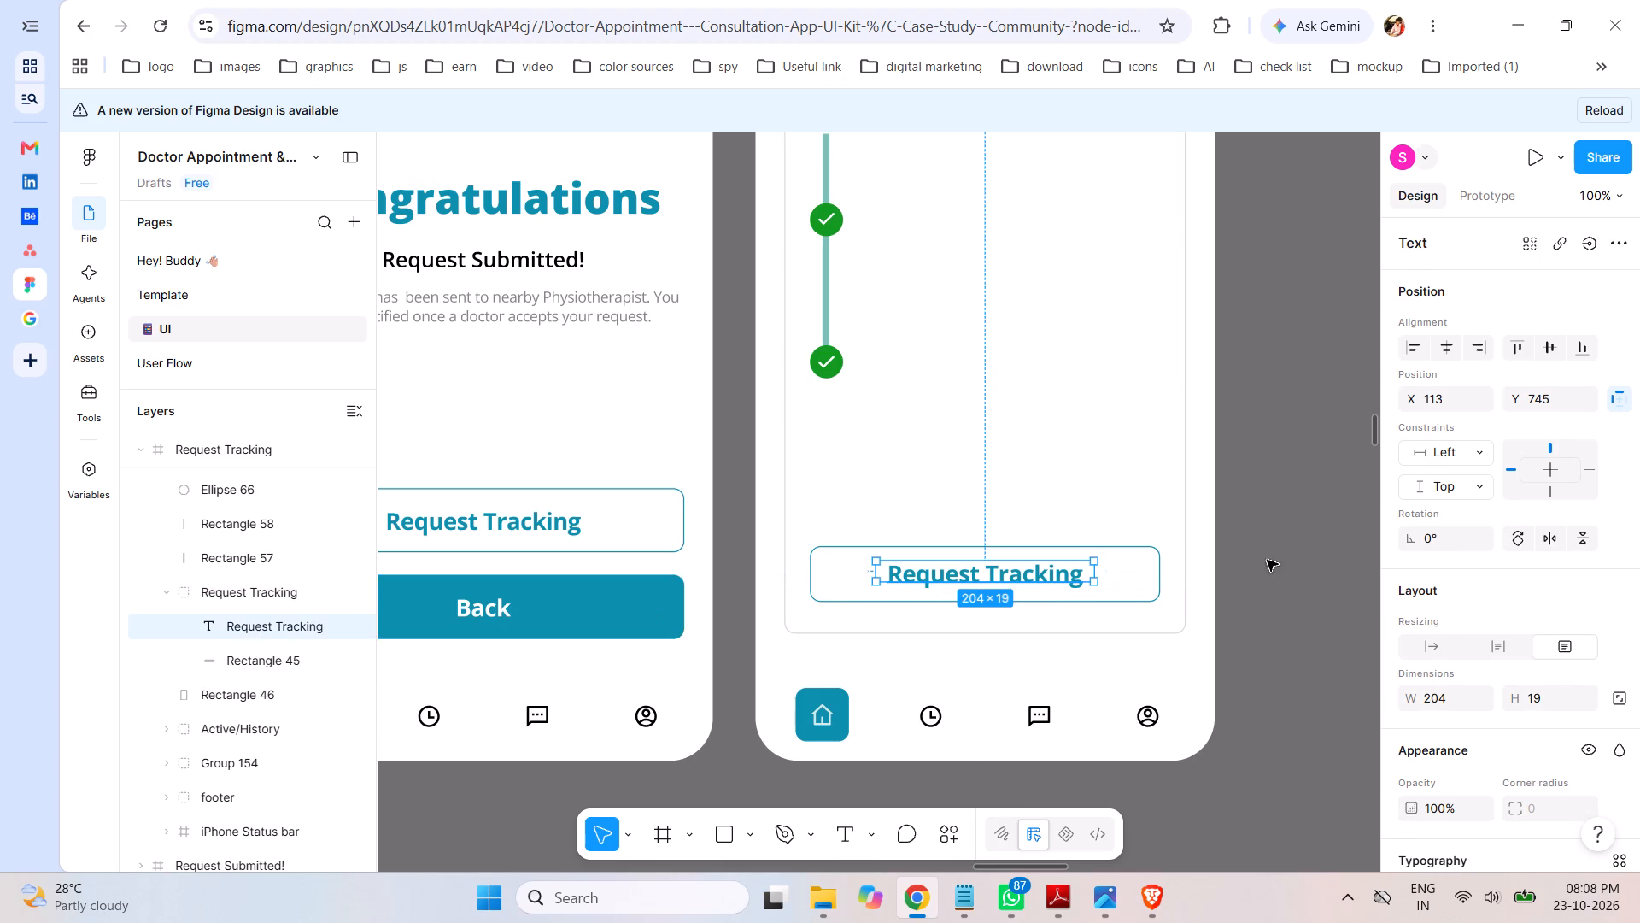
# Save the design file after the Request Tracking button changes.
pyautogui.click(1304, 562)
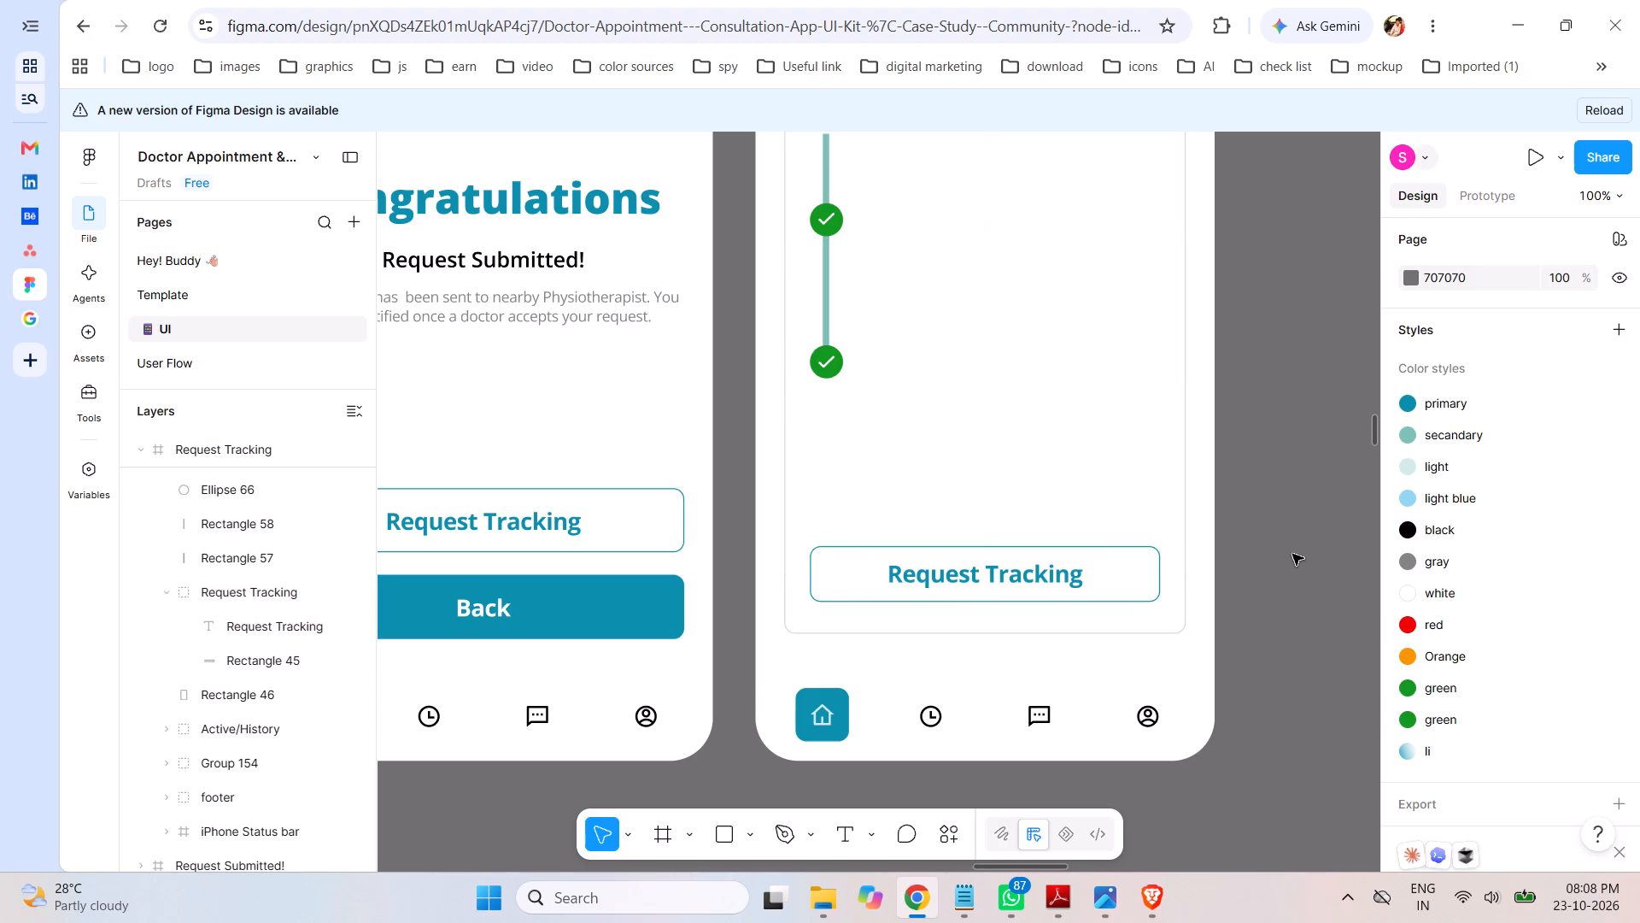
pyautogui.scroll(2, 1287, 500)
pyautogui.hotkey('ctrl', '-')
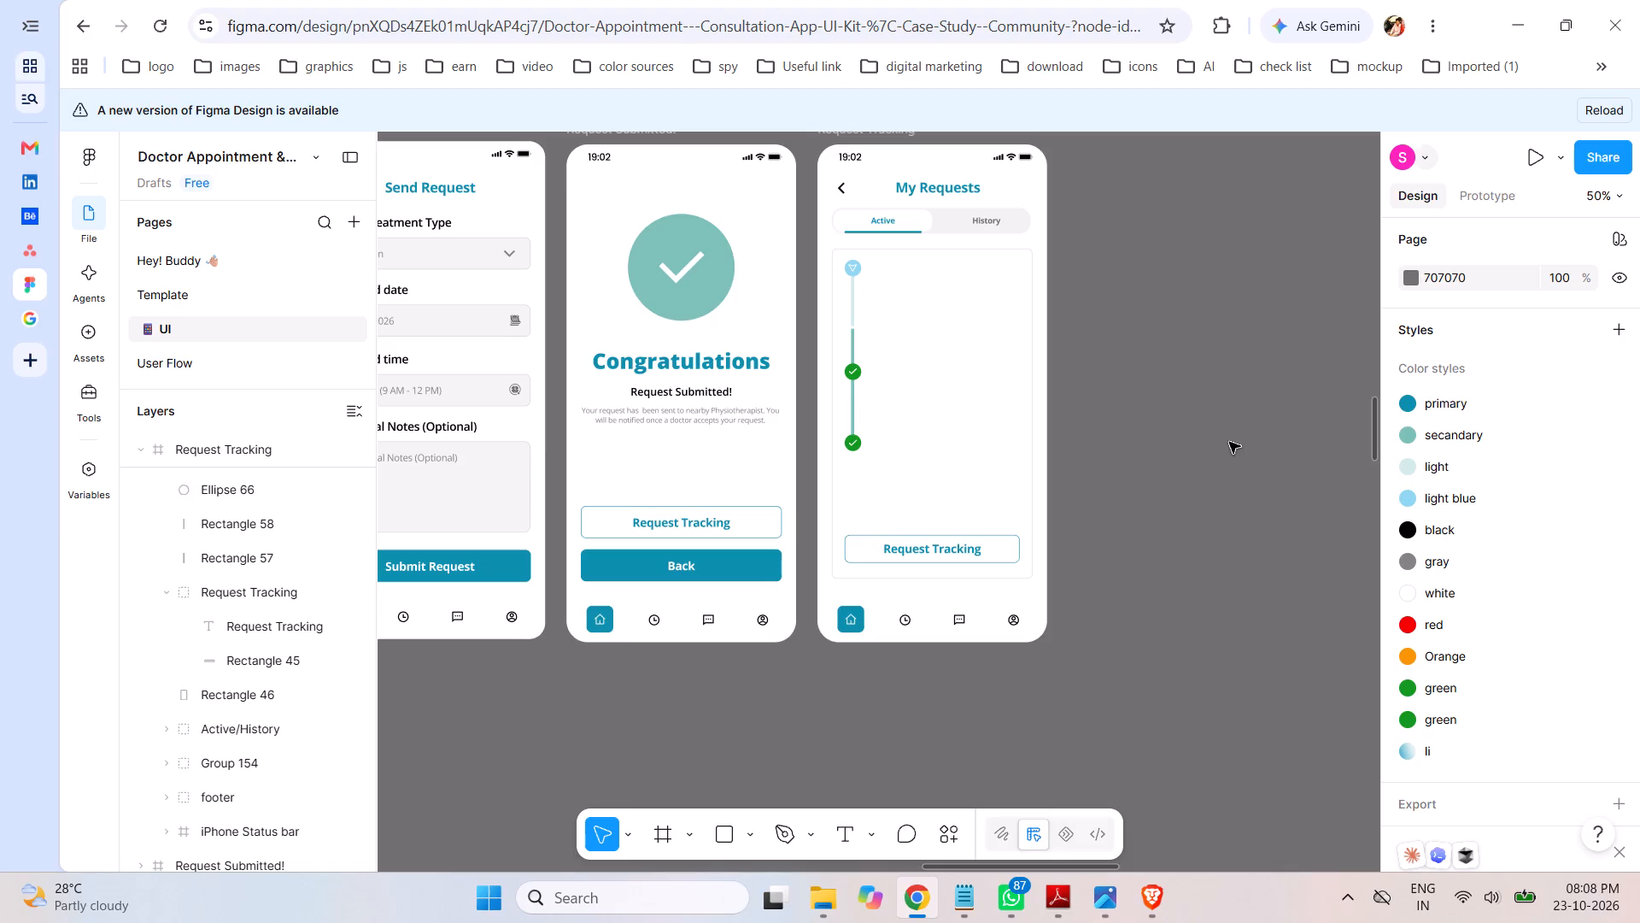
pyautogui.hotkey('ctrl', 's')
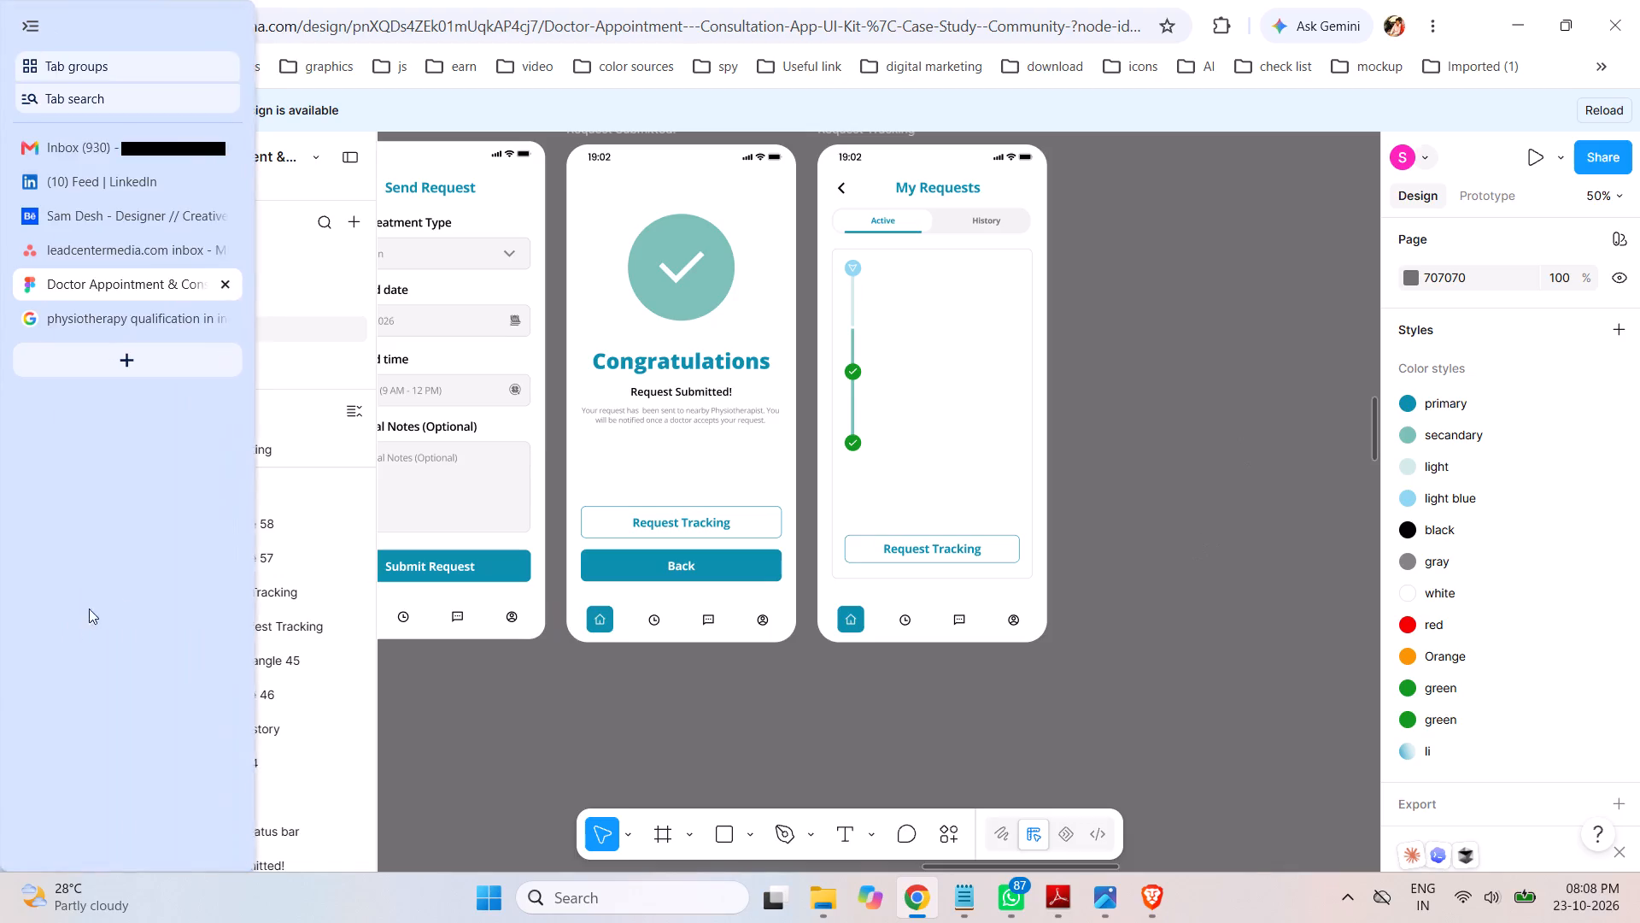
# Review the Request Tracking screen's layers and examine the matching timeline entries in the PhysioCare App UX Flow Storyboard image.
pyautogui.click(171, 596)
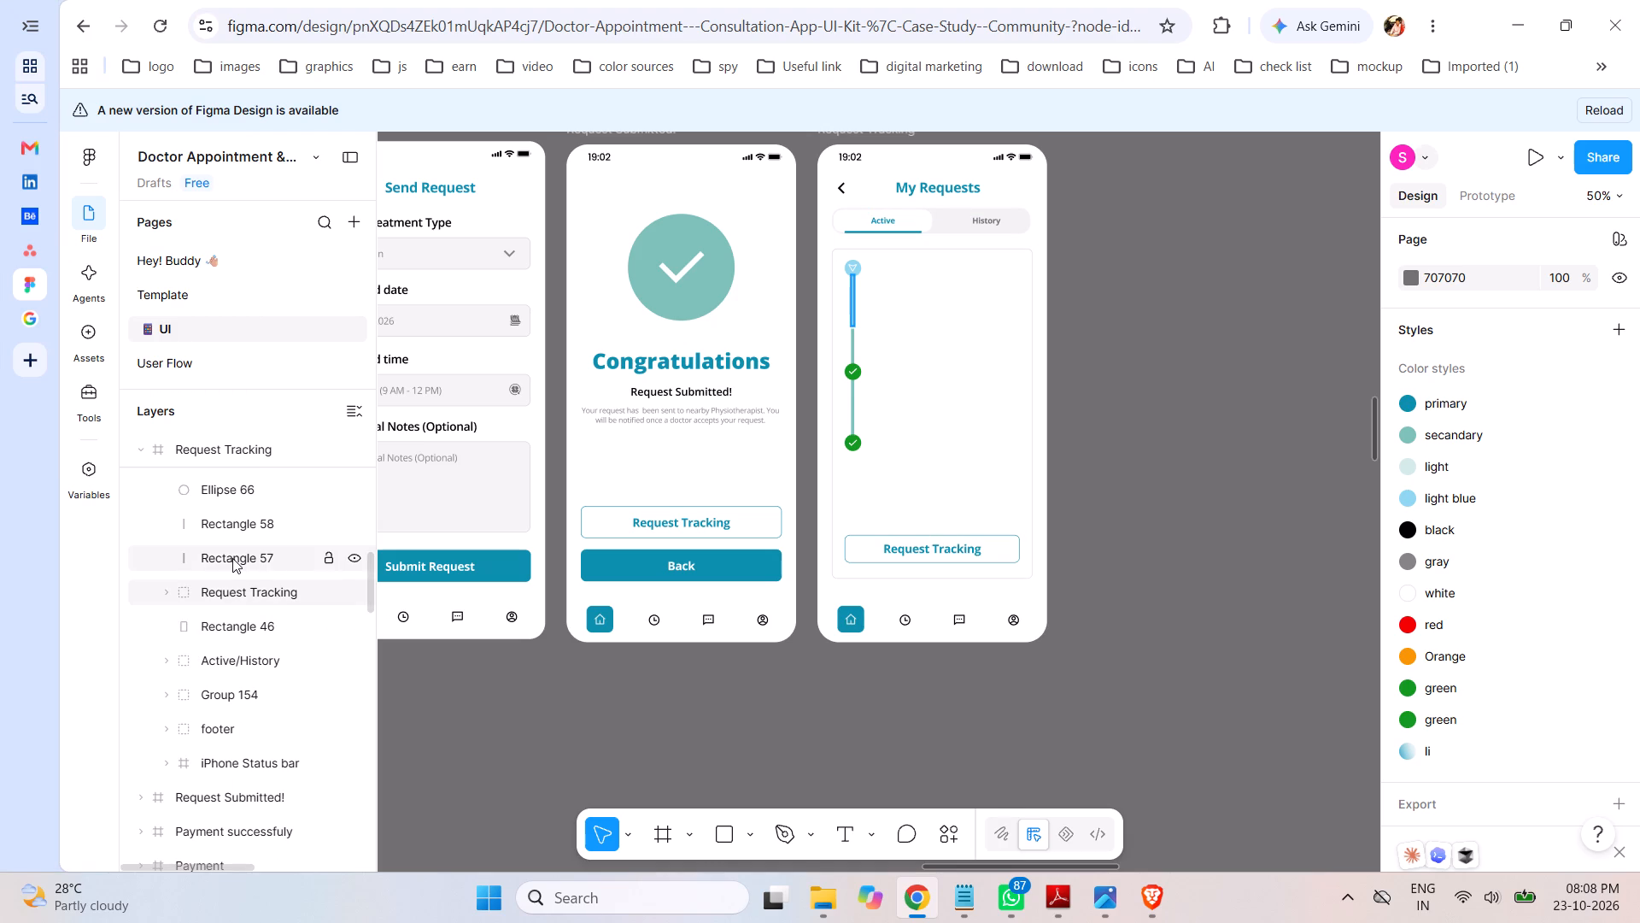
pyautogui.scroll(1, 229, 561)
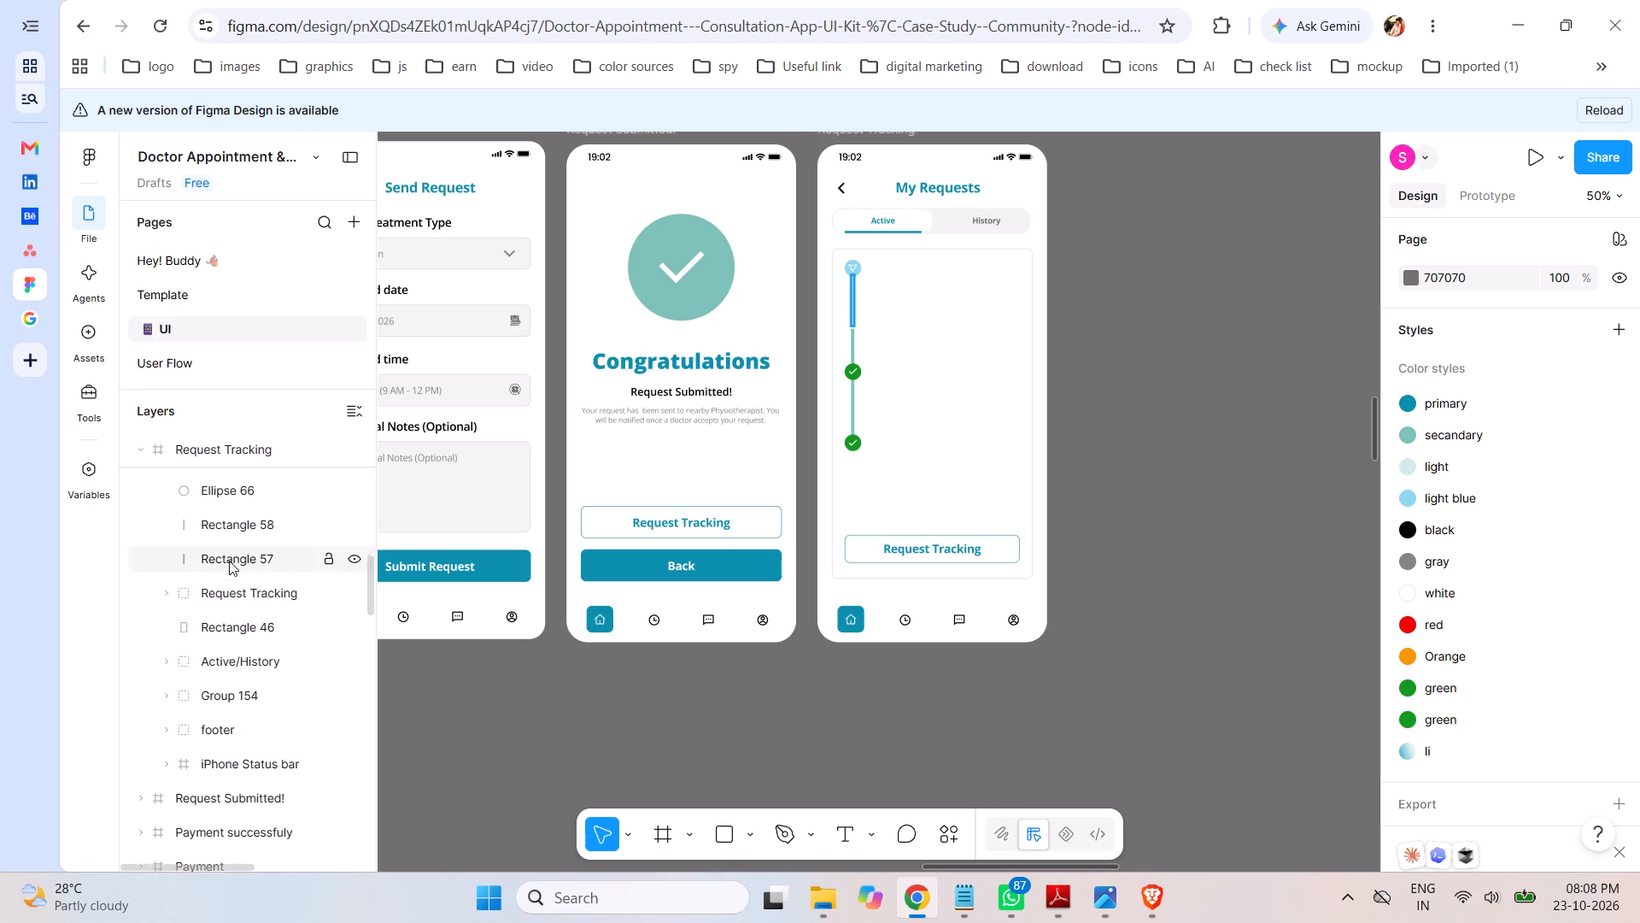
pyautogui.scroll(1, 229, 561)
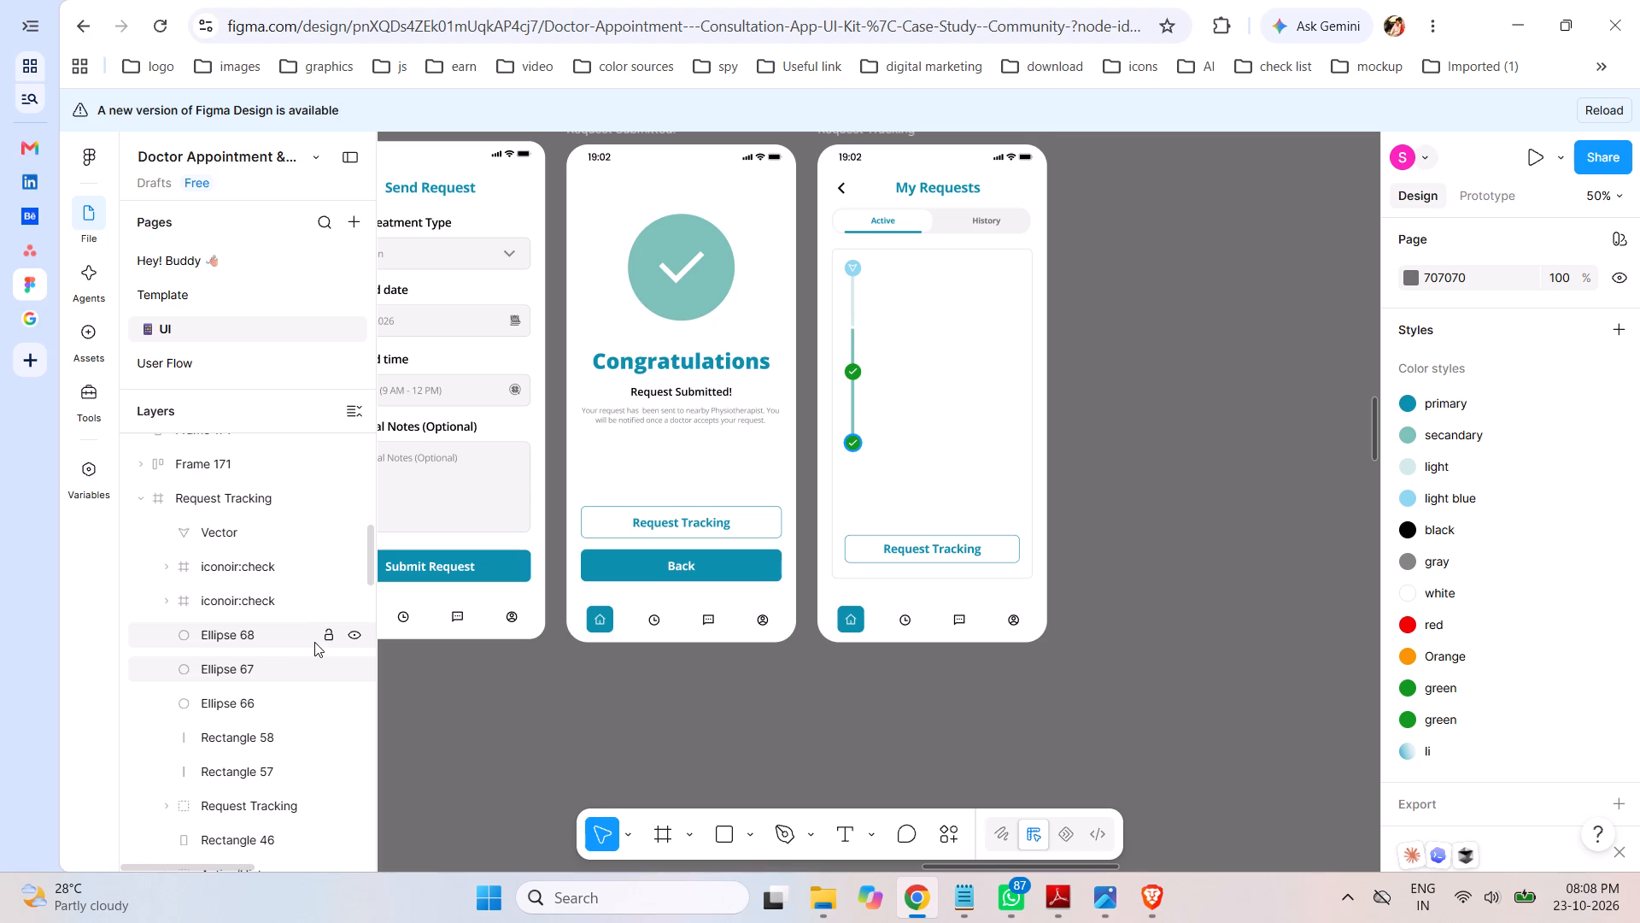
pyautogui.click(1109, 901)
pyautogui.click(1045, 818)
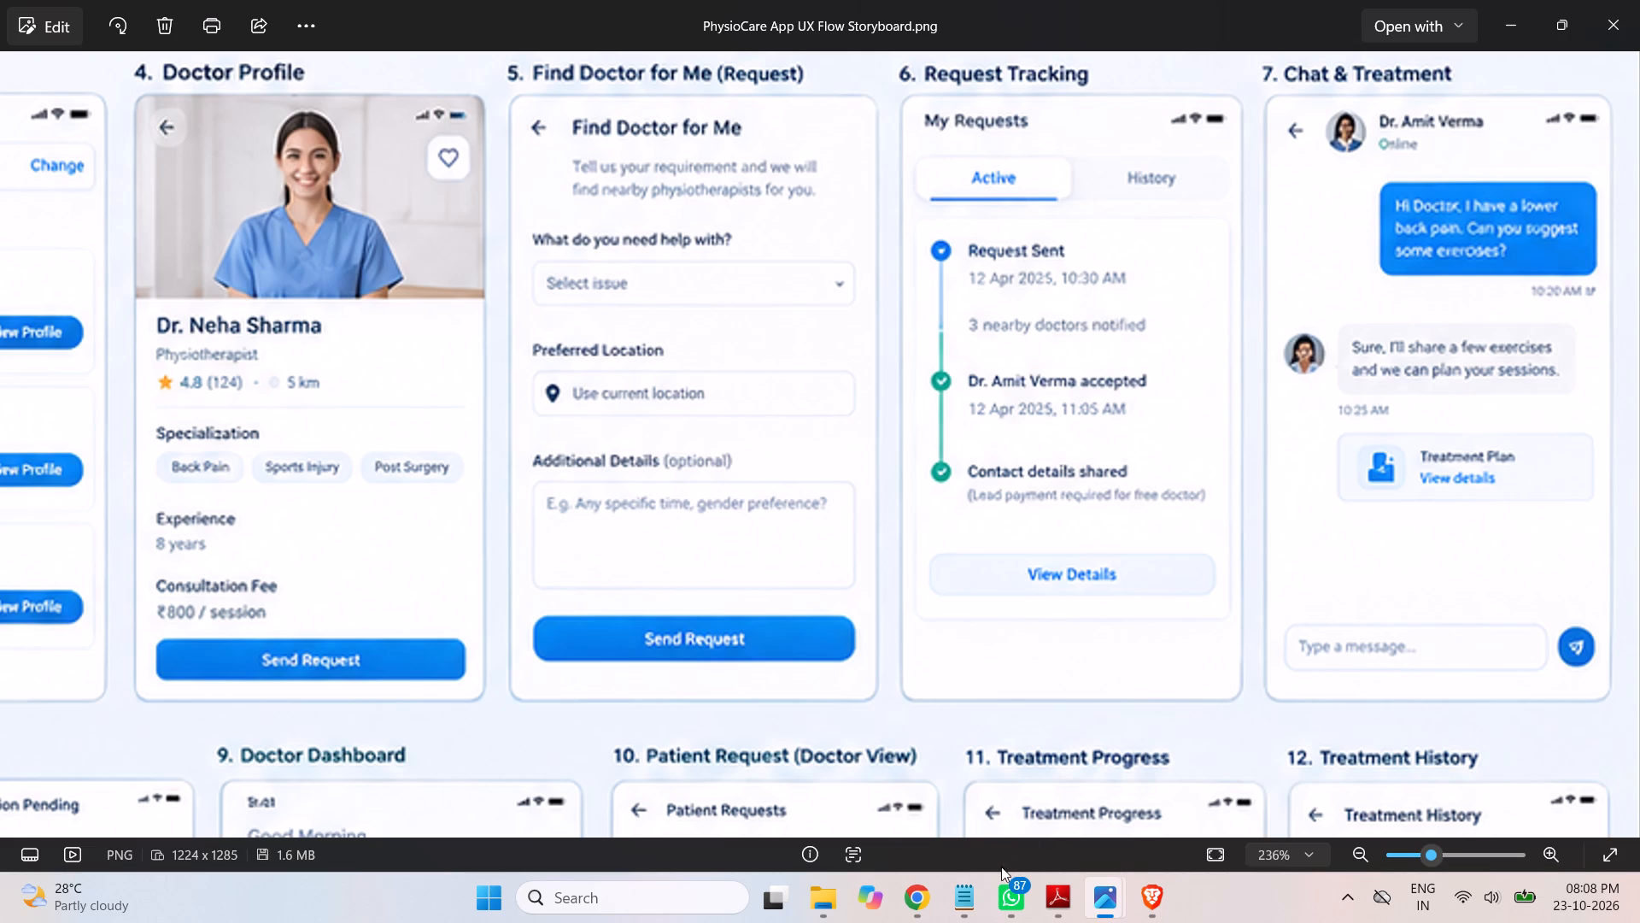
pyautogui.click(929, 902)
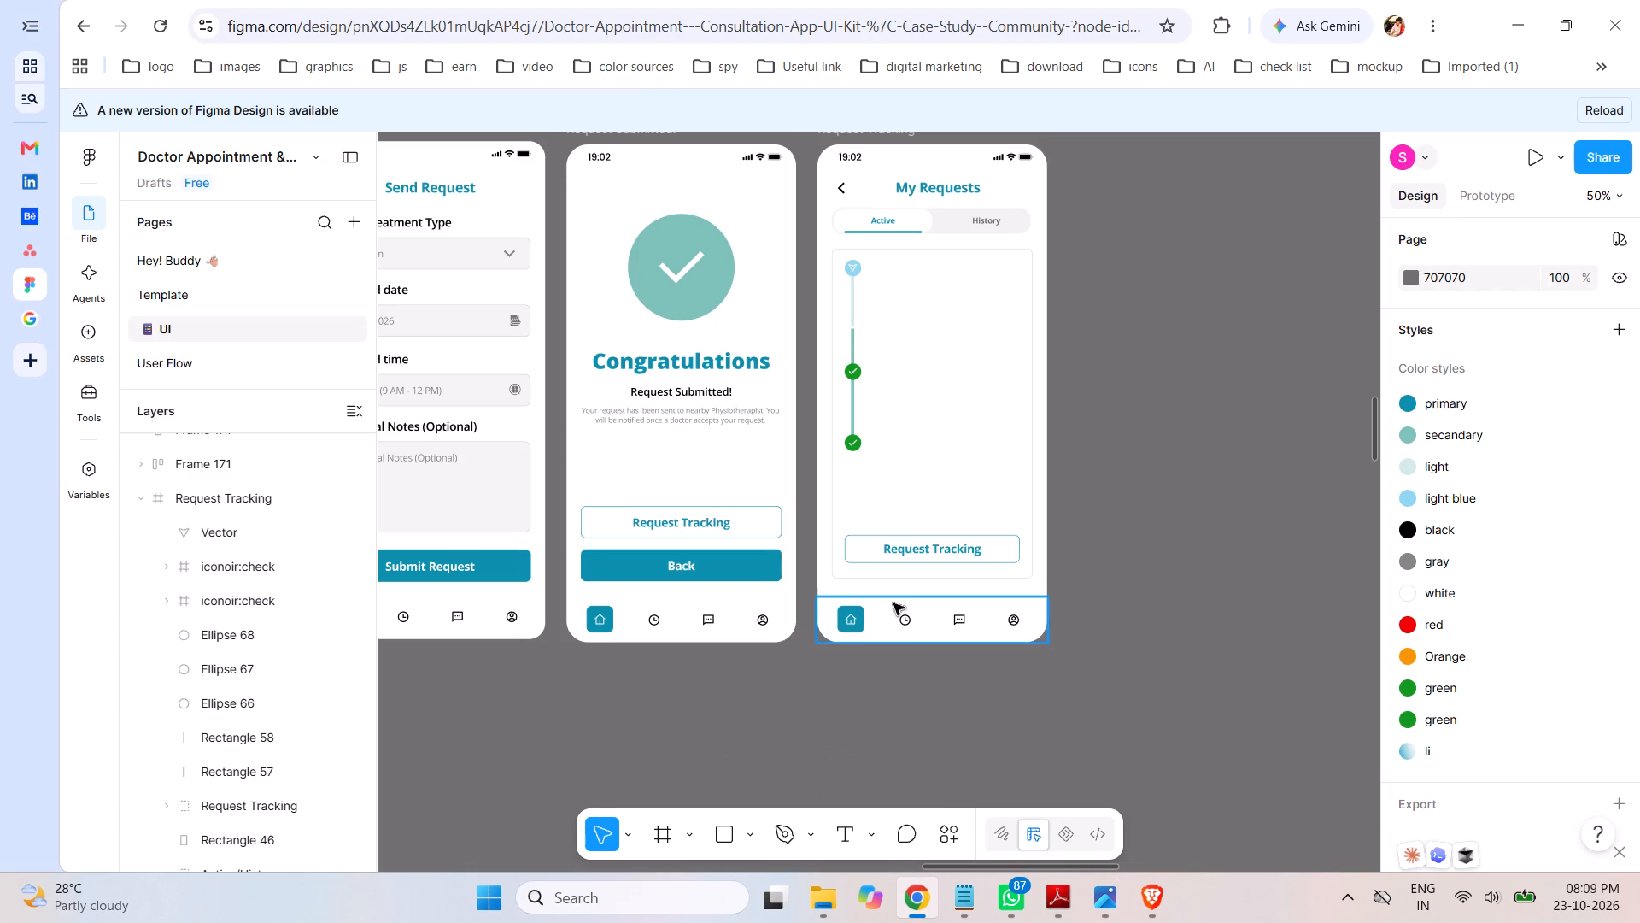
# Copy the About us text block from the Doctor Profile screen into the Request Tracking screen.
pyautogui.press('space')
pyautogui.press('space')
pyautogui.press('space')
pyautogui.press('space')
pyautogui.press('space')
pyautogui.press('space')
pyautogui.press('space')
pyautogui.press('space')
pyautogui.press('space')
pyautogui.press('space')
pyautogui.press('space')
pyautogui.press('space')
pyautogui.press('space')
pyautogui.press('space')
pyautogui.press('space')
pyautogui.press('space')
pyautogui.press('space')
pyautogui.press('space')
pyautogui.press('space')
pyautogui.press('space')
pyautogui.moveTo(632, 735); pyautogui.dragTo(980, 737)
pyautogui.click(467, 418)
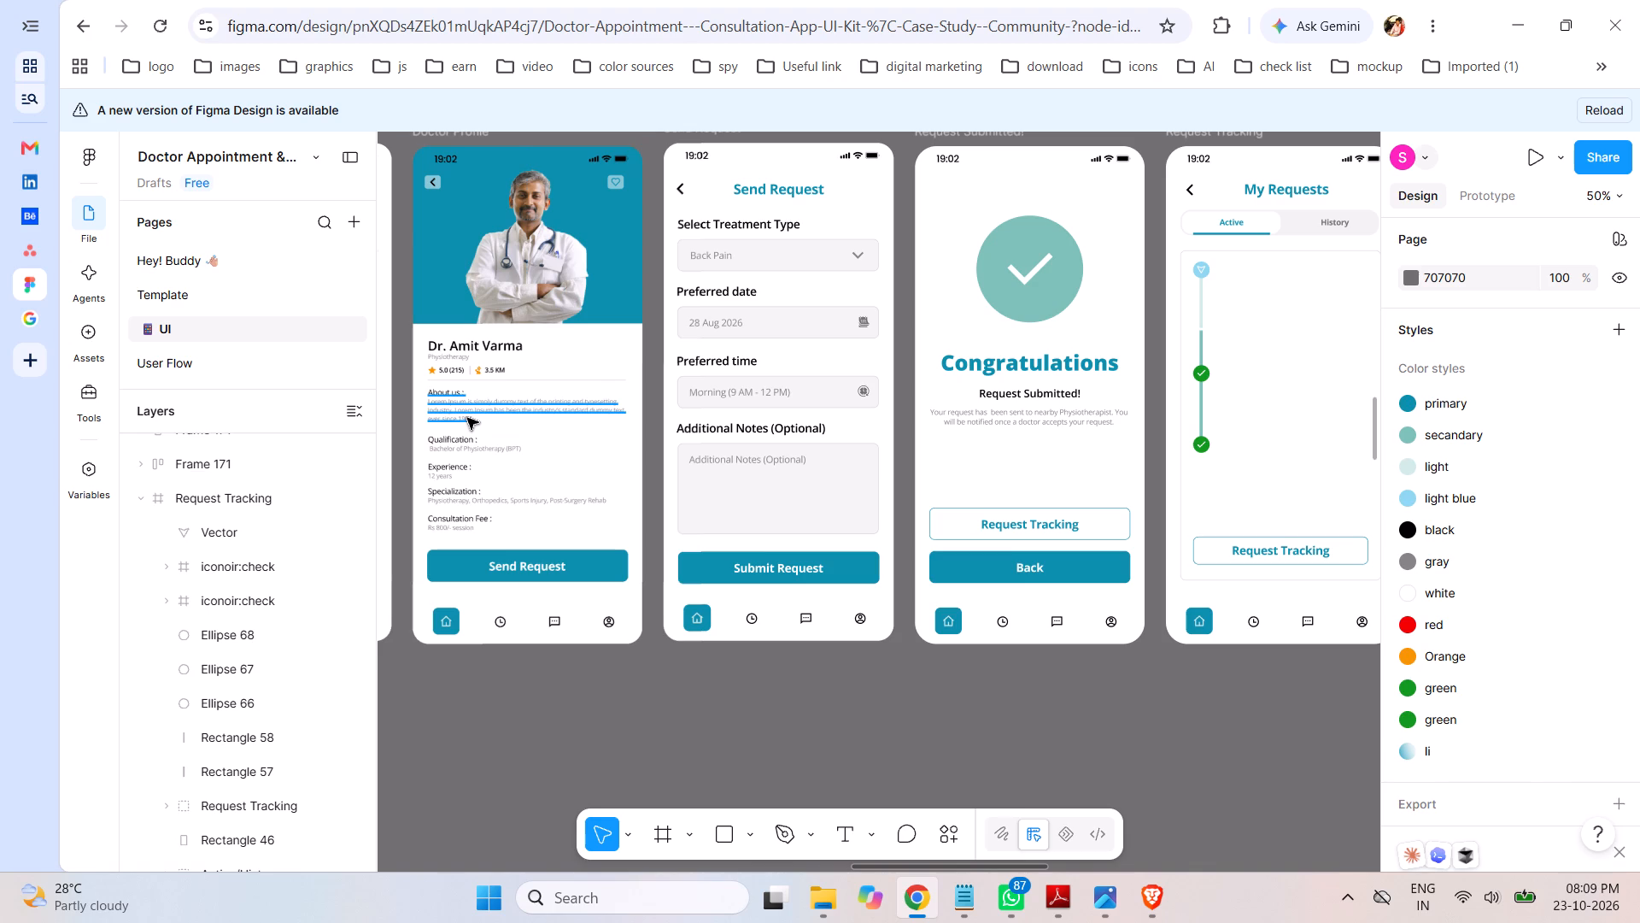
pyautogui.hotkey('ctrl', 'c')
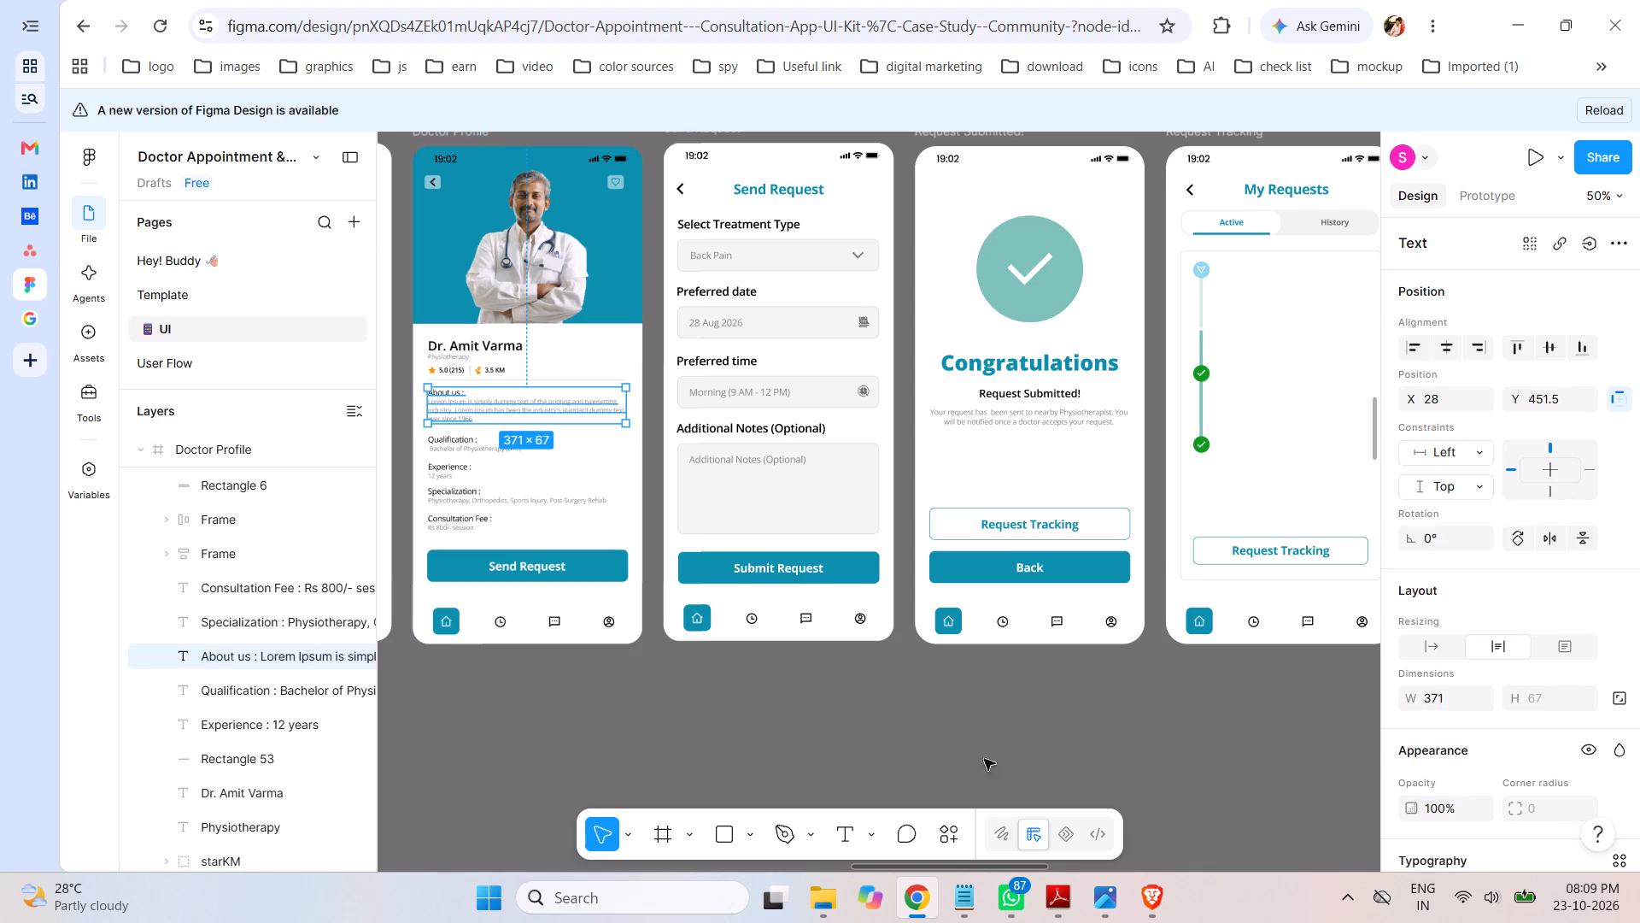
pyautogui.press('space')
pyautogui.press('space')
pyautogui.press('space')
pyautogui.press('space')
pyautogui.press('space')
pyautogui.press('space')
pyautogui.press('space')
pyautogui.press('space')
pyautogui.press('space')
pyautogui.press('space')
pyautogui.press('space')
pyautogui.press('space')
pyautogui.press('space')
pyautogui.press('space')
pyautogui.press('space')
pyautogui.press('space')
pyautogui.press('space')
pyautogui.press('space')
pyautogui.press('space')
pyautogui.press('space')
pyautogui.moveTo(955, 744); pyautogui.dragTo(455, 755)
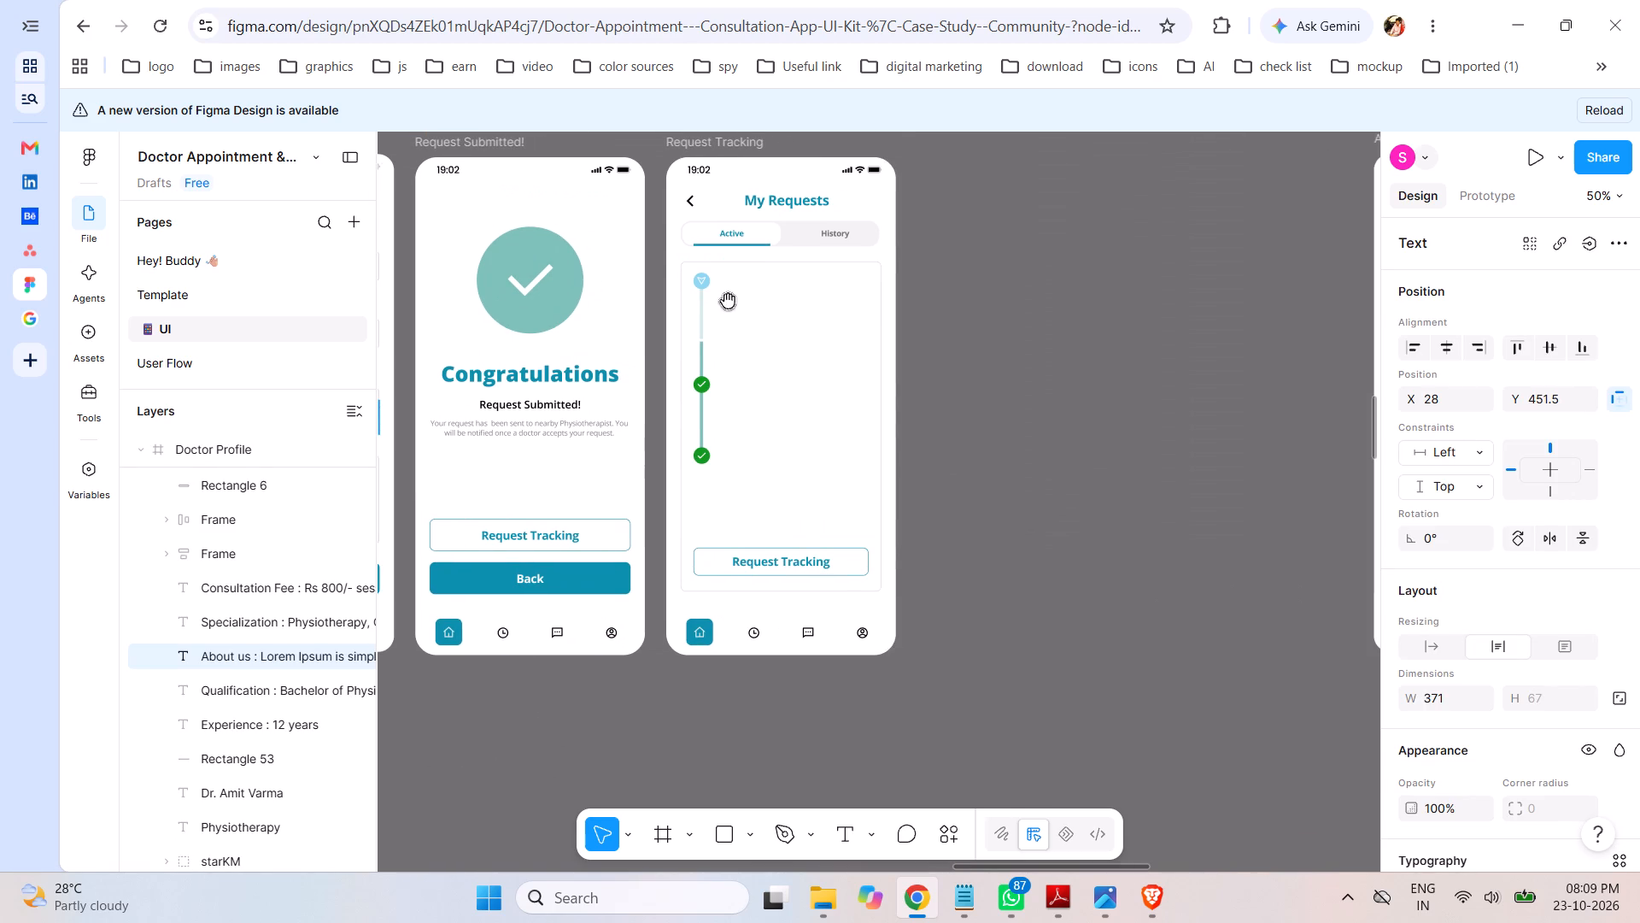
pyautogui.click(752, 299)
pyautogui.hotkey('ctrl', 'v')
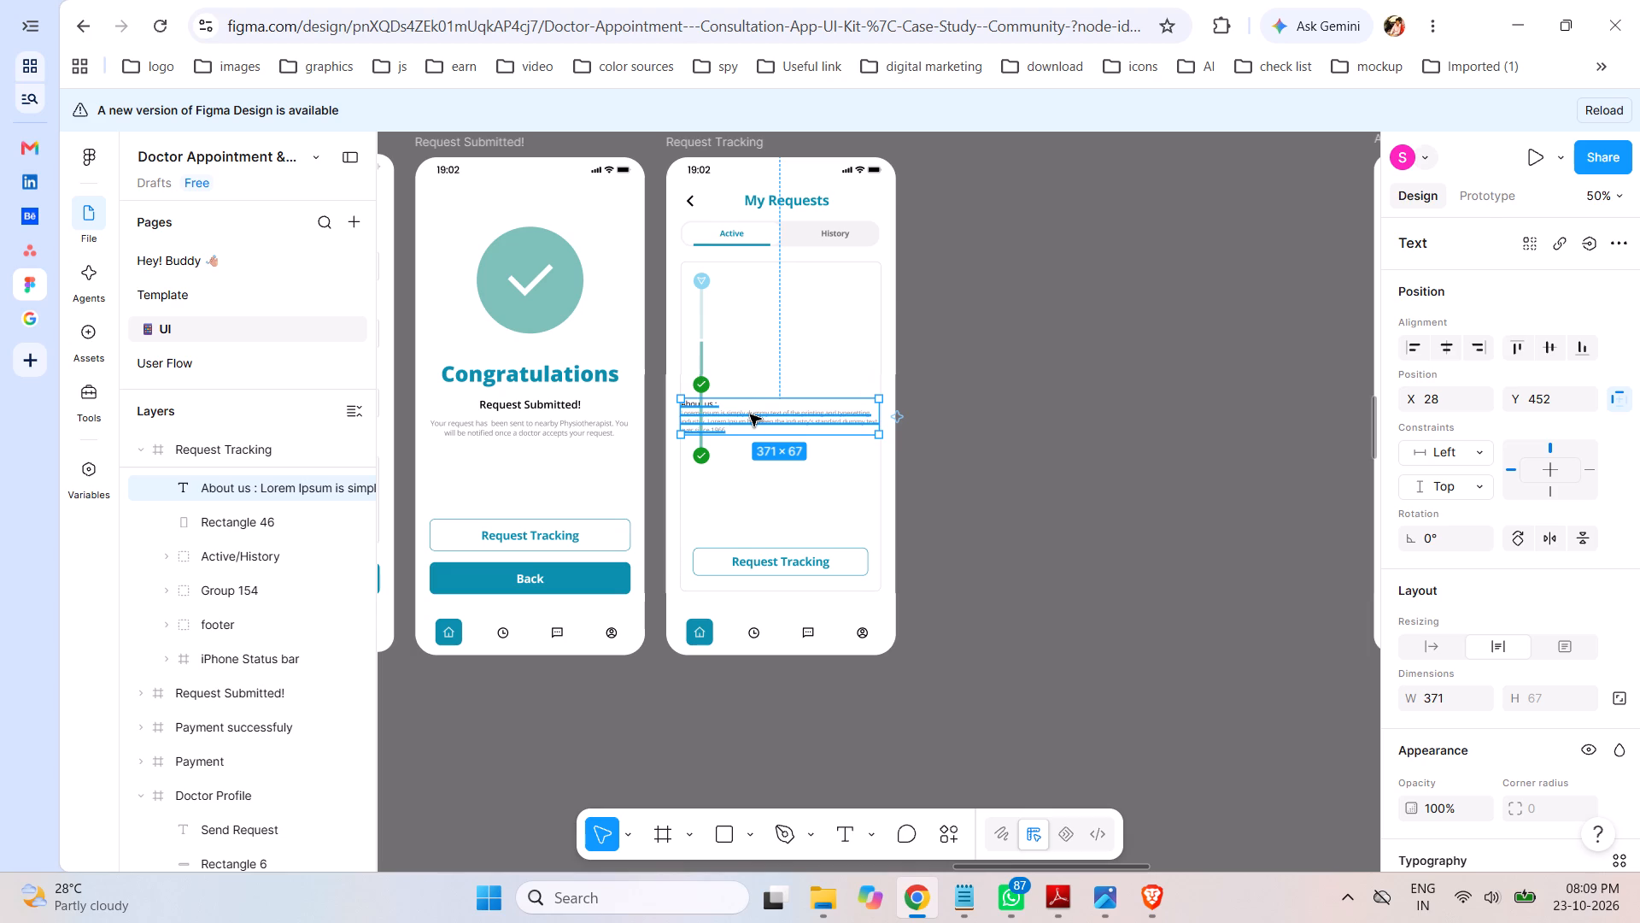
# Move the pasted About us text beside the first timeline marker at X 100, Y 225 and narrow it to 272 wide.
pyautogui.moveTo(750, 414); pyautogui.dragTo(789, 292)
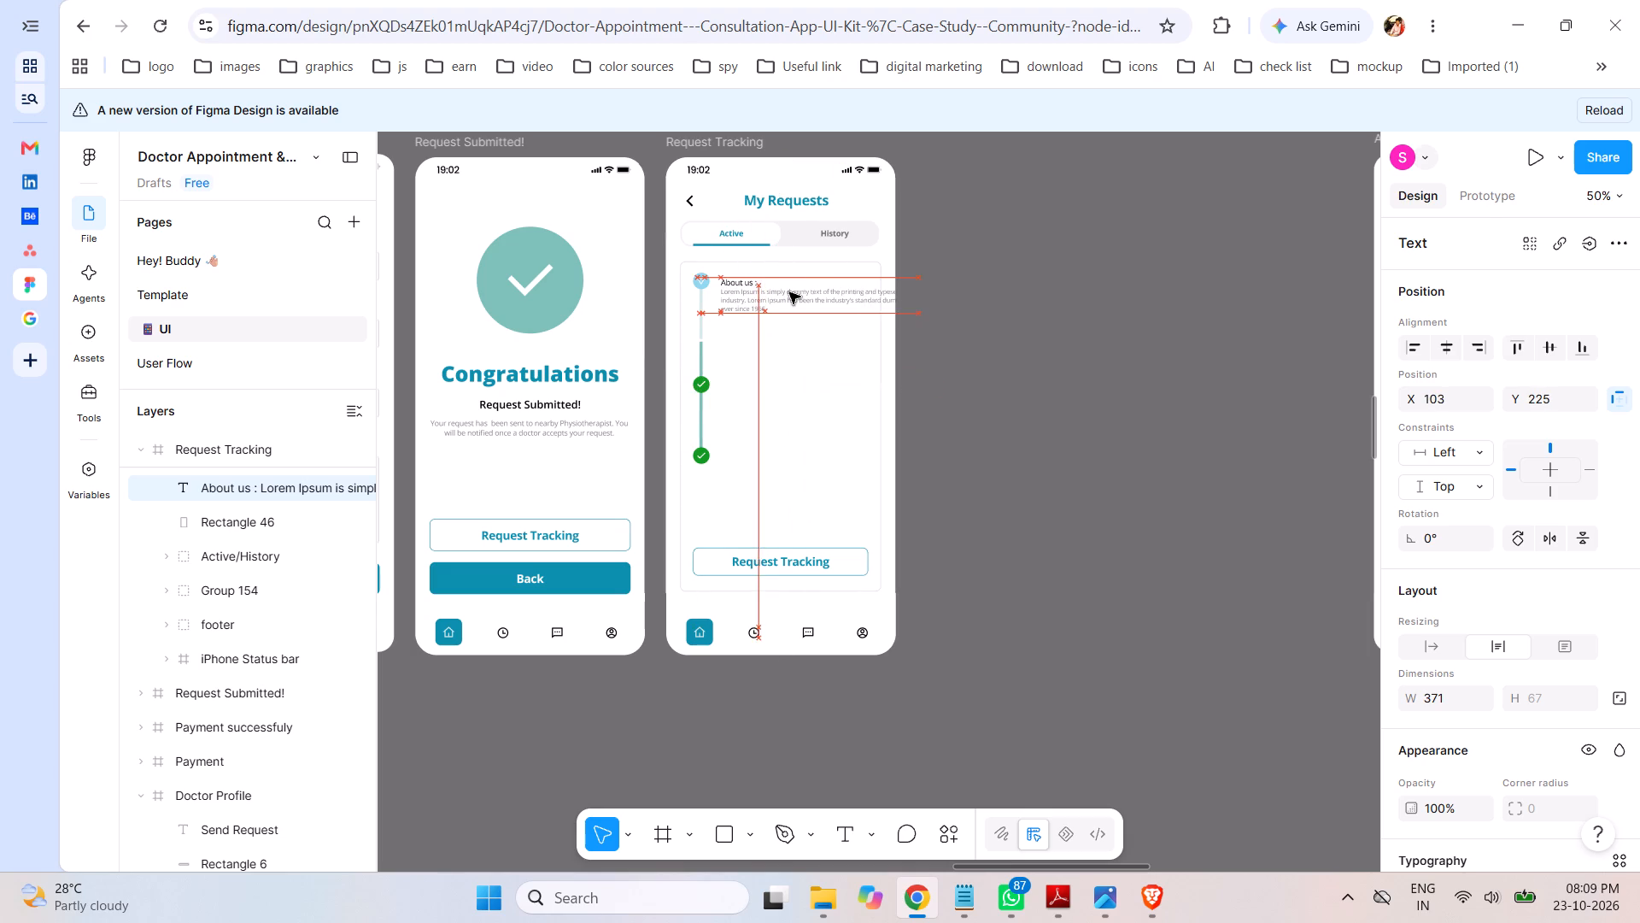
pyautogui.moveTo(789, 292); pyautogui.dragTo(787, 292)
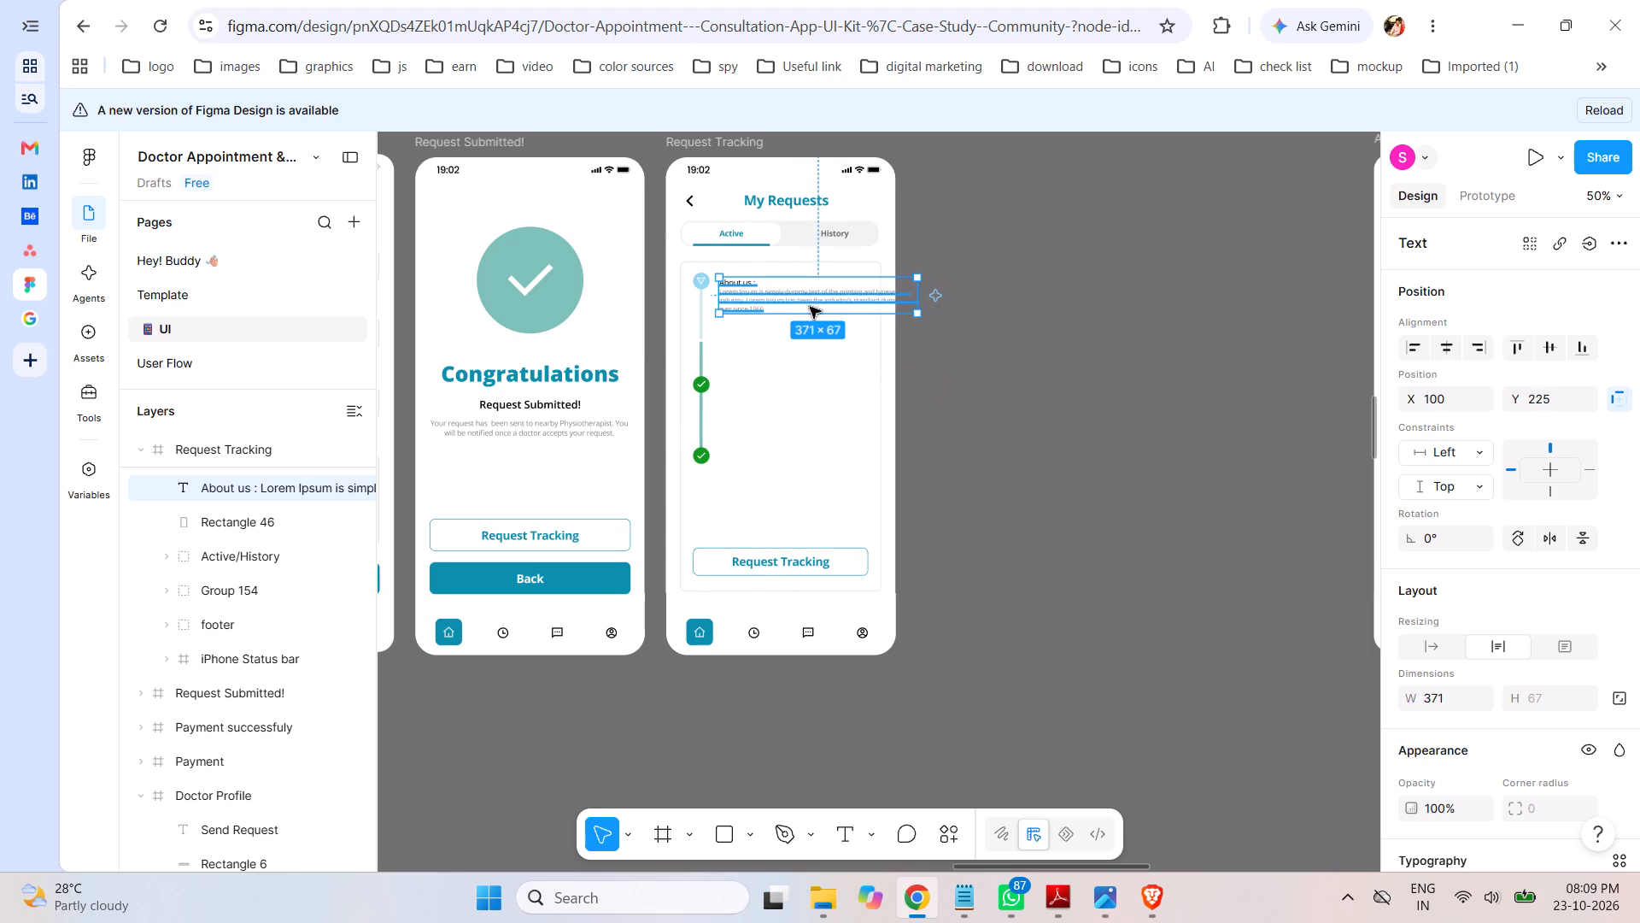
pyautogui.moveTo(917, 296); pyautogui.dragTo(861, 302)
pyautogui.click(960, 318)
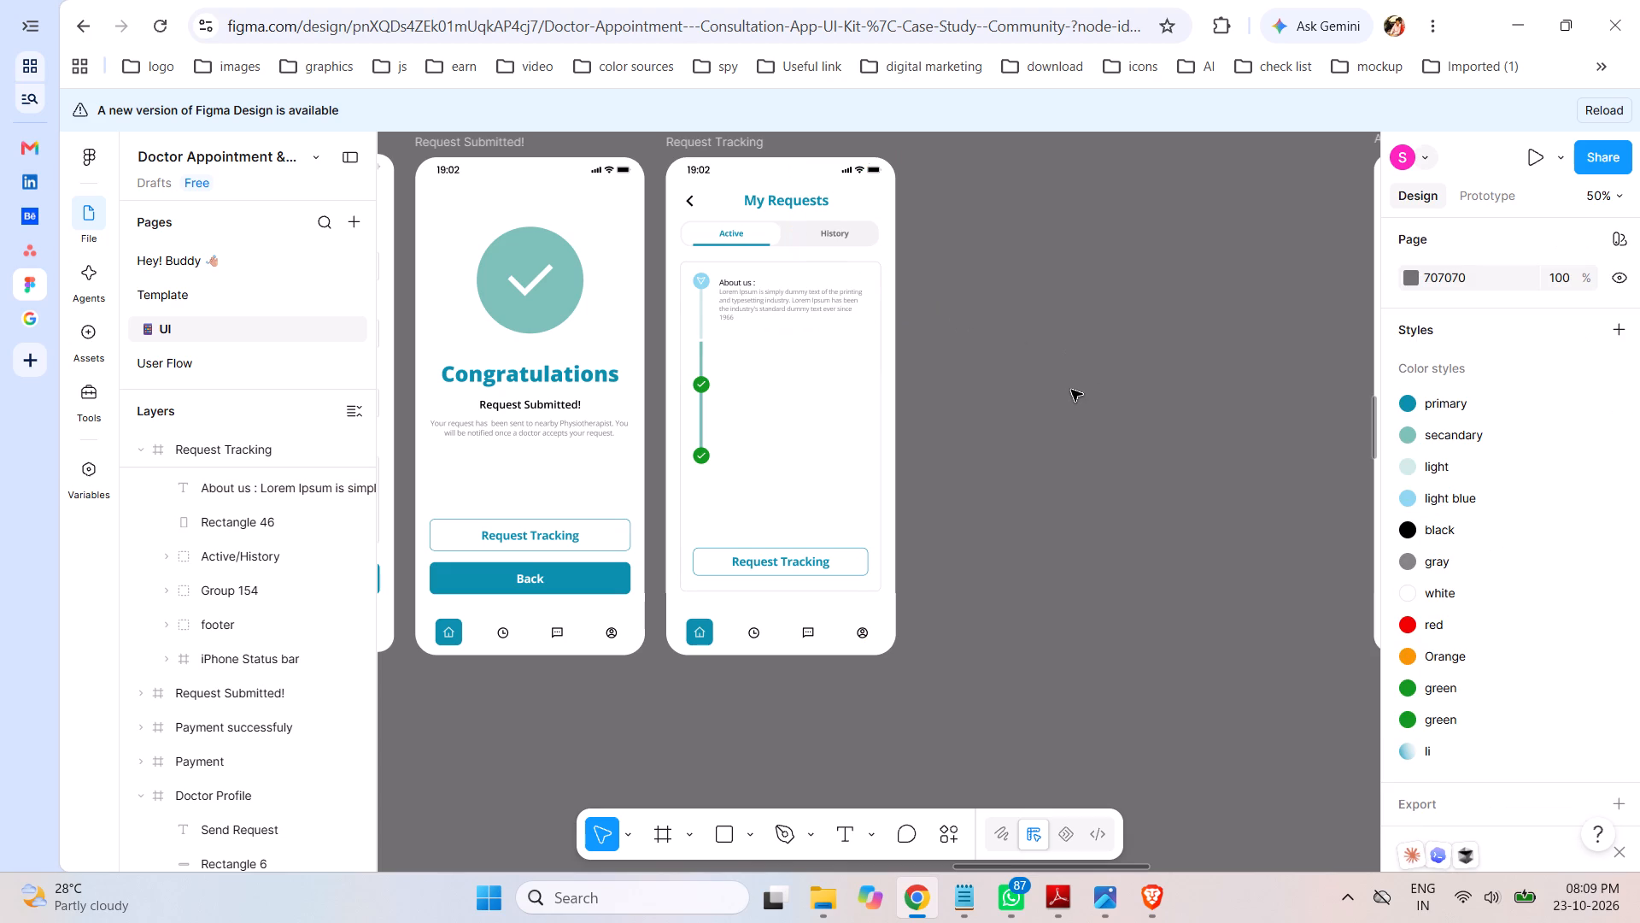
# Replace the About us heading beside the first timeline marker with "Request Sent", copied from the Request Tracking notes in Notepad.
pyautogui.hotkey('ctrl', '=')
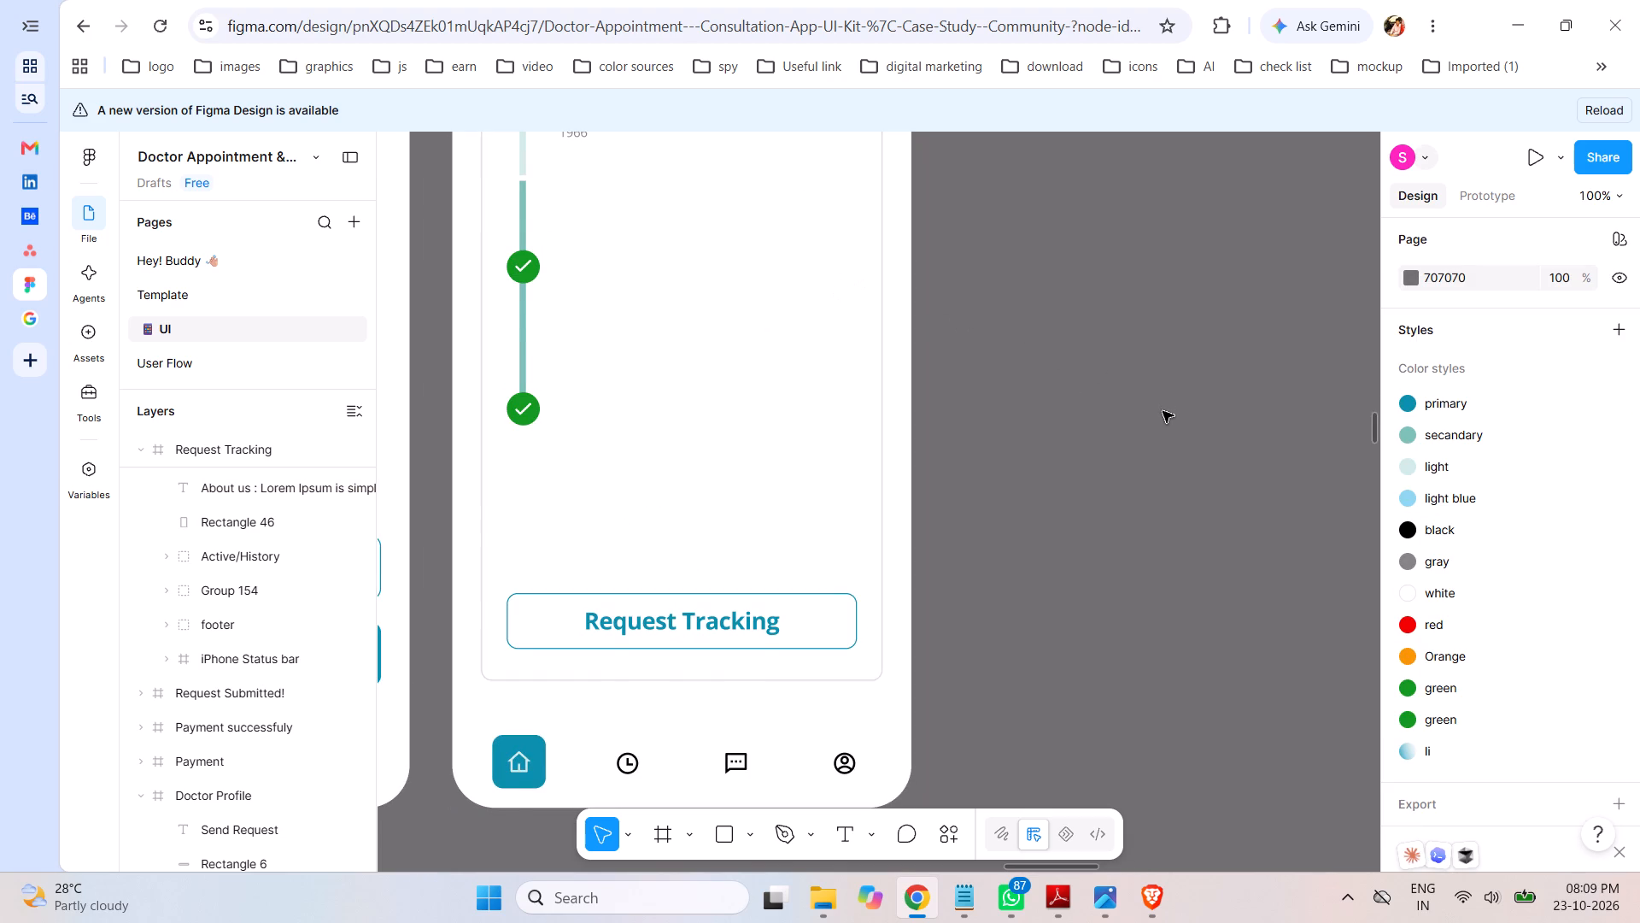
pyautogui.scroll(4, 1163, 411)
pyautogui.scroll(-2, 1163, 410)
pyautogui.scroll(3, 1163, 410)
pyautogui.scroll(-1, 1163, 410)
pyautogui.scroll(4, 1163, 410)
pyautogui.scroll(-3, 1163, 402)
pyautogui.scroll(7, 1163, 402)
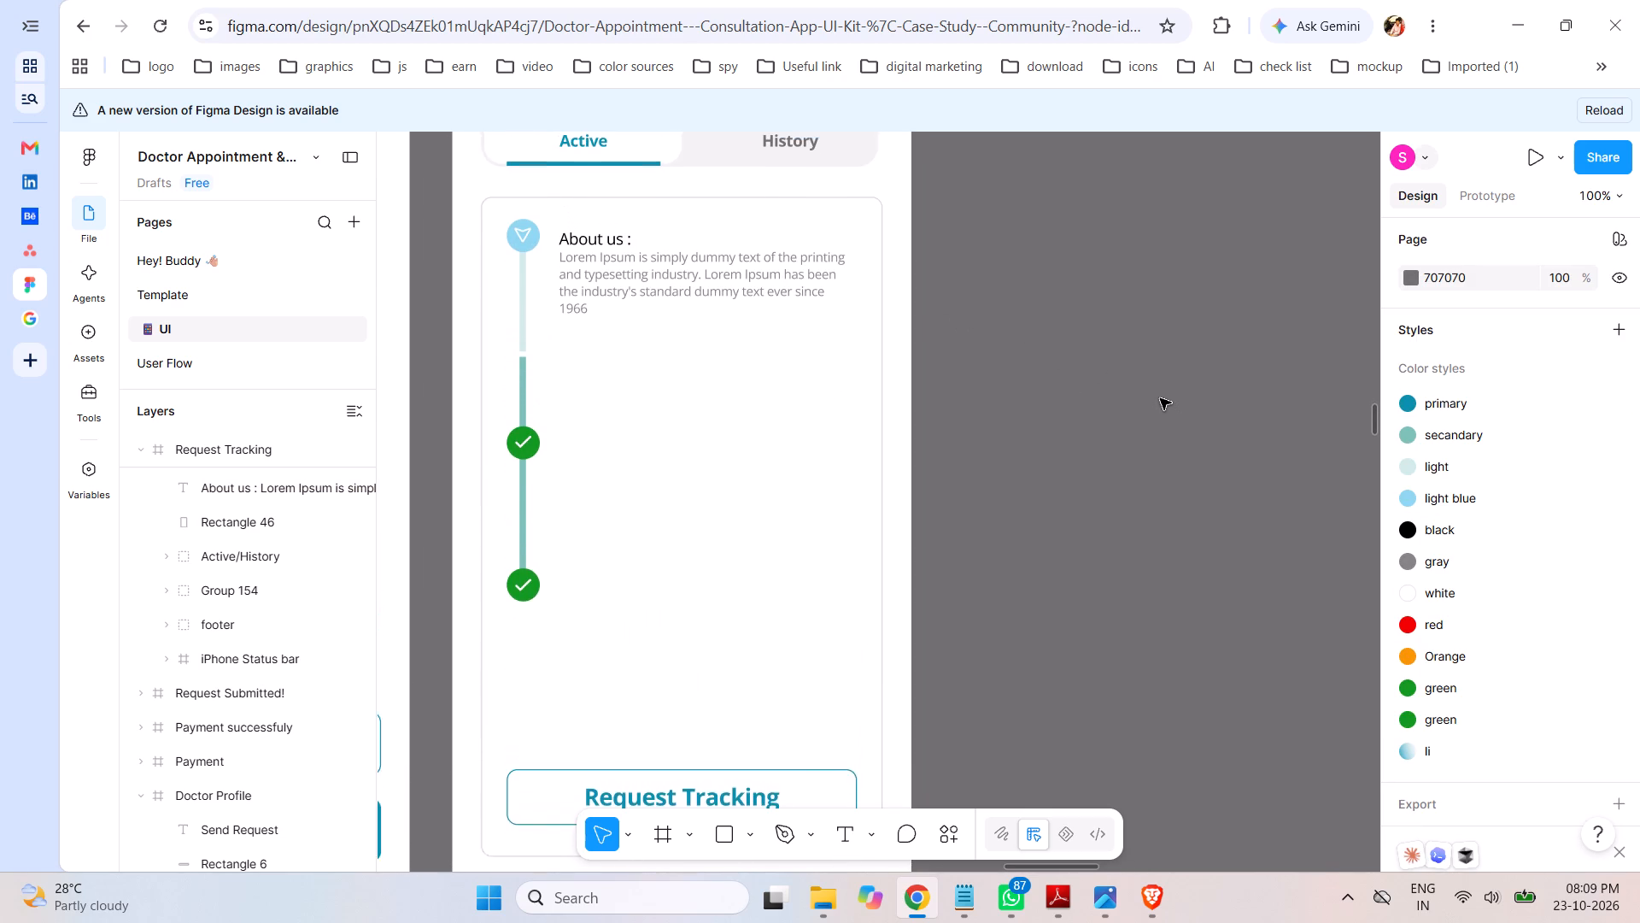
pyautogui.scroll(2, 1160, 398)
pyautogui.scroll(-1, 1160, 398)
pyautogui.scroll(4, 1160, 398)
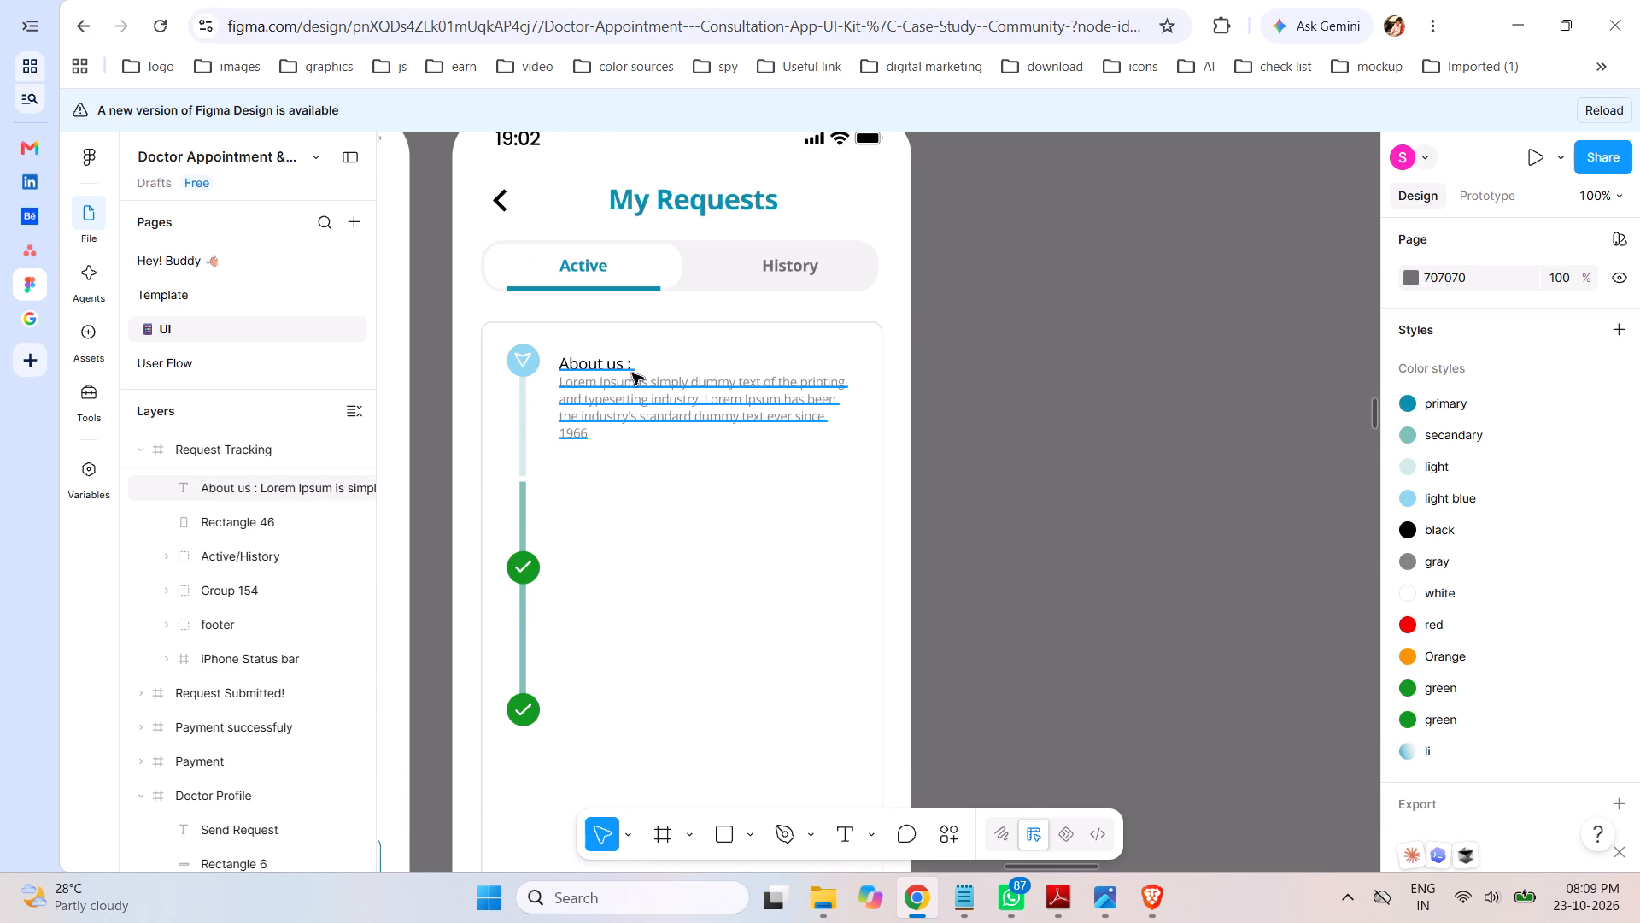
pyautogui.click(618, 368)
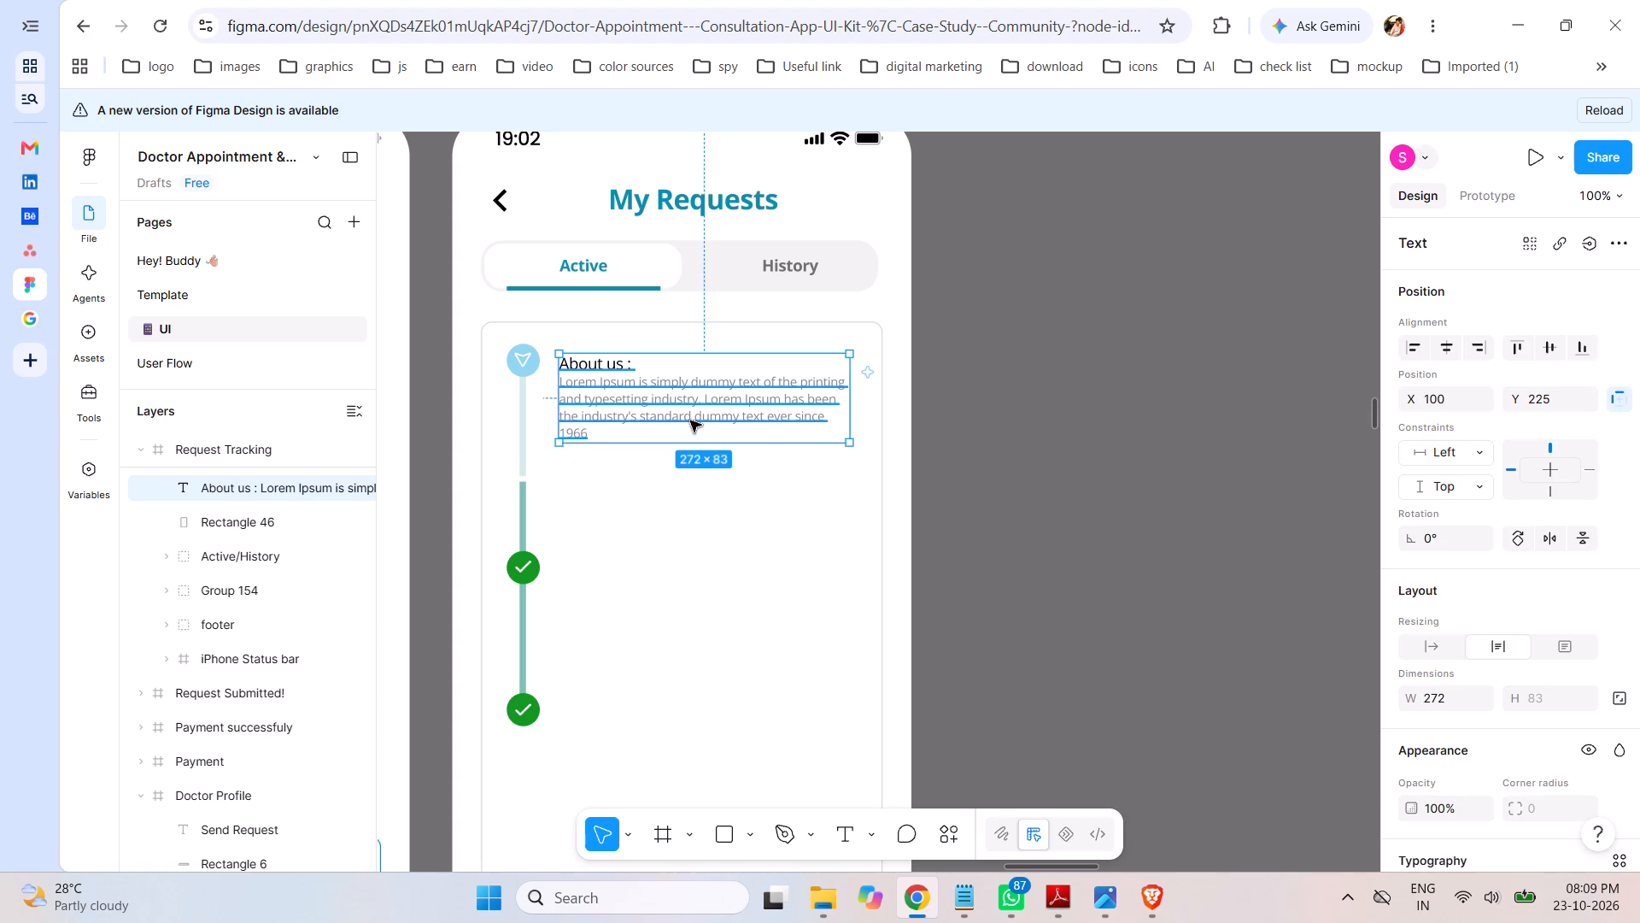
pyautogui.click(927, 899)
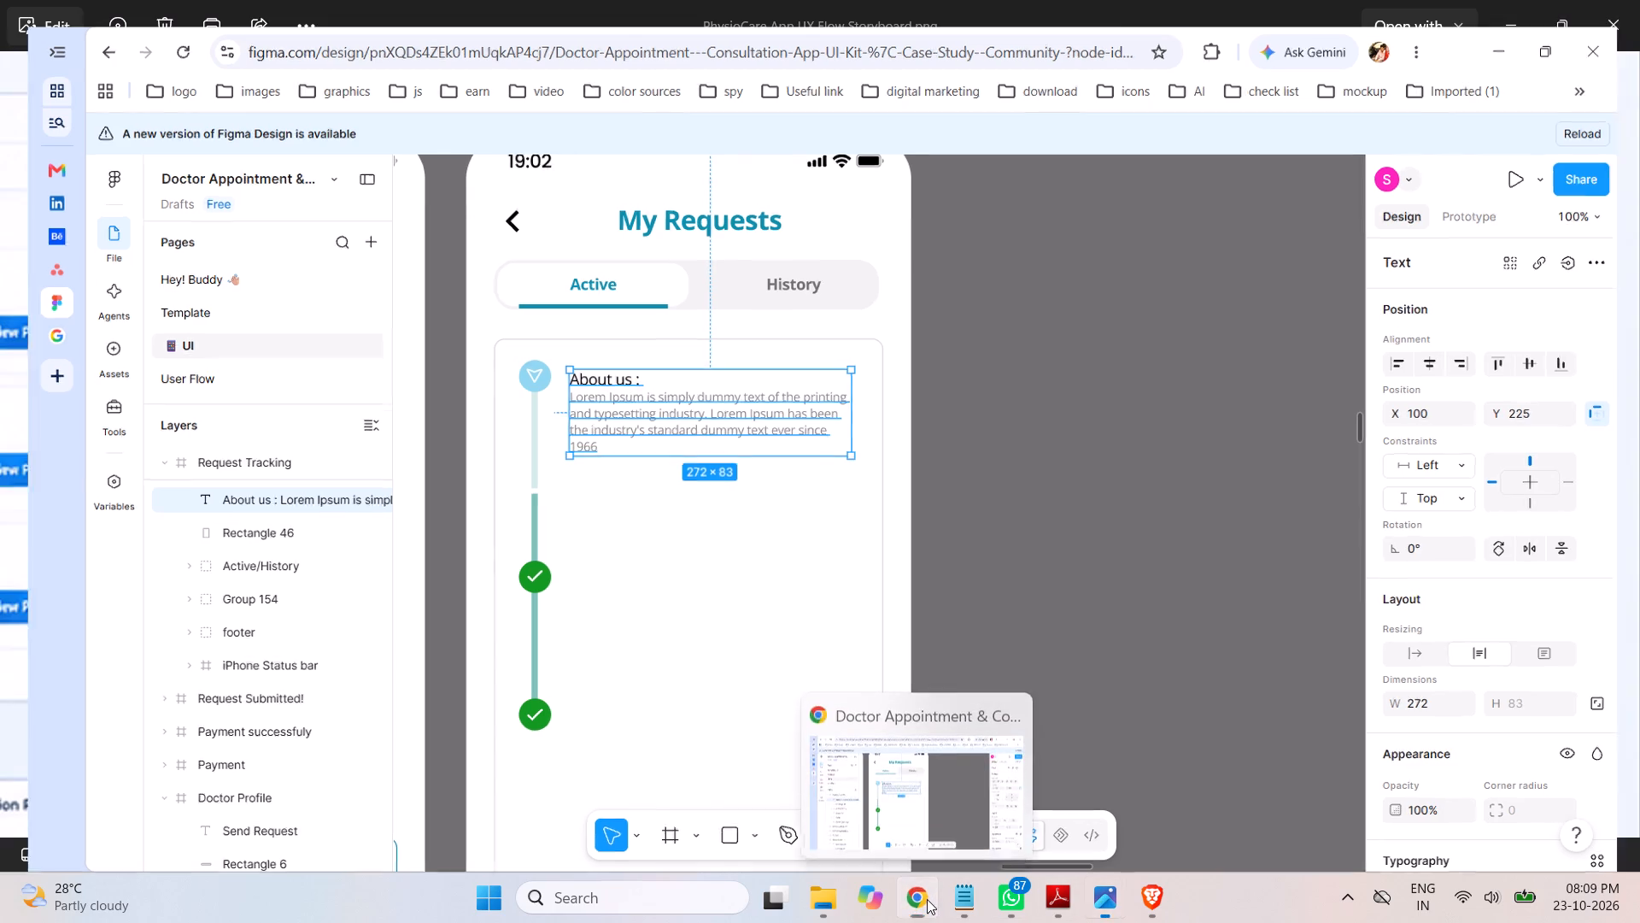
pyautogui.click(927, 900)
pyautogui.click(969, 905)
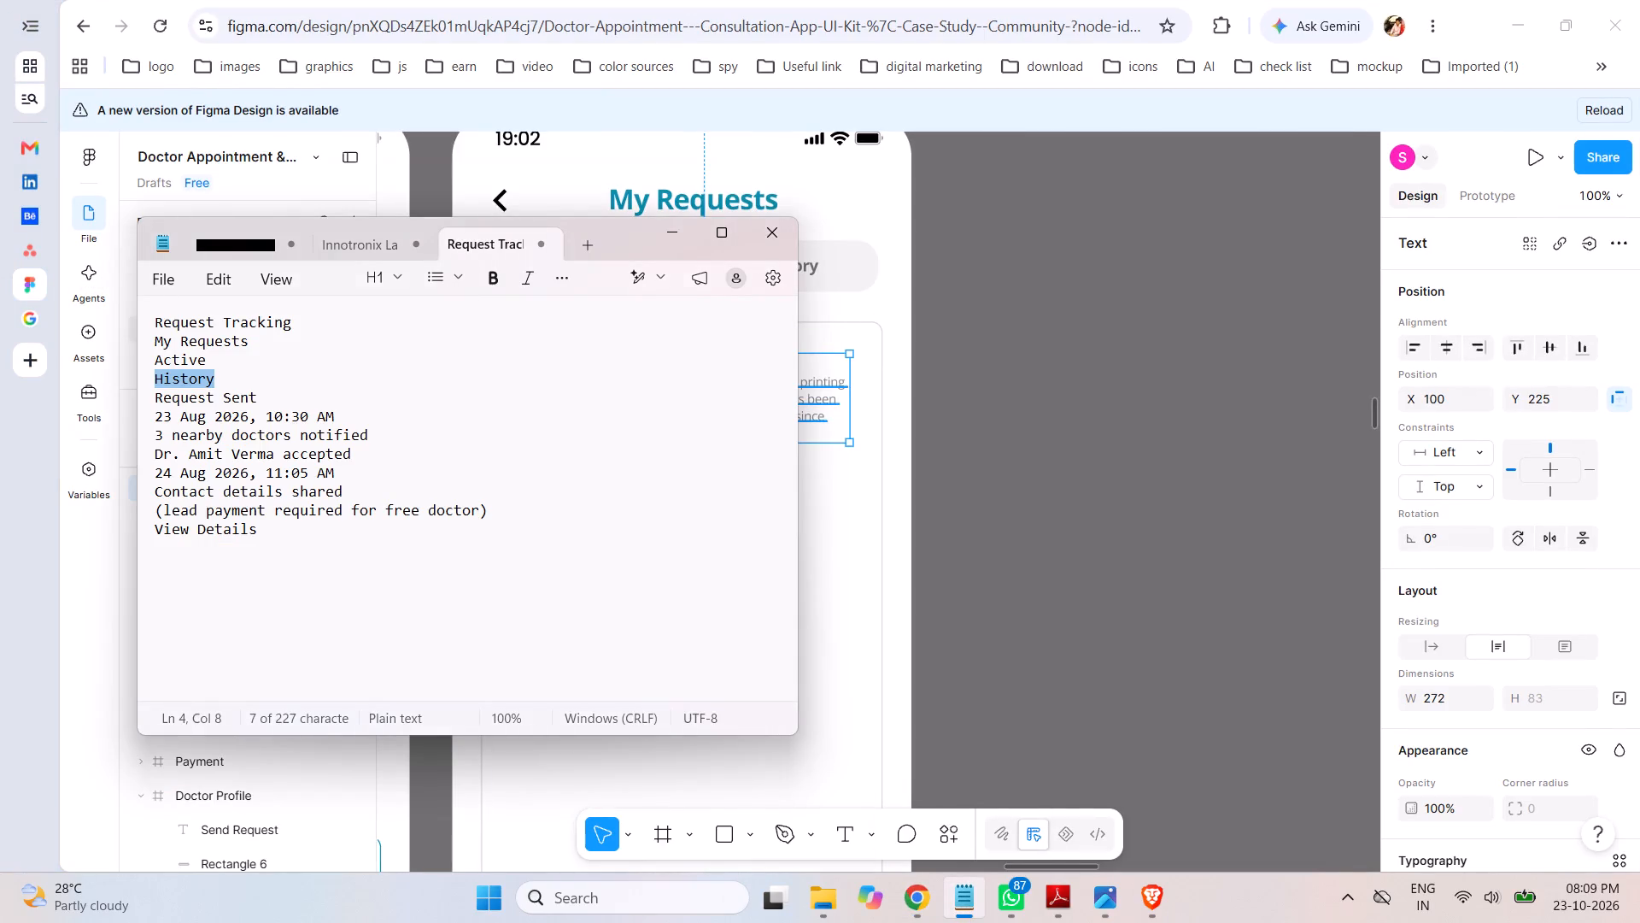
pyautogui.moveTo(262, 397); pyautogui.dragTo(142, 403)
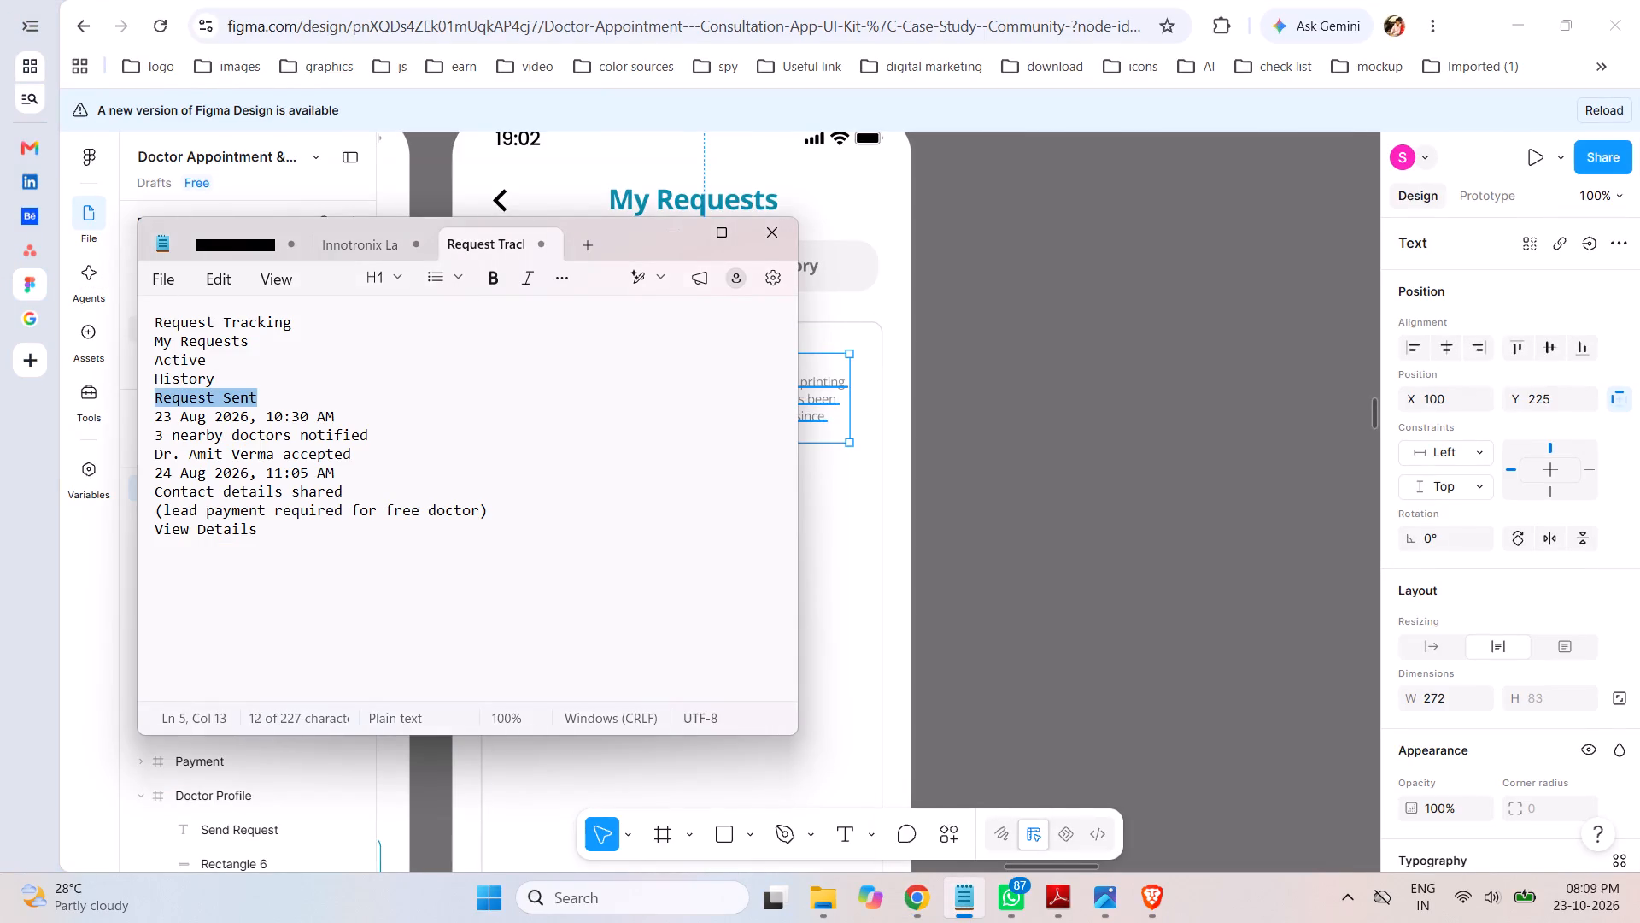
pyautogui.hotkey('ctrl', 'c')
pyautogui.click(1065, 390)
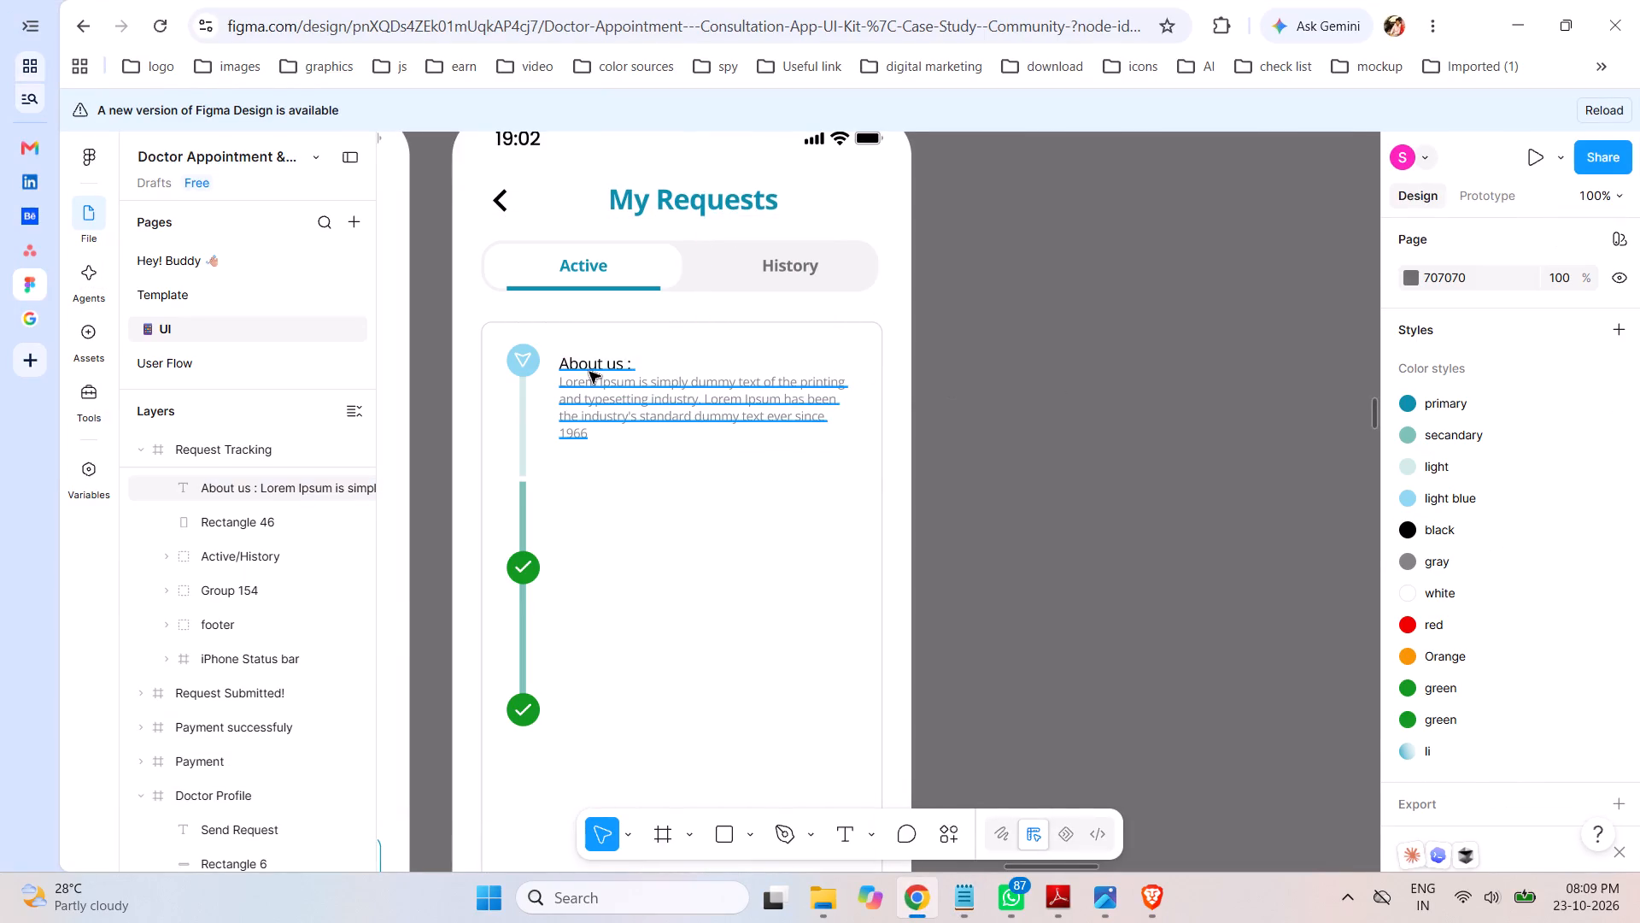
pyautogui.click(589, 372)
pyautogui.doubleClick(593, 369)
pyautogui.moveTo(630, 366); pyautogui.dragTo(629, 366)
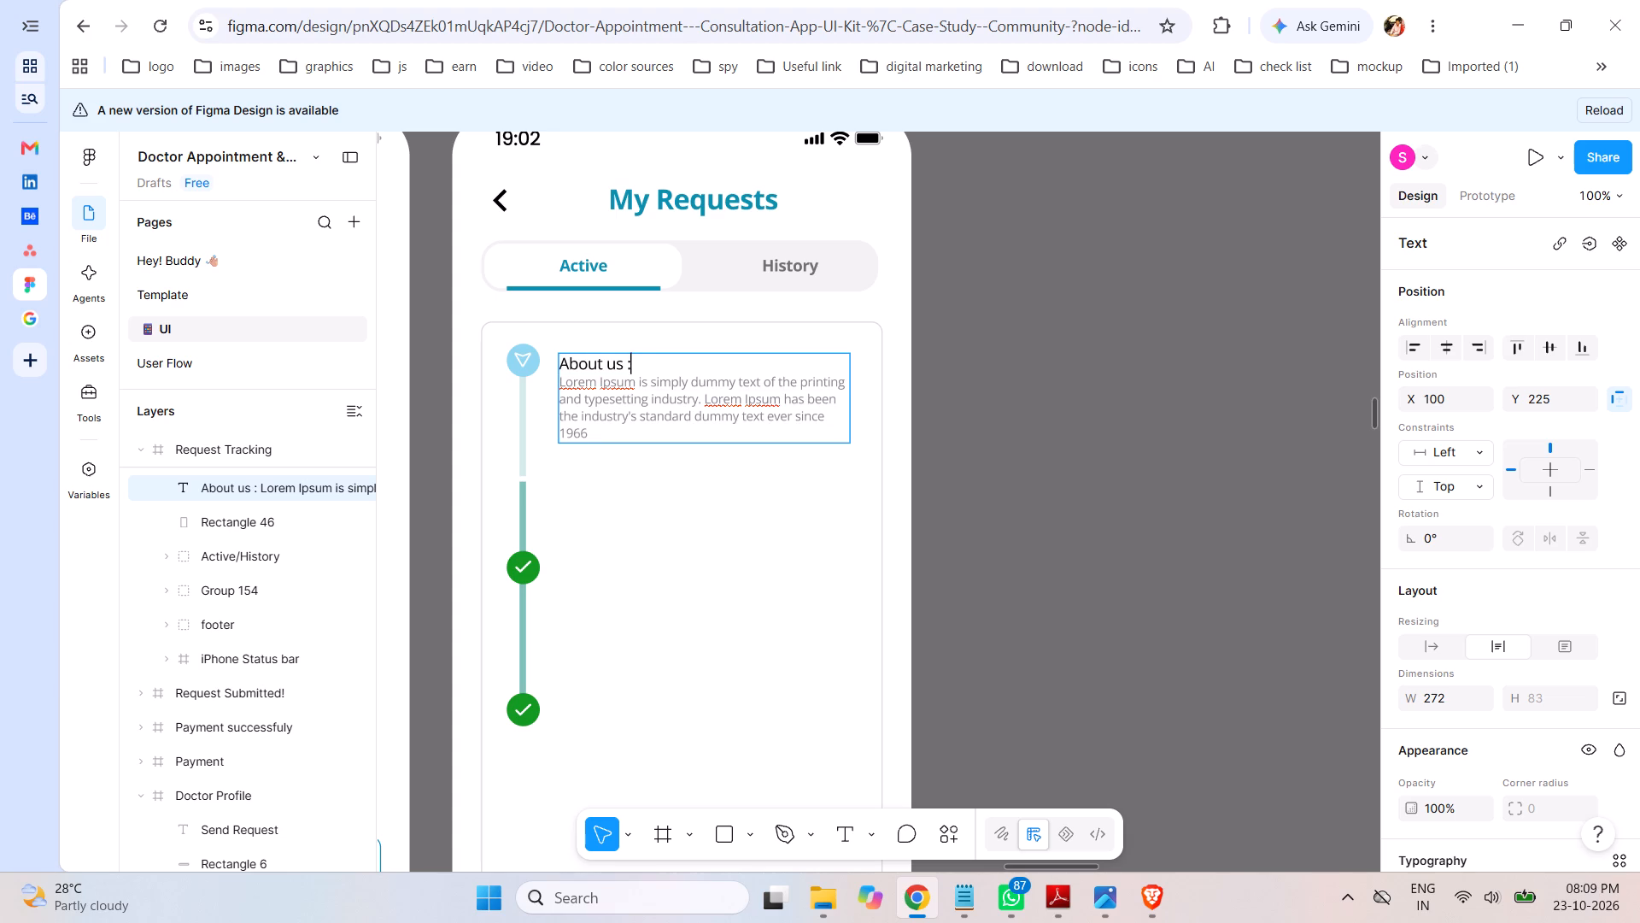
pyautogui.moveTo(629, 366); pyautogui.dragTo(537, 362)
pyautogui.hotkey('ctrl', 'v')
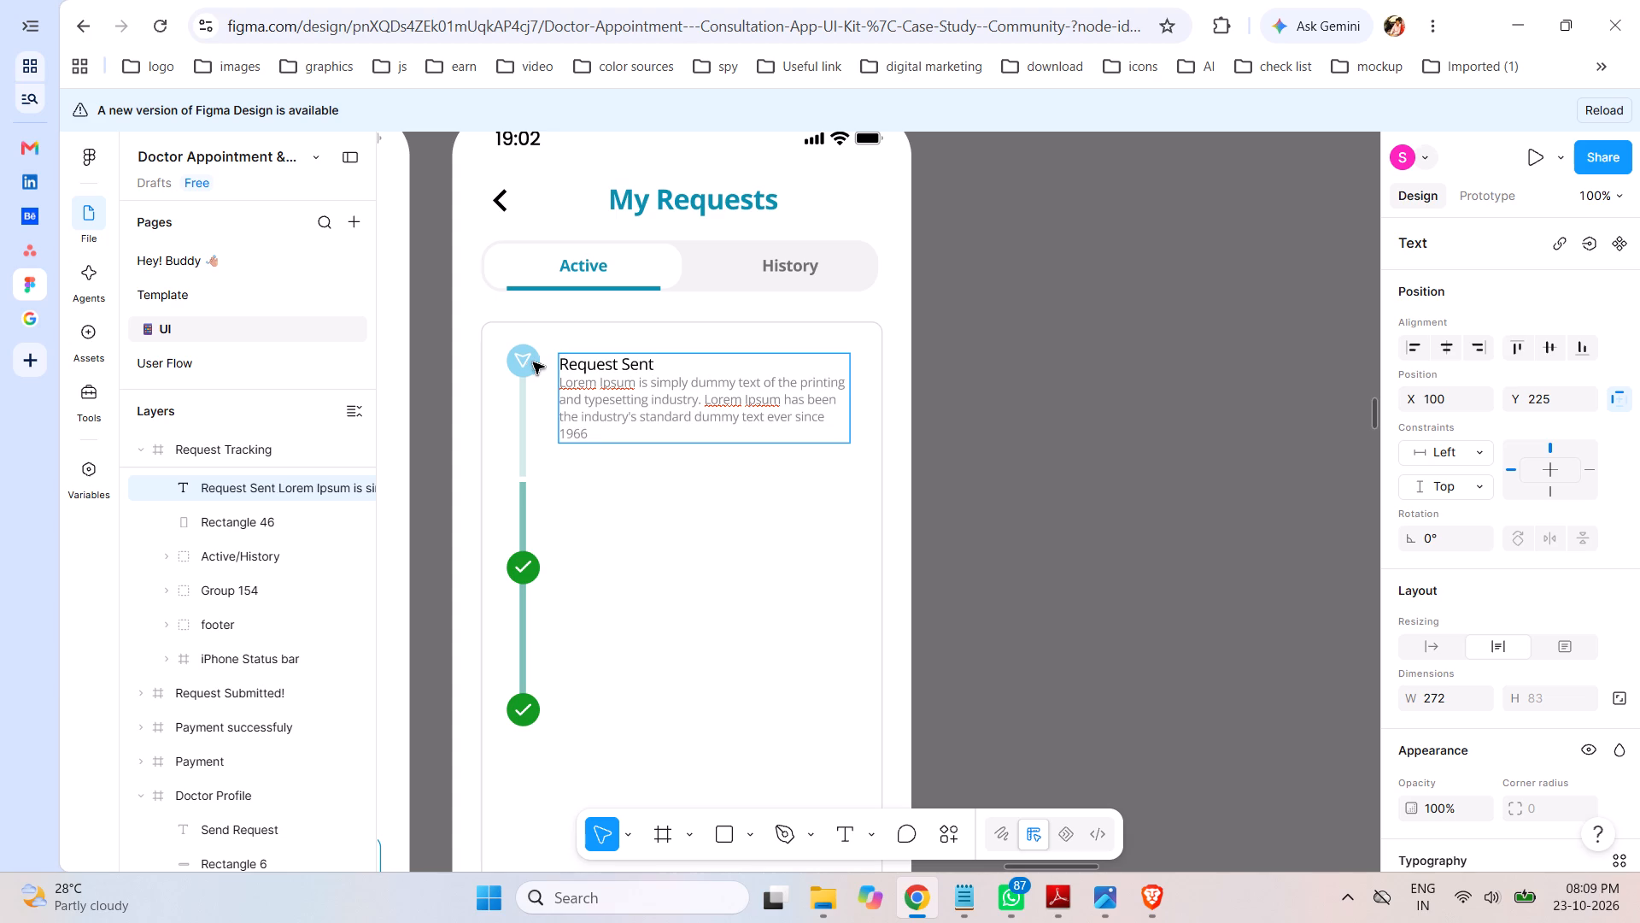
# Set the Request Sent heading's font weight to SemiBold.
pyautogui.moveTo(681, 365); pyautogui.dragTo(543, 370)
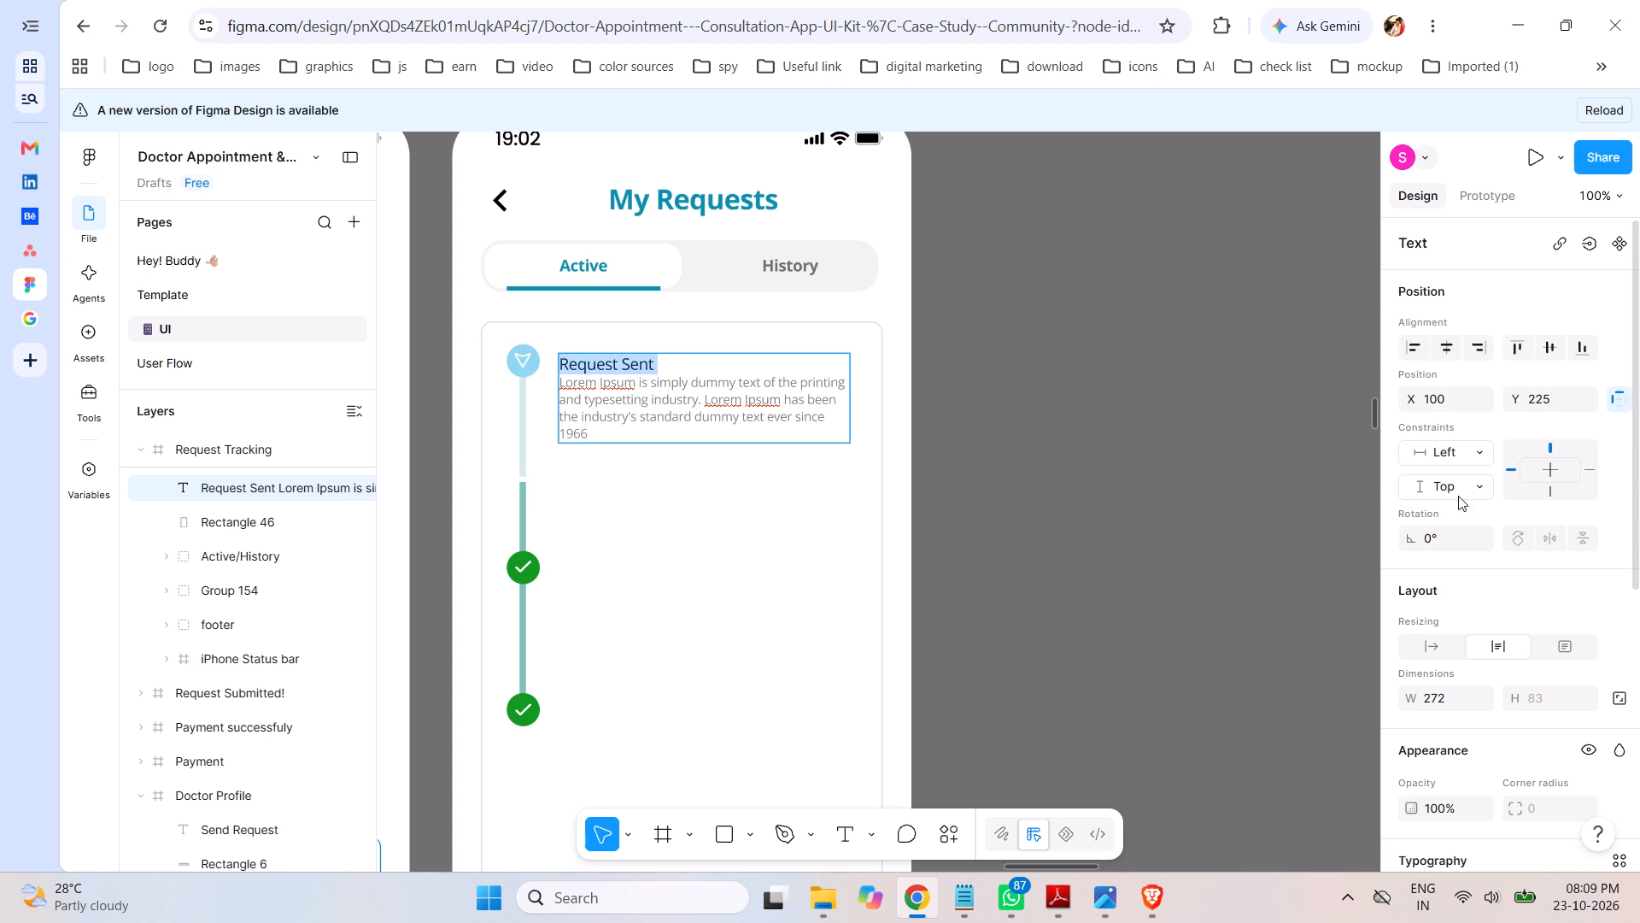
pyautogui.scroll(-4, 1441, 487)
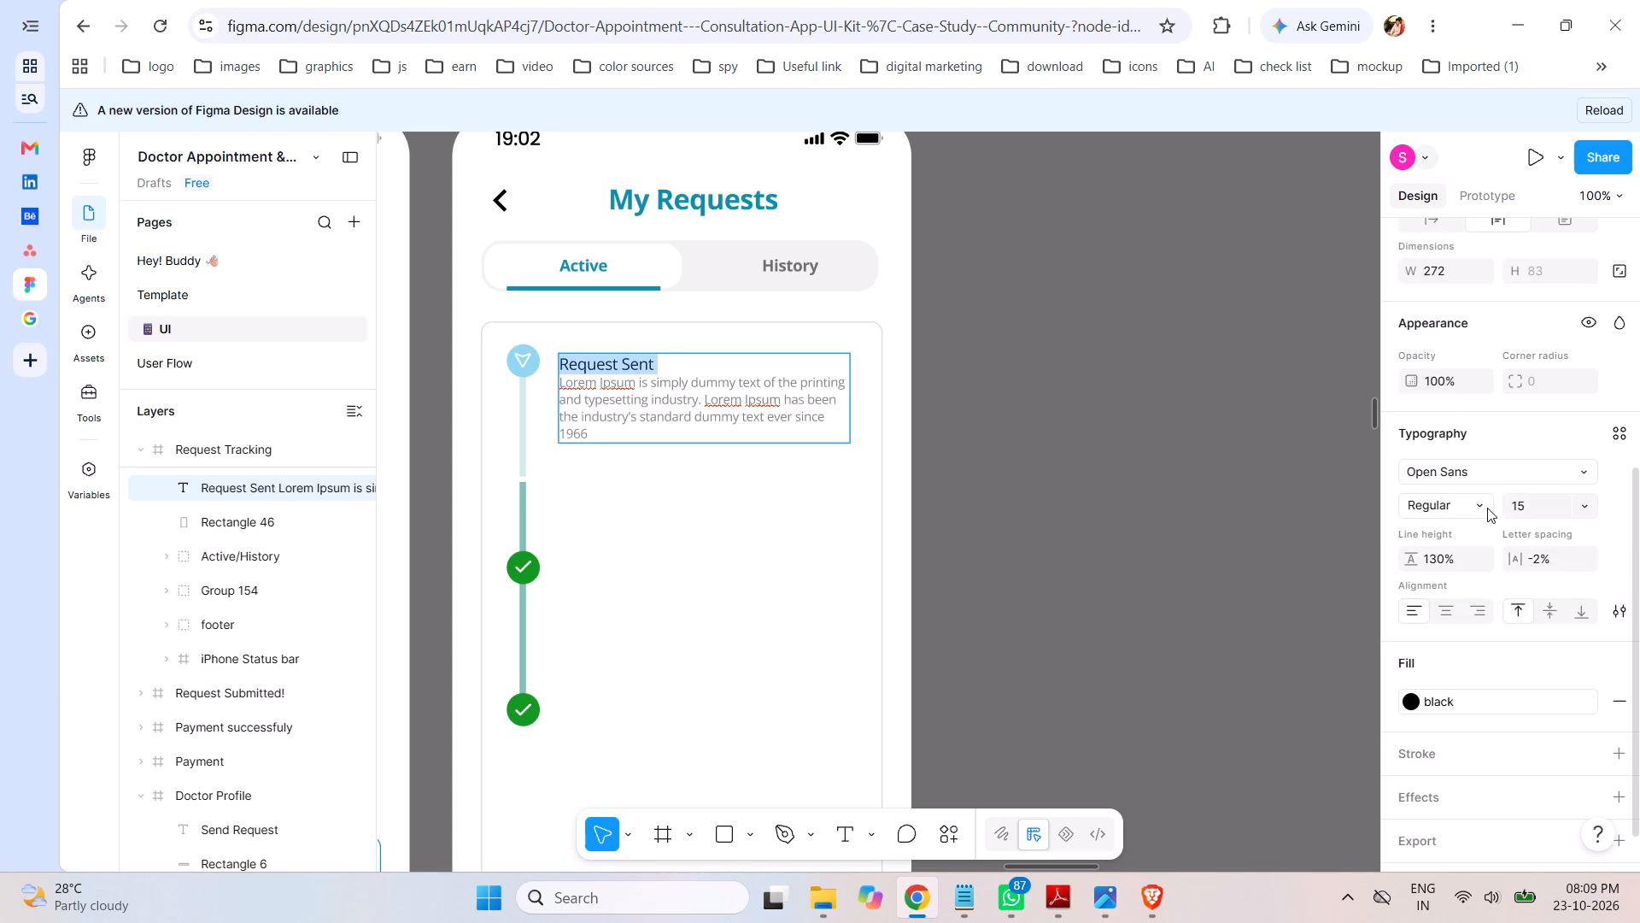
pyautogui.click(1482, 509)
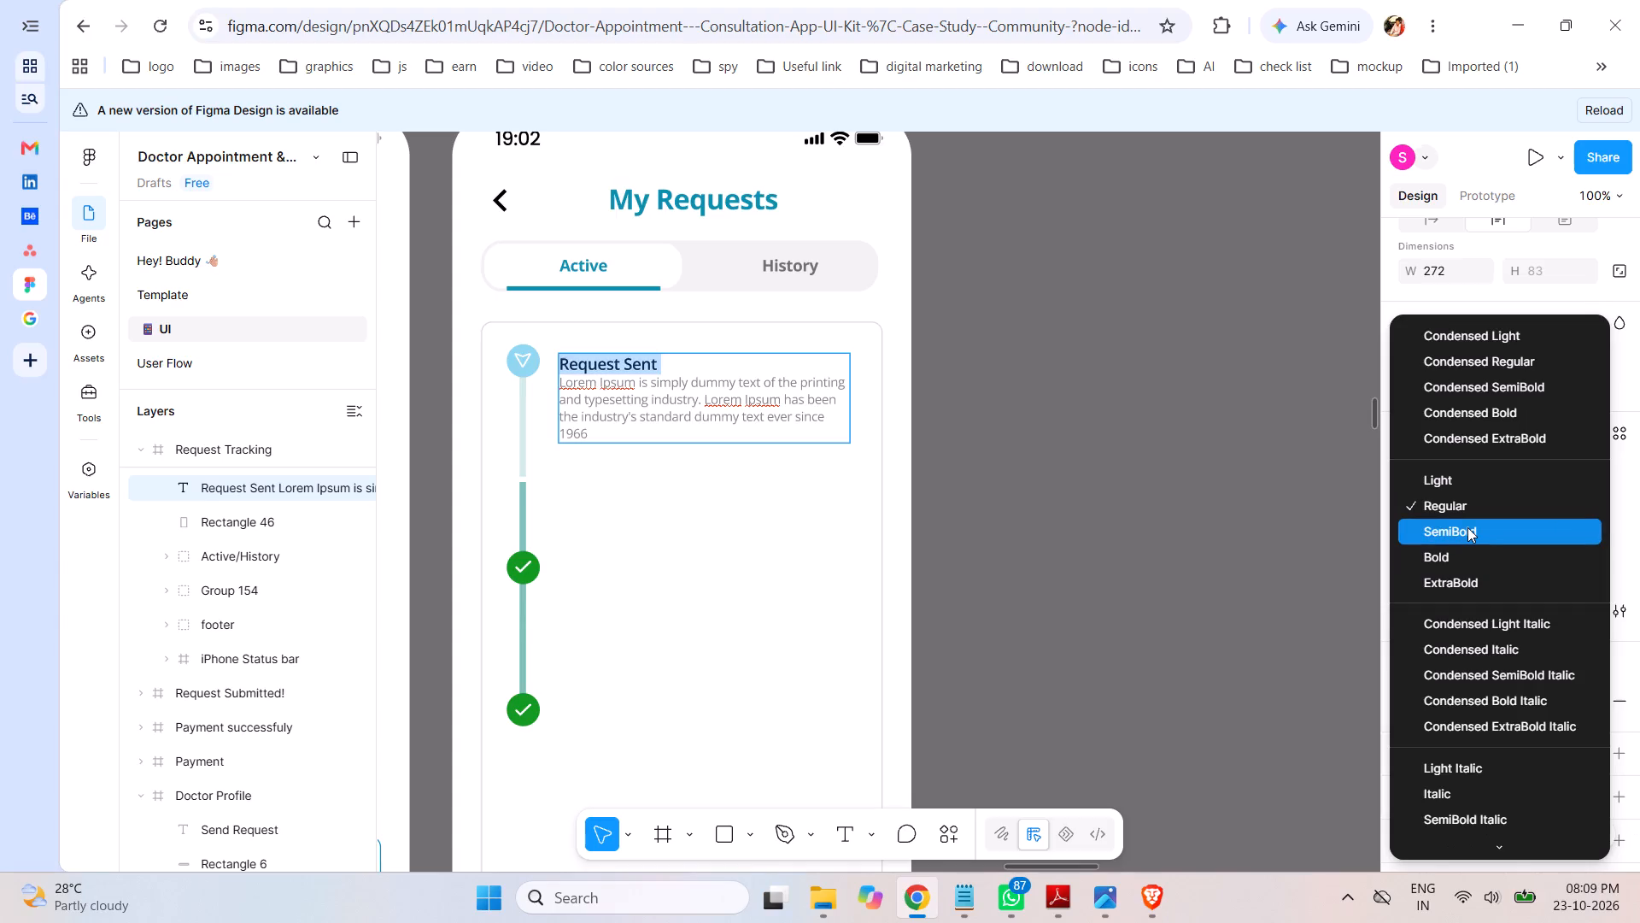
pyautogui.click(1467, 530)
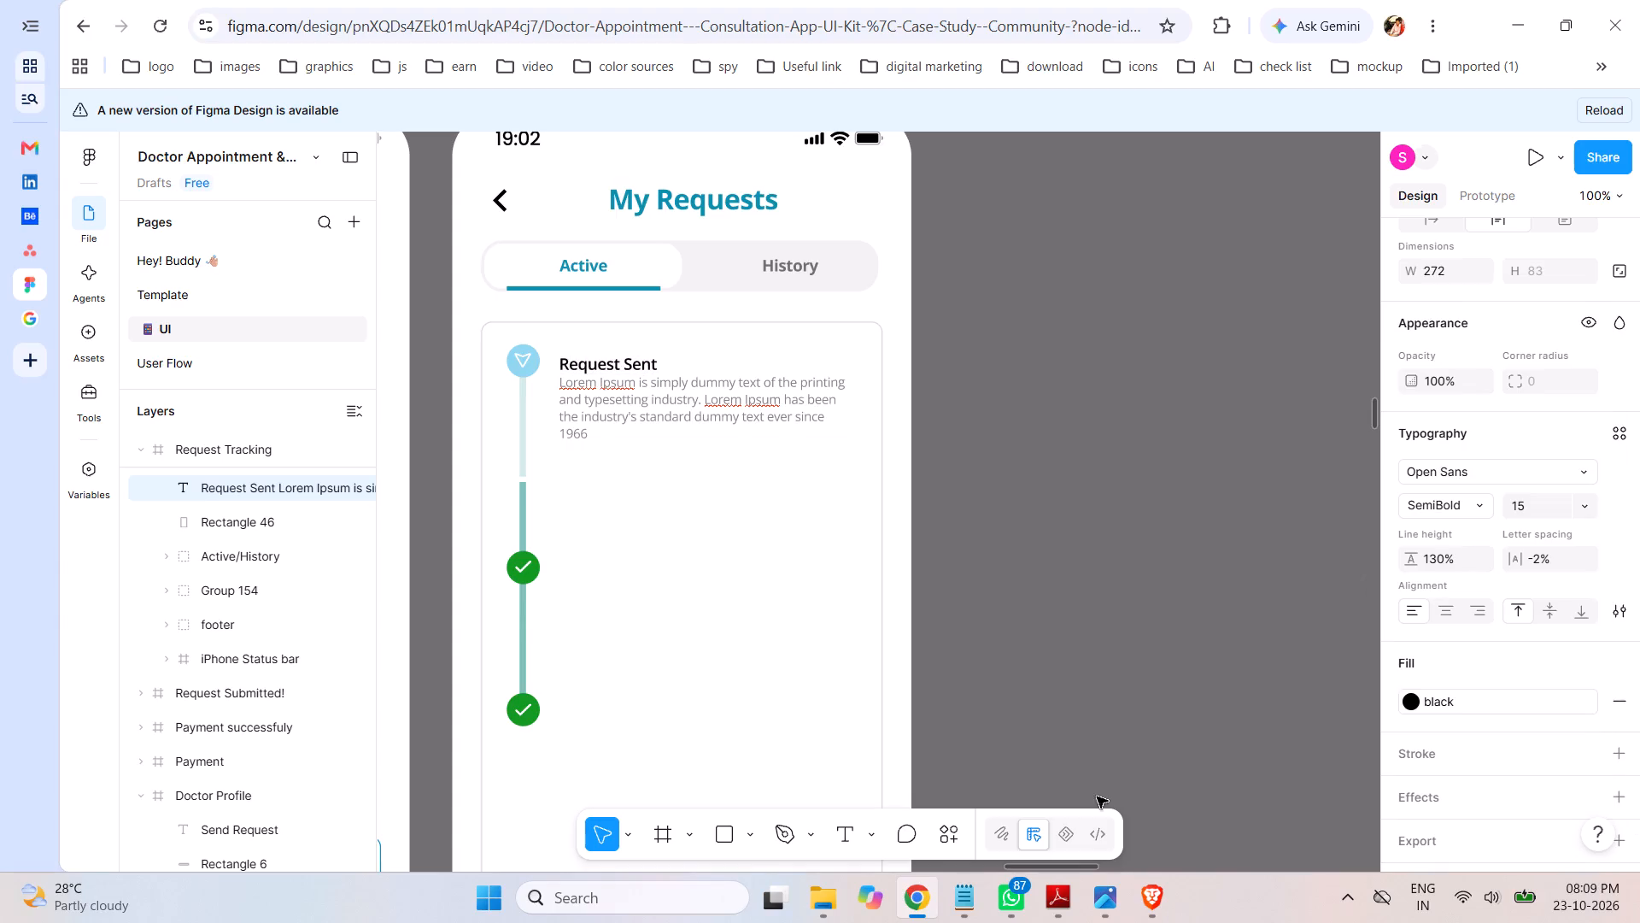
# Replace the Lorem Ipsum description under Request Sent with "23 Aug 2026, 10:30 AM" from the Notepad notes.
pyautogui.click(963, 897)
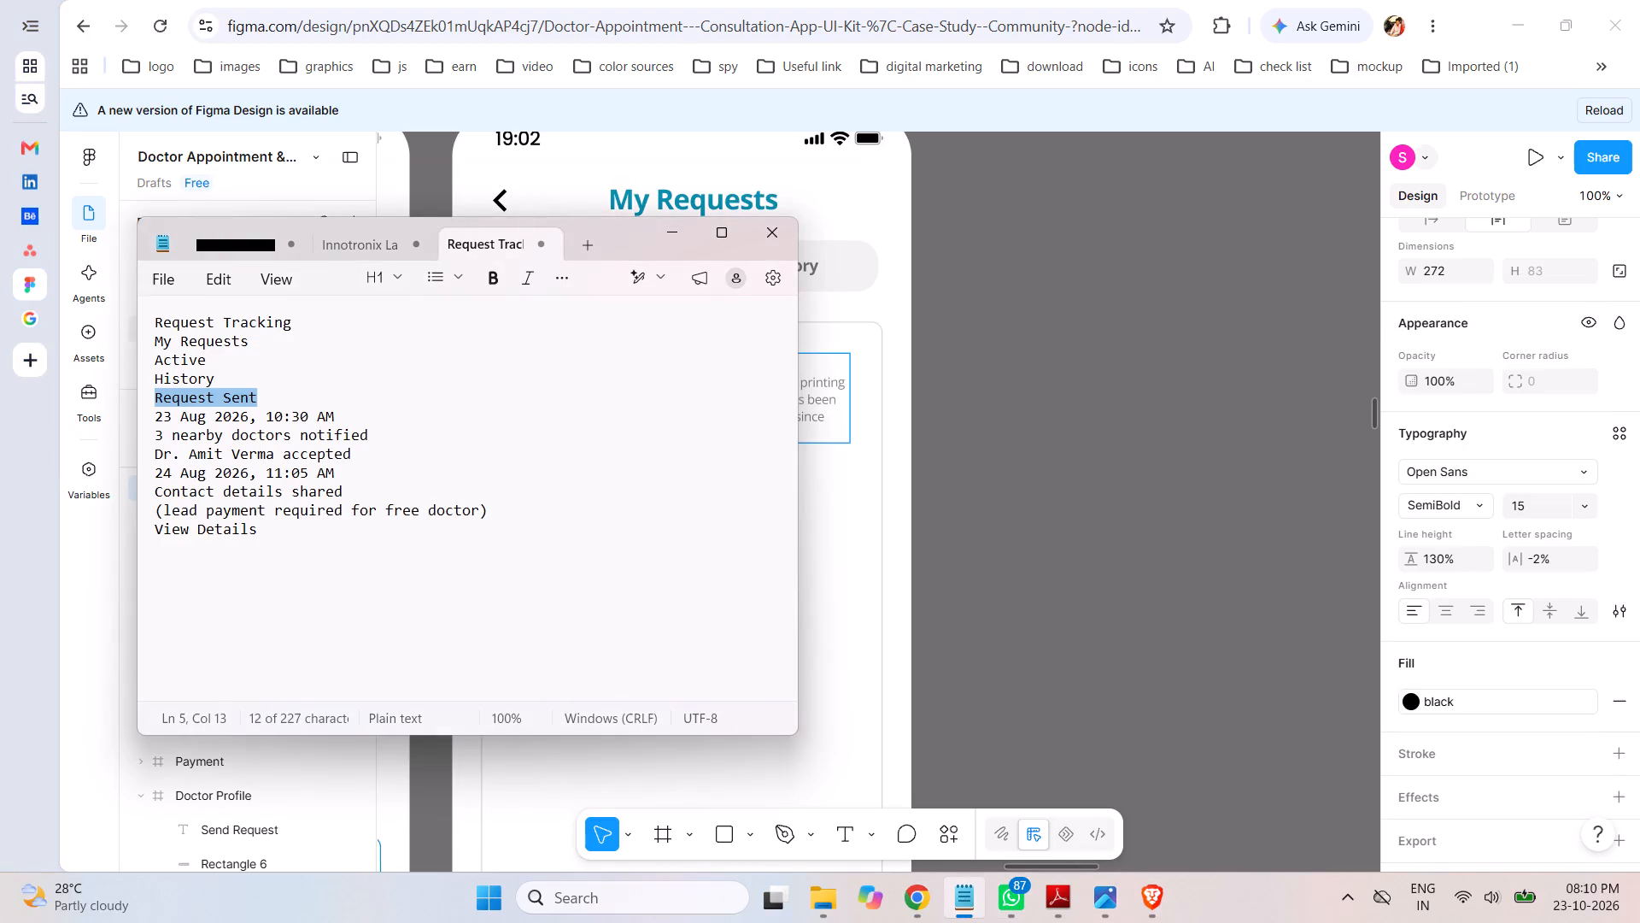
# Replace the Lorem Ipsum description under Request Sent with "23 Aug 2026, 10:30 AM", copied from the Request Tracking notes in Notepad.
pyautogui.moveTo(341, 415); pyautogui.dragTo(143, 419)
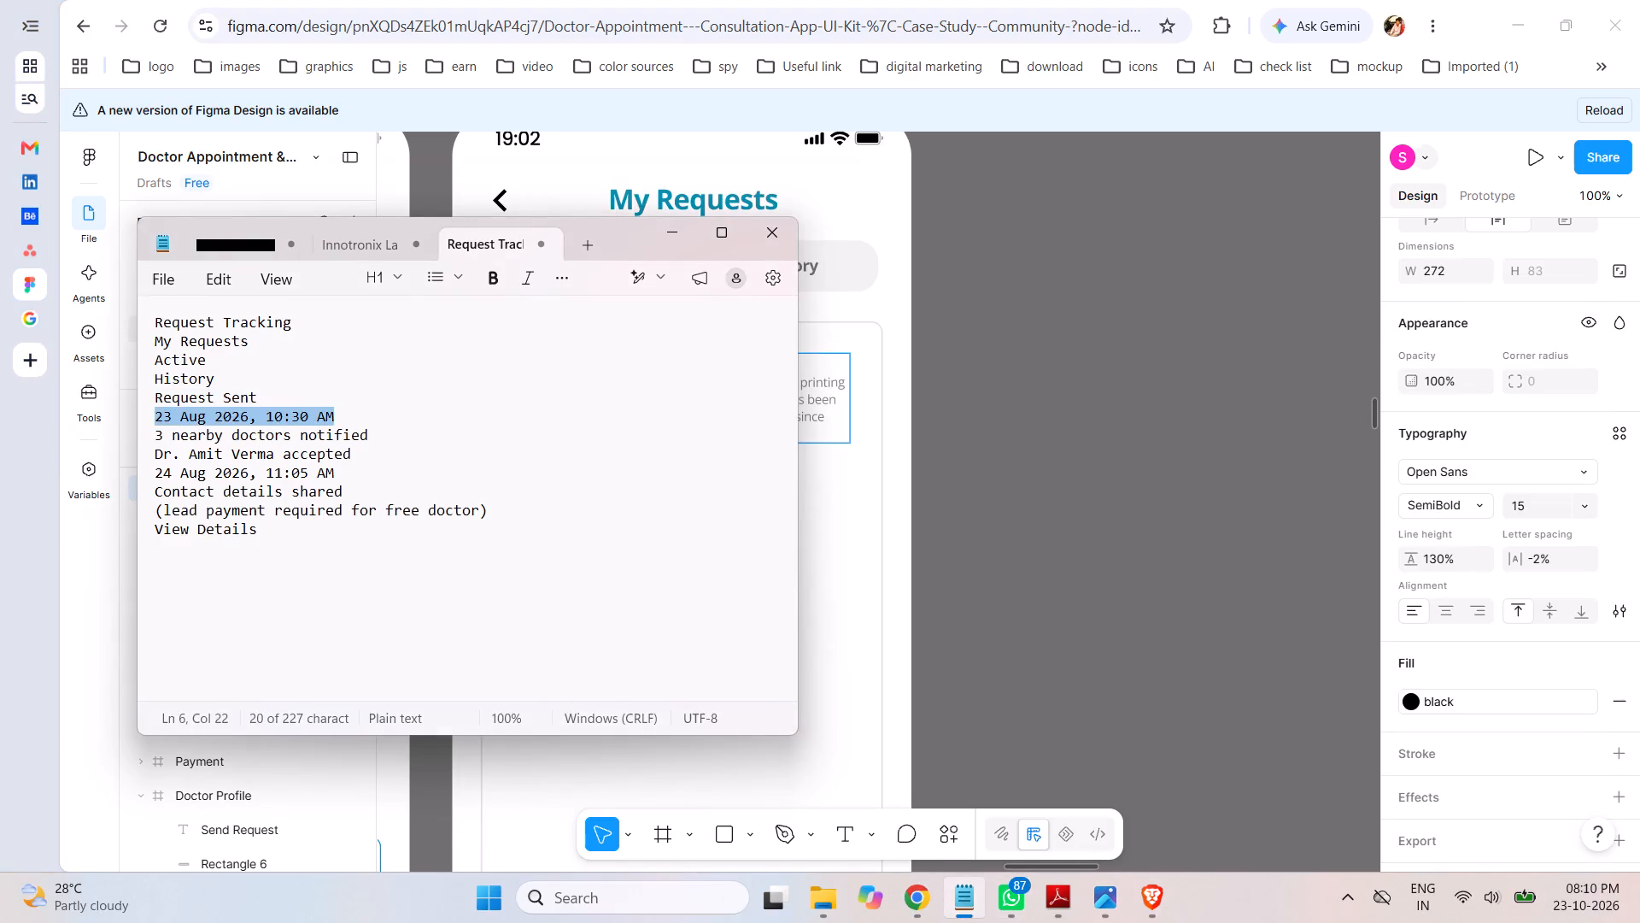
pyautogui.hotkey('ctrl', 'c')
pyautogui.moveTo(824, 420); pyautogui.dragTo(662, 432)
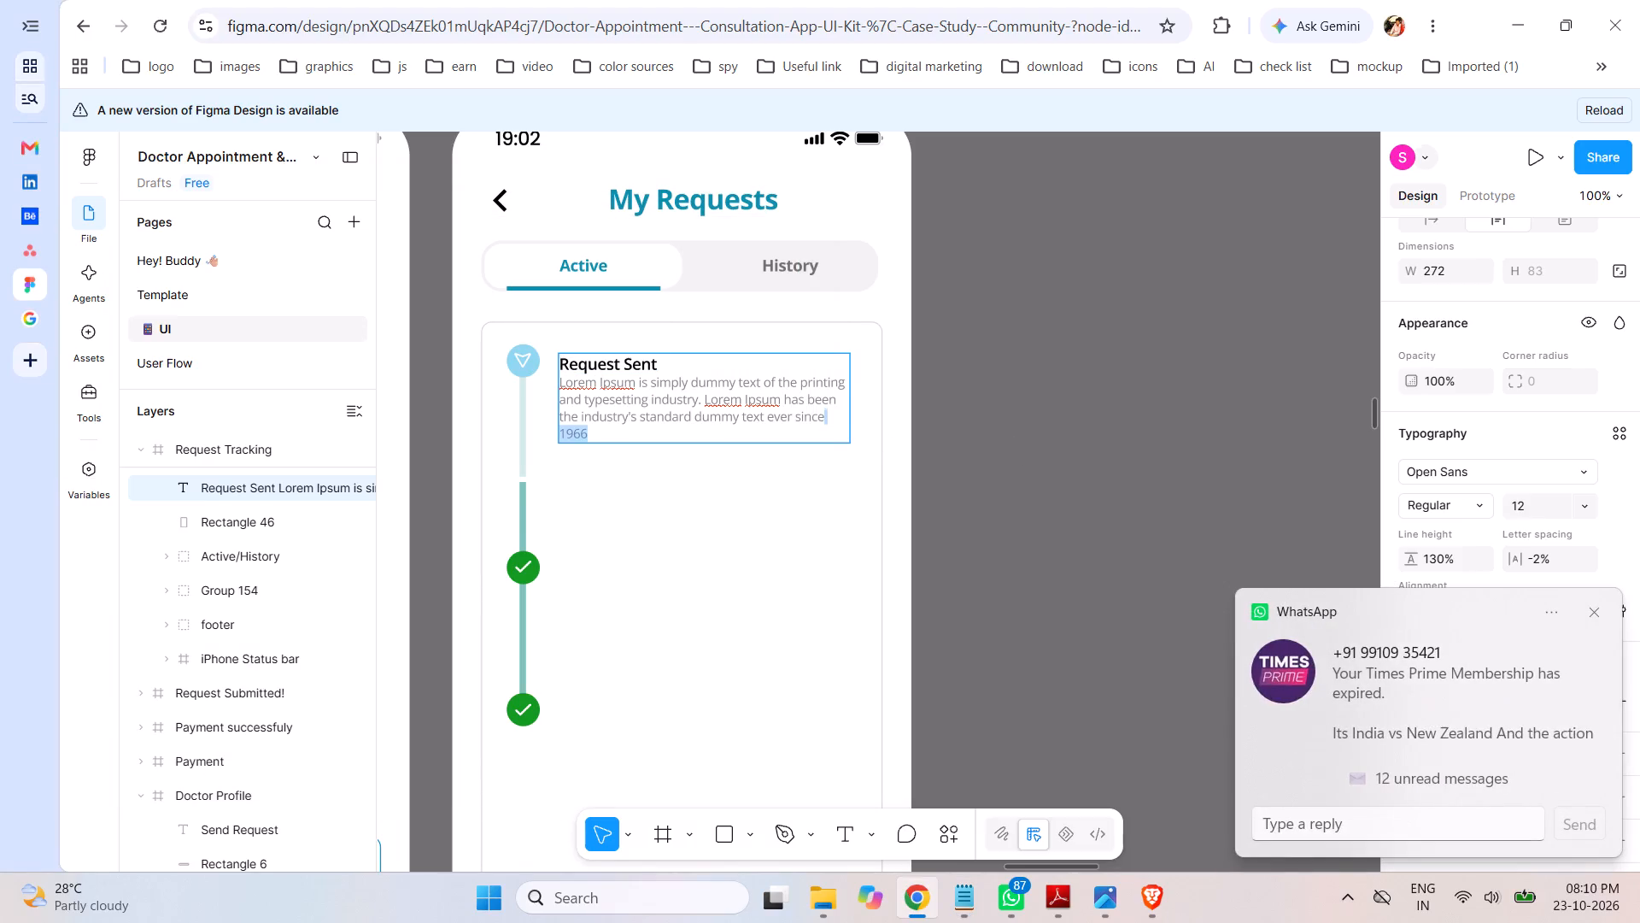
pyautogui.click(617, 431)
pyautogui.moveTo(593, 433); pyautogui.dragTo(557, 381)
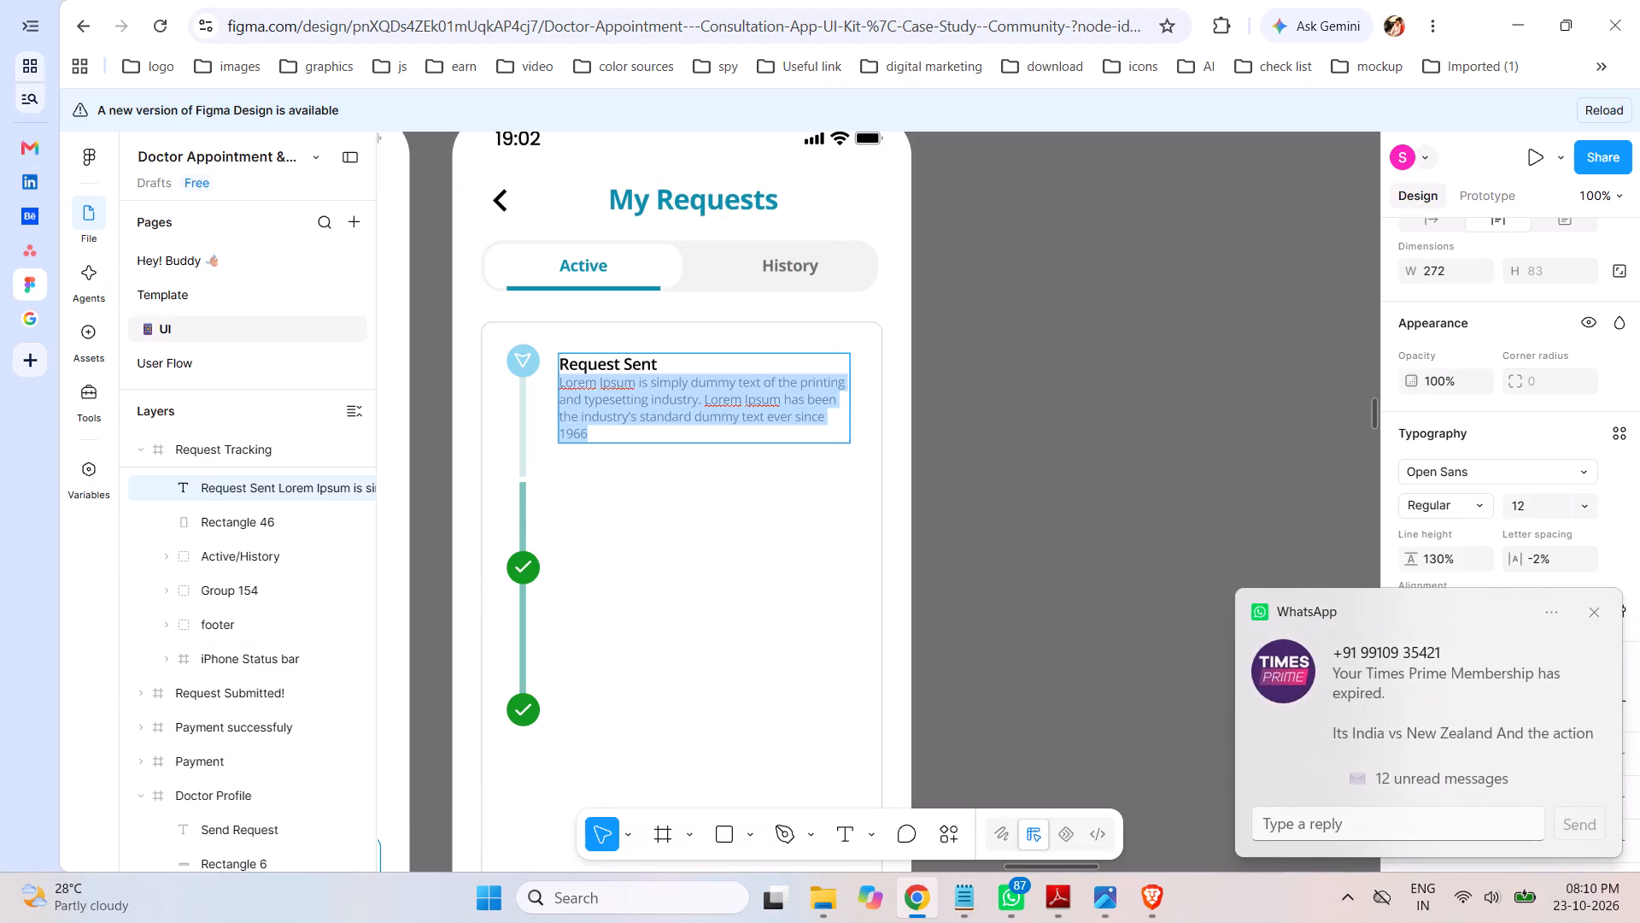
pyautogui.hotkey('ctrl', 'v')
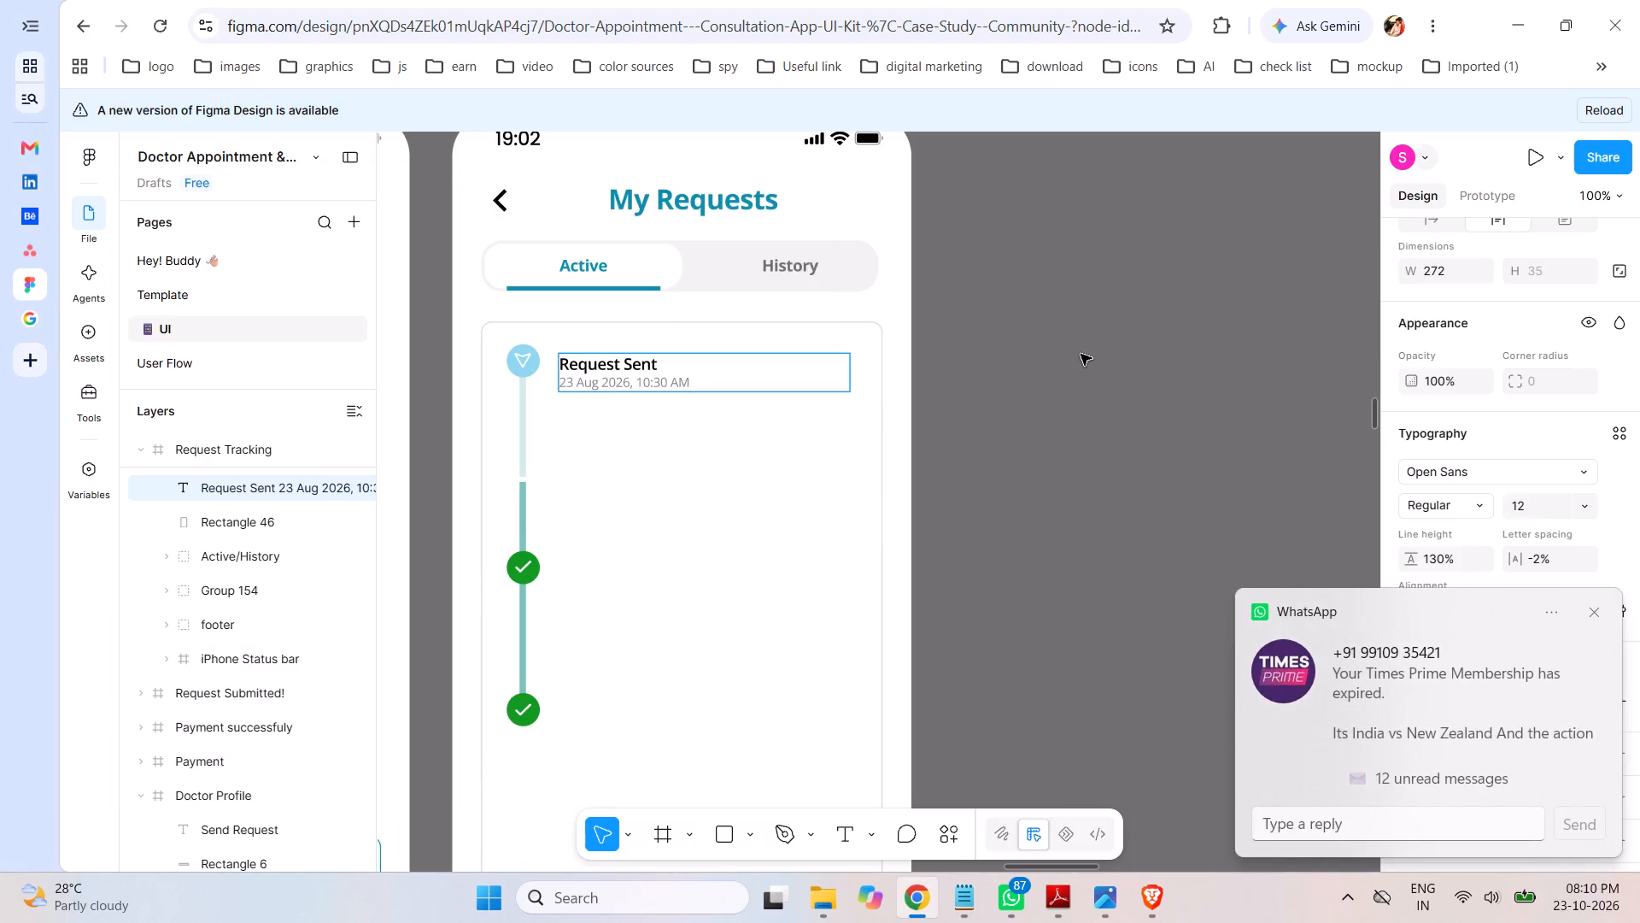
pyautogui.click(1093, 364)
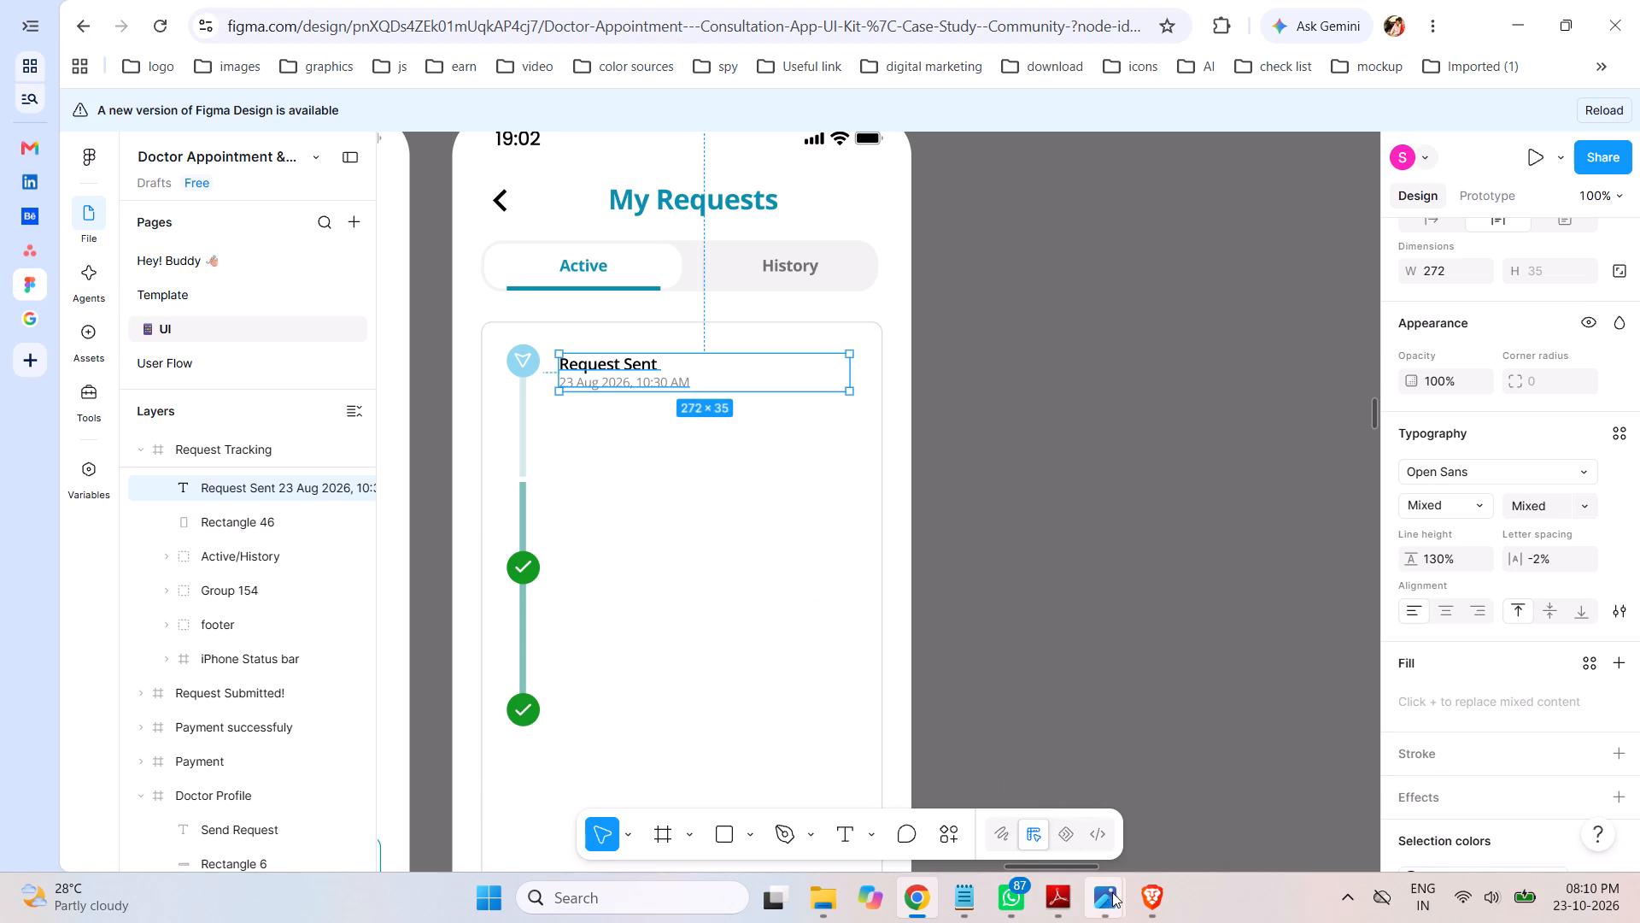
# Check the timeline text layout of the Request Tracking screen in the storyboard image in Photos, and return to Figma.
pyautogui.click(1043, 804)
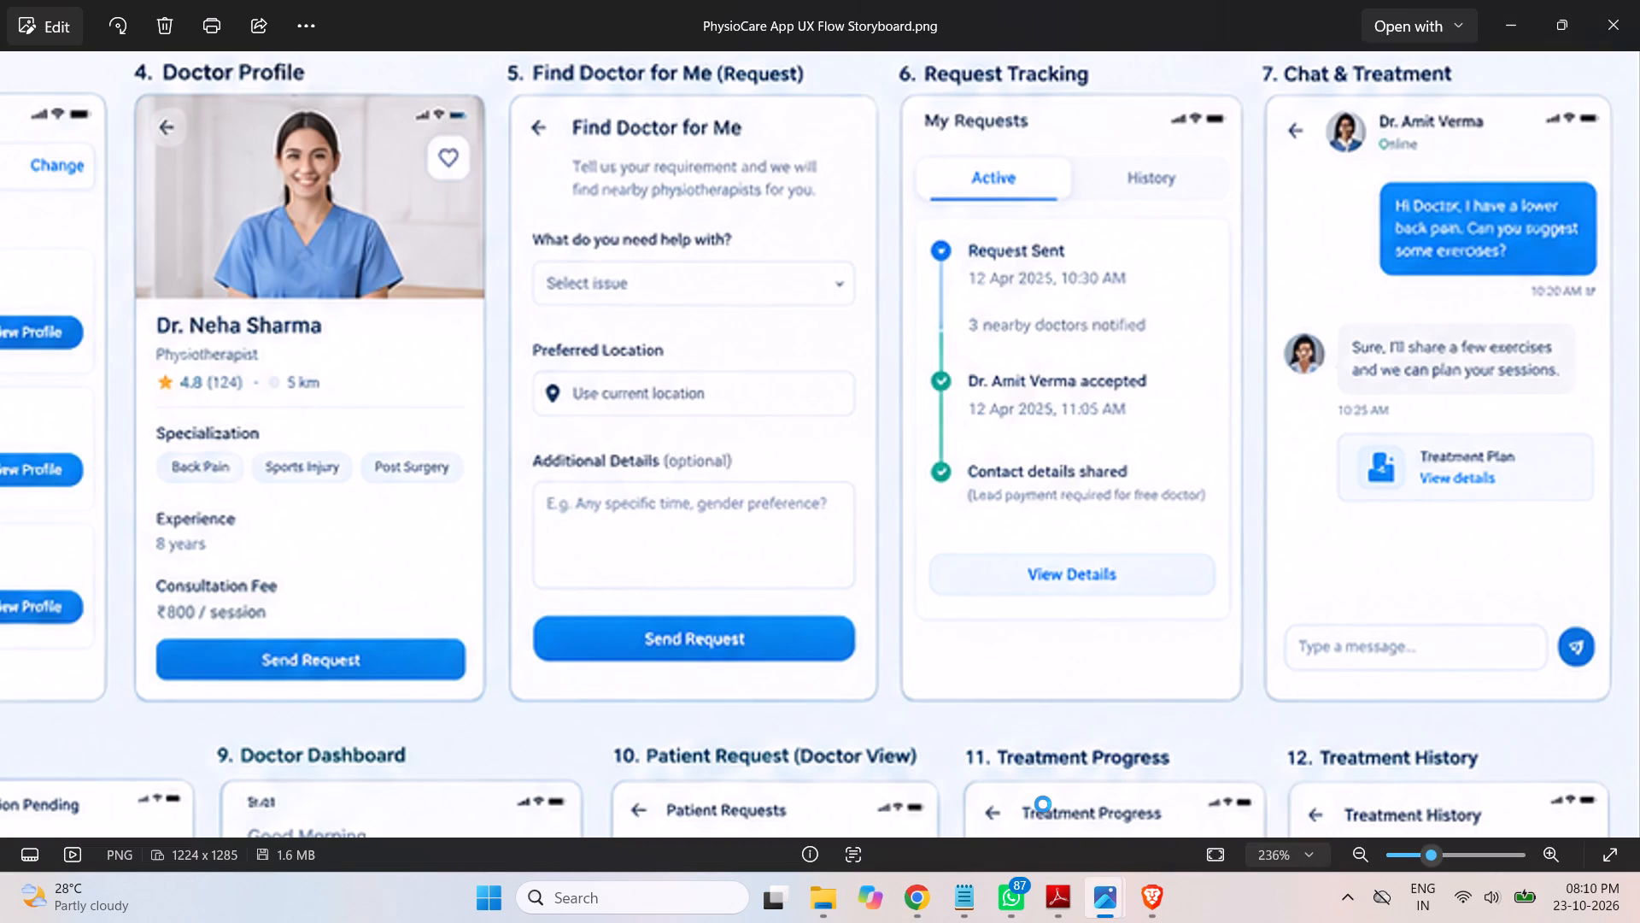
pyautogui.click(921, 899)
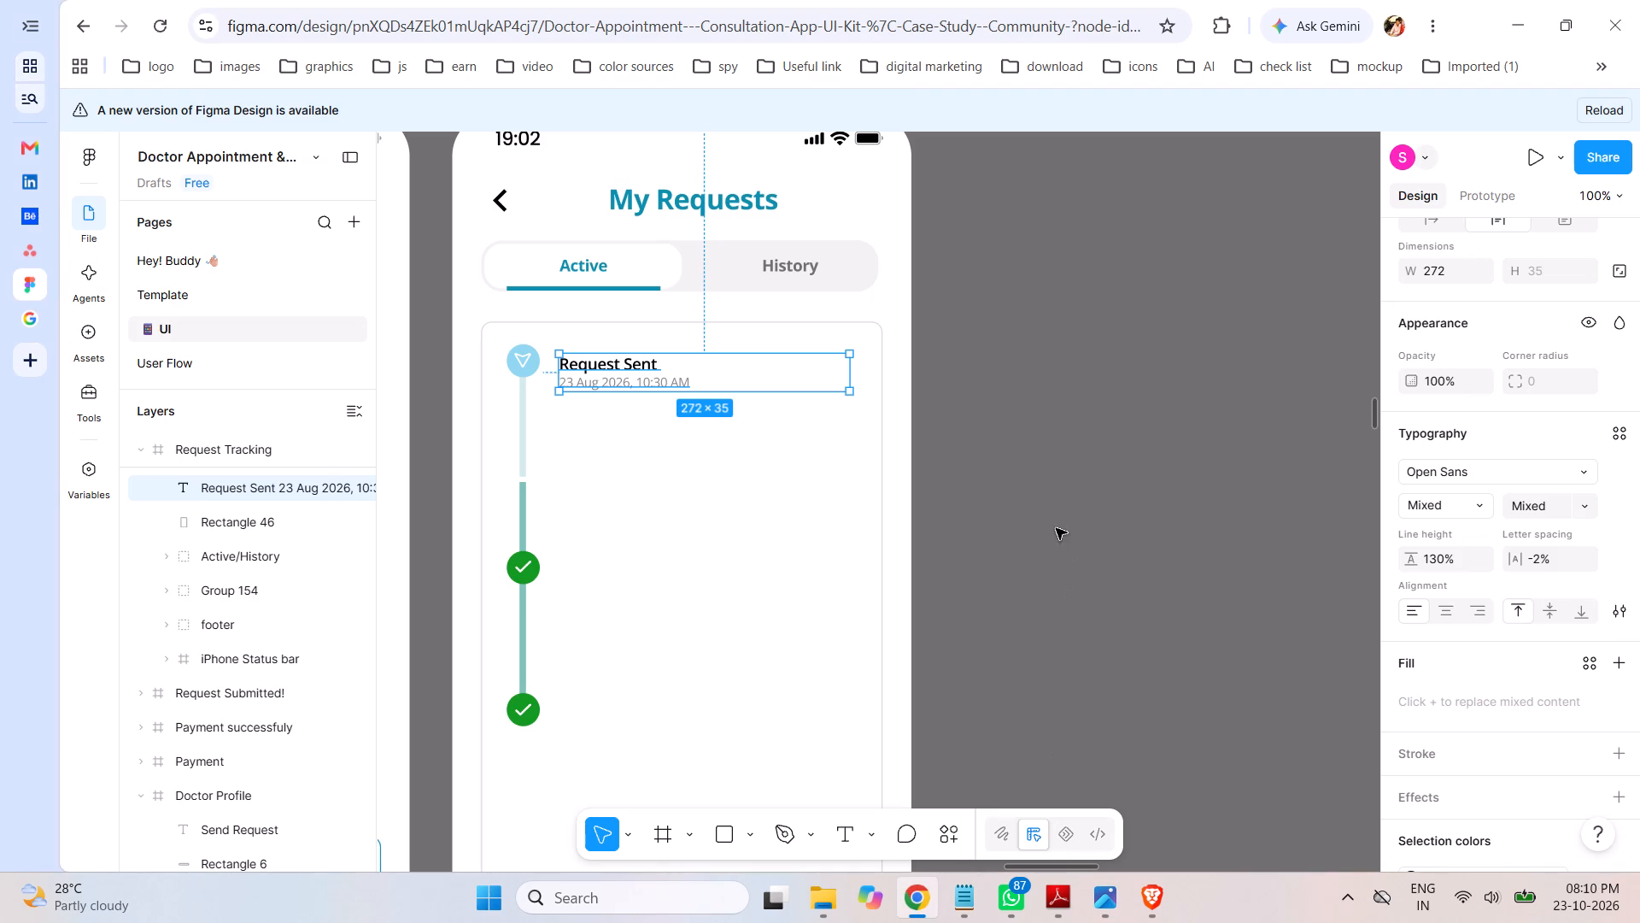
# Add a separate text object in the request card reading "3 nearby doctors notified", using the copied notes text.
pyautogui.click(847, 832)
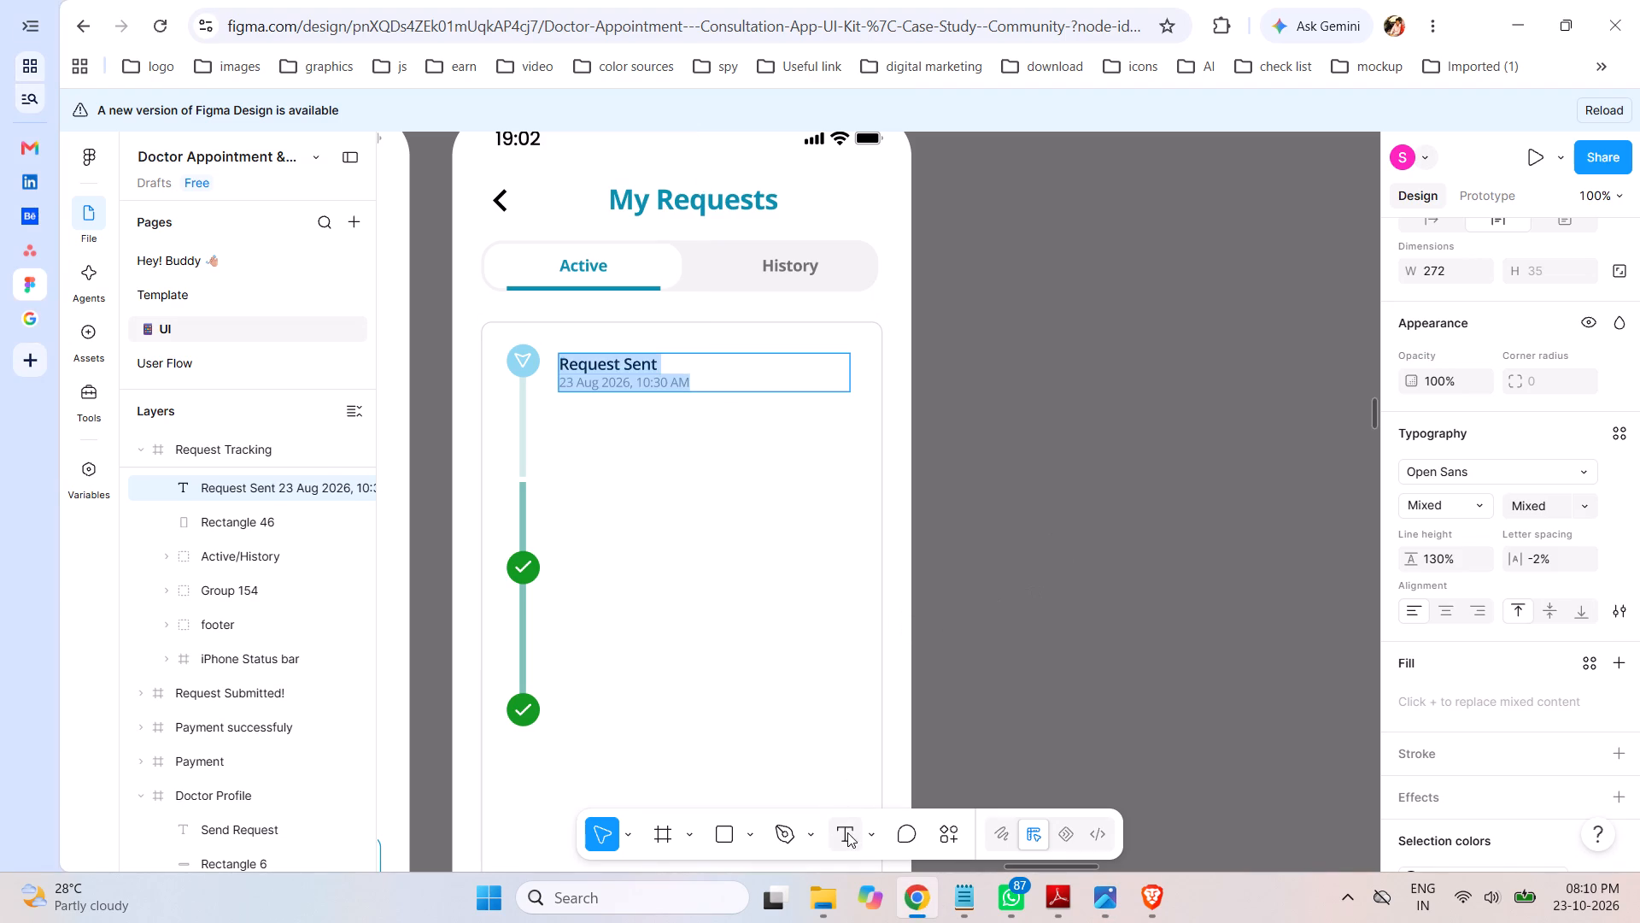
pyautogui.click(791, 623)
pyautogui.hotkey('ctrl', 'v')
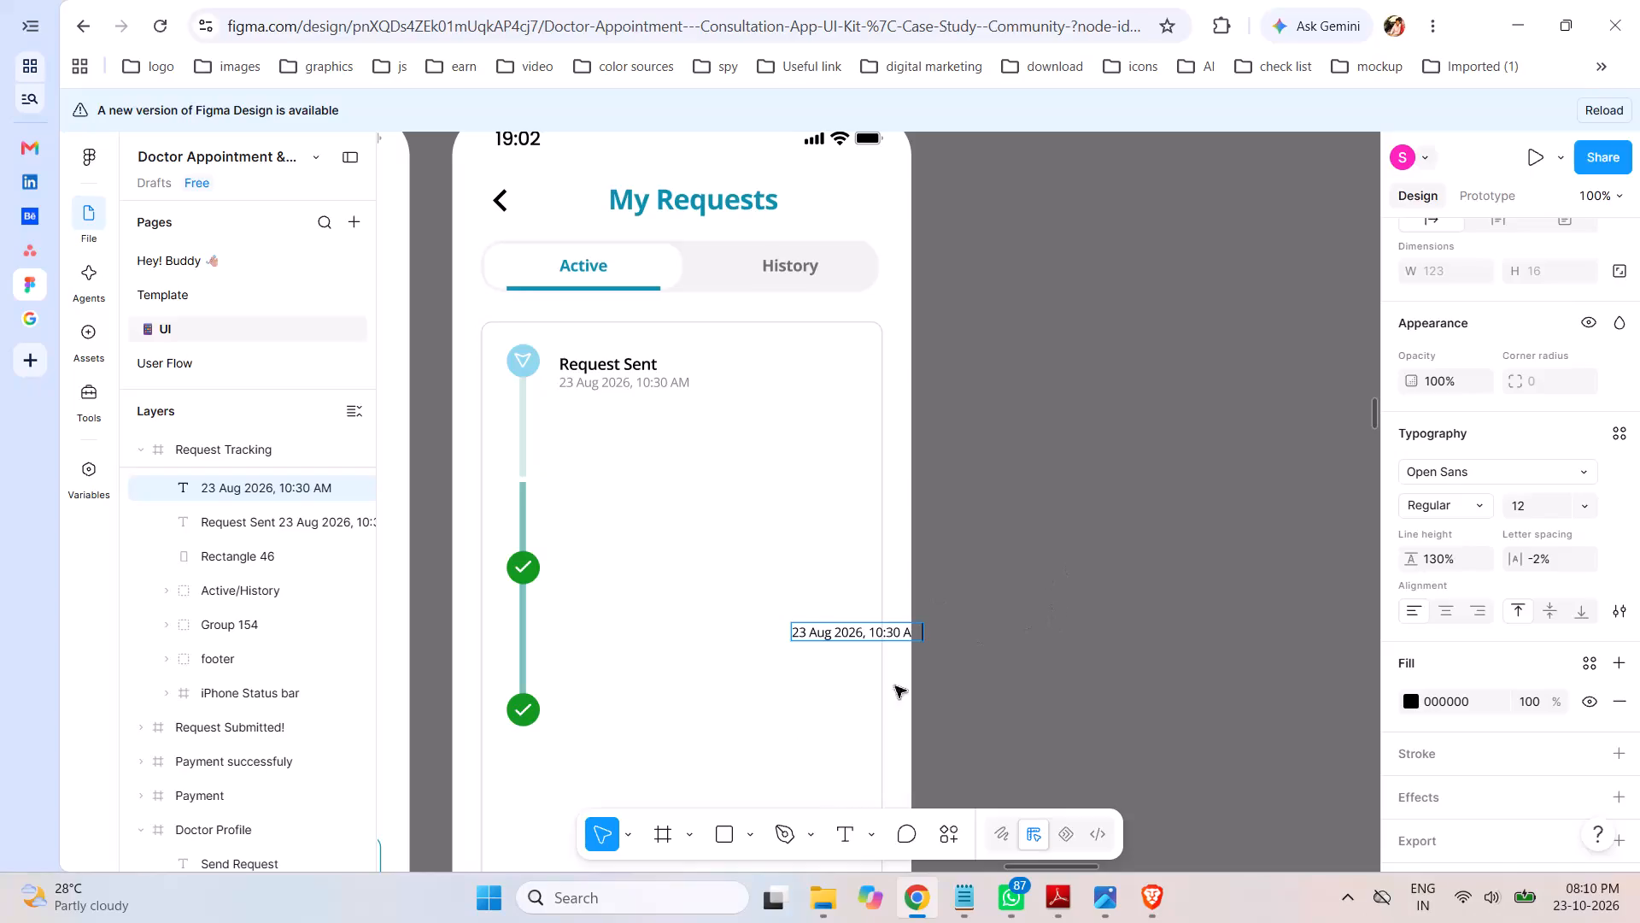
# Move the new date text object under the Request Sent block, left-aligned with it at about X 100, Y 335.
pyautogui.click(1033, 608)
pyautogui.moveTo(858, 637); pyautogui.dragTo(624, 485)
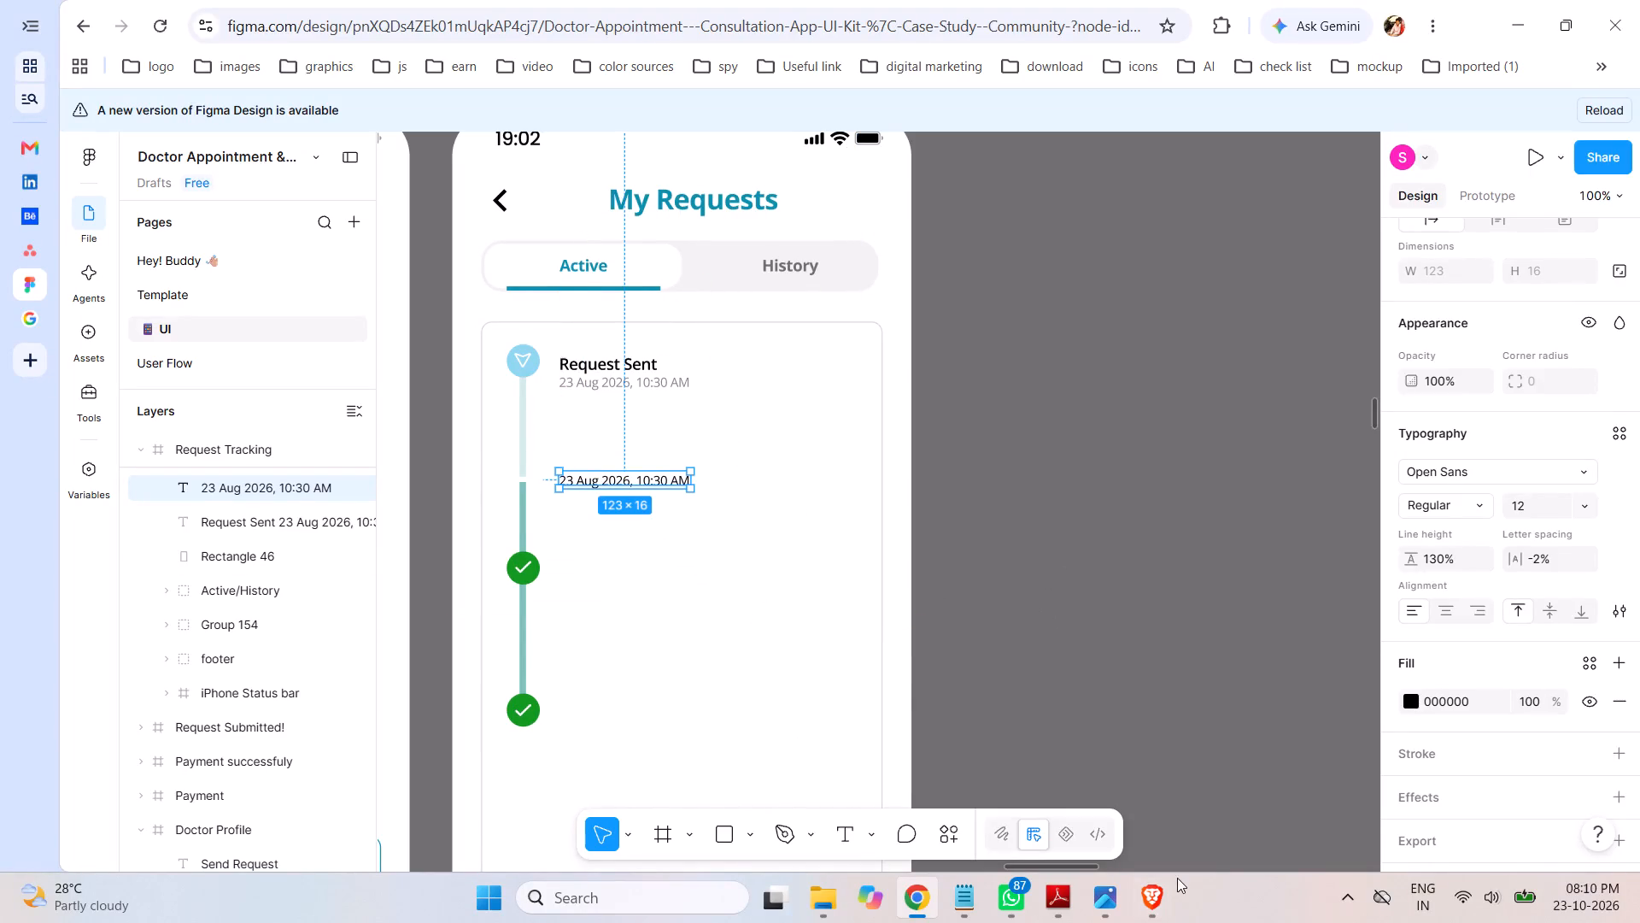
# Replace the moved text object's content with "3 nearby doctors notified", copied from the Request Tracking notes in Notepad.
pyautogui.click(964, 902)
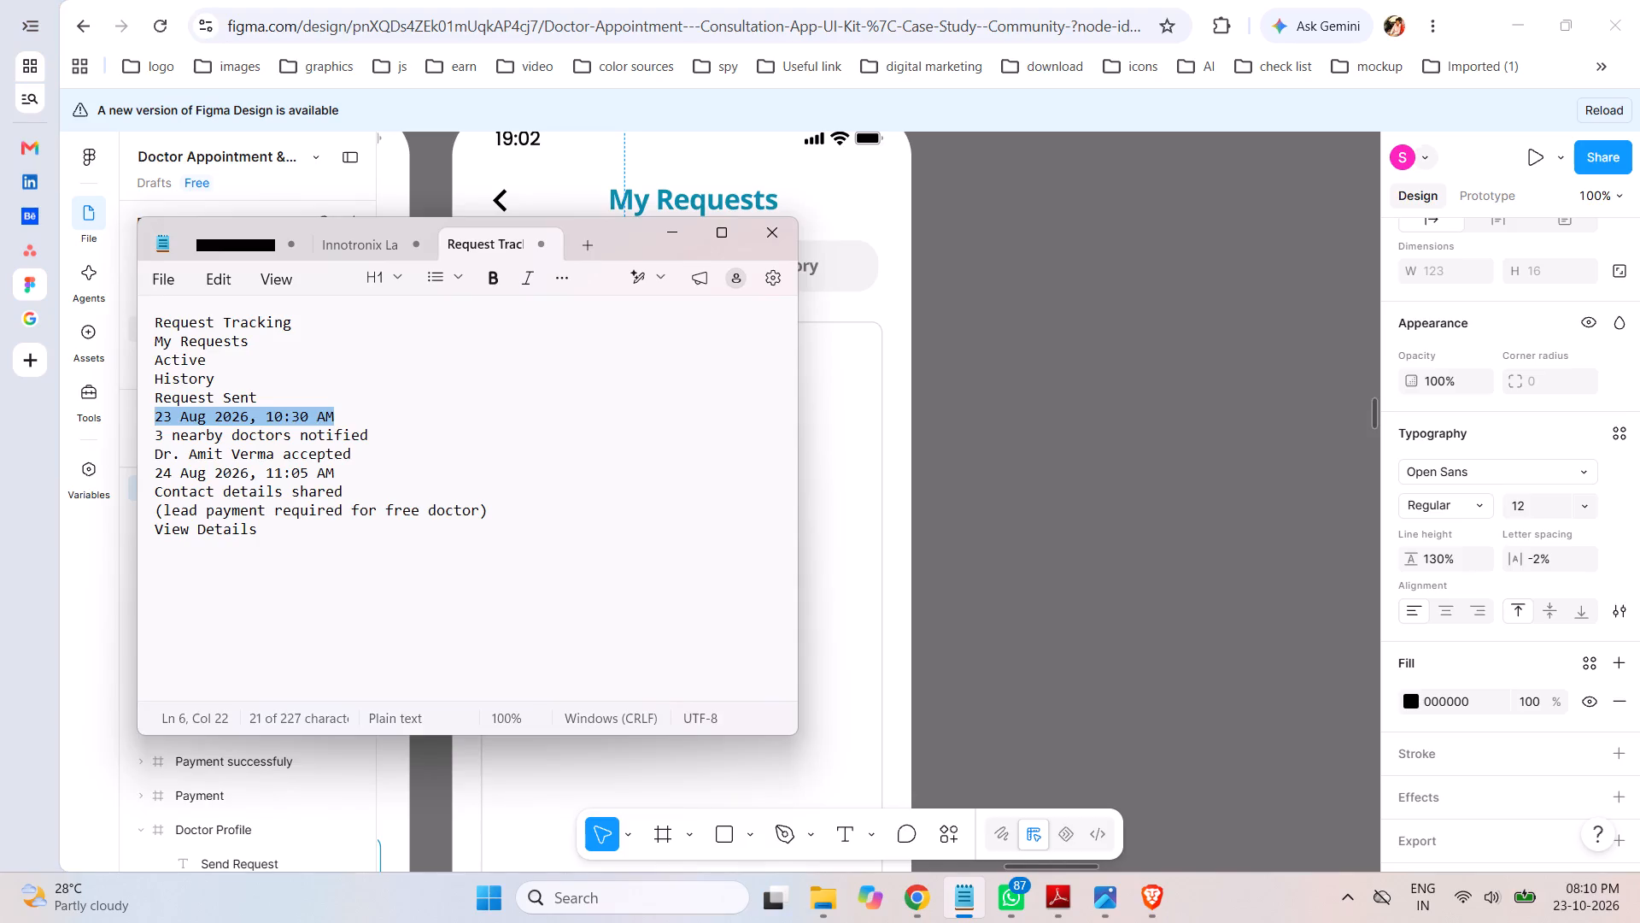
pyautogui.moveTo(374, 435); pyautogui.dragTo(137, 436)
pyautogui.hotkey('ctrl', 'c')
pyautogui.click(1162, 514)
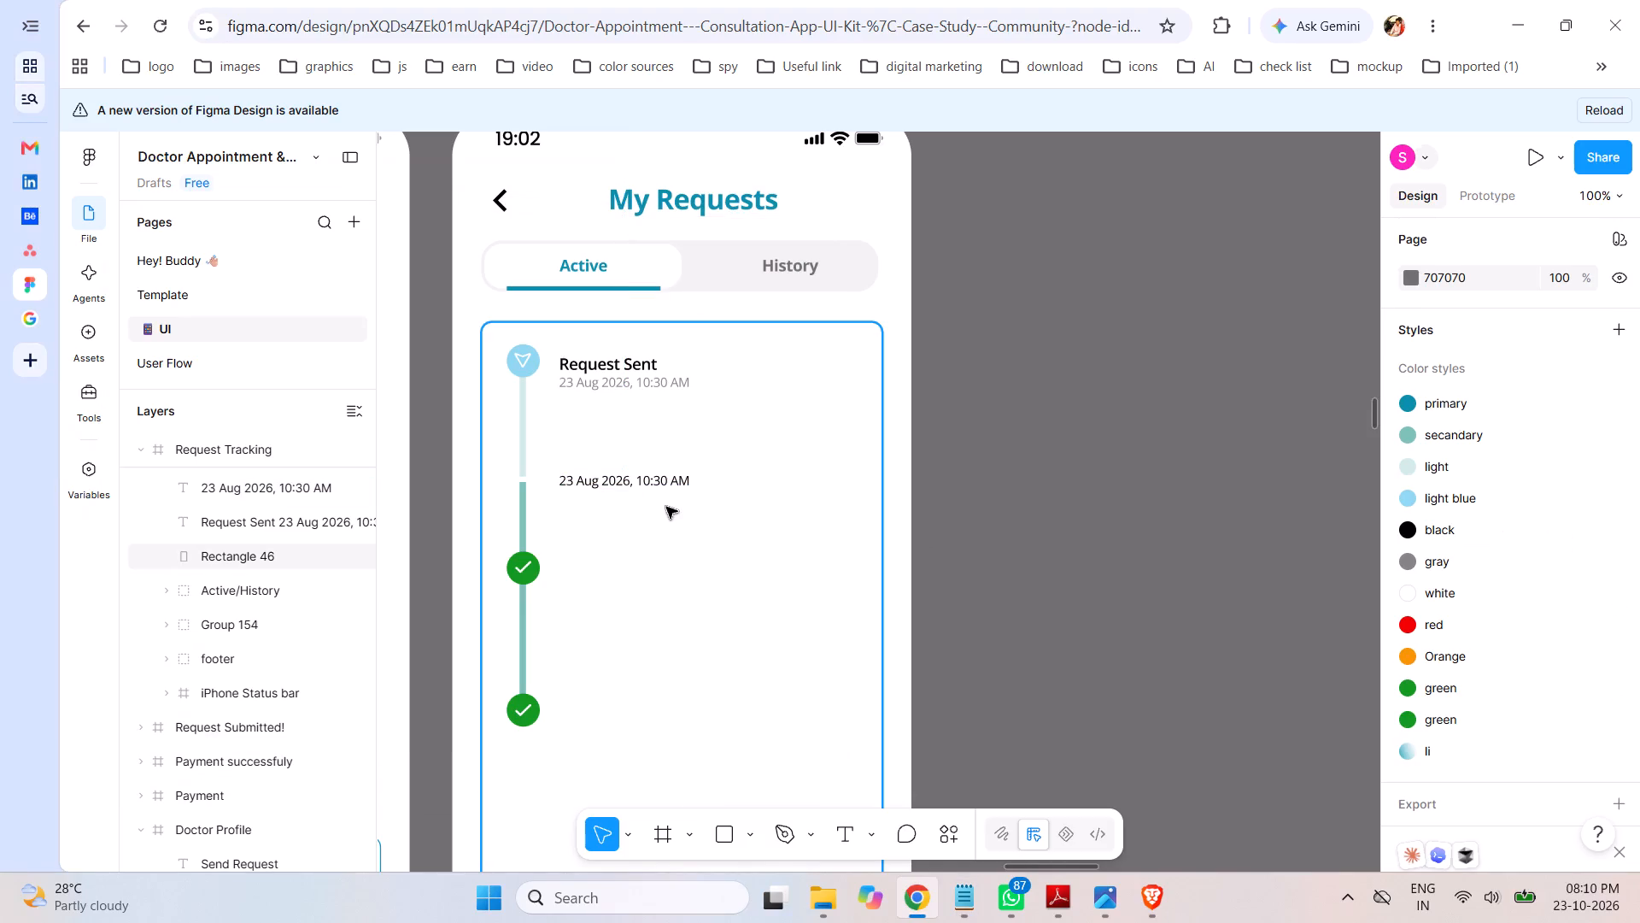
pyautogui.click(642, 485)
pyautogui.doubleClick(642, 485)
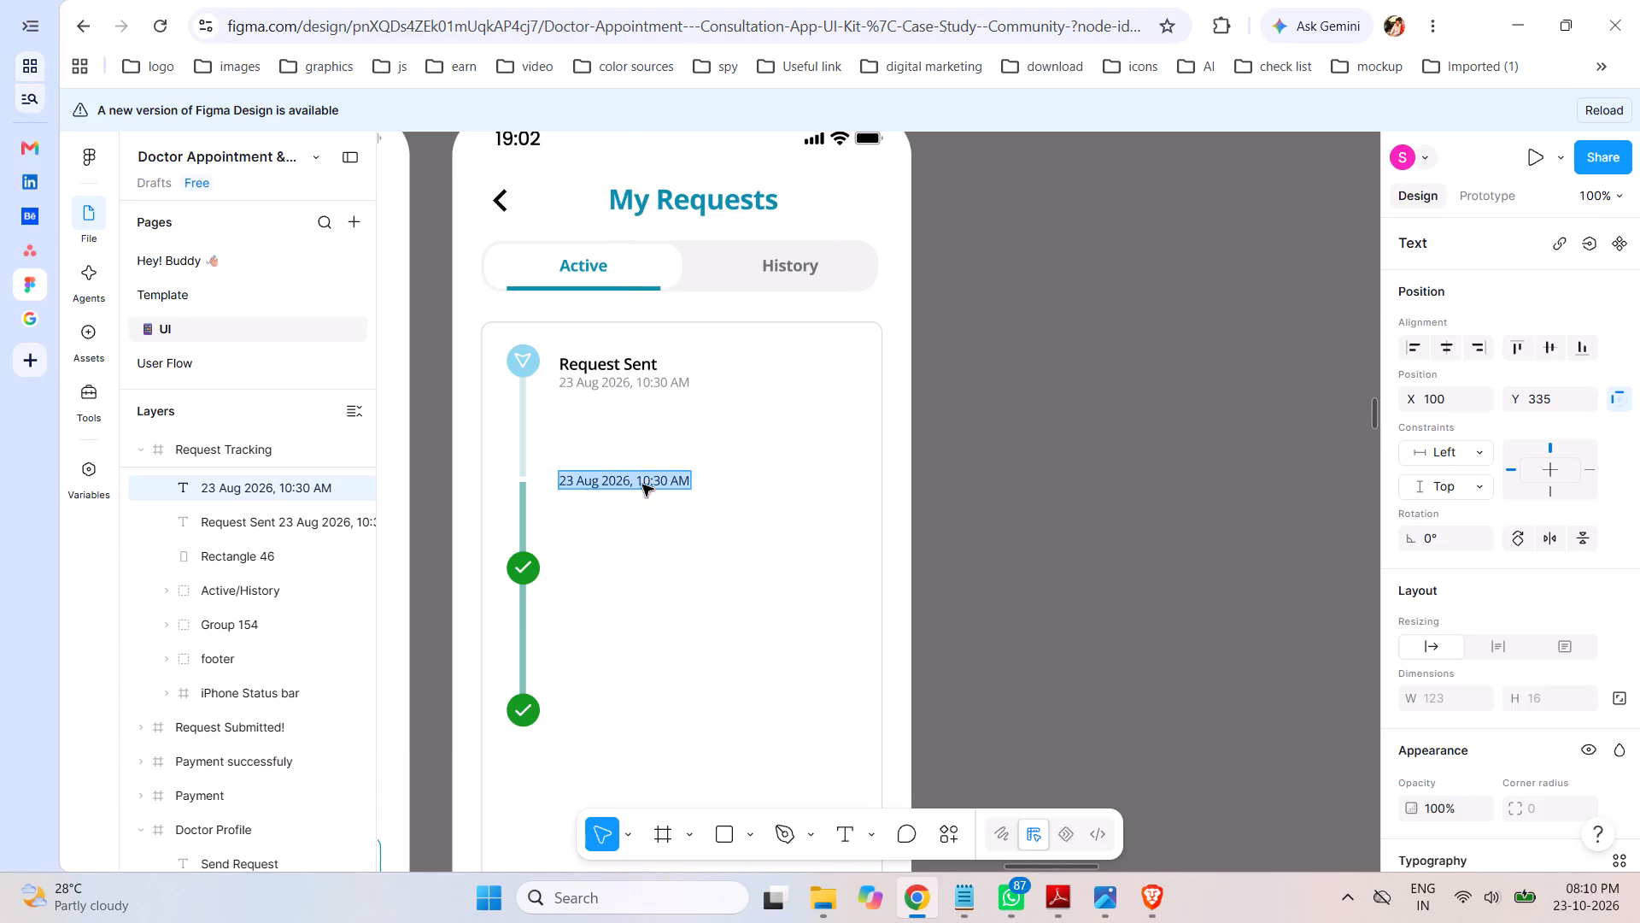
pyautogui.hotkey('ctrl', 'v')
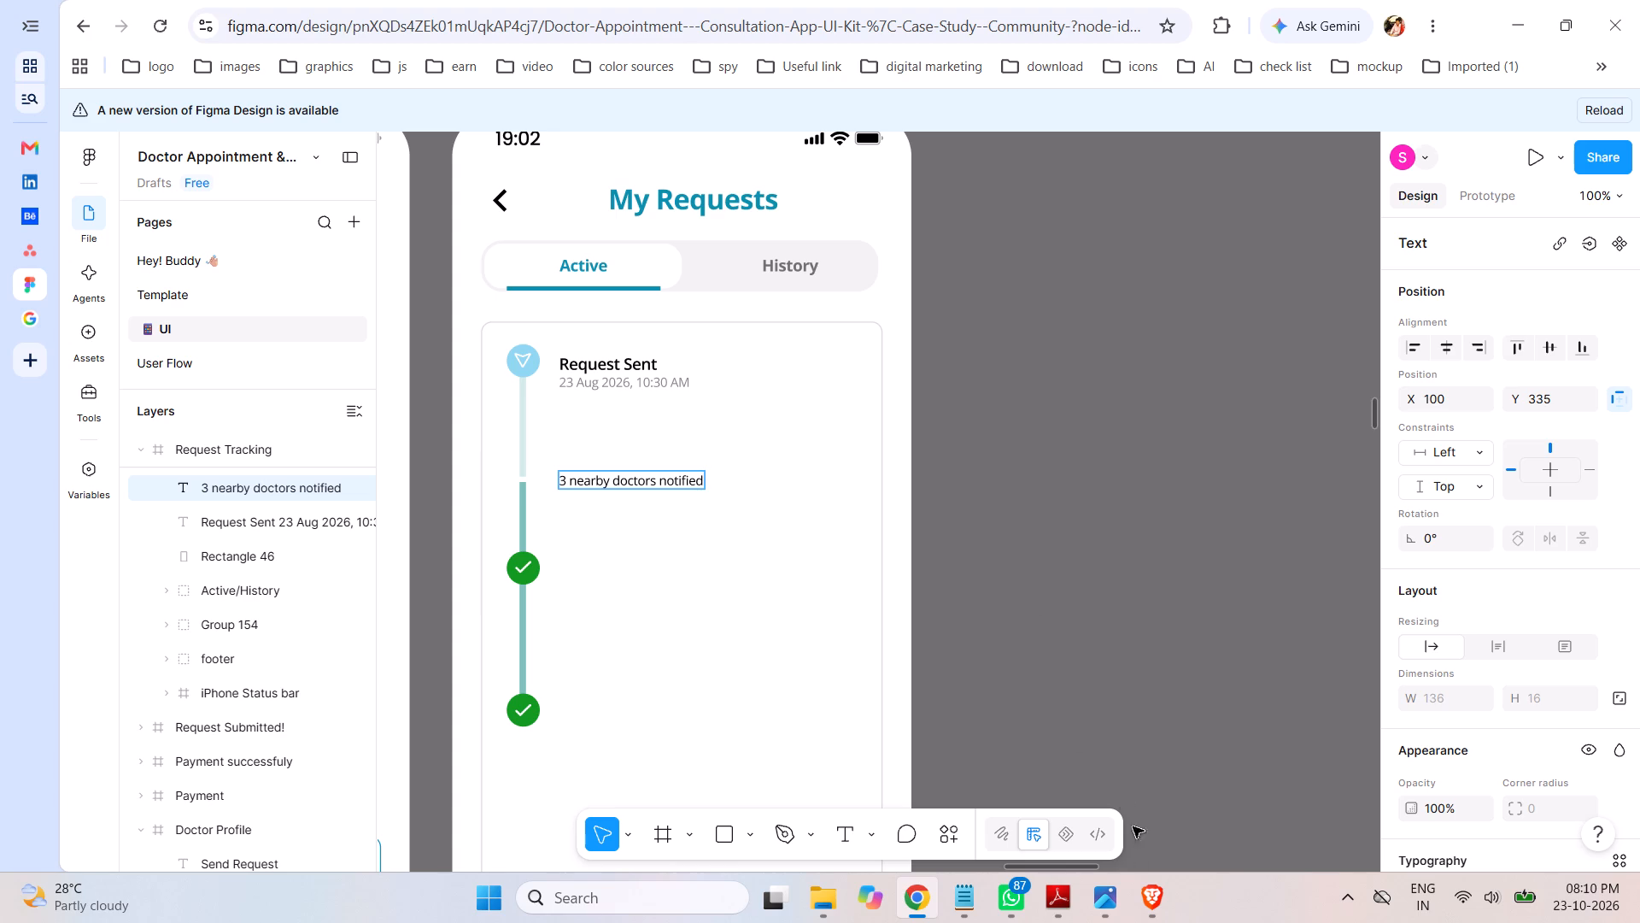
# Switch to the PhysioCare storyboard image to check the Request Tracking timeline layout.
pyautogui.click(1103, 897)
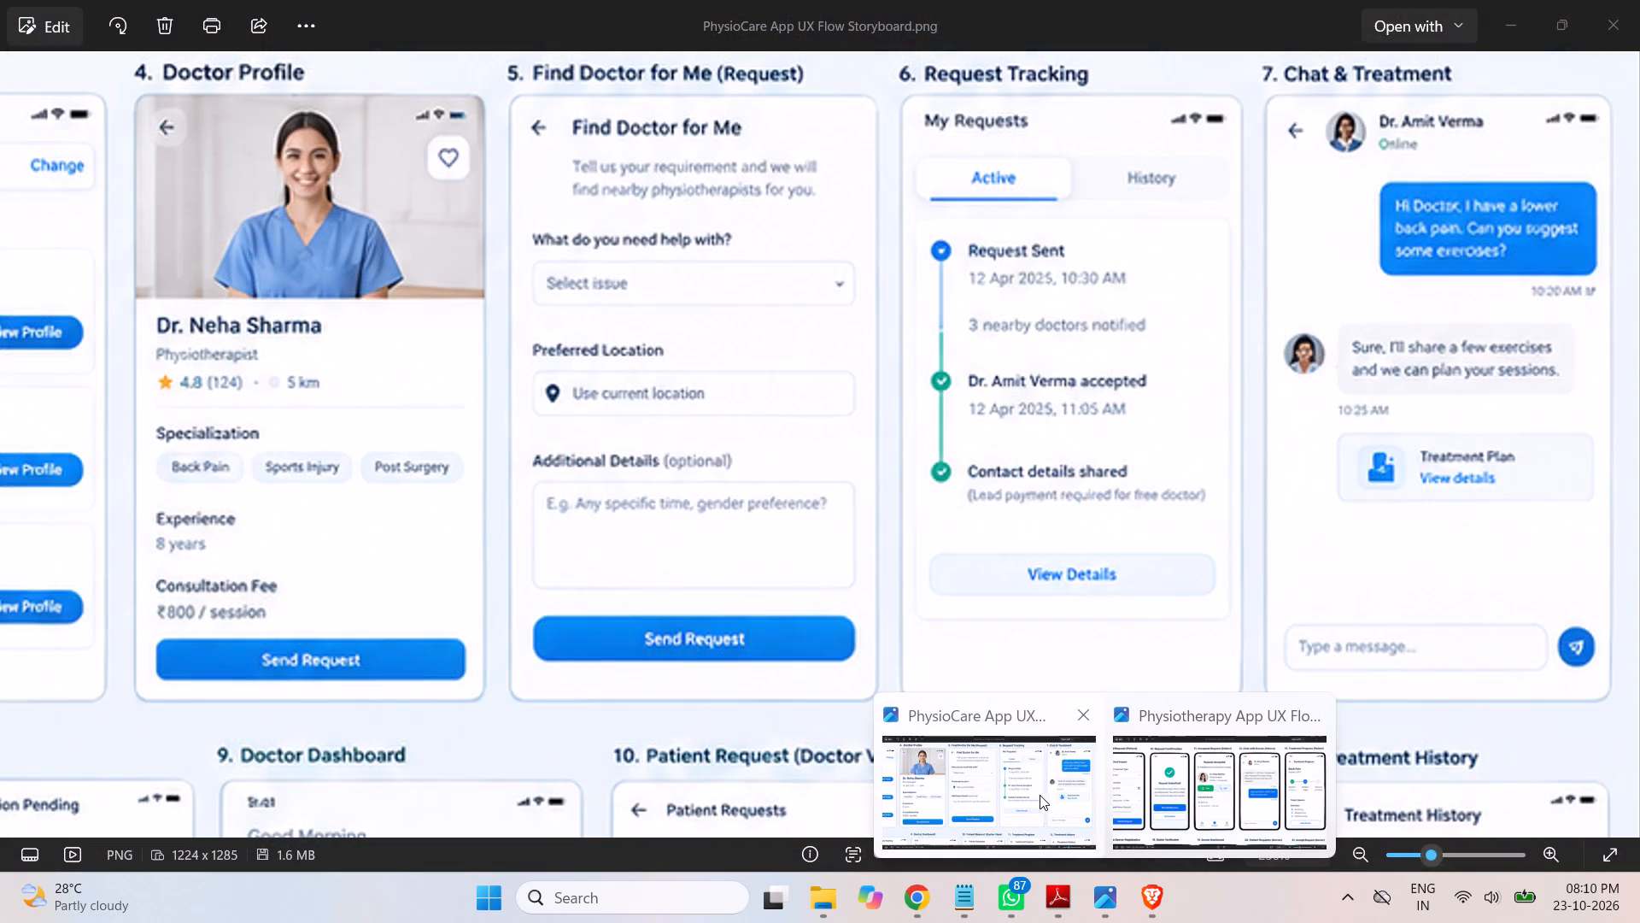
# Check the remaining timeline entries on the storyboard's Request Tracking screen, and return to the Figma design.
pyautogui.click(1038, 795)
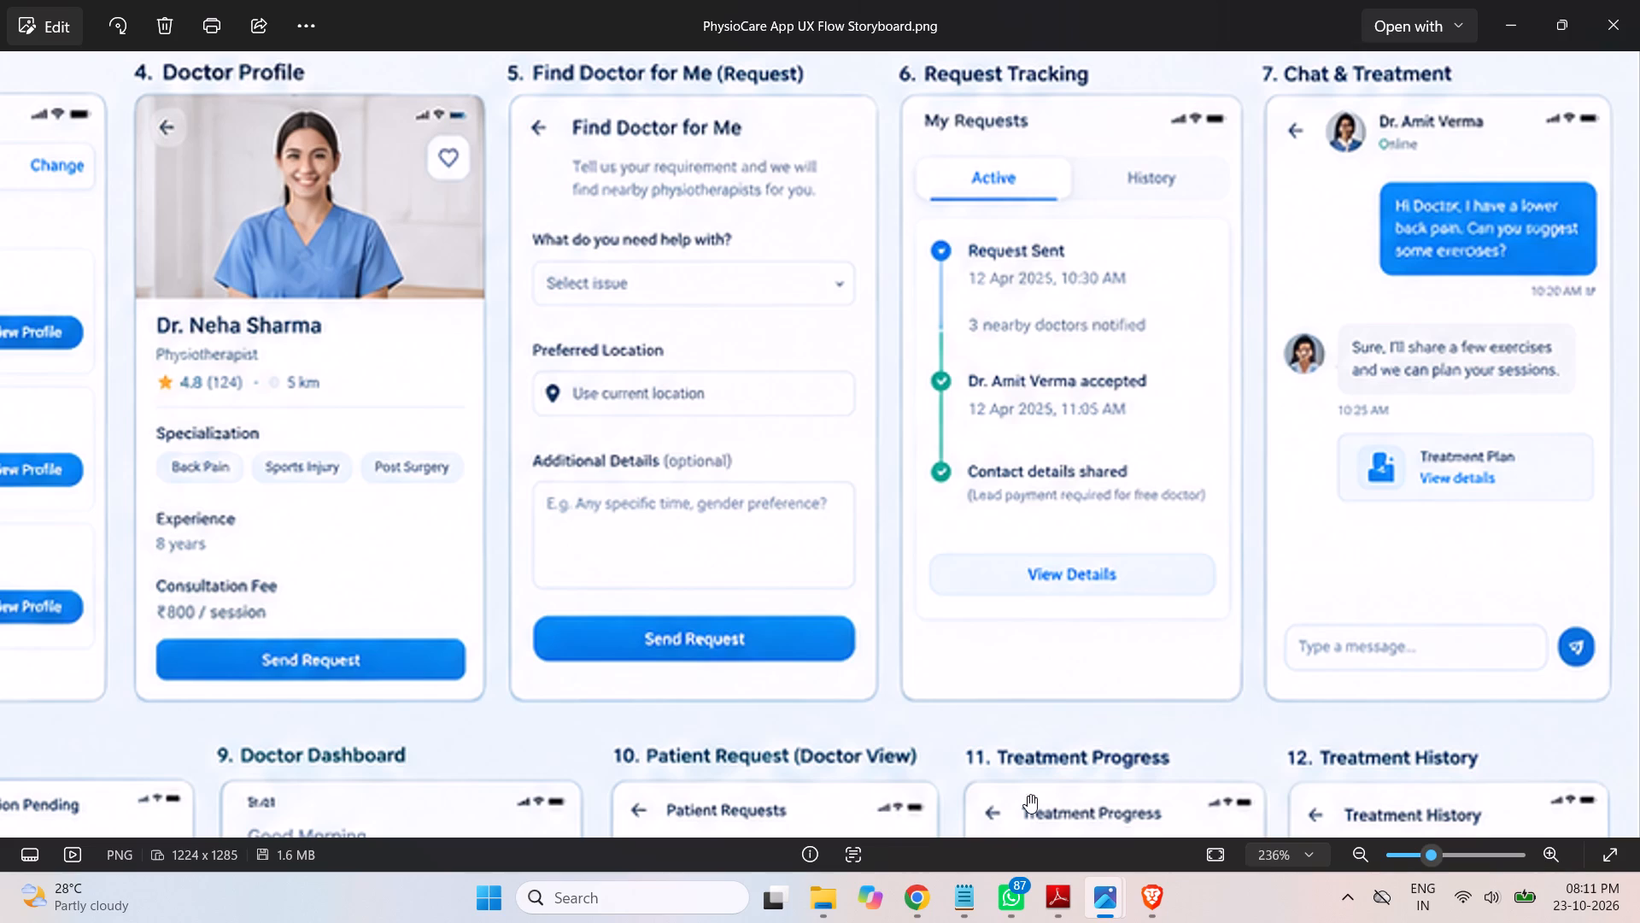
pyautogui.click(917, 897)
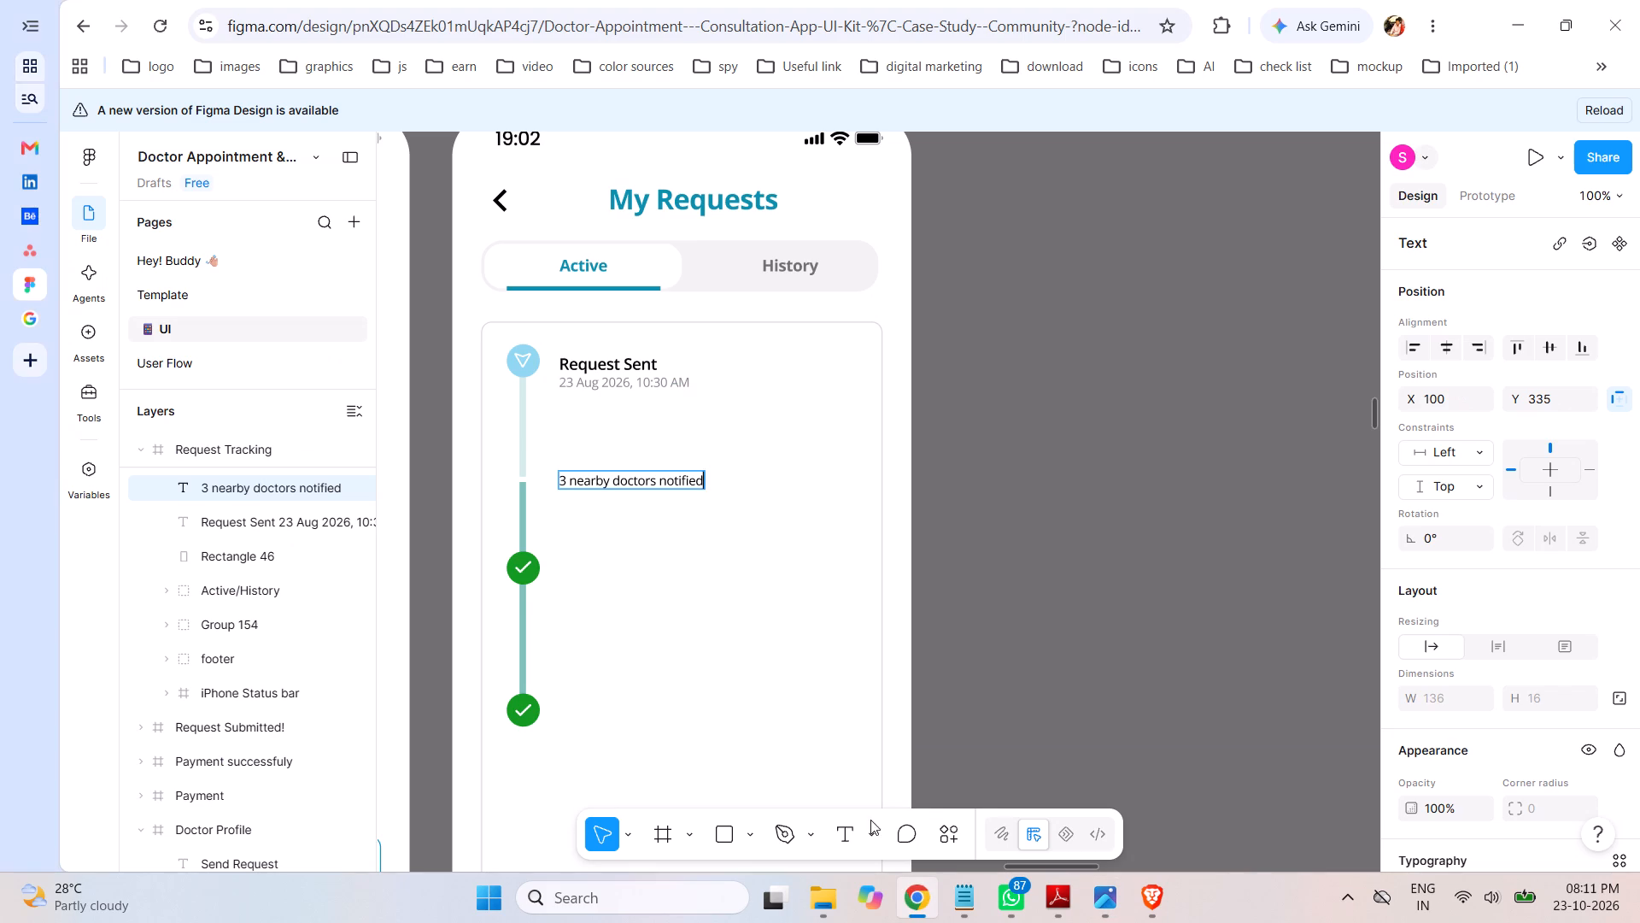
# Duplicate the Request Sent text block straight down beside the upper green check mark, at about Y 413.
pyautogui.click(1161, 417)
pyautogui.click(618, 385)
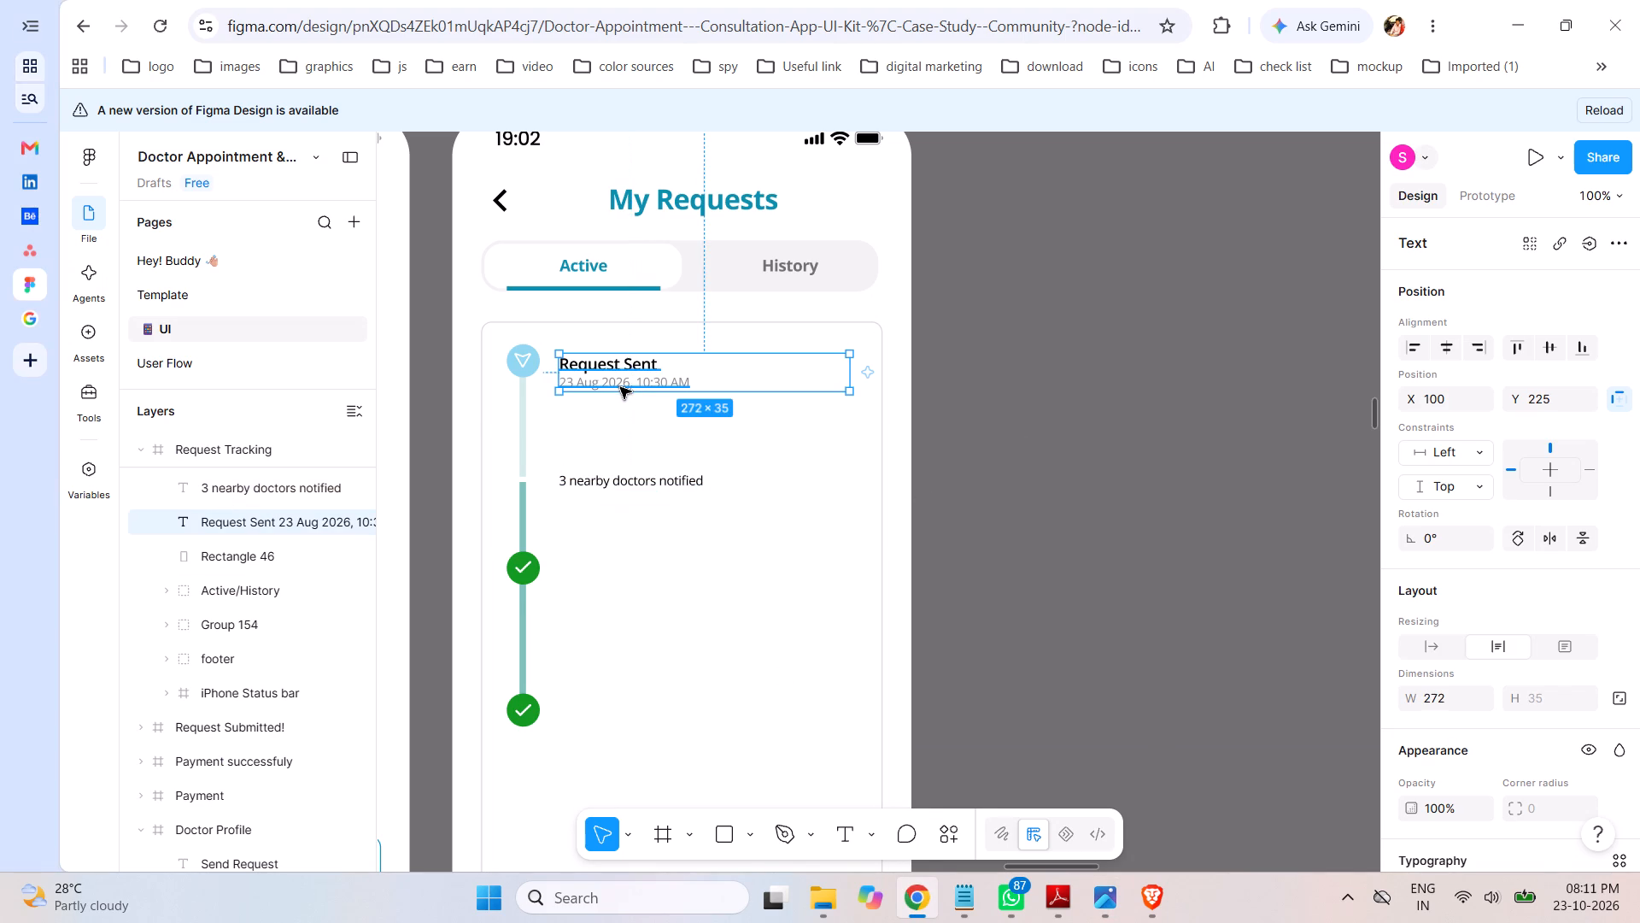
pyautogui.keyDown('alt'); pyautogui.moveTo(617, 387); pyautogui.dragTo(616, 413); pyautogui.keyUp('alt')
pyautogui.keyDown('alt'); pyautogui.moveTo(616, 413); pyautogui.dragTo(620, 586); pyautogui.keyUp('alt')
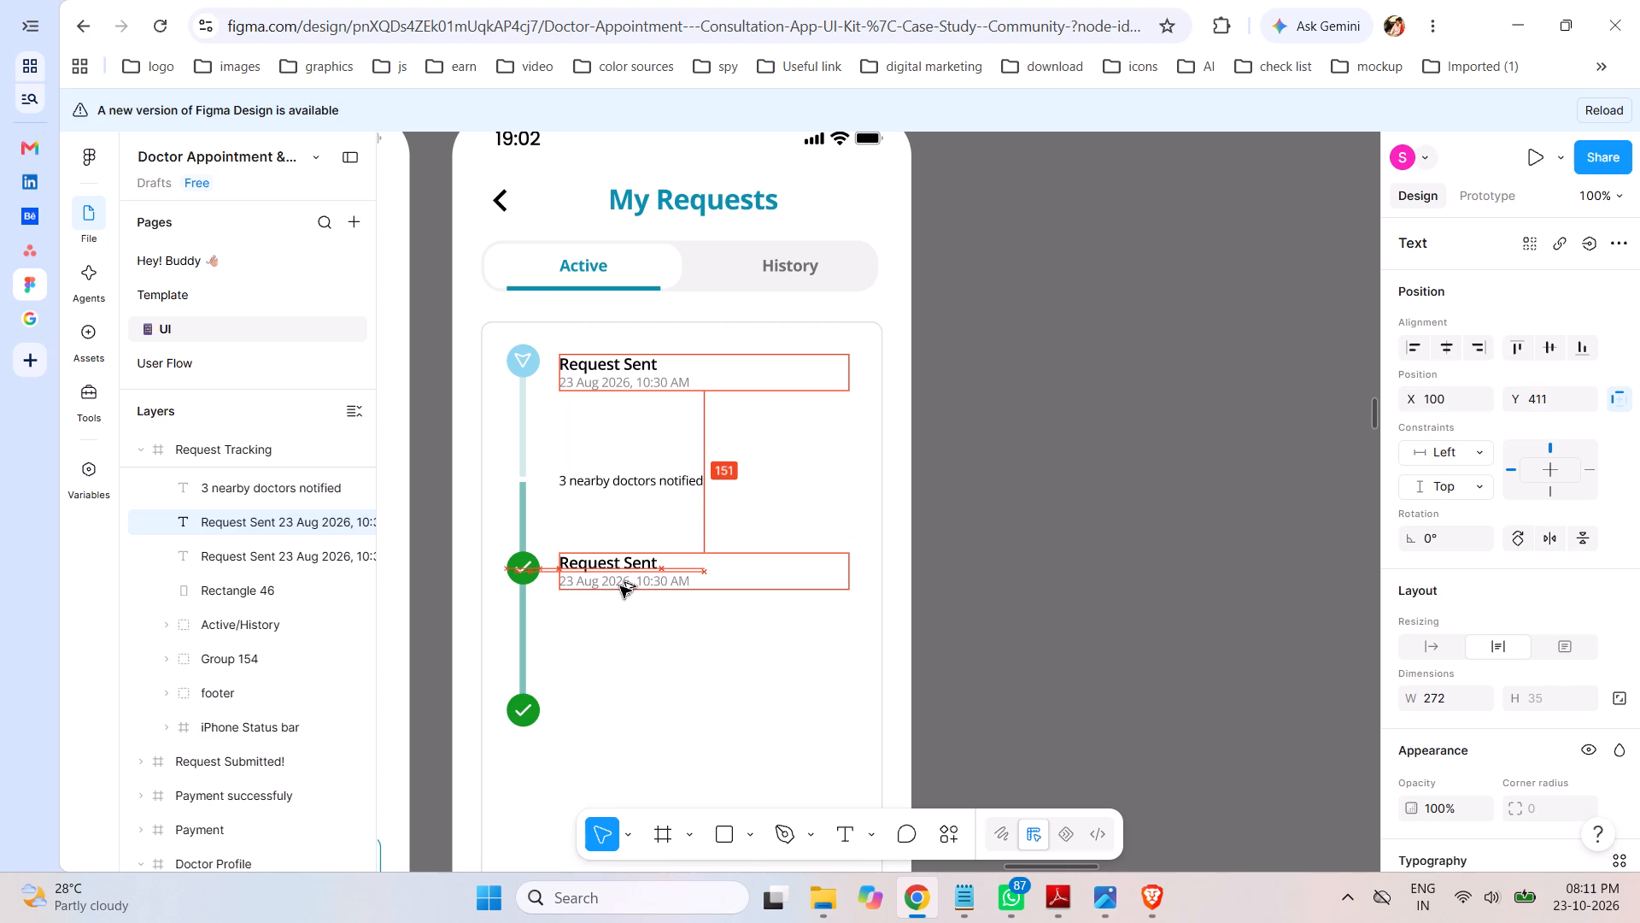
pyautogui.keyDown('alt'); pyautogui.moveTo(620, 586); pyautogui.dragTo(620, 588); pyautogui.keyUp('alt')
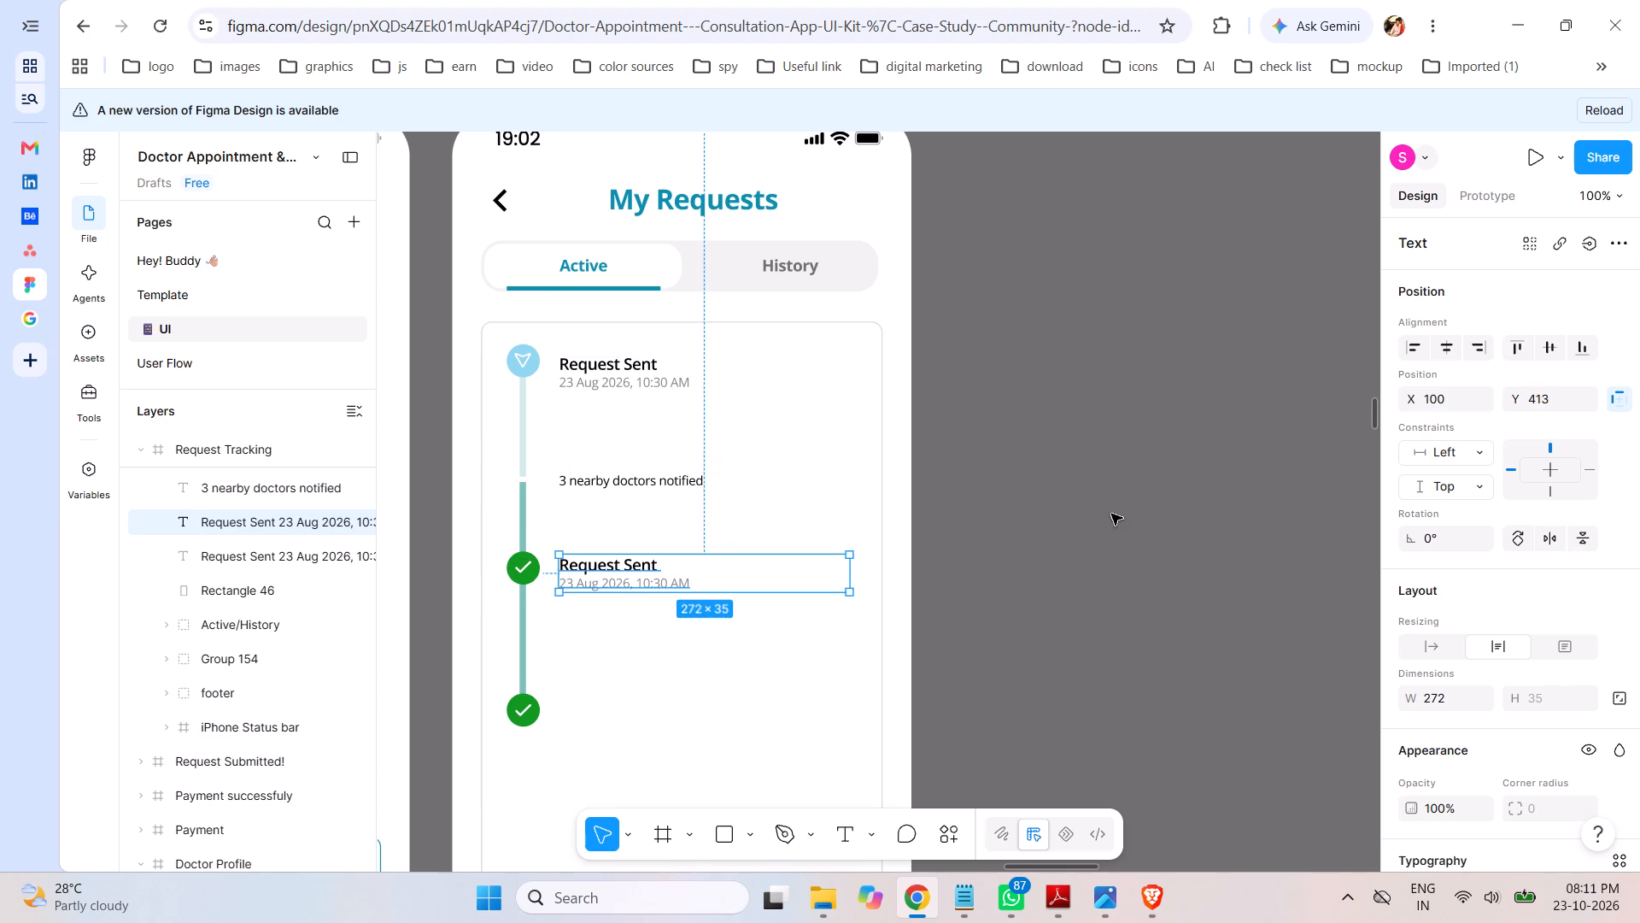
pyautogui.click(1111, 514)
# Replace the duplicated block's Request Sent heading with the doctor-accepted line from the Notepad notes.
pyautogui.scroll(-4, 1122, 475)
pyautogui.scroll(3, 1116, 472)
pyautogui.scroll(-5, 1116, 472)
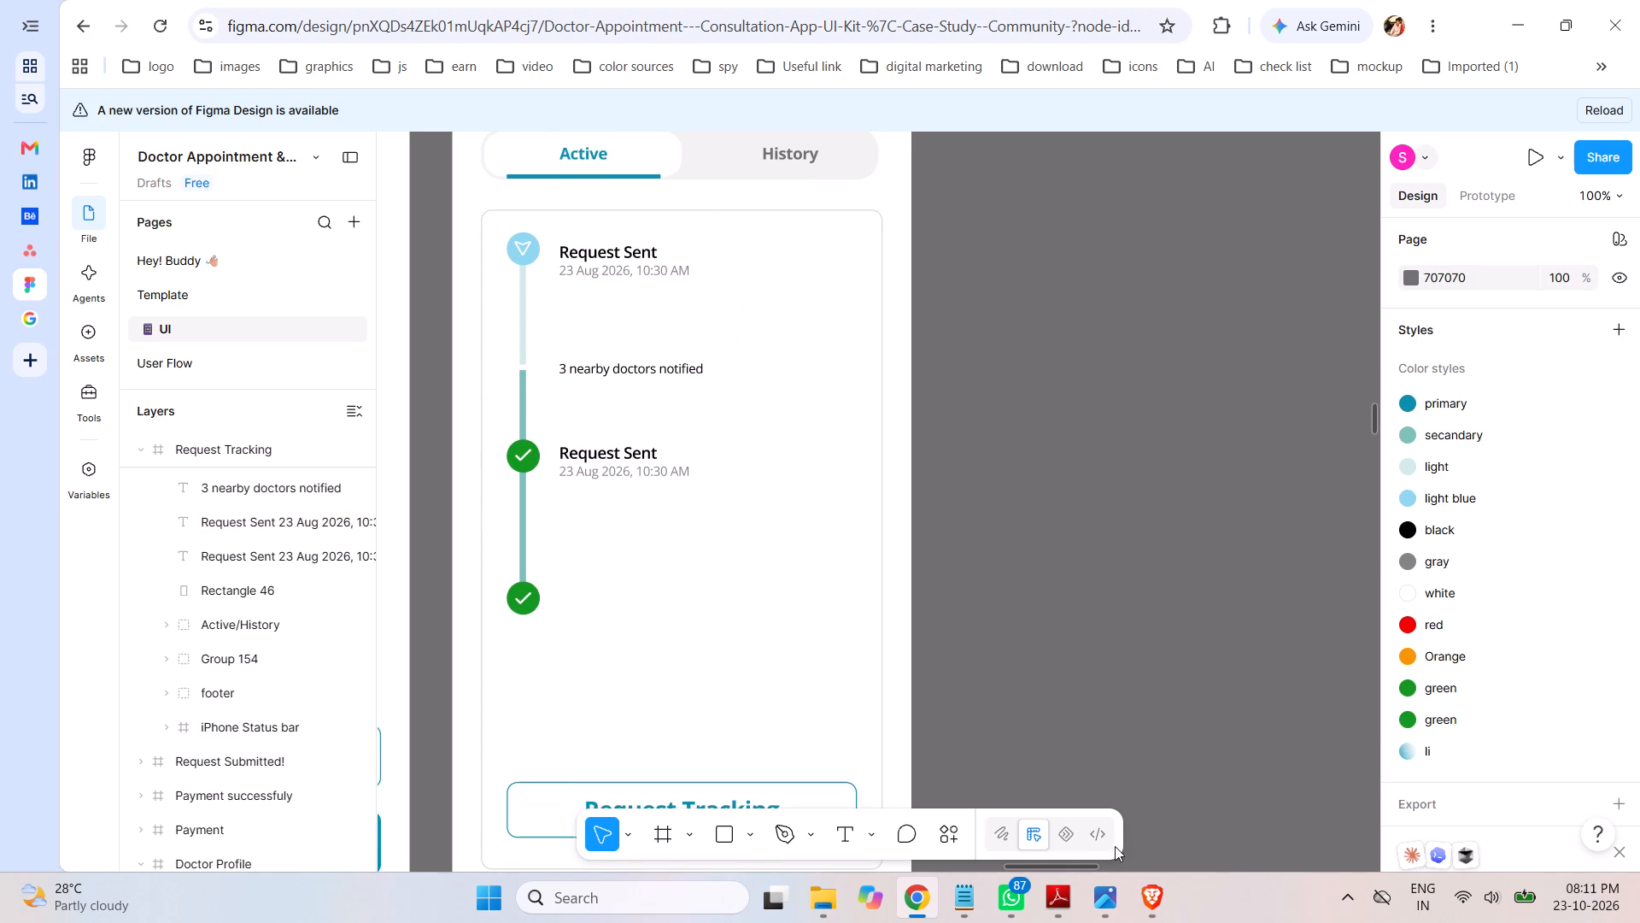
pyautogui.click(966, 900)
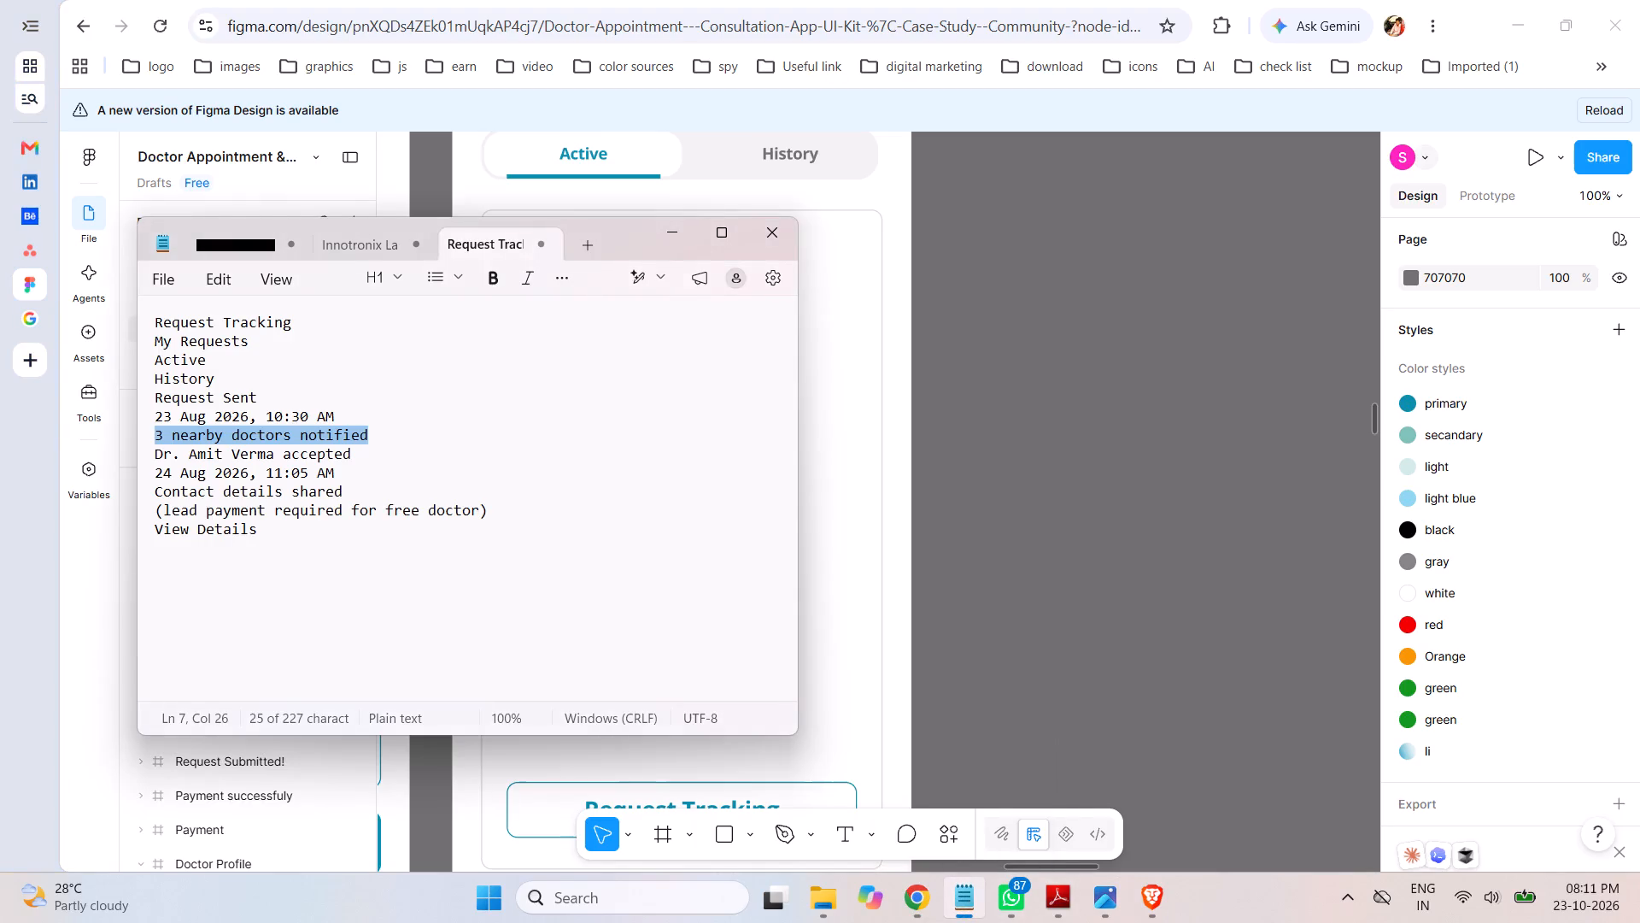
pyautogui.moveTo(356, 453); pyautogui.dragTo(138, 465)
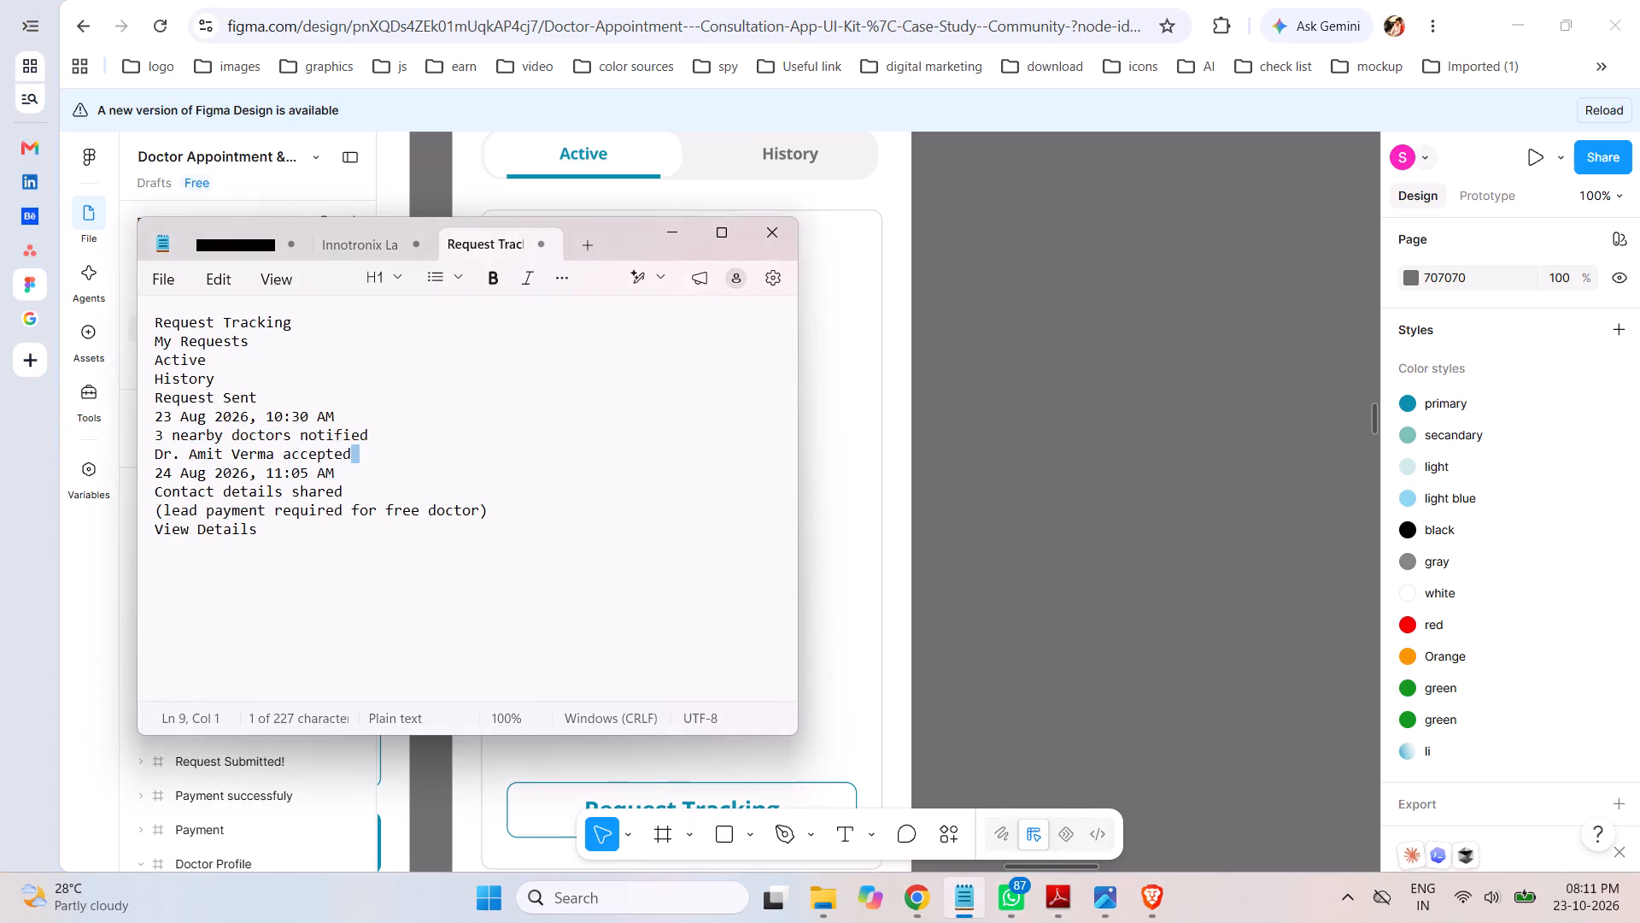
pyautogui.moveTo(138, 465); pyautogui.dragTo(136, 456)
pyautogui.hotkey('ctrl', 'c')
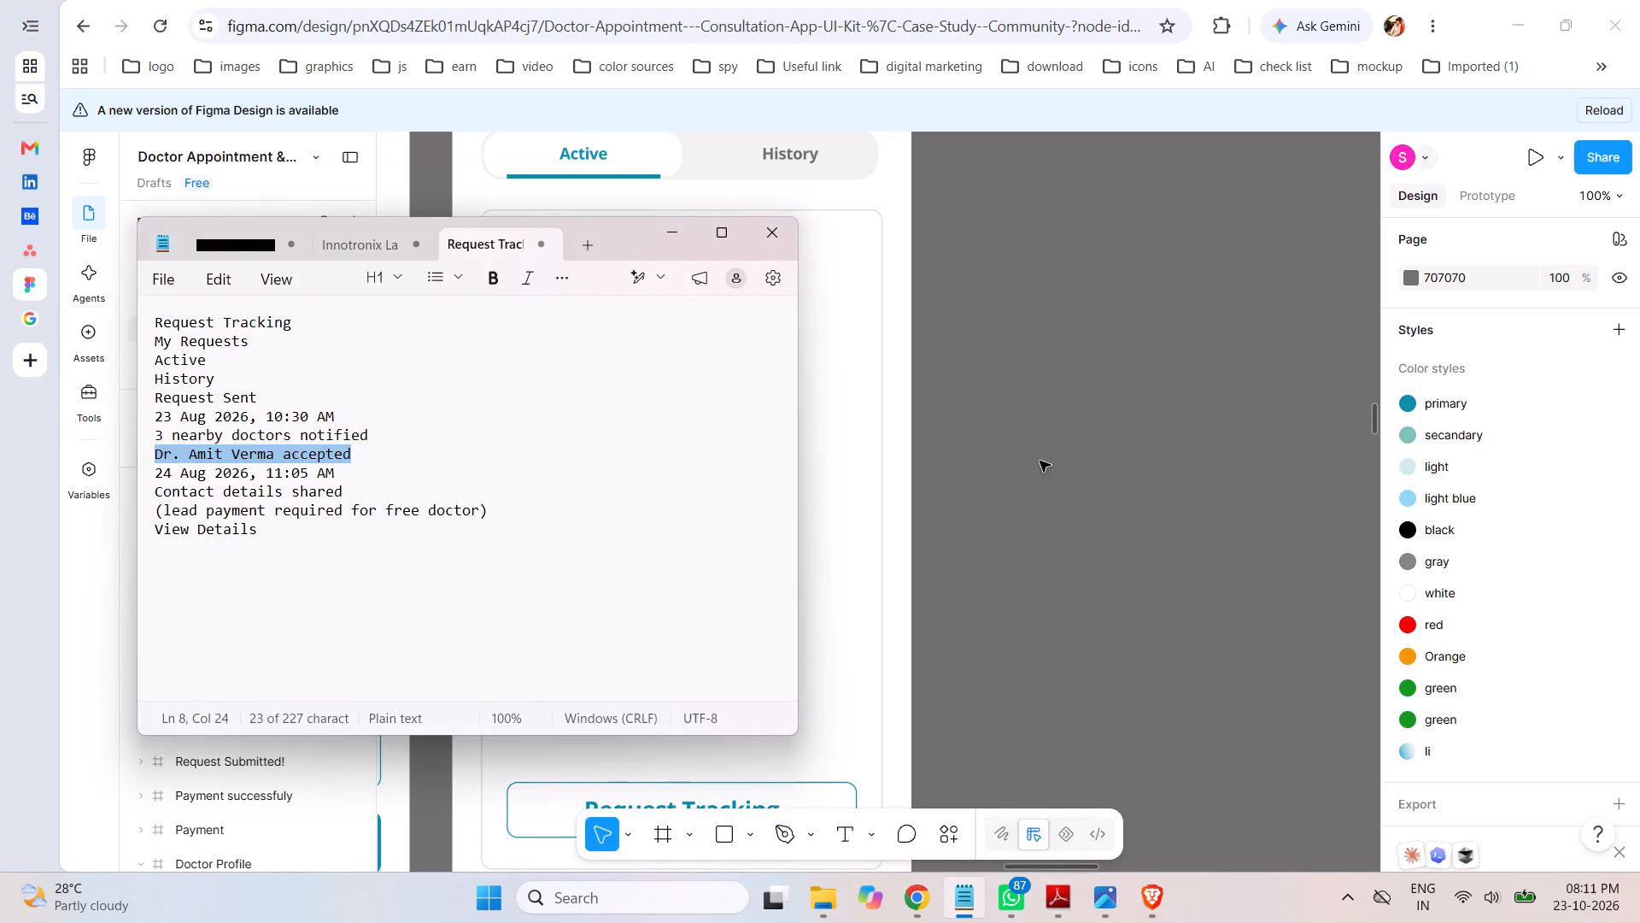
pyautogui.click(1040, 461)
pyautogui.doubleClick(615, 460)
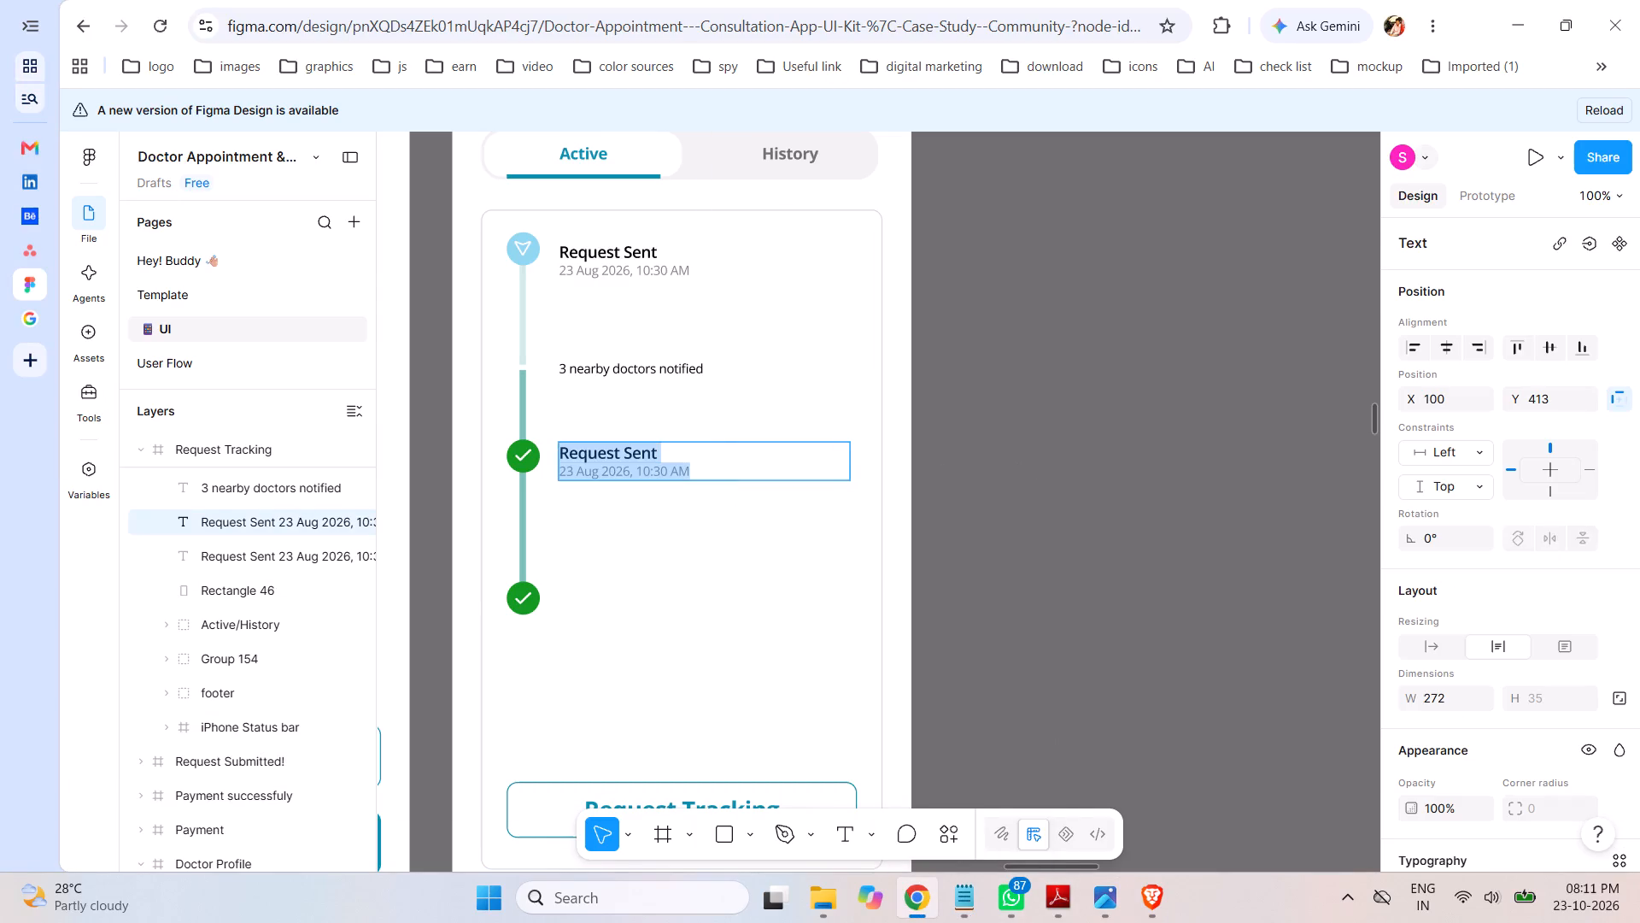
pyautogui.moveTo(653, 453); pyautogui.dragTo(537, 453)
pyautogui.hotkey('ctrl', 'v')
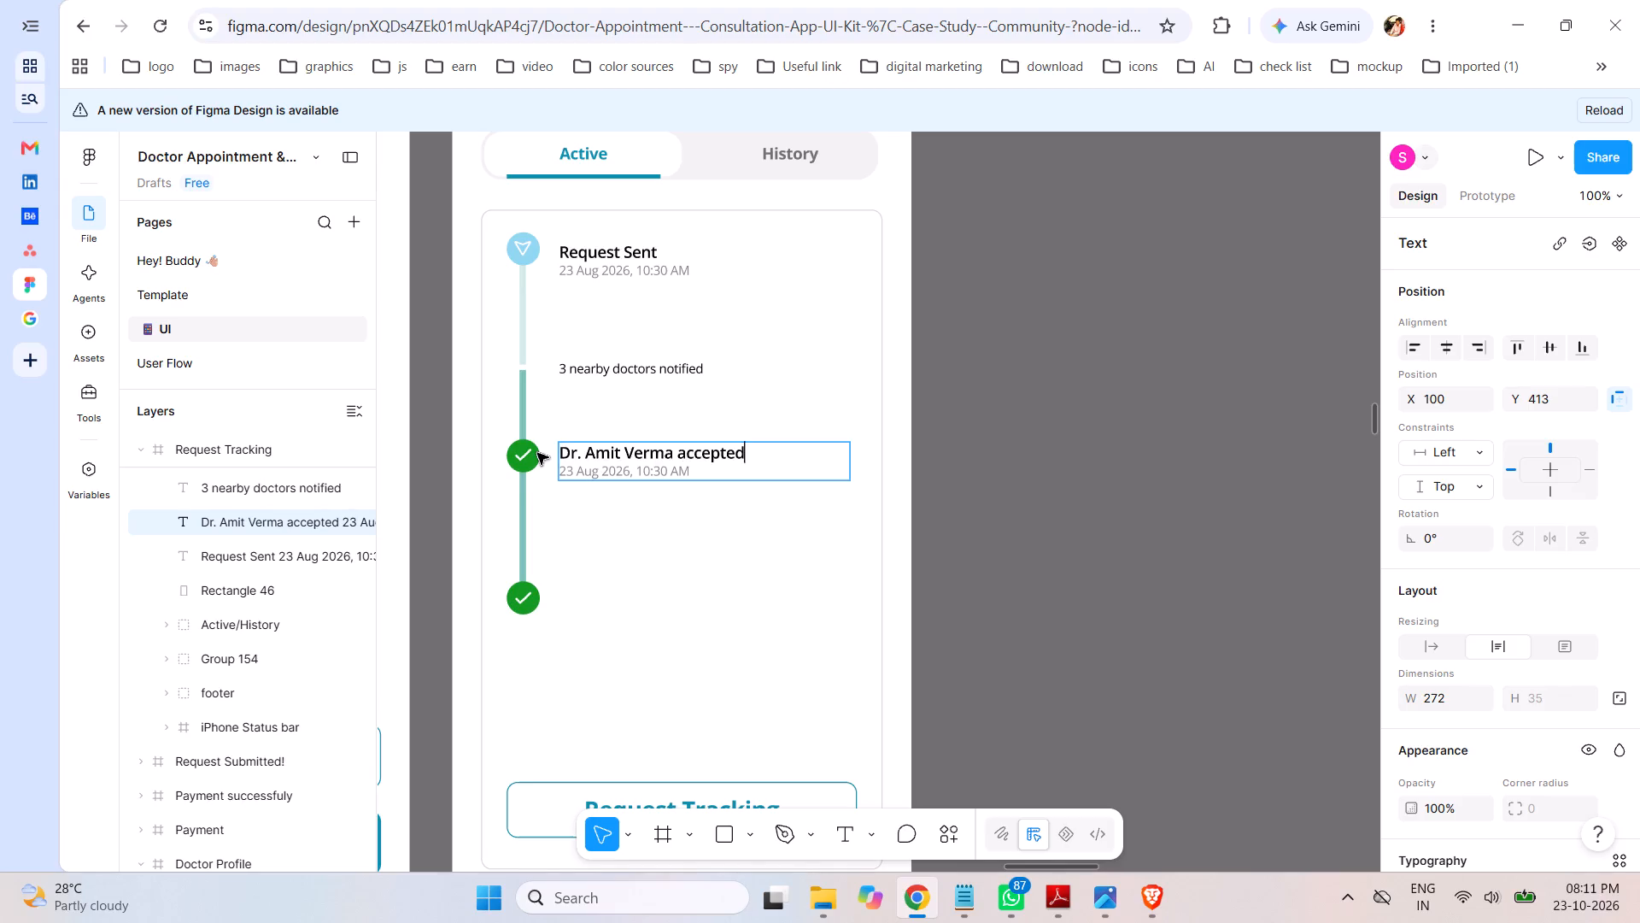
# Replace the date under the doctor-accepted heading with "24 Aug 2026, 11:05 AM" from the Notepad notes.
pyautogui.click(964, 898)
pyautogui.moveTo(341, 473); pyautogui.dragTo(138, 479)
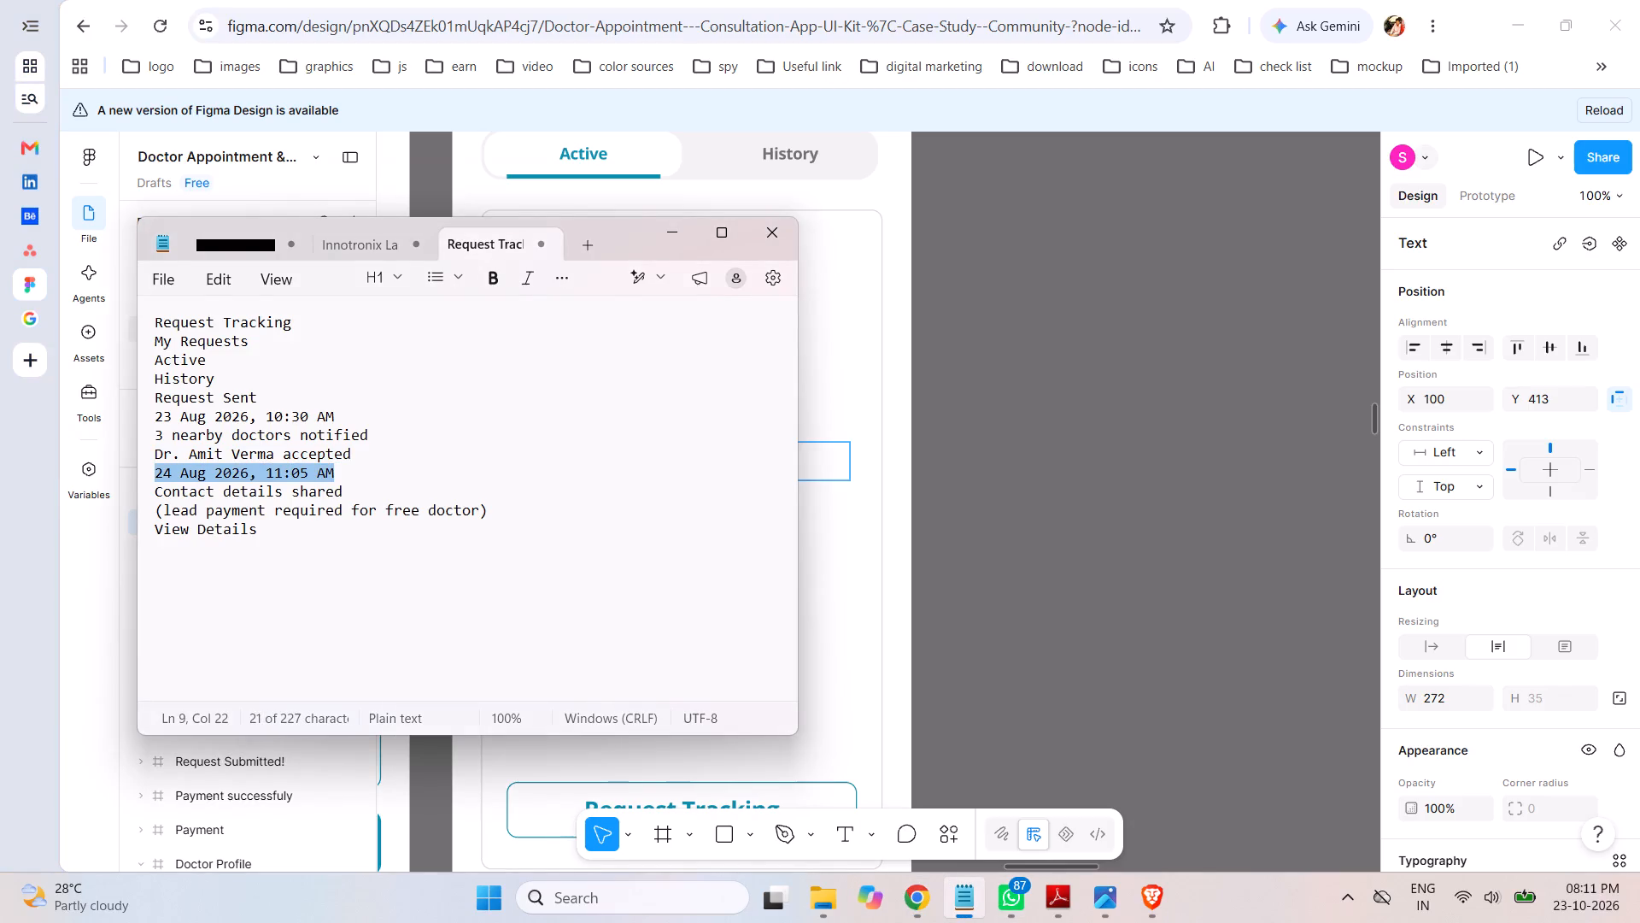
pyautogui.moveTo(138, 479); pyautogui.dragTo(138, 479)
pyautogui.hotkey('ctrl', 'c')
pyautogui.click(820, 467)
pyautogui.moveTo(699, 473); pyautogui.dragTo(597, 479)
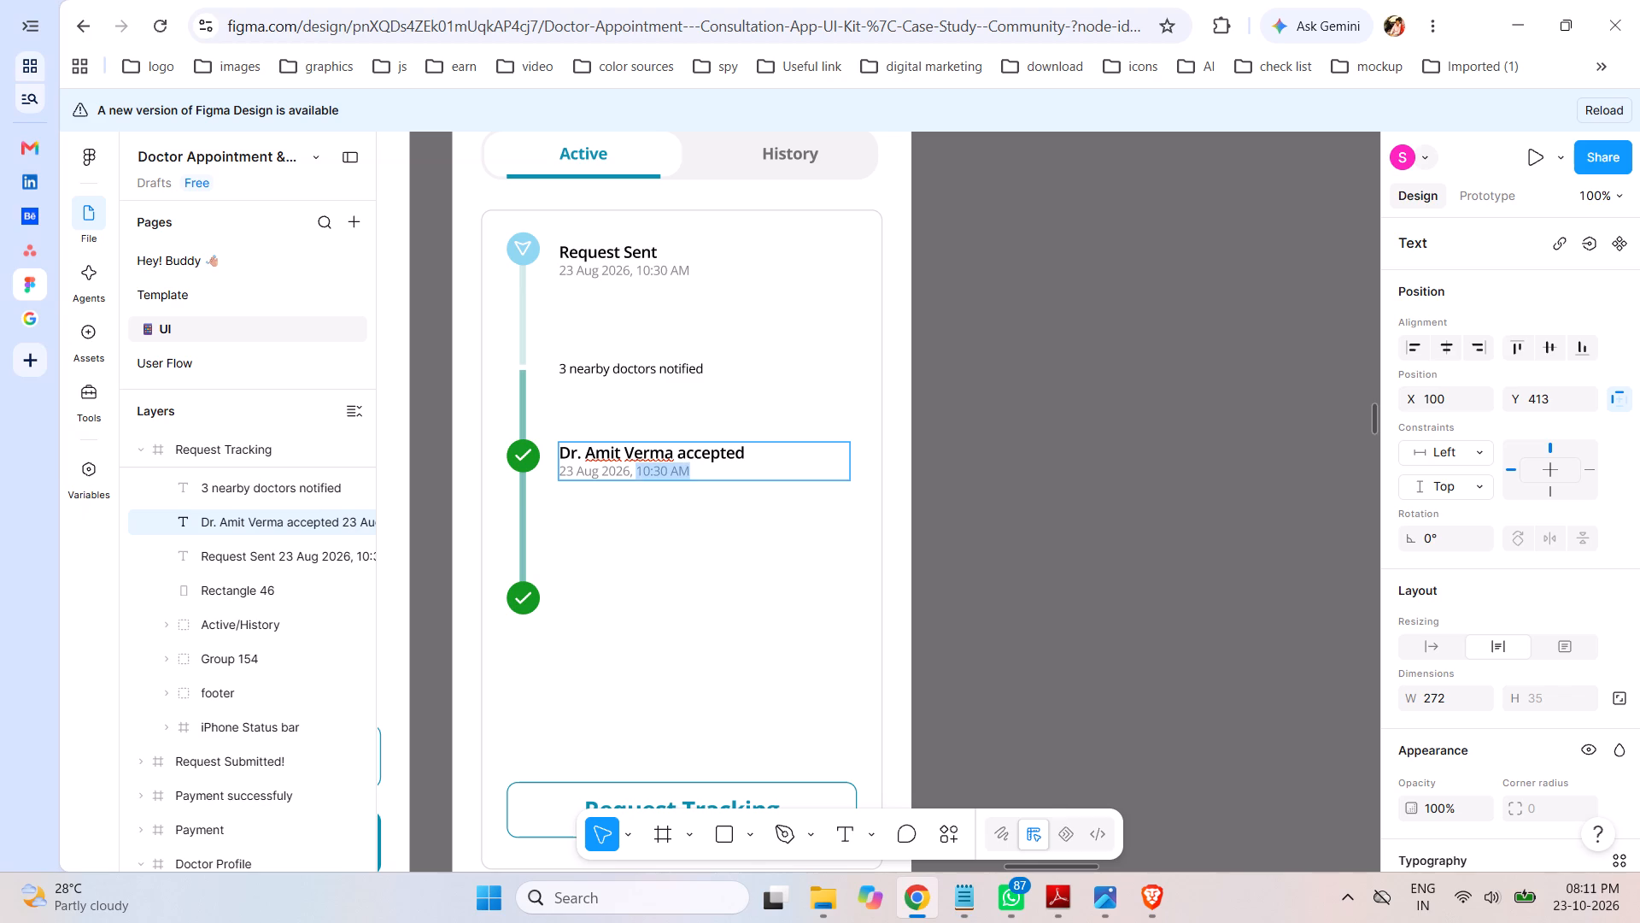
pyautogui.moveTo(597, 479); pyautogui.dragTo(512, 482)
pyautogui.hotkey('ctrl', 'v')
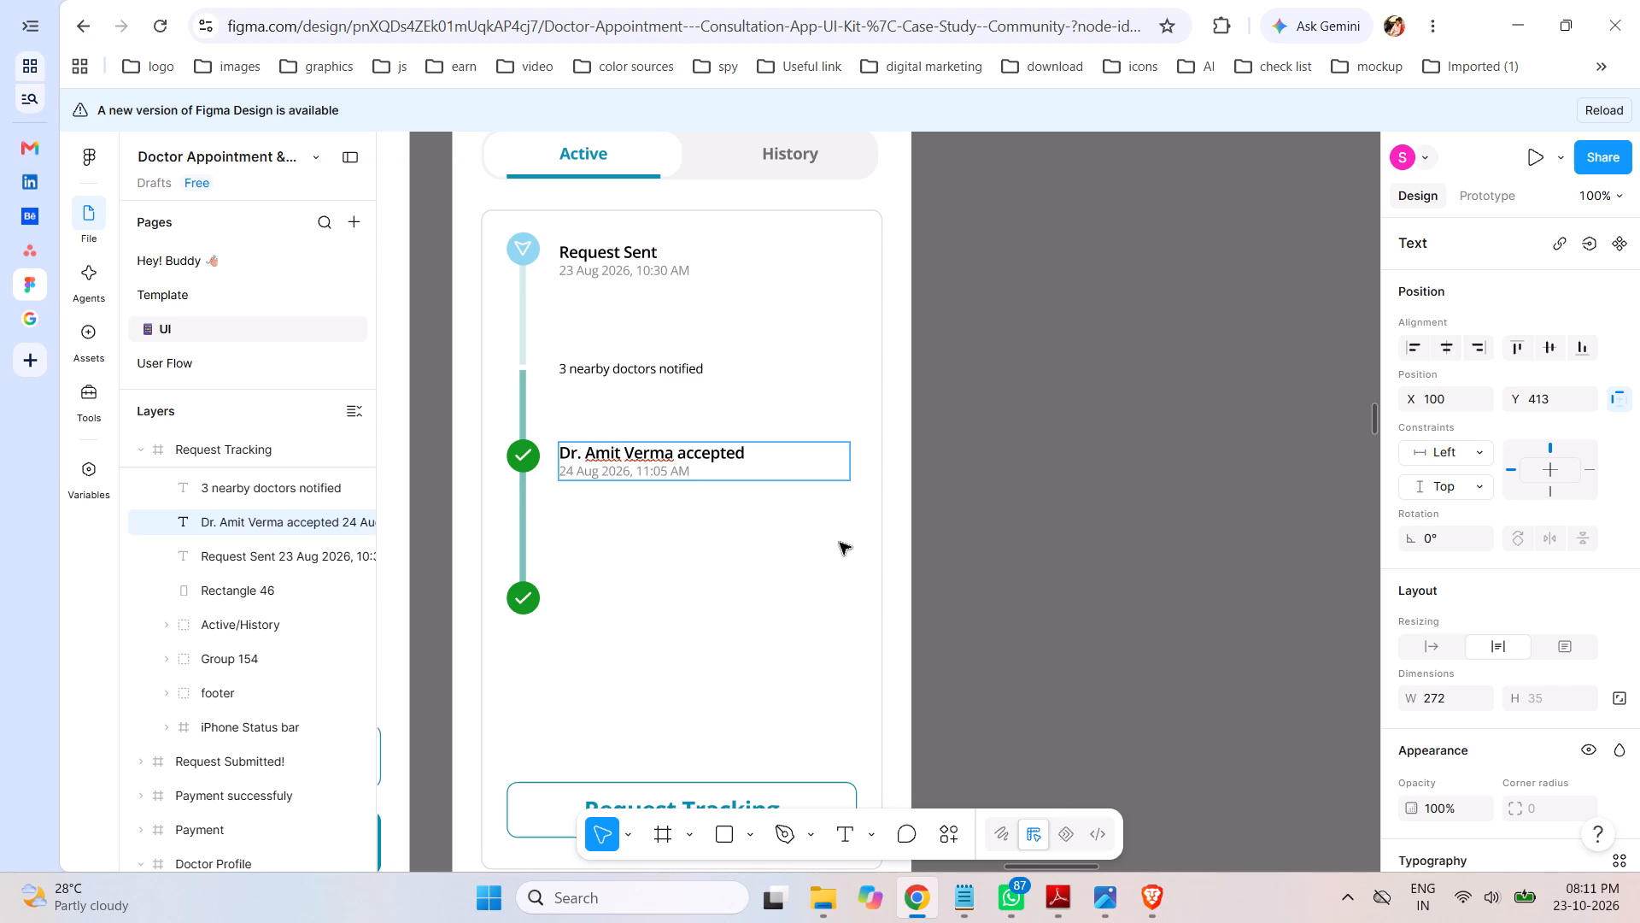
pyautogui.click(1220, 461)
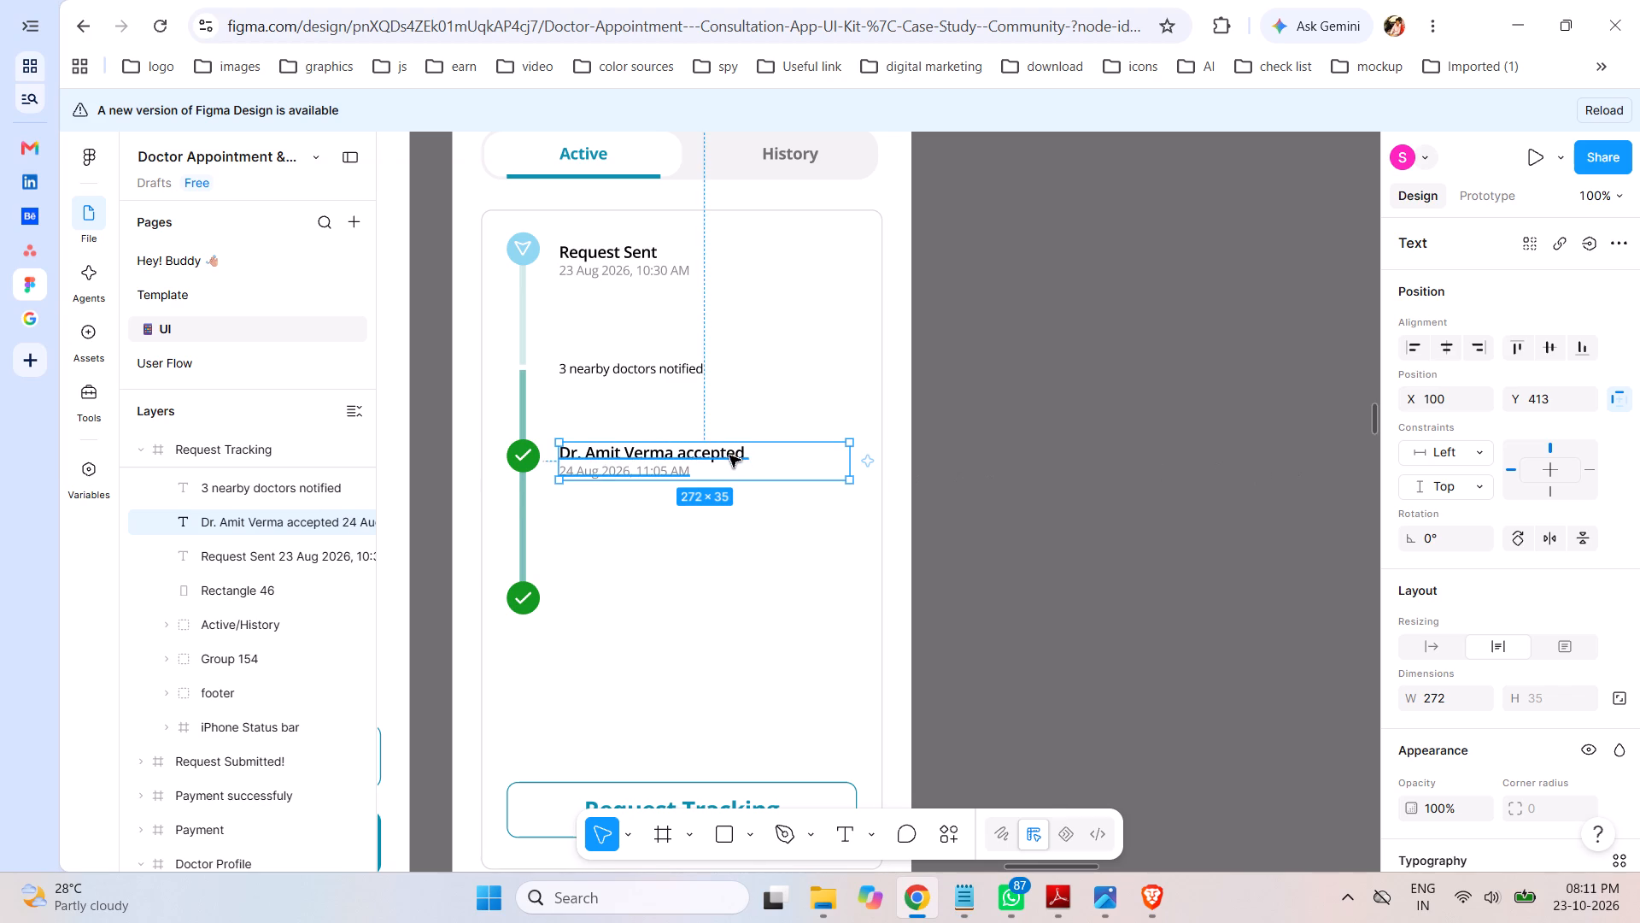
# Duplicate the doctor-accepted text block straight down beside the lower green check mark, at about Y 548.
pyautogui.moveTo(726, 456); pyautogui.dragTo(723, 591)
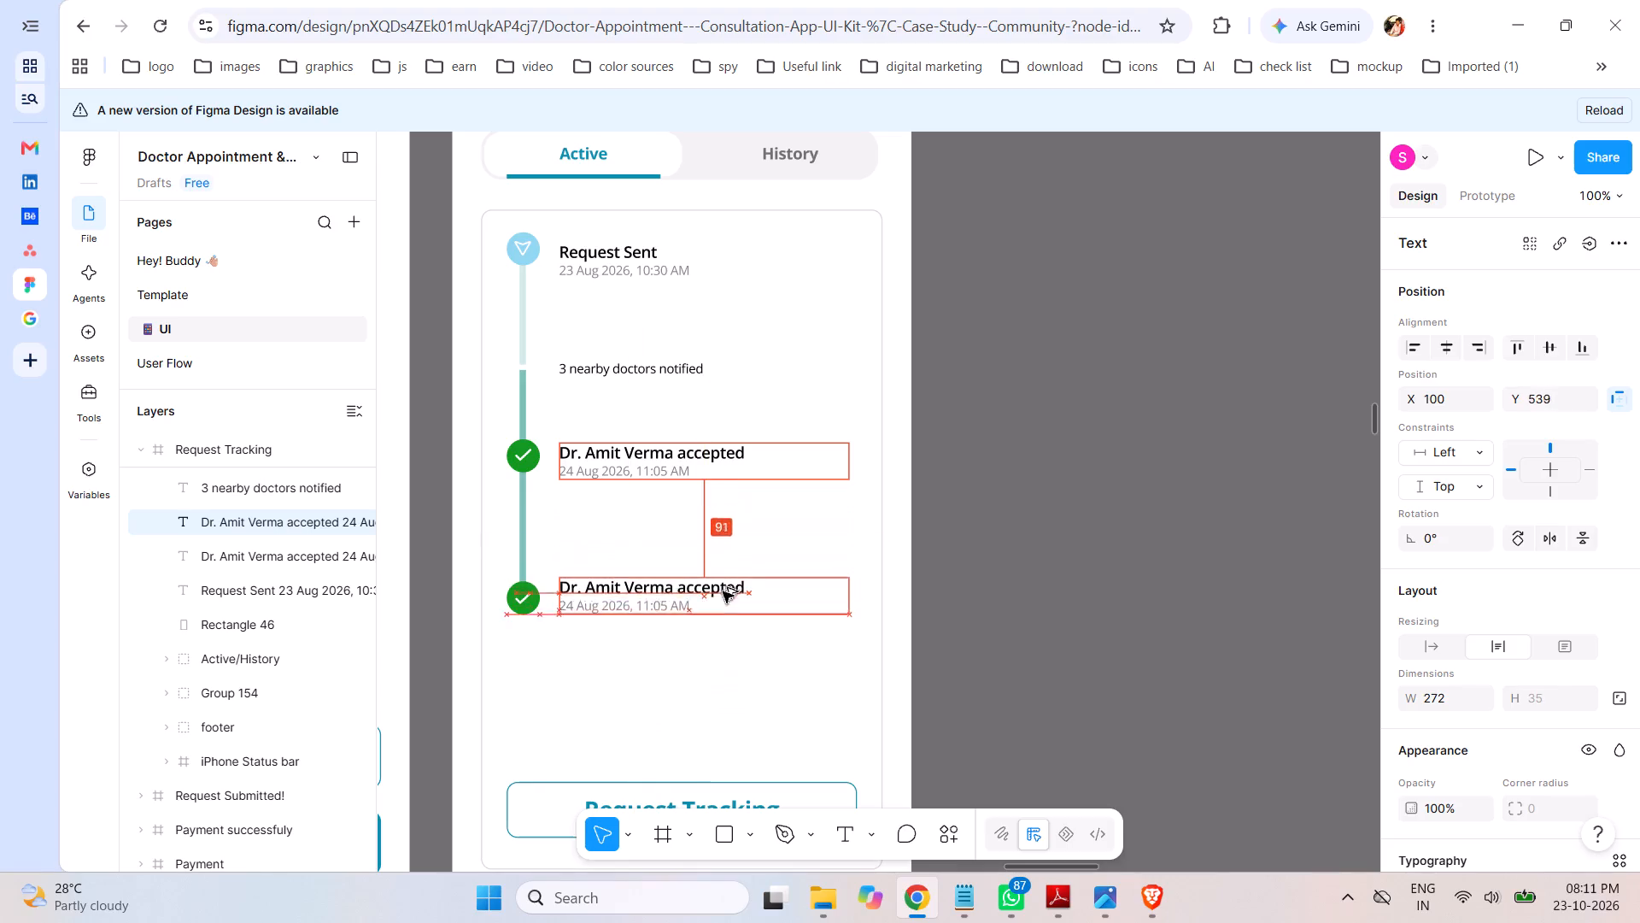
pyautogui.moveTo(723, 591); pyautogui.dragTo(719, 602)
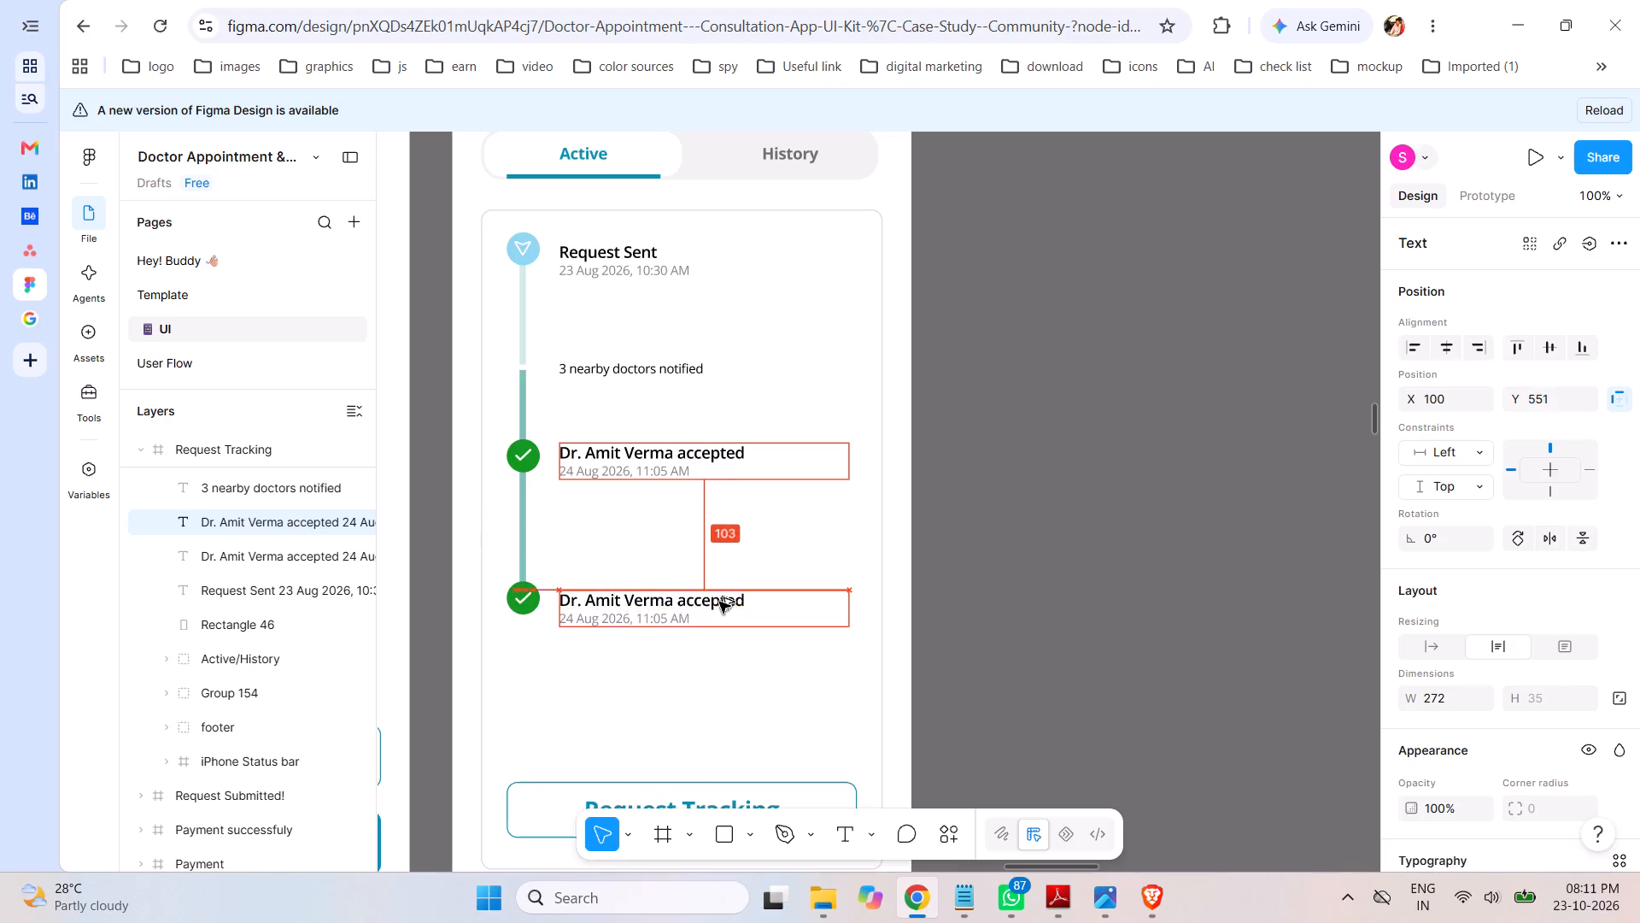
pyautogui.moveTo(719, 602); pyautogui.dragTo(717, 599)
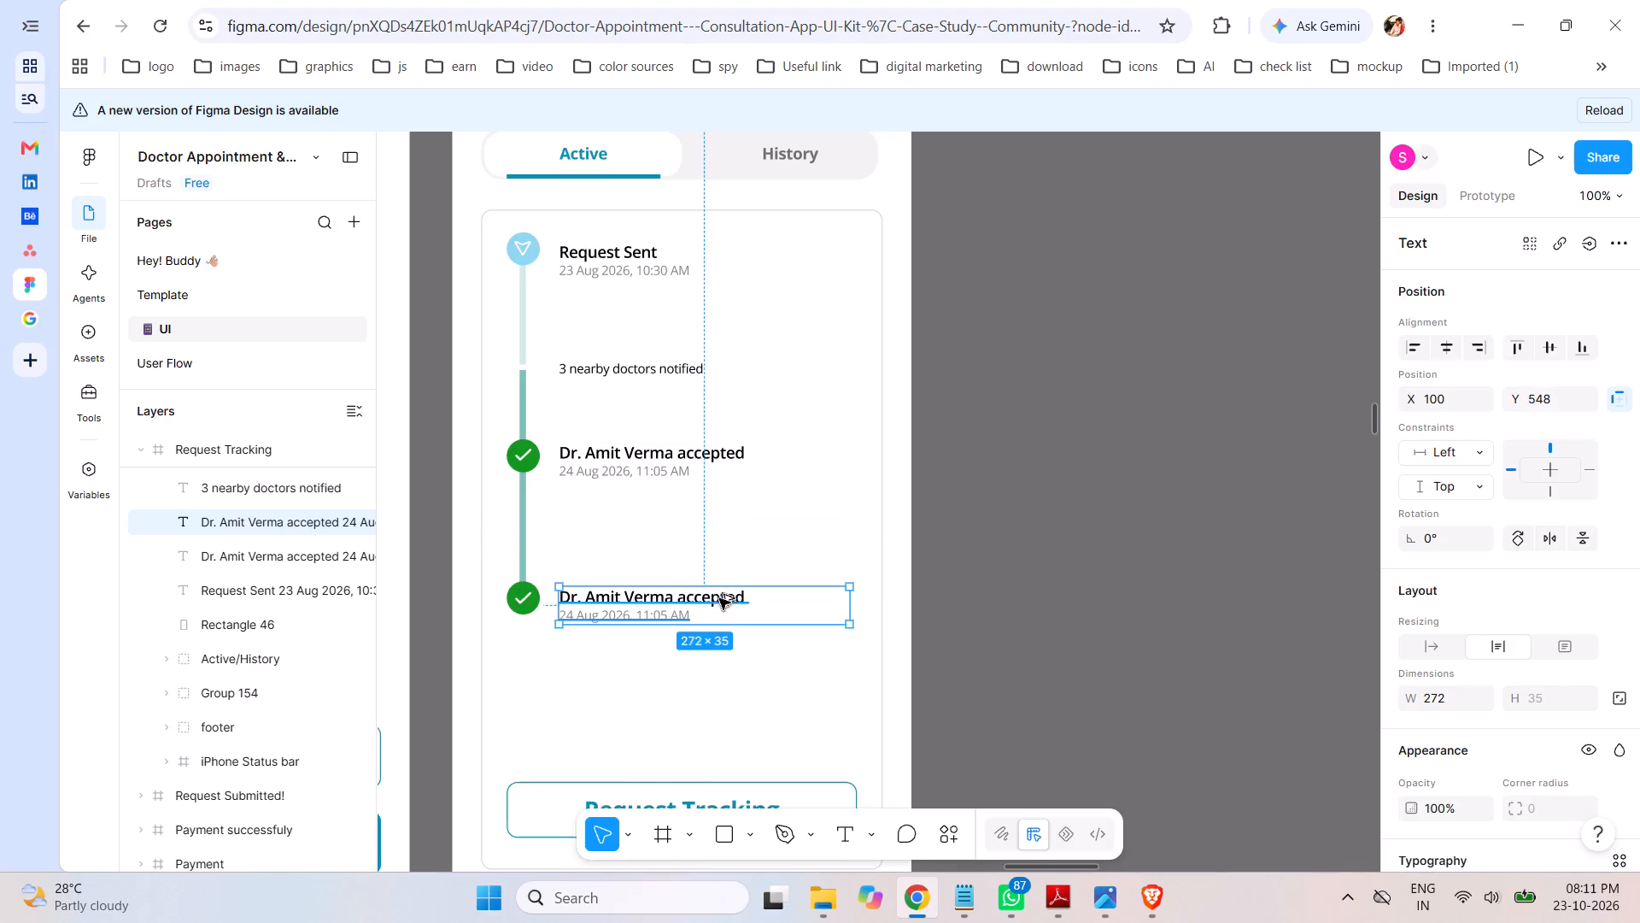
# Replace the heading beside the lower green check mark with "Contact details shared" from the Notepad notes.
pyautogui.click(962, 895)
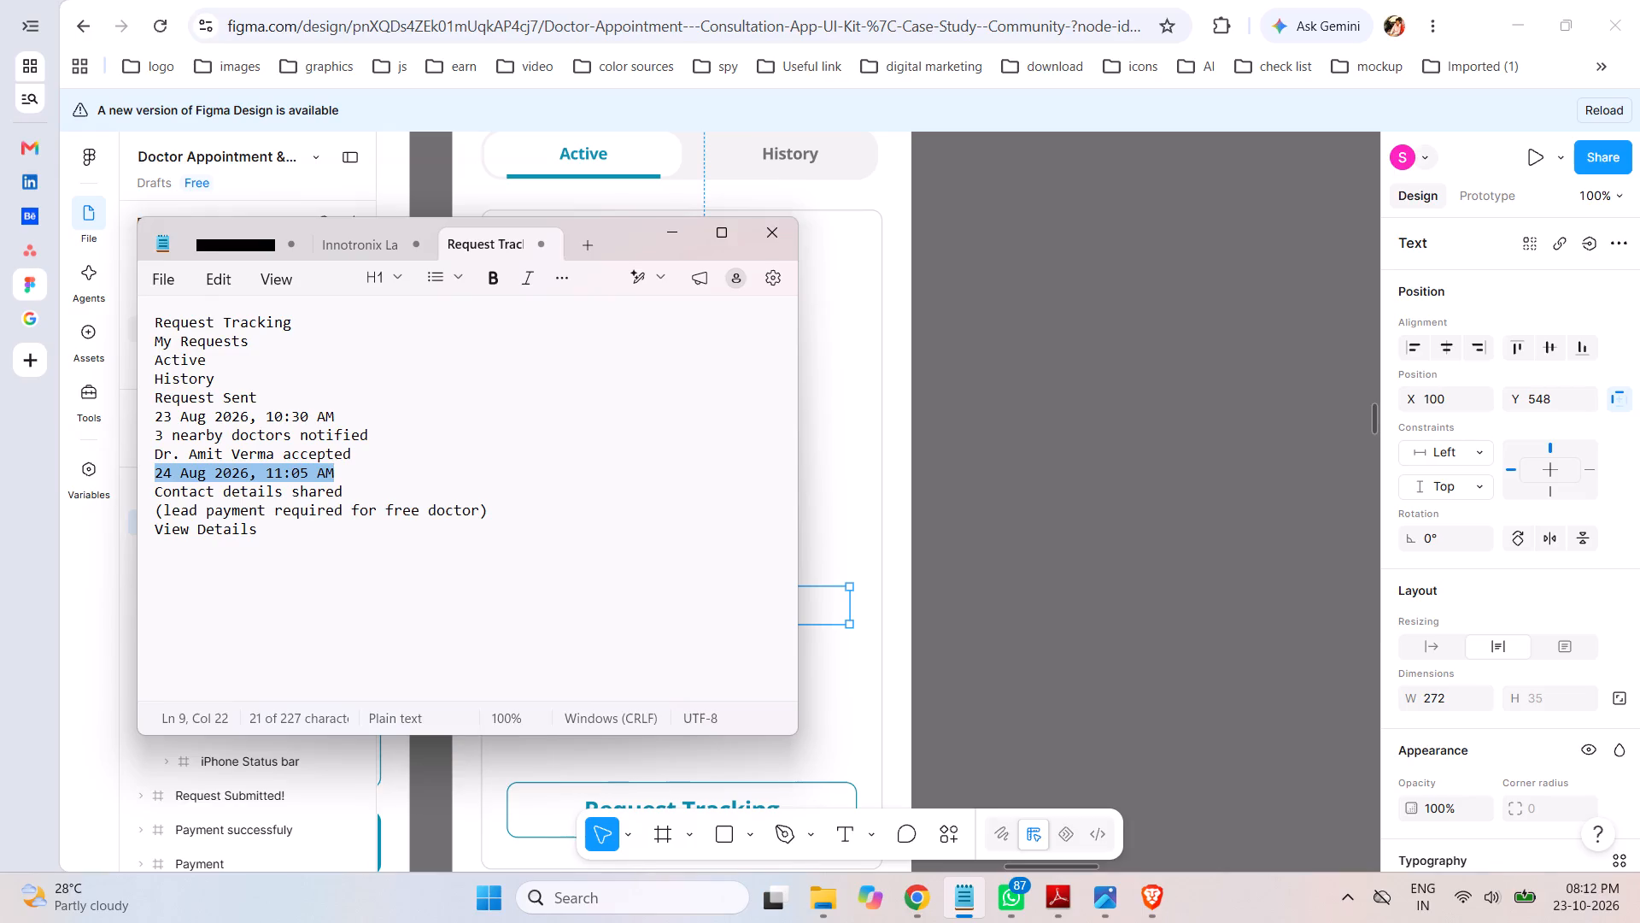
pyautogui.moveTo(351, 490); pyautogui.dragTo(153, 491)
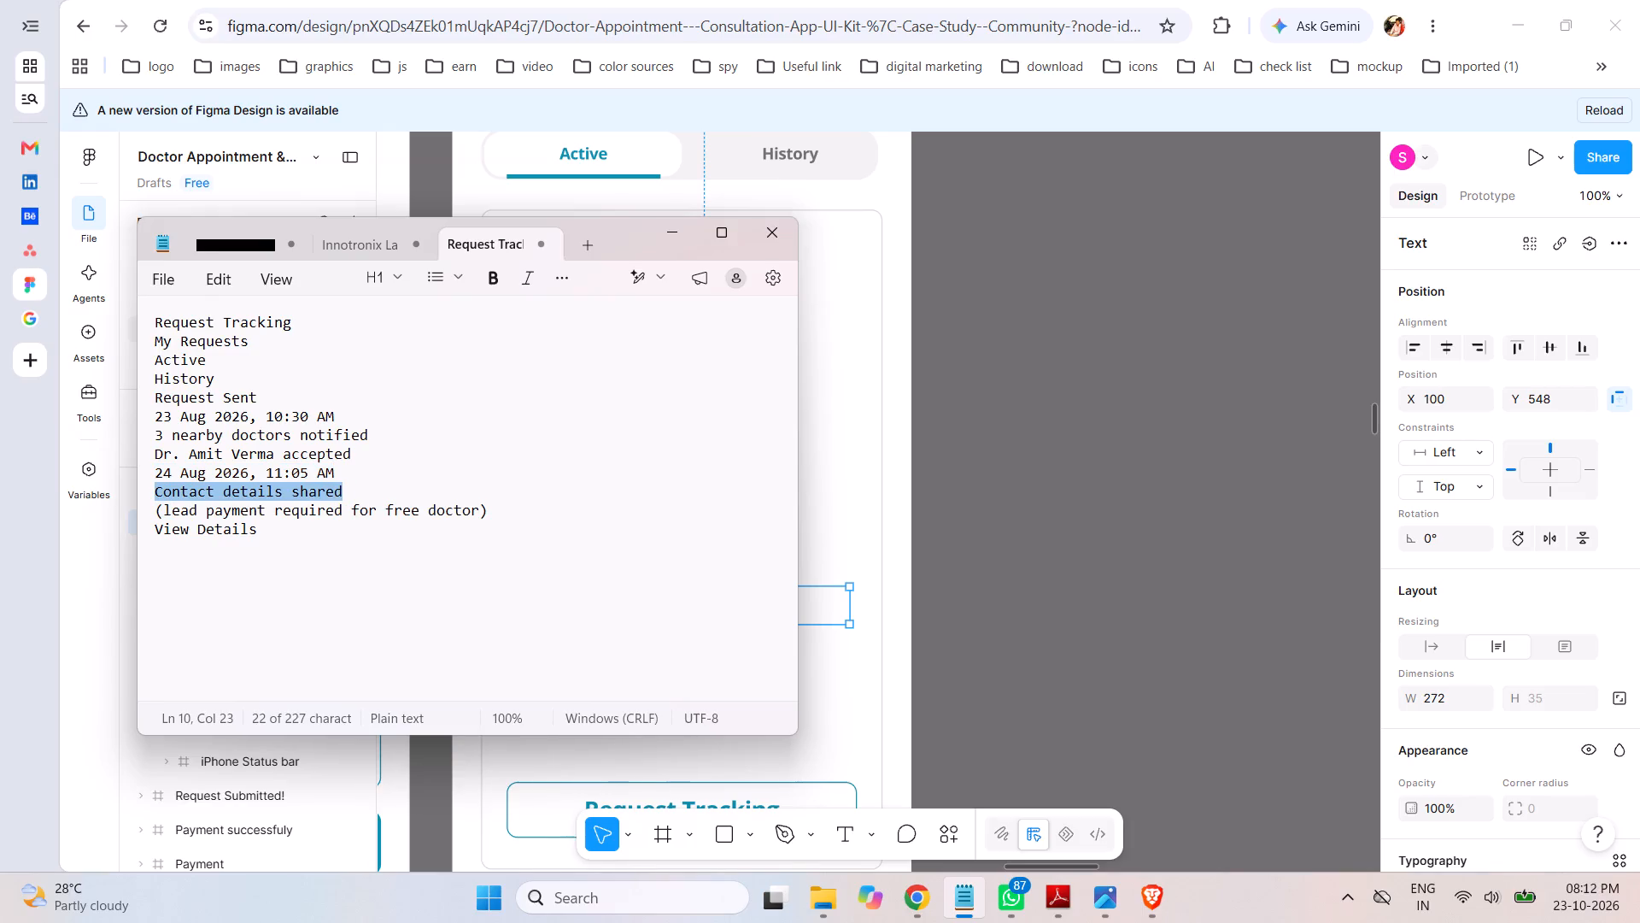
pyautogui.hotkey('ctrl', 'c')
pyautogui.click(1078, 521)
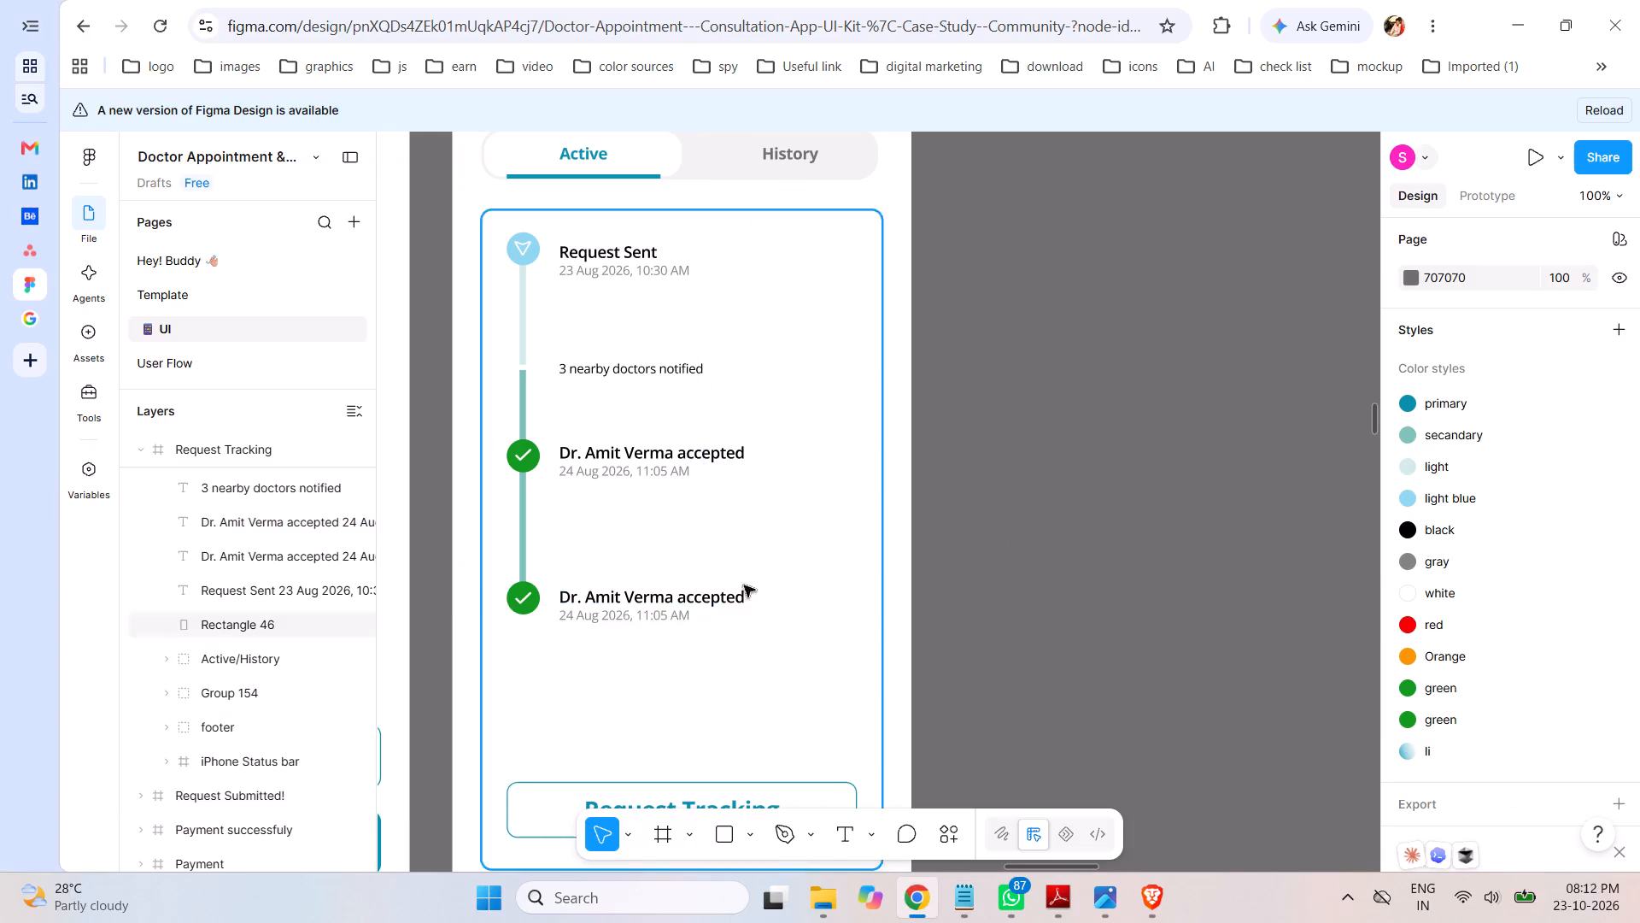
pyautogui.click(689, 599)
pyautogui.doubleClick(688, 599)
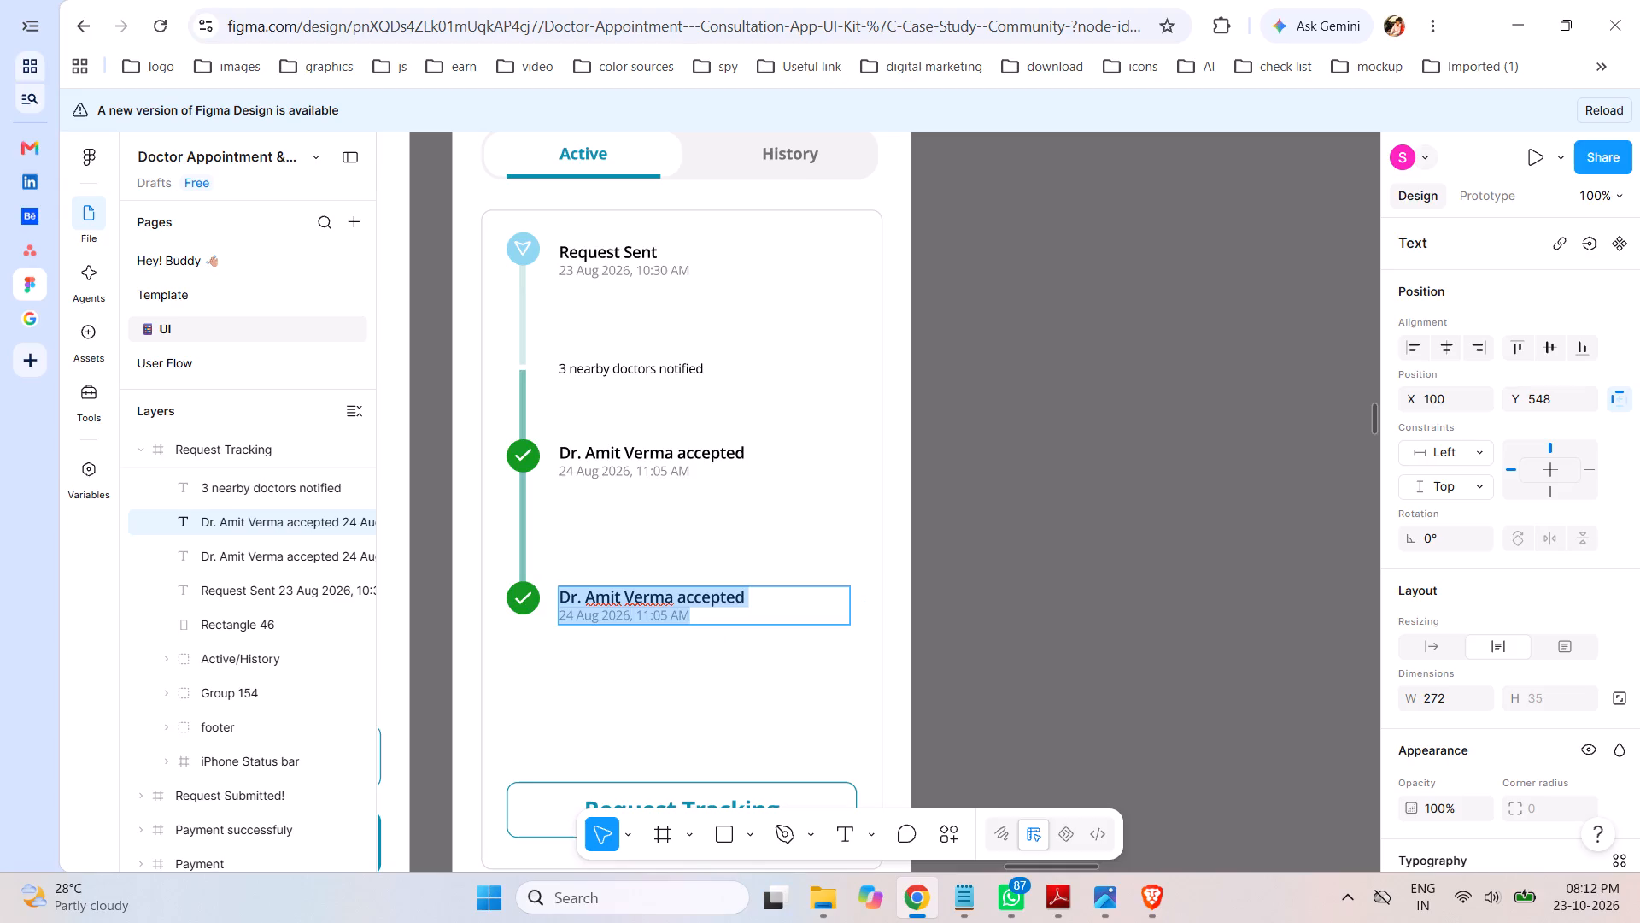
pyautogui.moveTo(753, 600); pyautogui.dragTo(534, 592)
pyautogui.hotkey('ctrl', 'v')
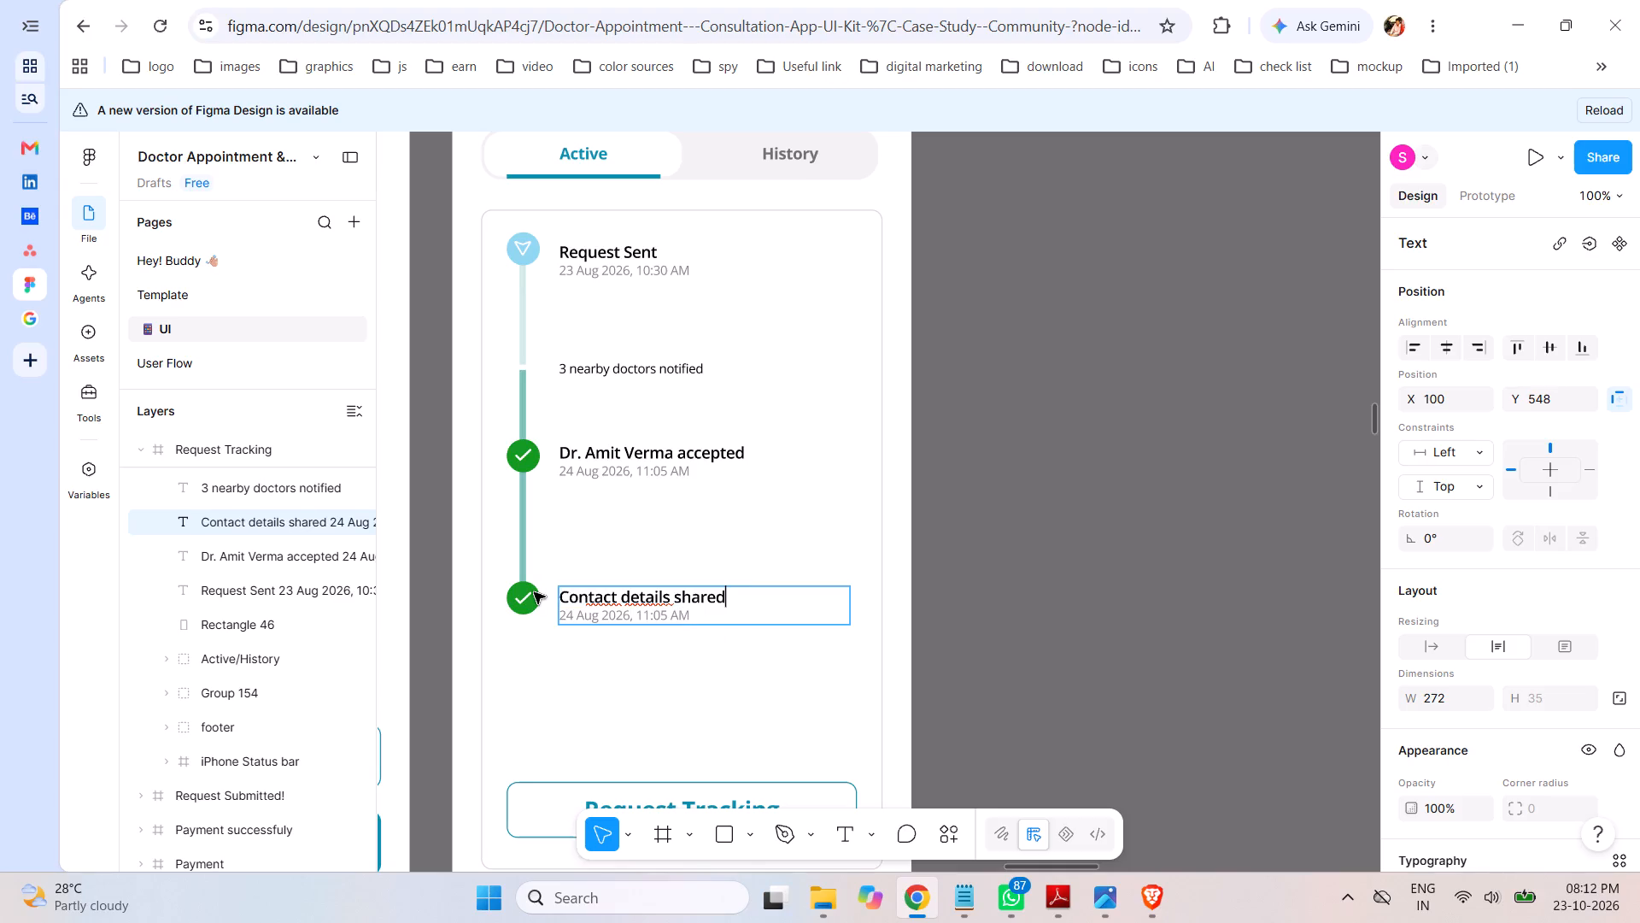
# Replace the date under Contact details shared with "(lead payment required for free doctor)" from the Notepad notes.
pyautogui.click(966, 900)
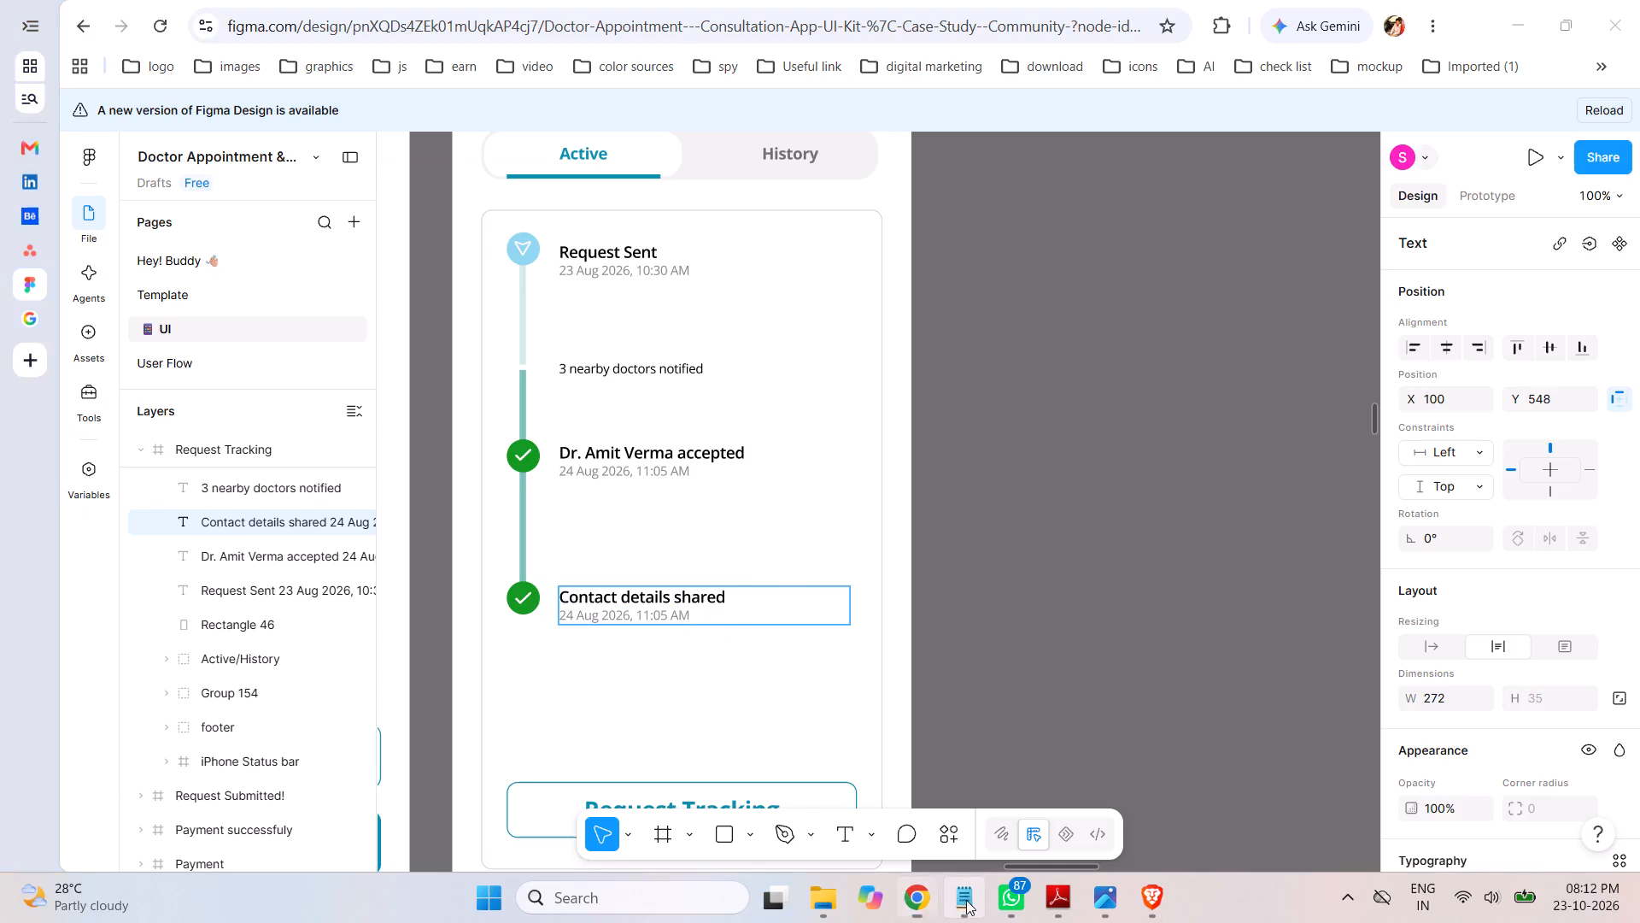
pyautogui.moveTo(492, 514); pyautogui.dragTo(207, 516)
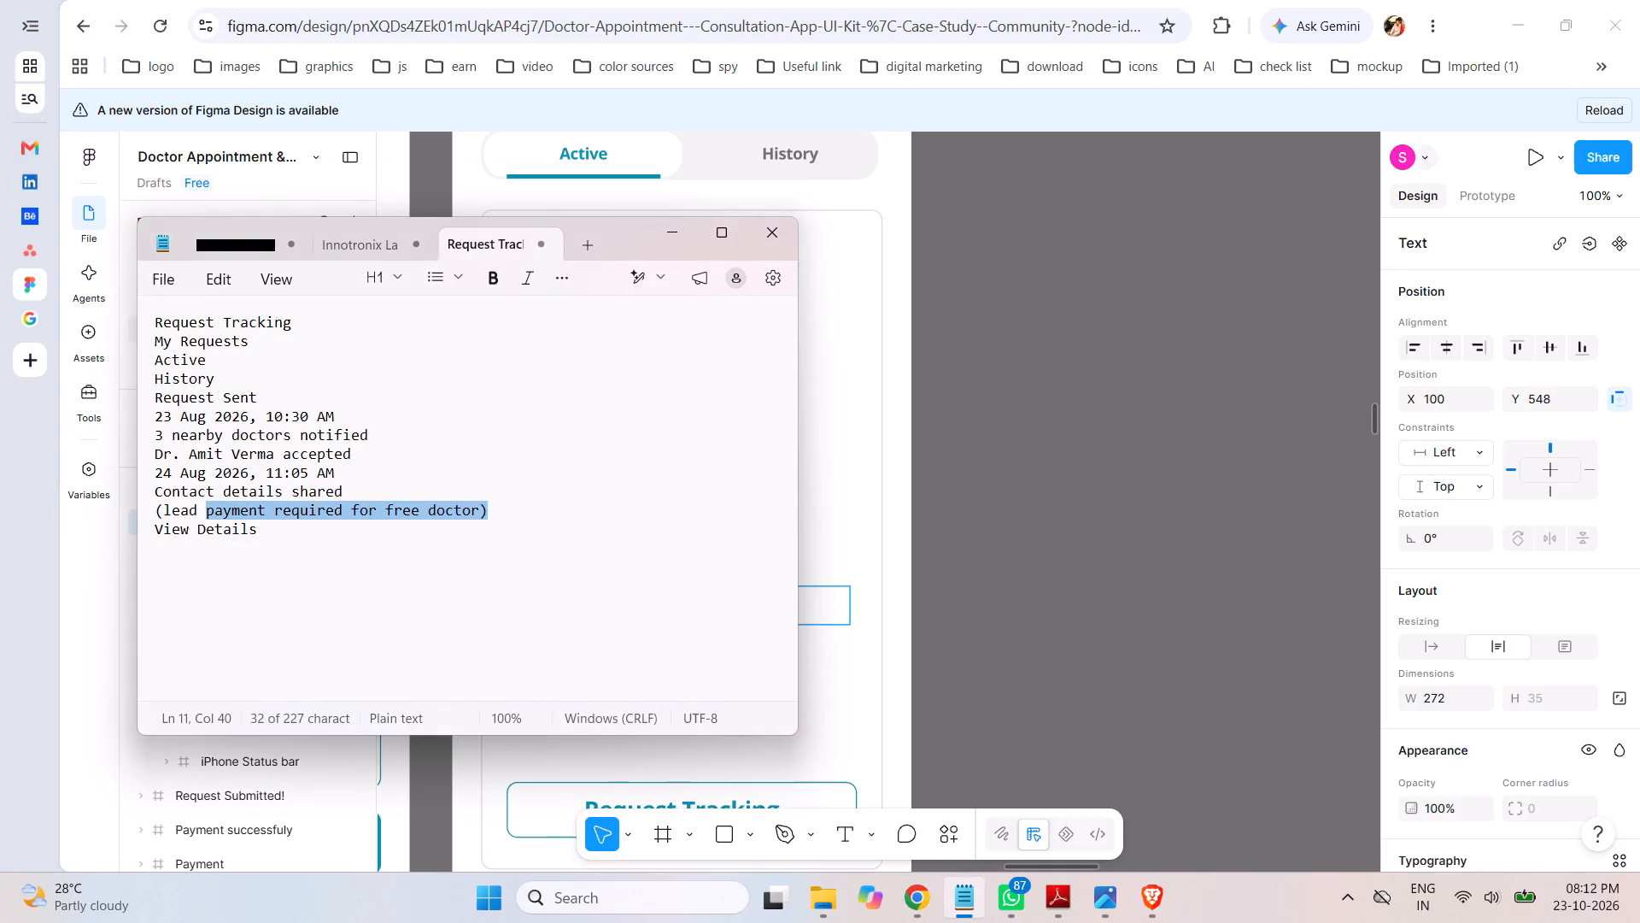
pyautogui.moveTo(207, 516); pyautogui.dragTo(155, 510)
pyautogui.hotkey('ctrl', 'c')
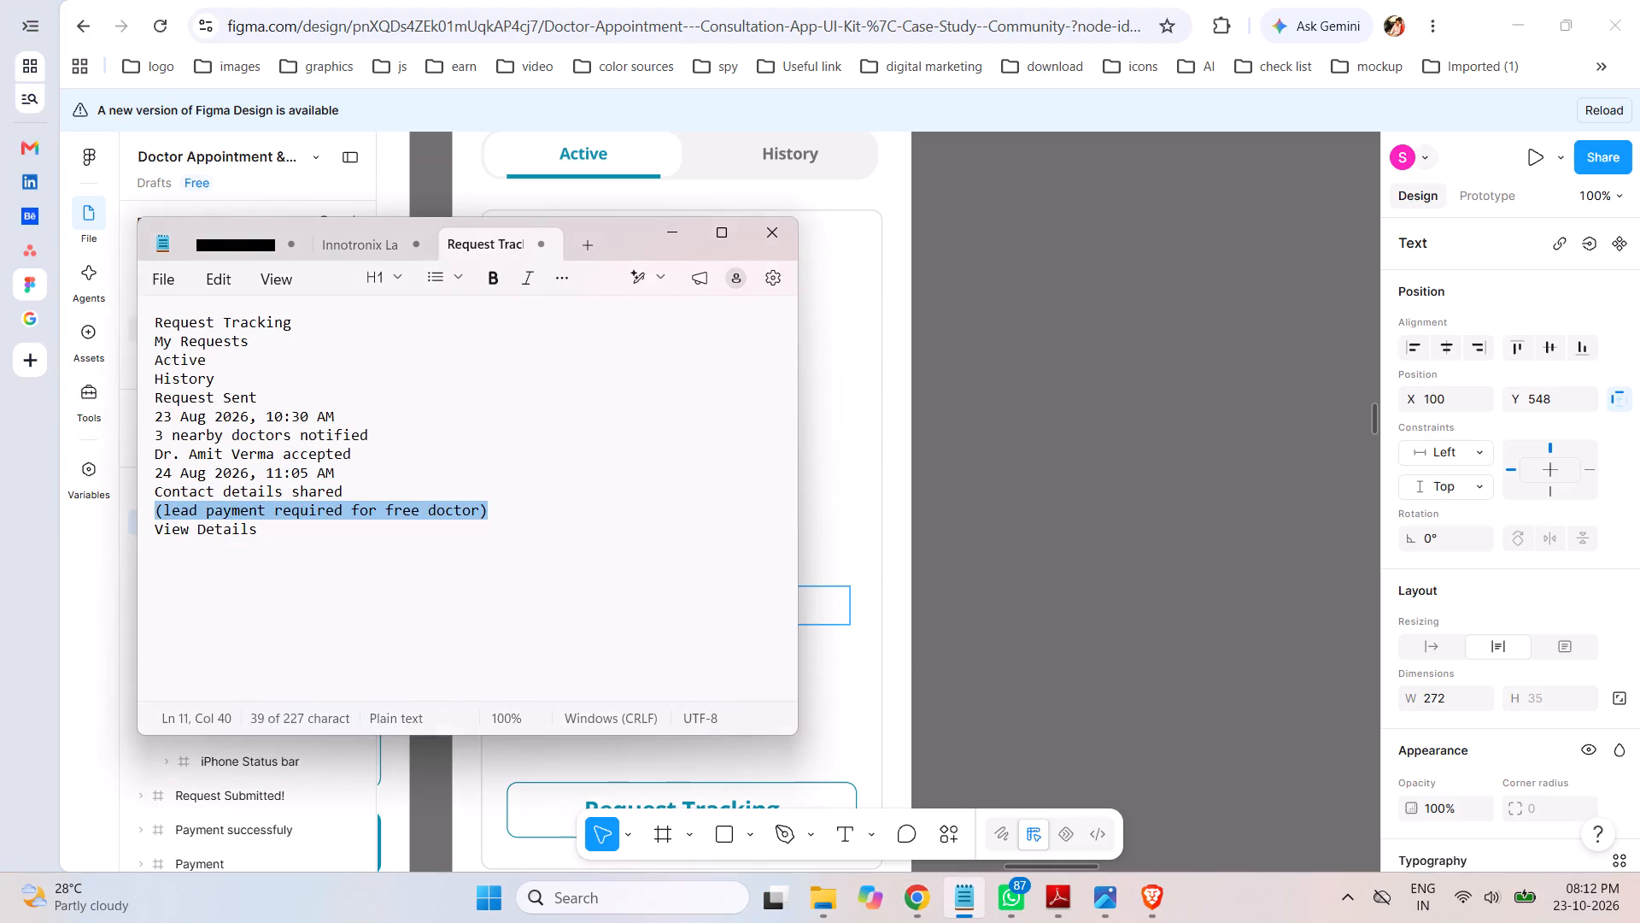
pyautogui.moveTo(820, 609); pyautogui.dragTo(589, 621)
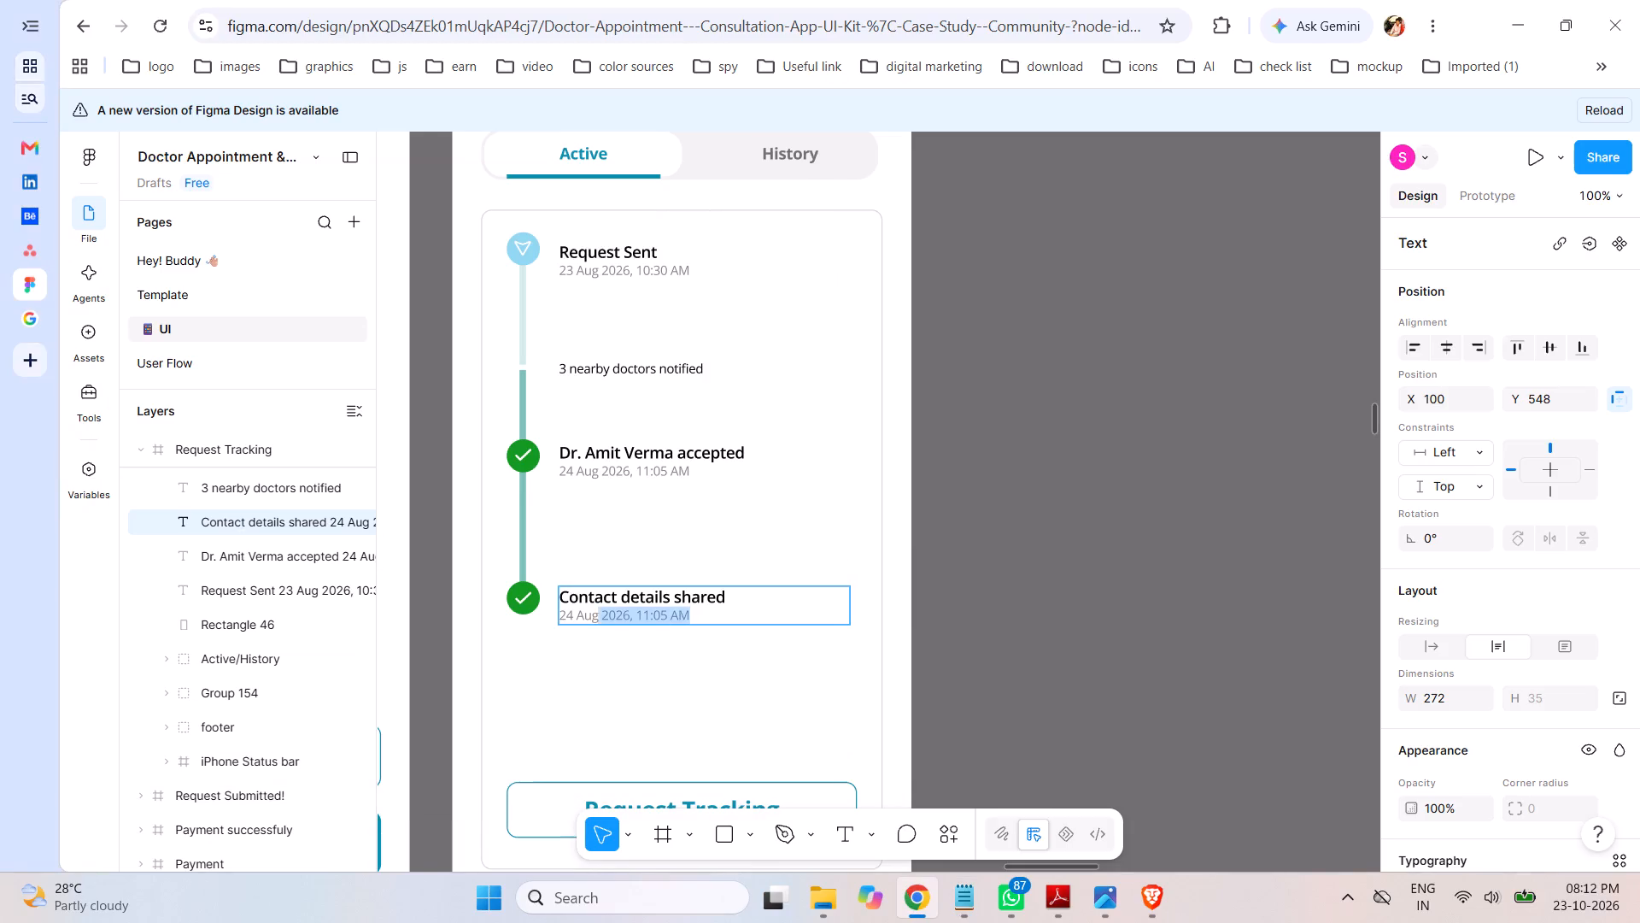
# Replace the date line under Contact details shared with "(lead payment required for free doctor)".
pyautogui.moveTo(589, 621); pyautogui.dragTo(536, 615)
pyautogui.hotkey('ctrl', 'v')
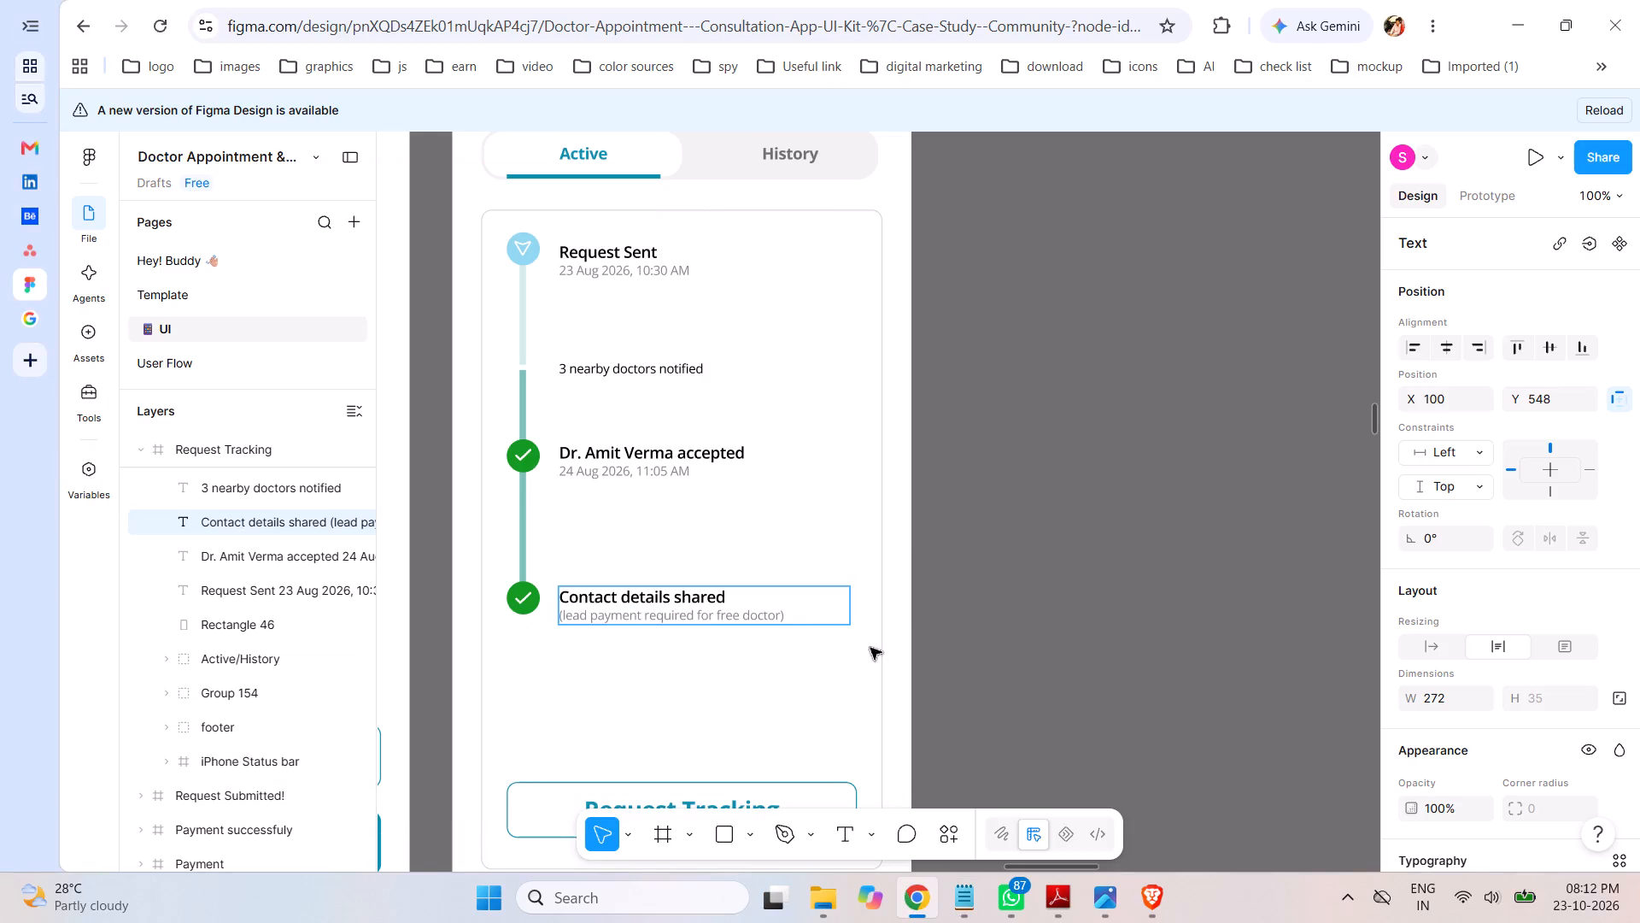
# Replace the Request Tracking label on the request card's outlined button with "View Details" from the Notepad notes, and save the file.
pyautogui.click(1089, 523)
pyautogui.scroll(-8, 1105, 517)
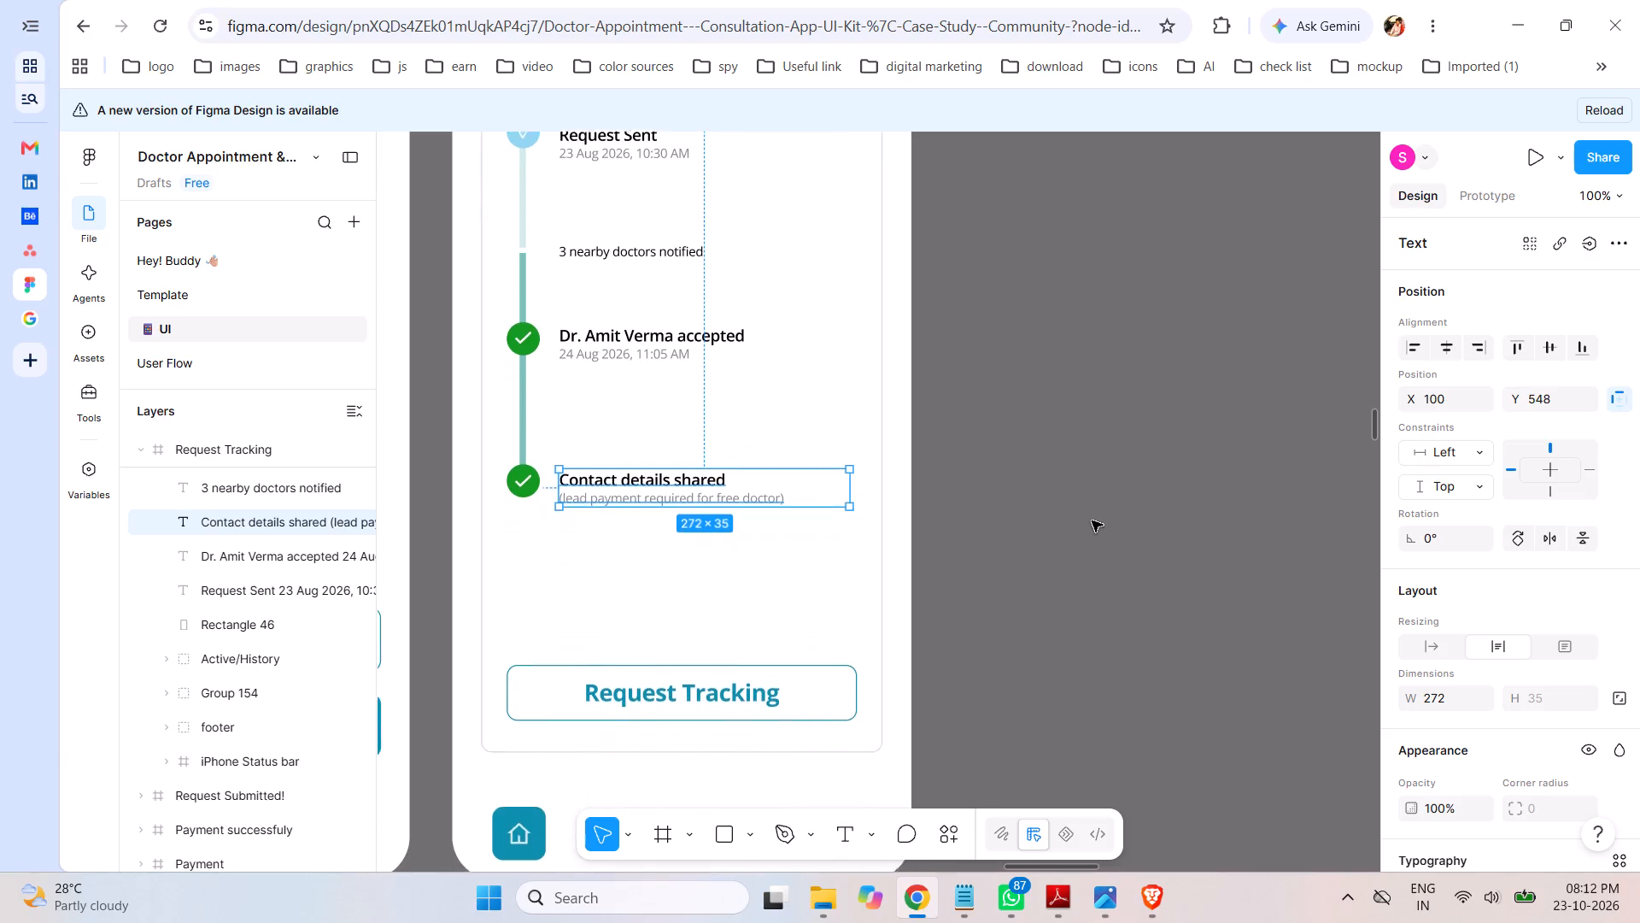
pyautogui.scroll(-1, 1092, 520)
pyautogui.click(963, 900)
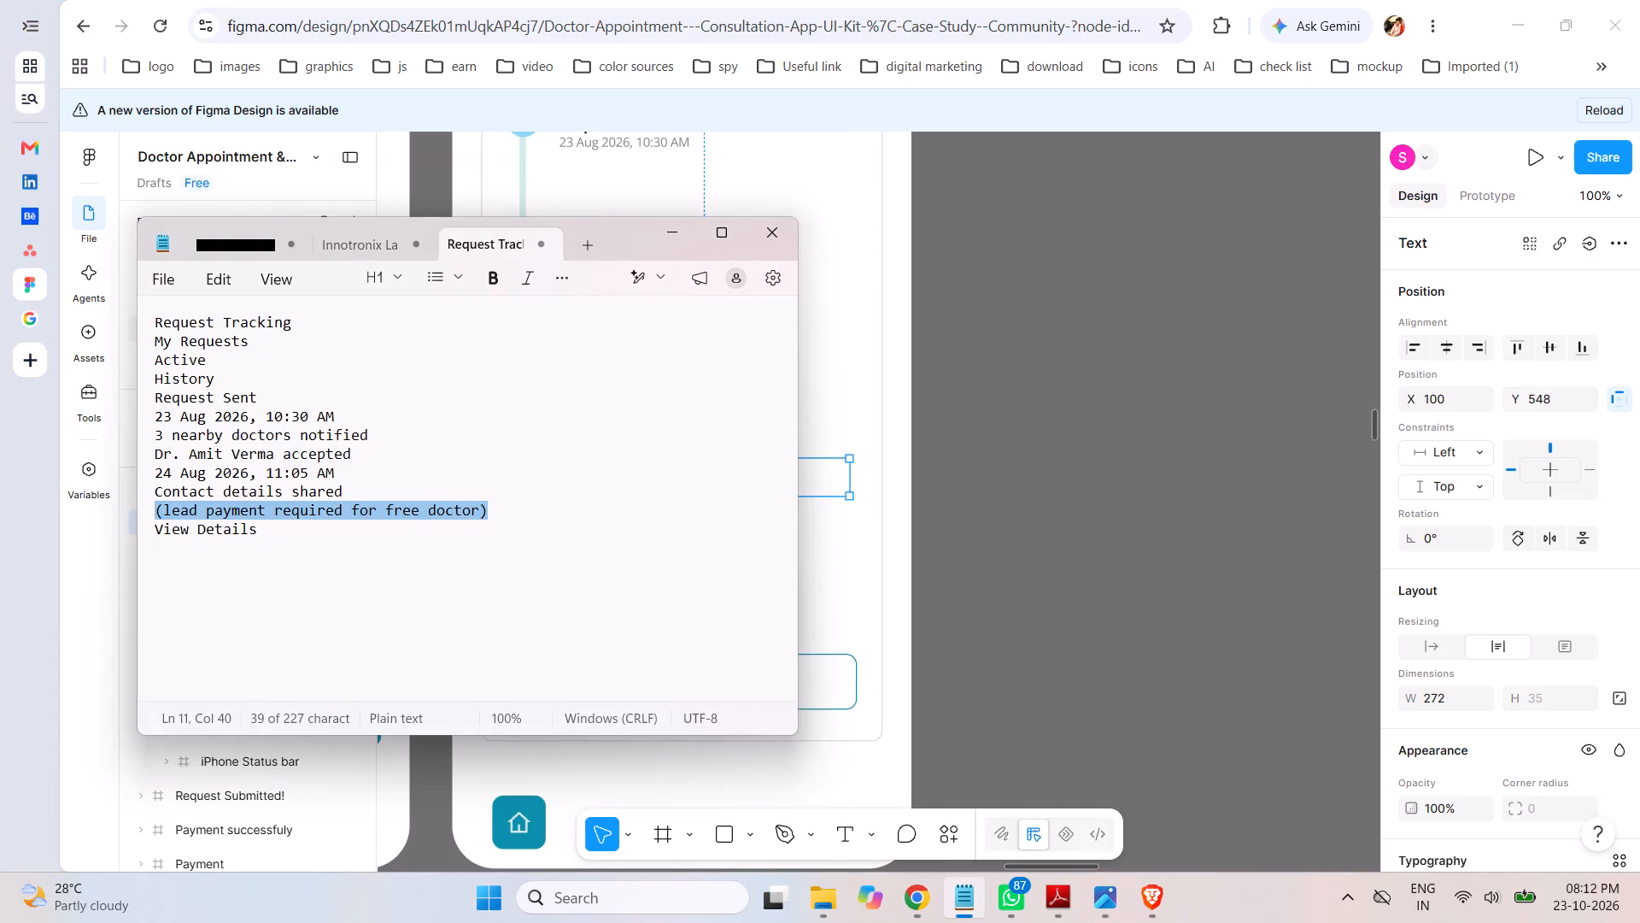
pyautogui.moveTo(259, 531); pyautogui.dragTo(145, 535)
pyautogui.hotkey('ctrl', 'c')
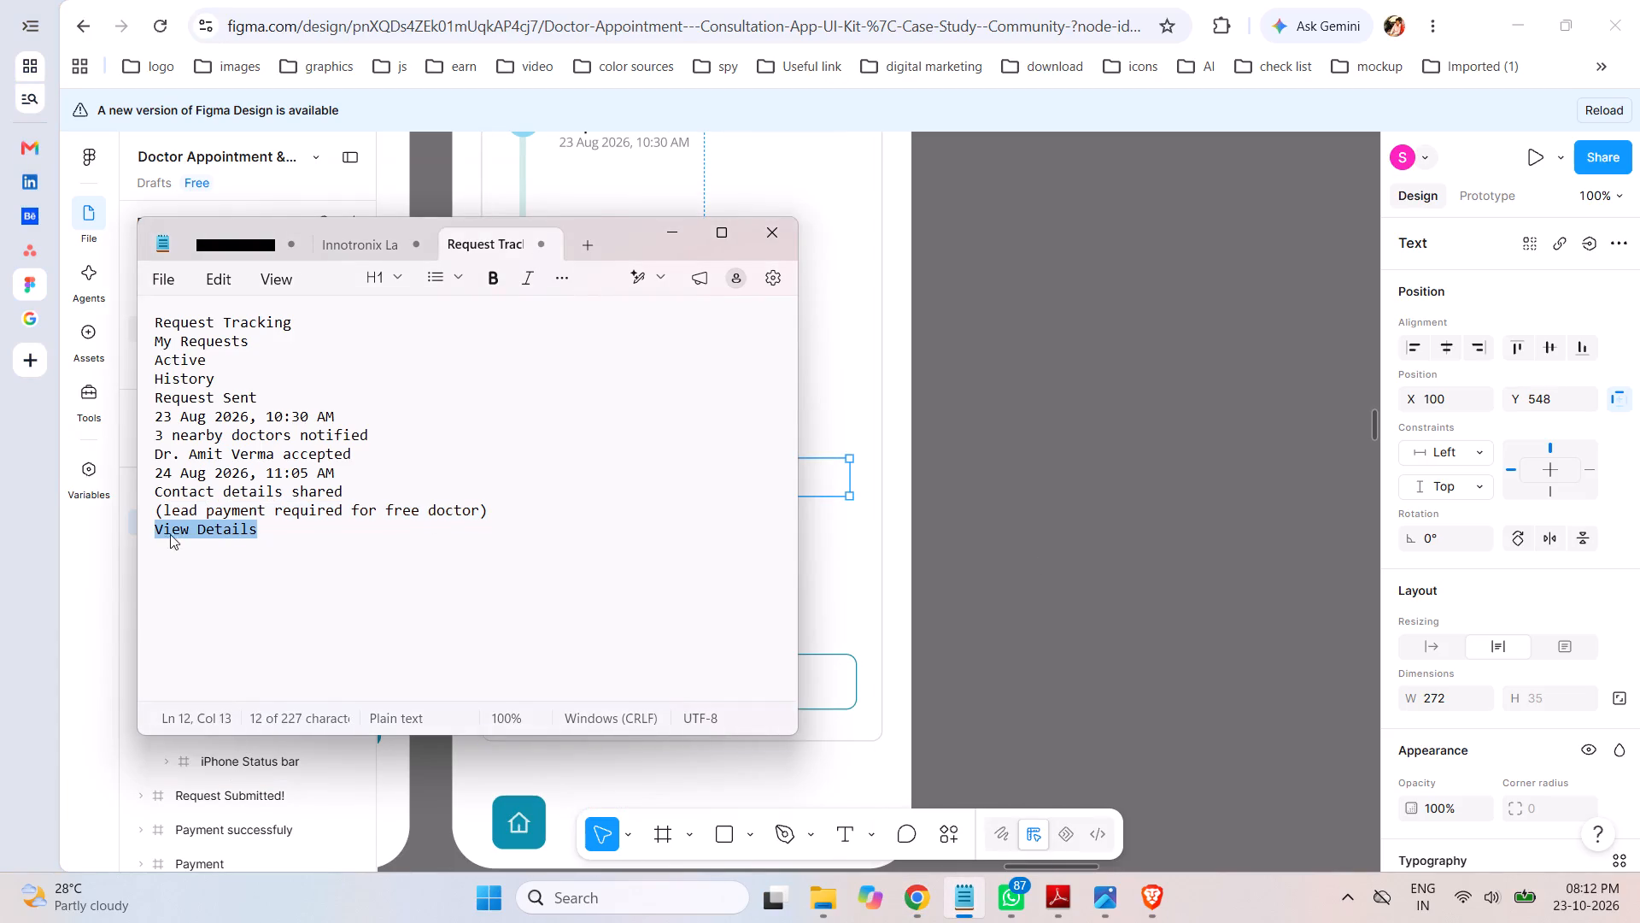
pyautogui.click(1103, 532)
pyautogui.click(714, 685)
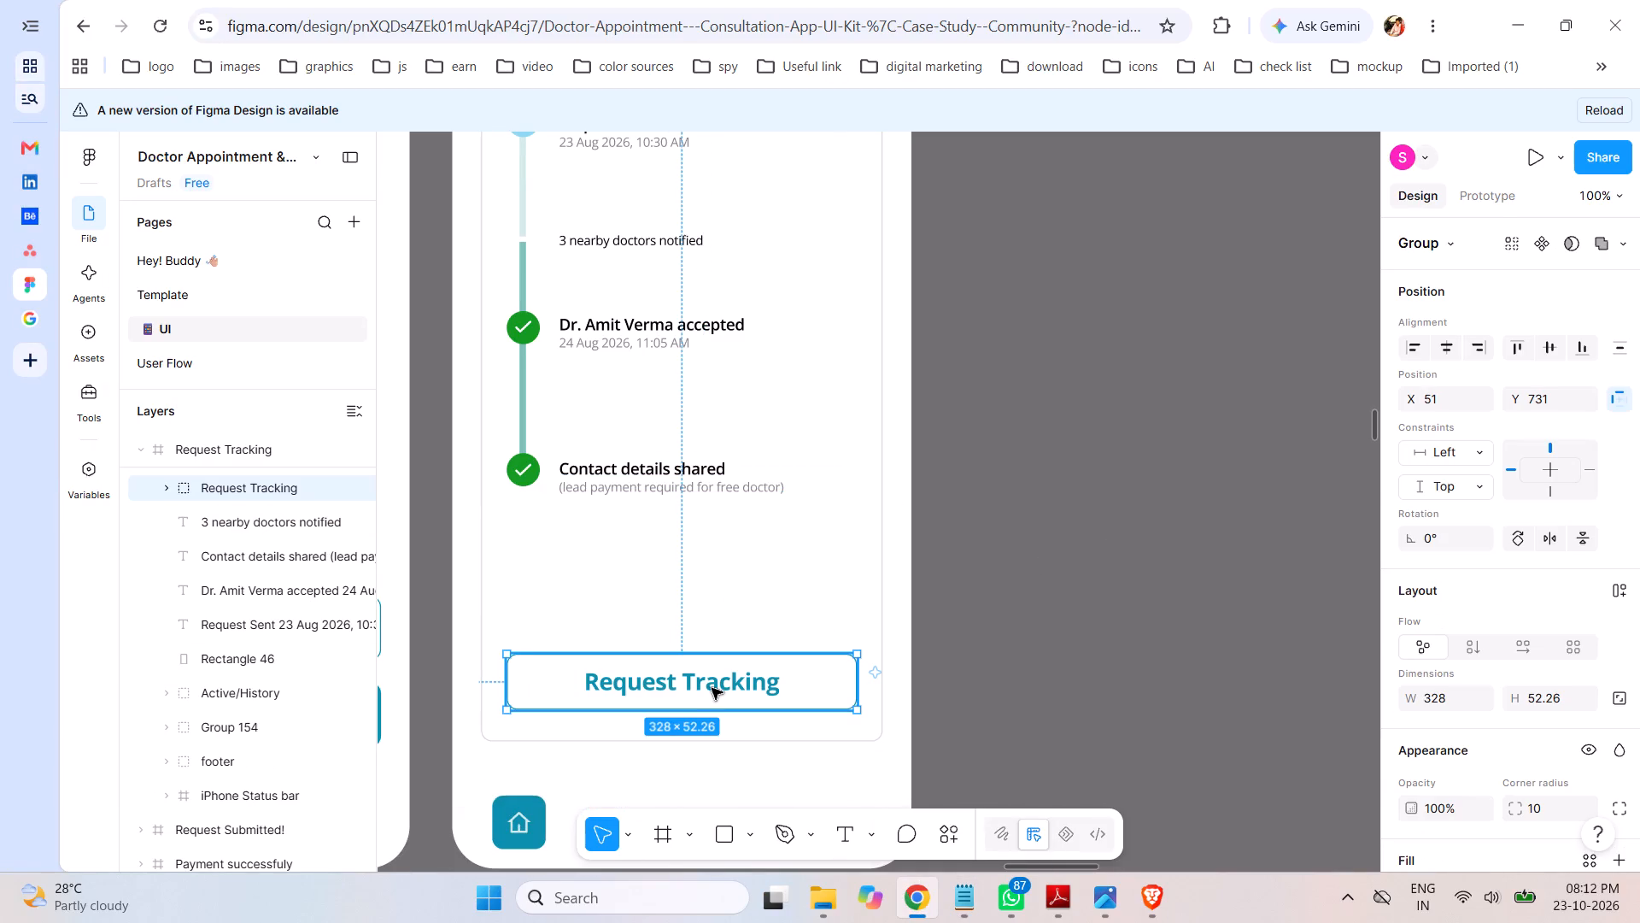
pyautogui.doubleClick(712, 688)
pyautogui.doubleClick(708, 687)
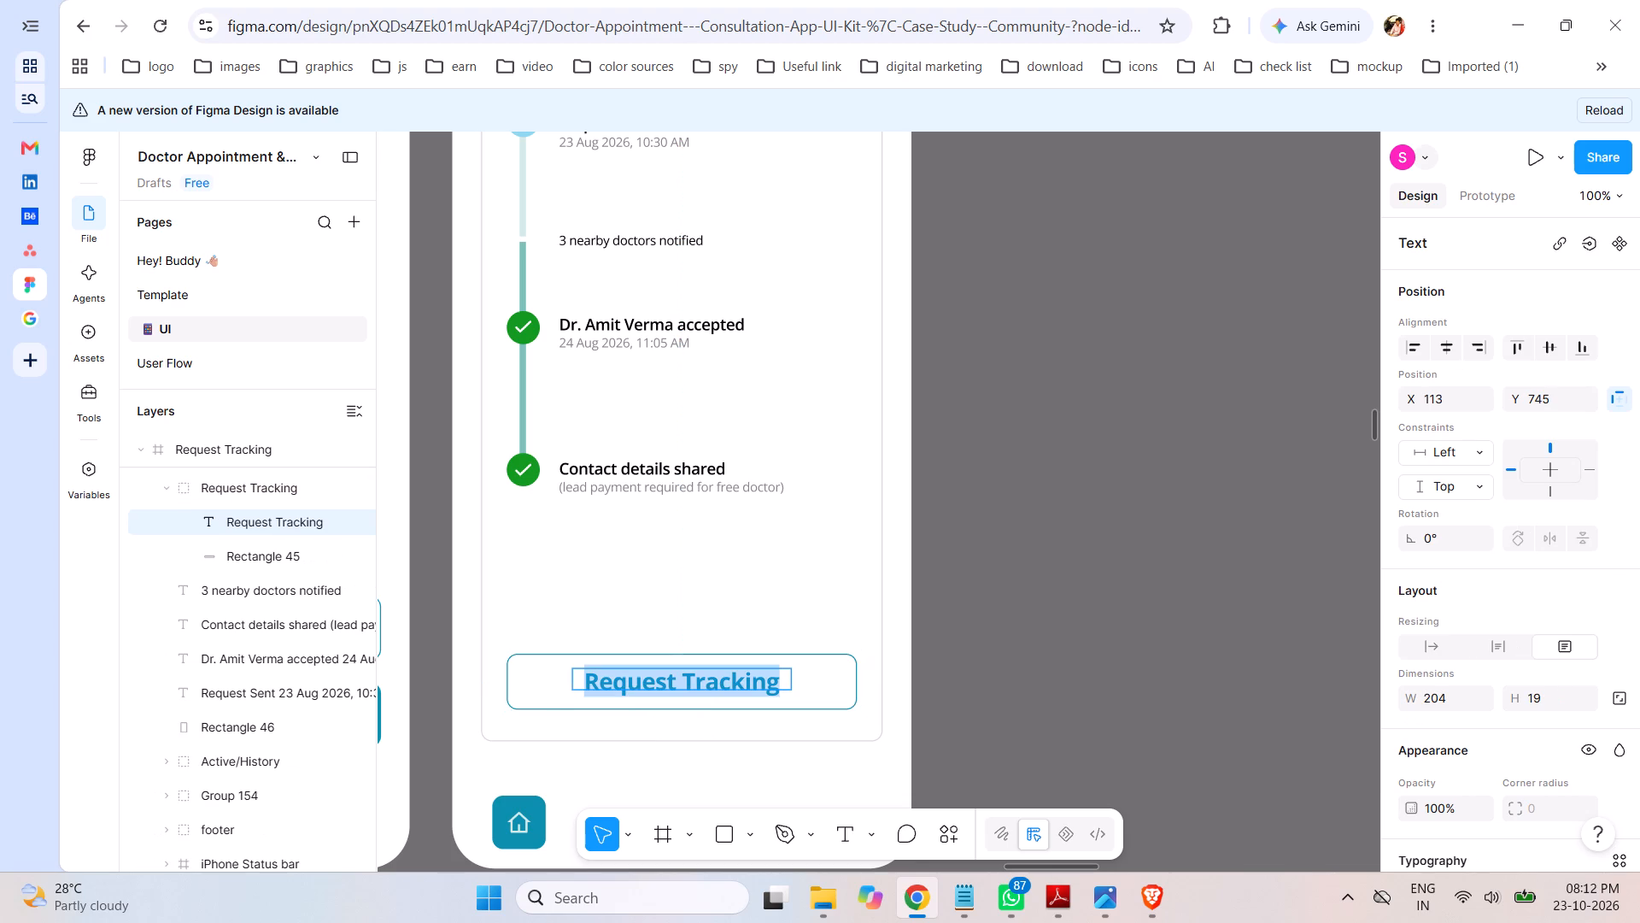
pyautogui.hotkey('ctrl', 'v')
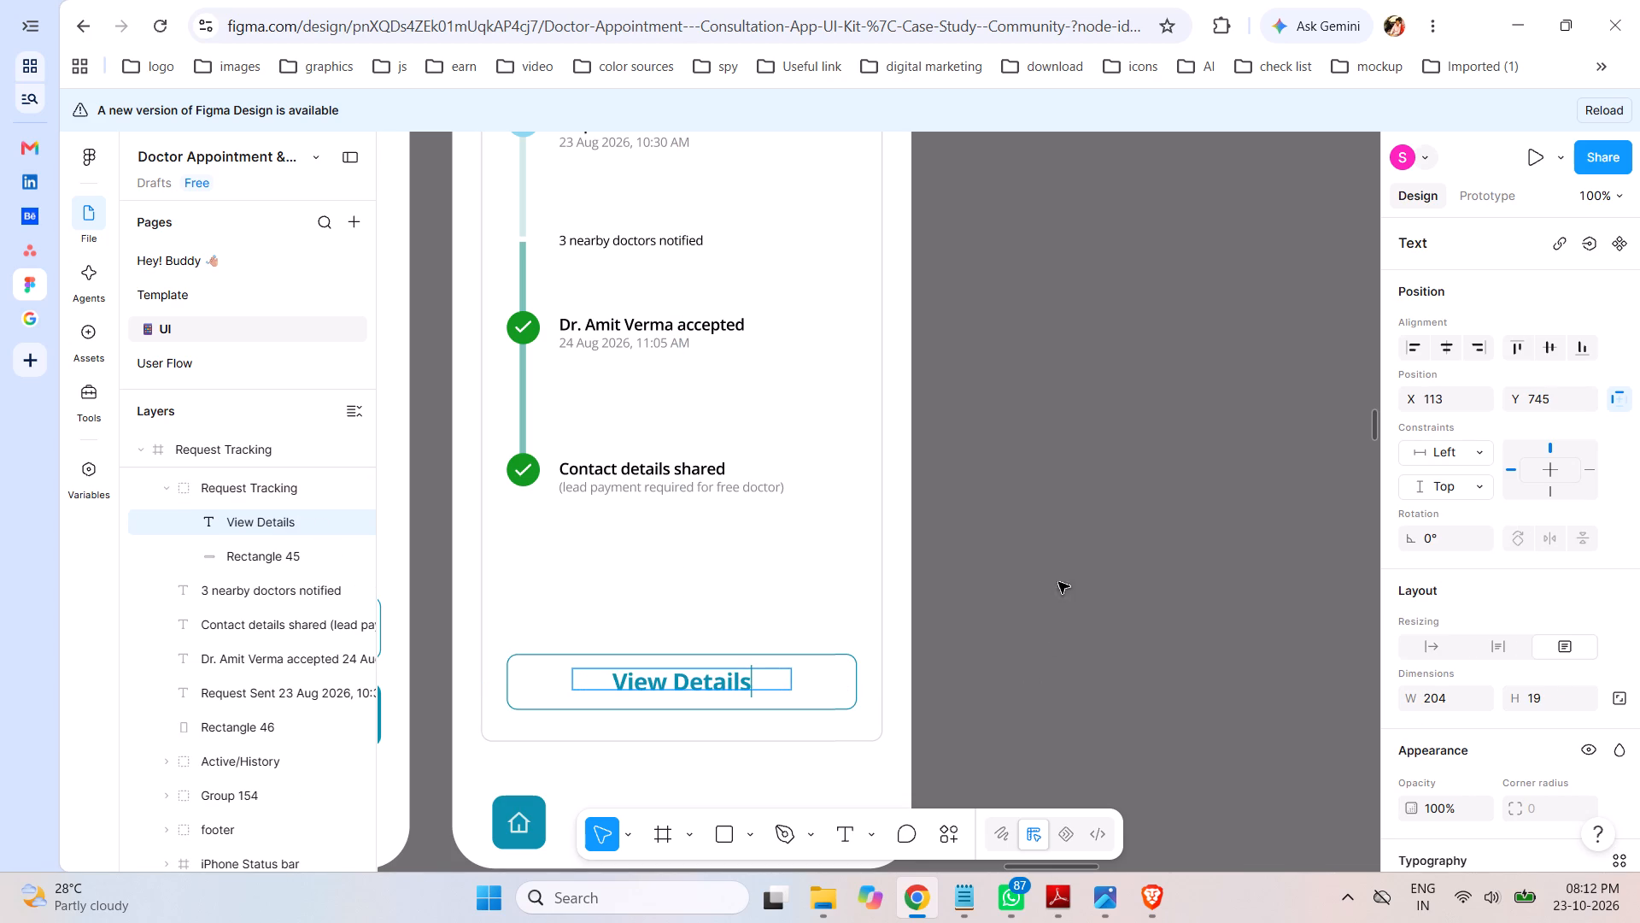
pyautogui.click(1089, 529)
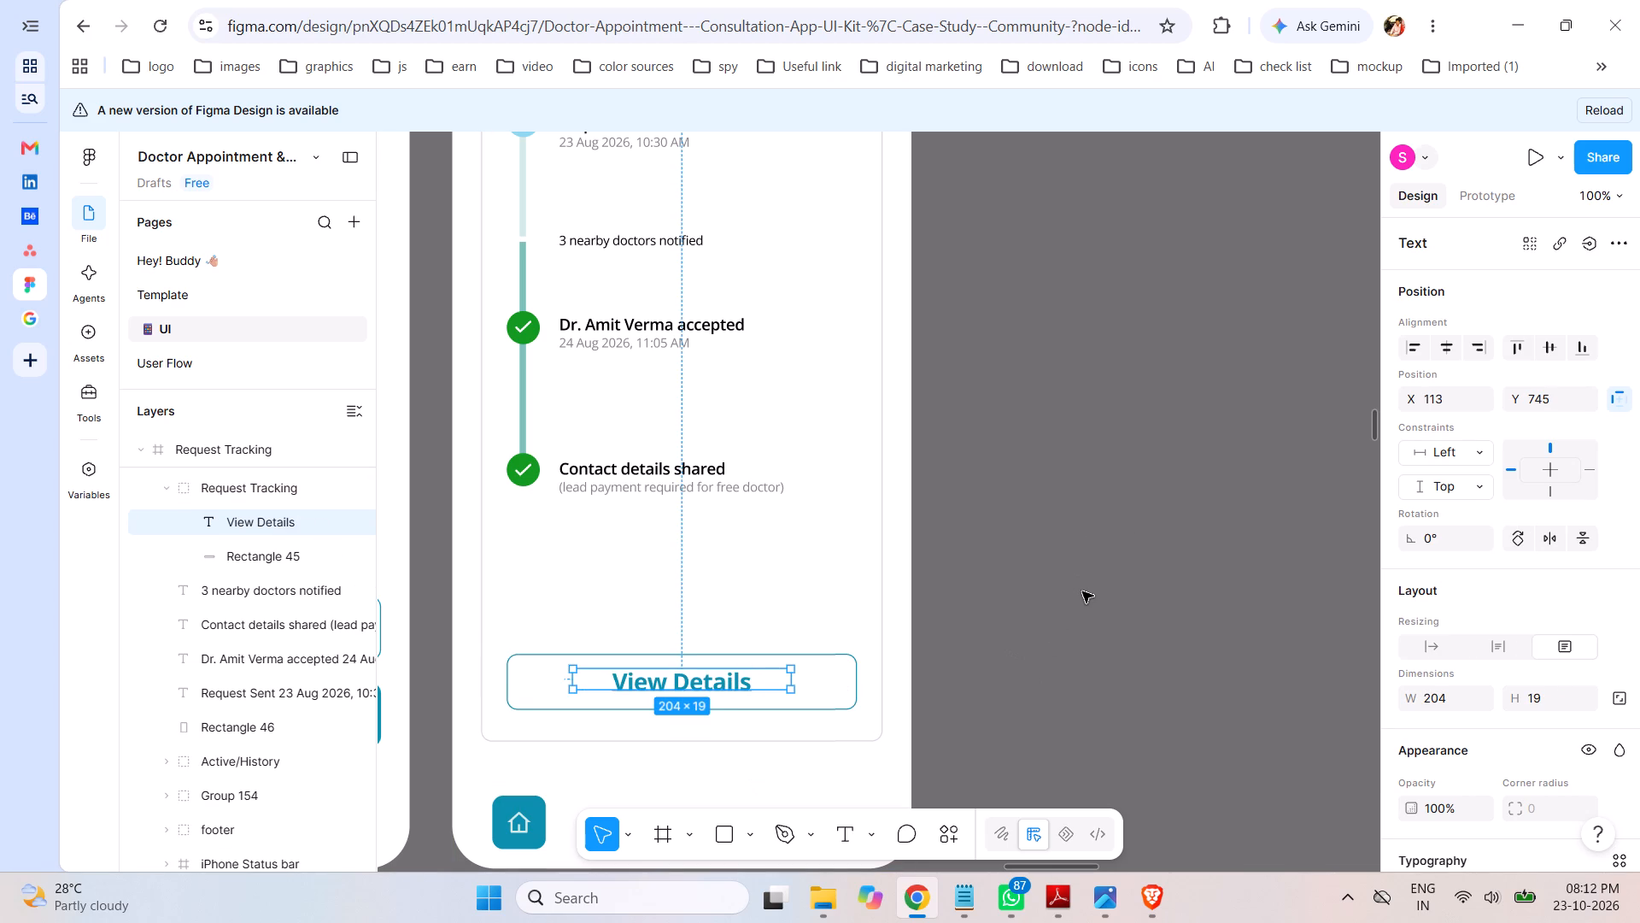
pyautogui.hotkey('ctrl', '-')
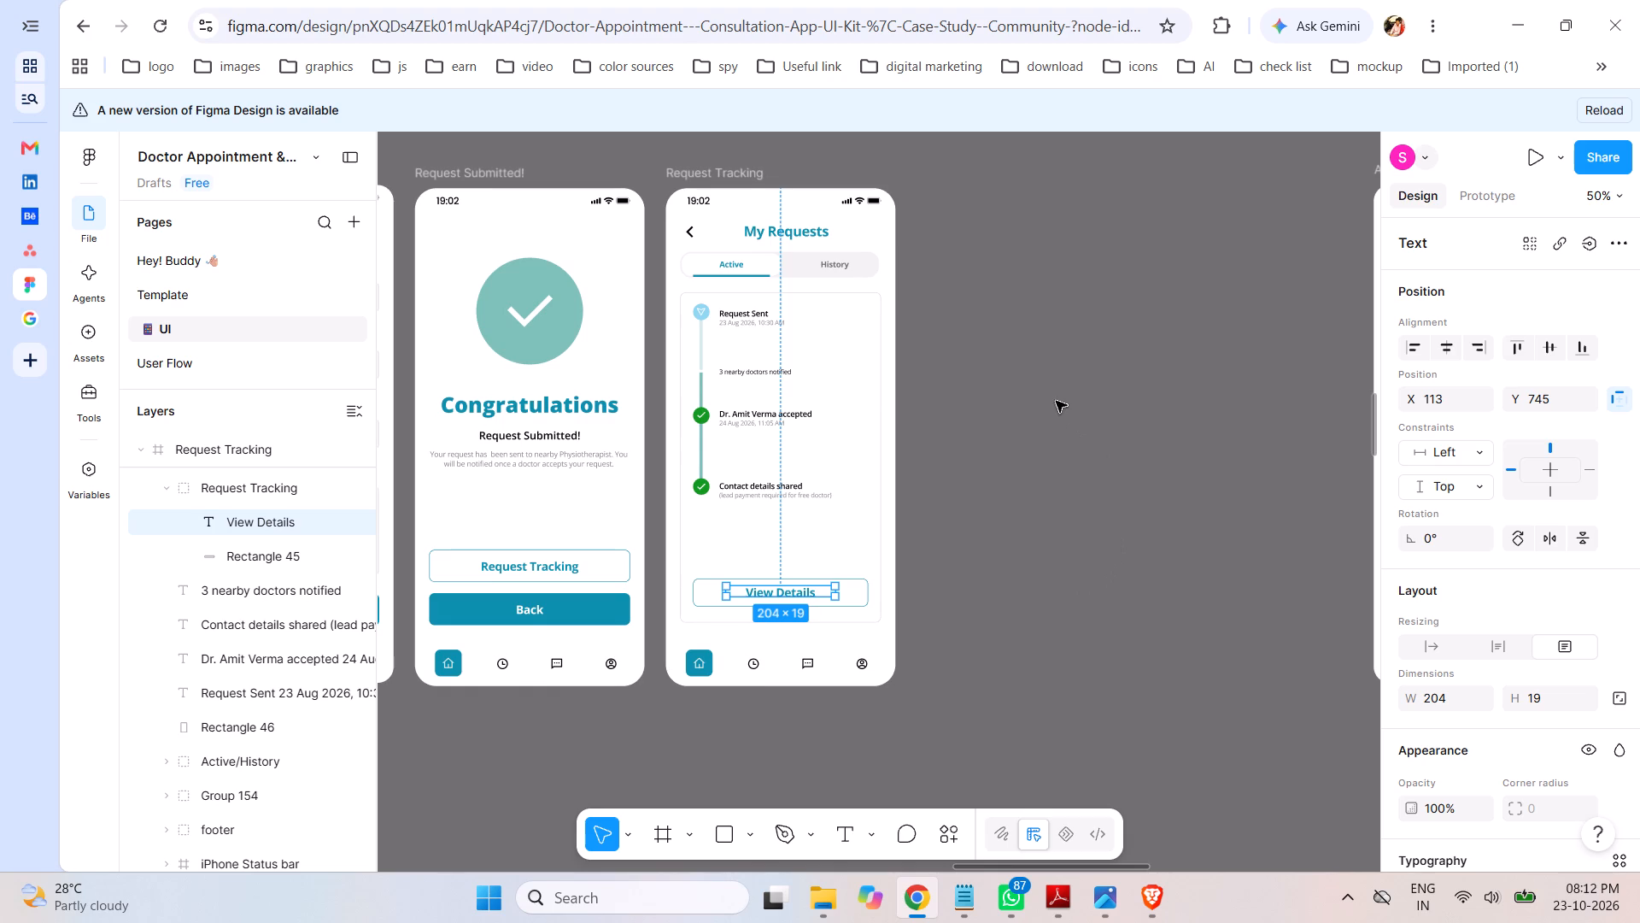
pyautogui.click(1010, 497)
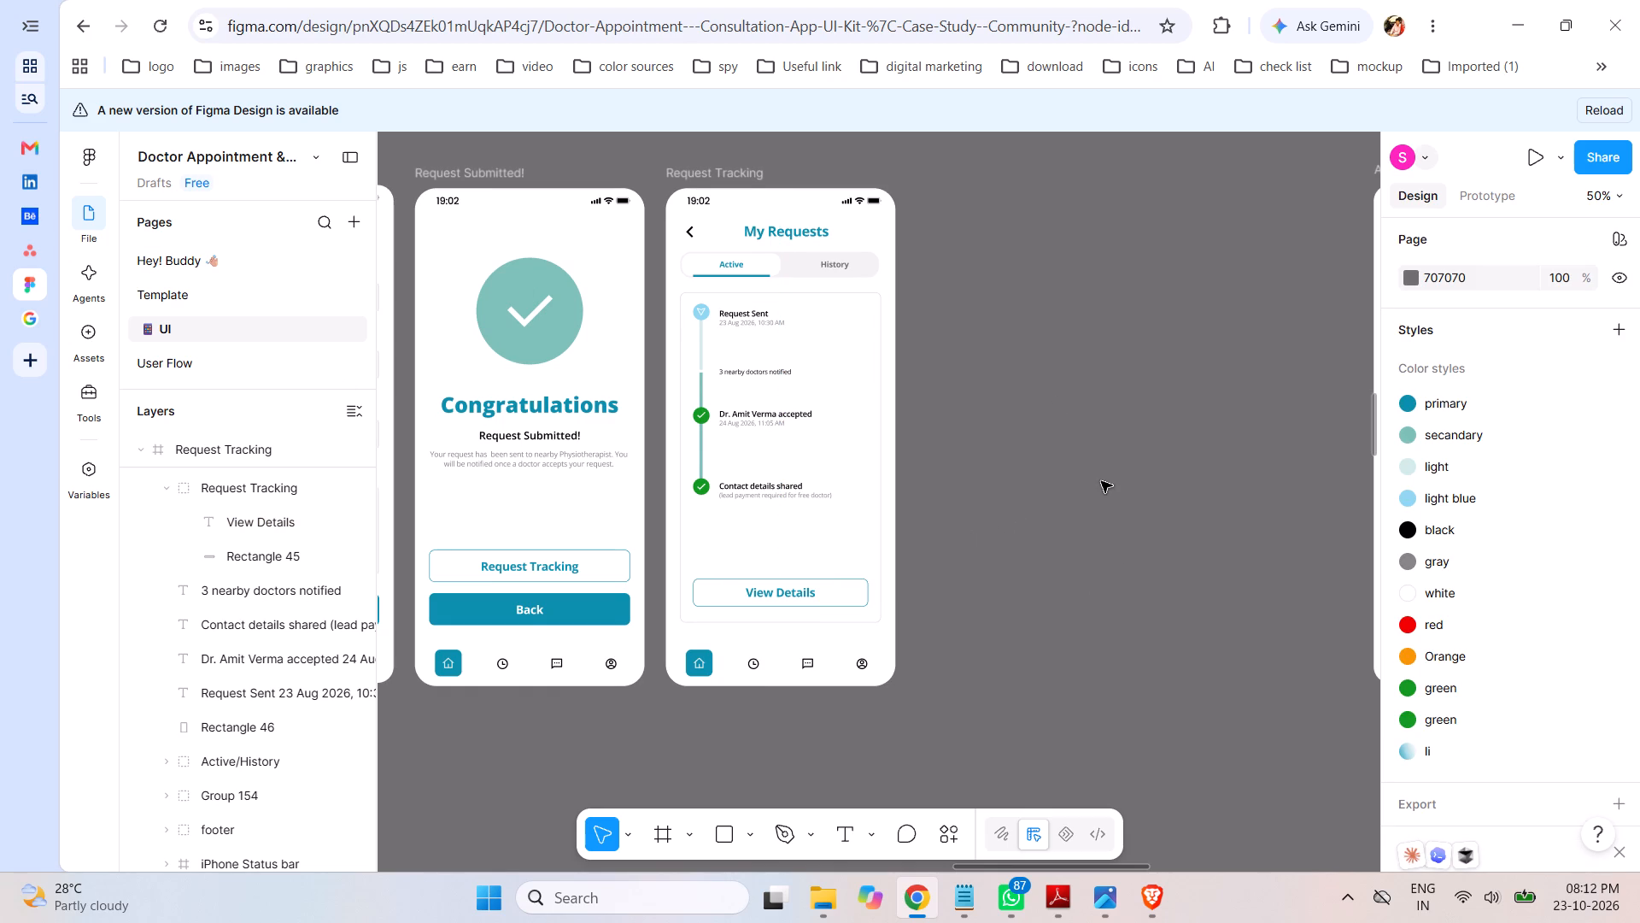
pyautogui.hotkey('ctrl', 's')
# Examine the typography and text colours of the Request Sent title and its date line in the request card.
pyautogui.hotkey('ctrl', '=')
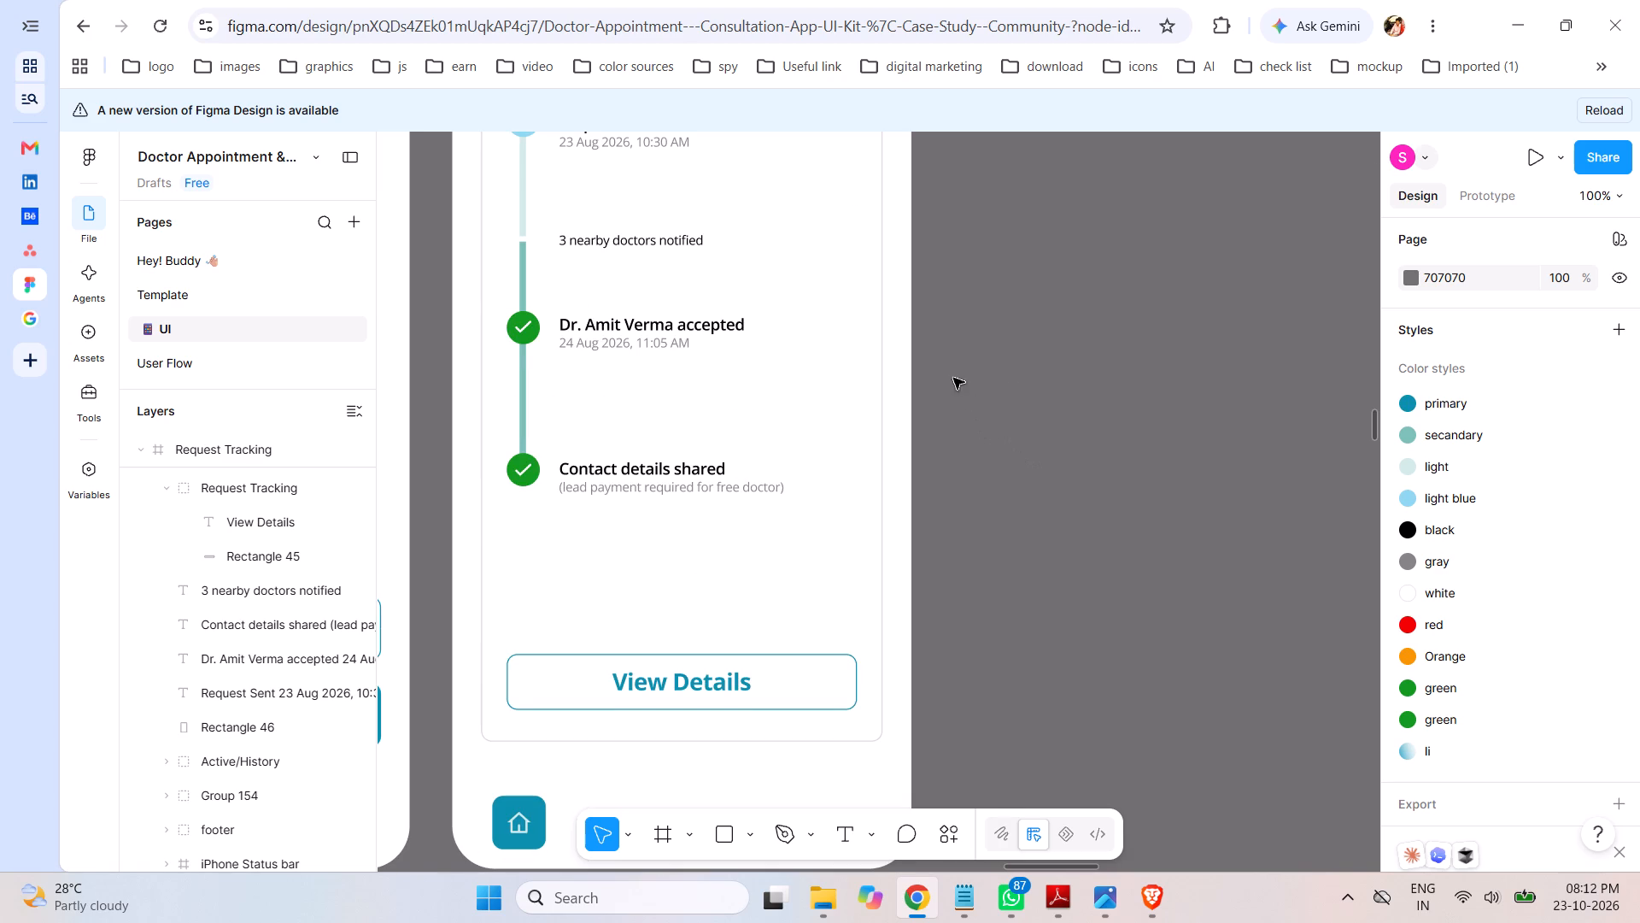
pyautogui.scroll(9, 1046, 381)
pyautogui.scroll(-2, 1070, 380)
pyautogui.scroll(6, 1070, 380)
pyautogui.scroll(-1, 1067, 379)
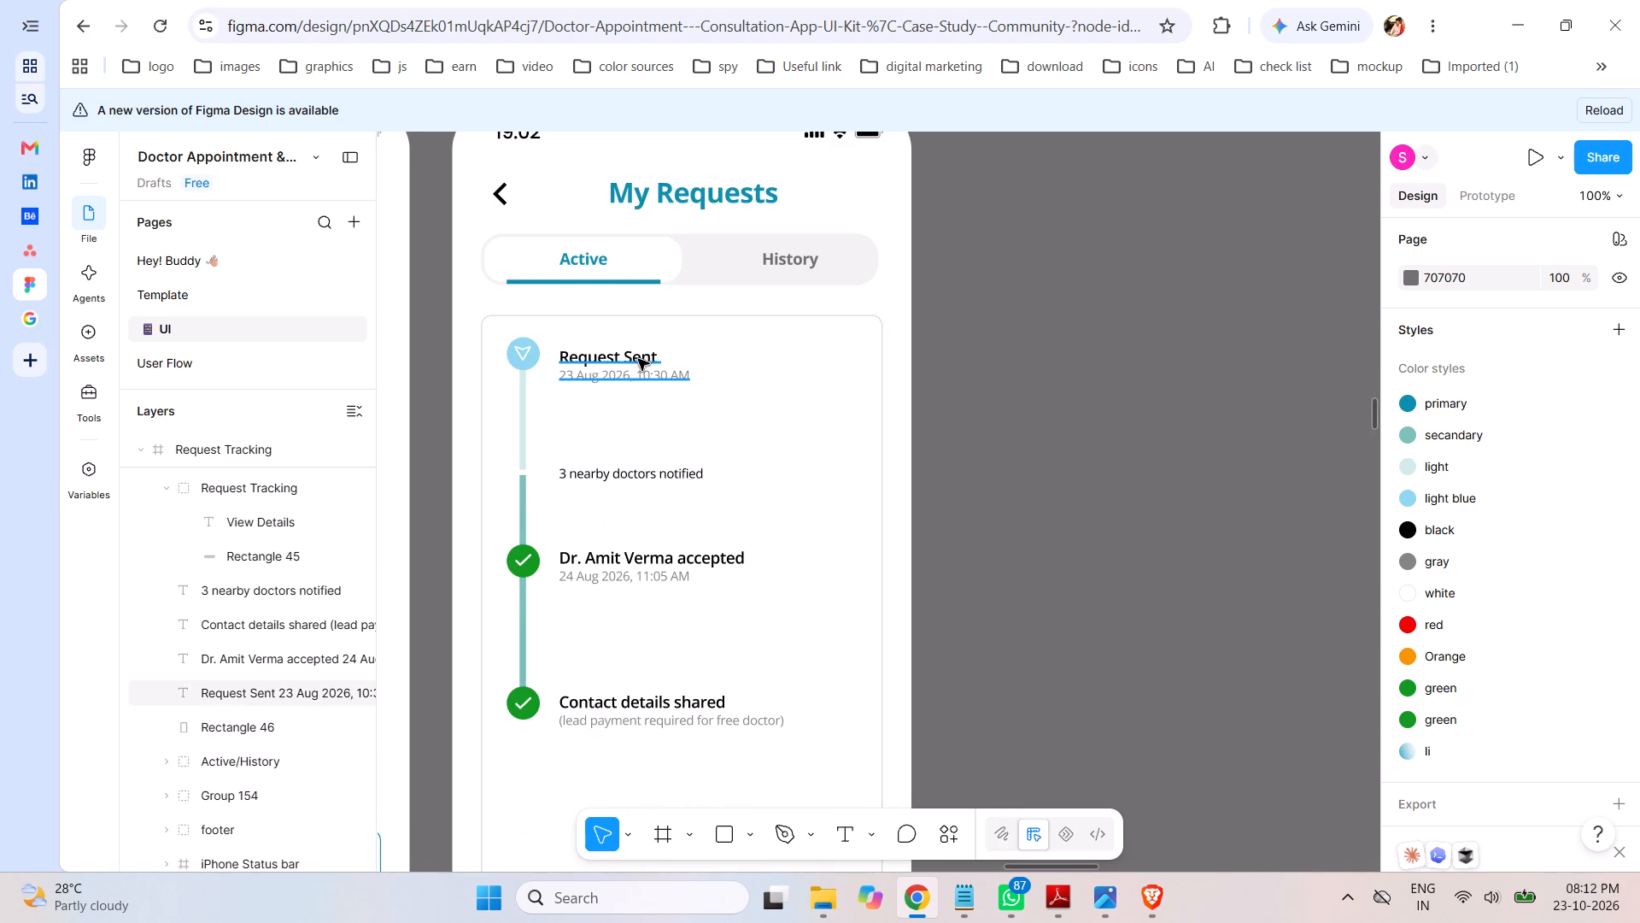
pyautogui.click(638, 359)
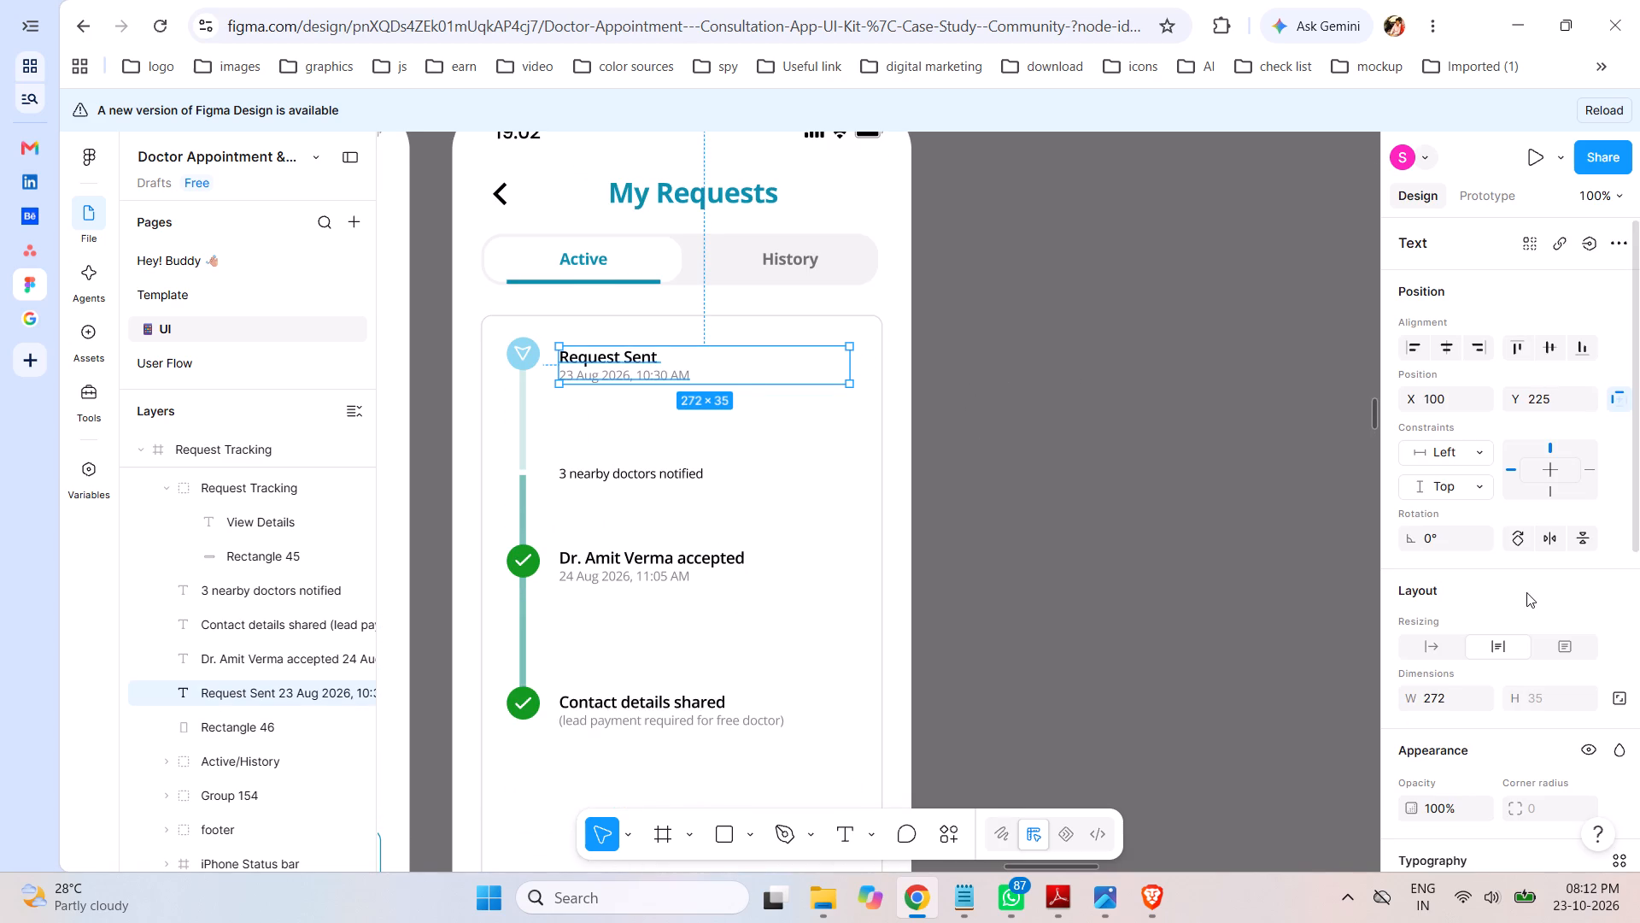
pyautogui.scroll(-3, 1548, 579)
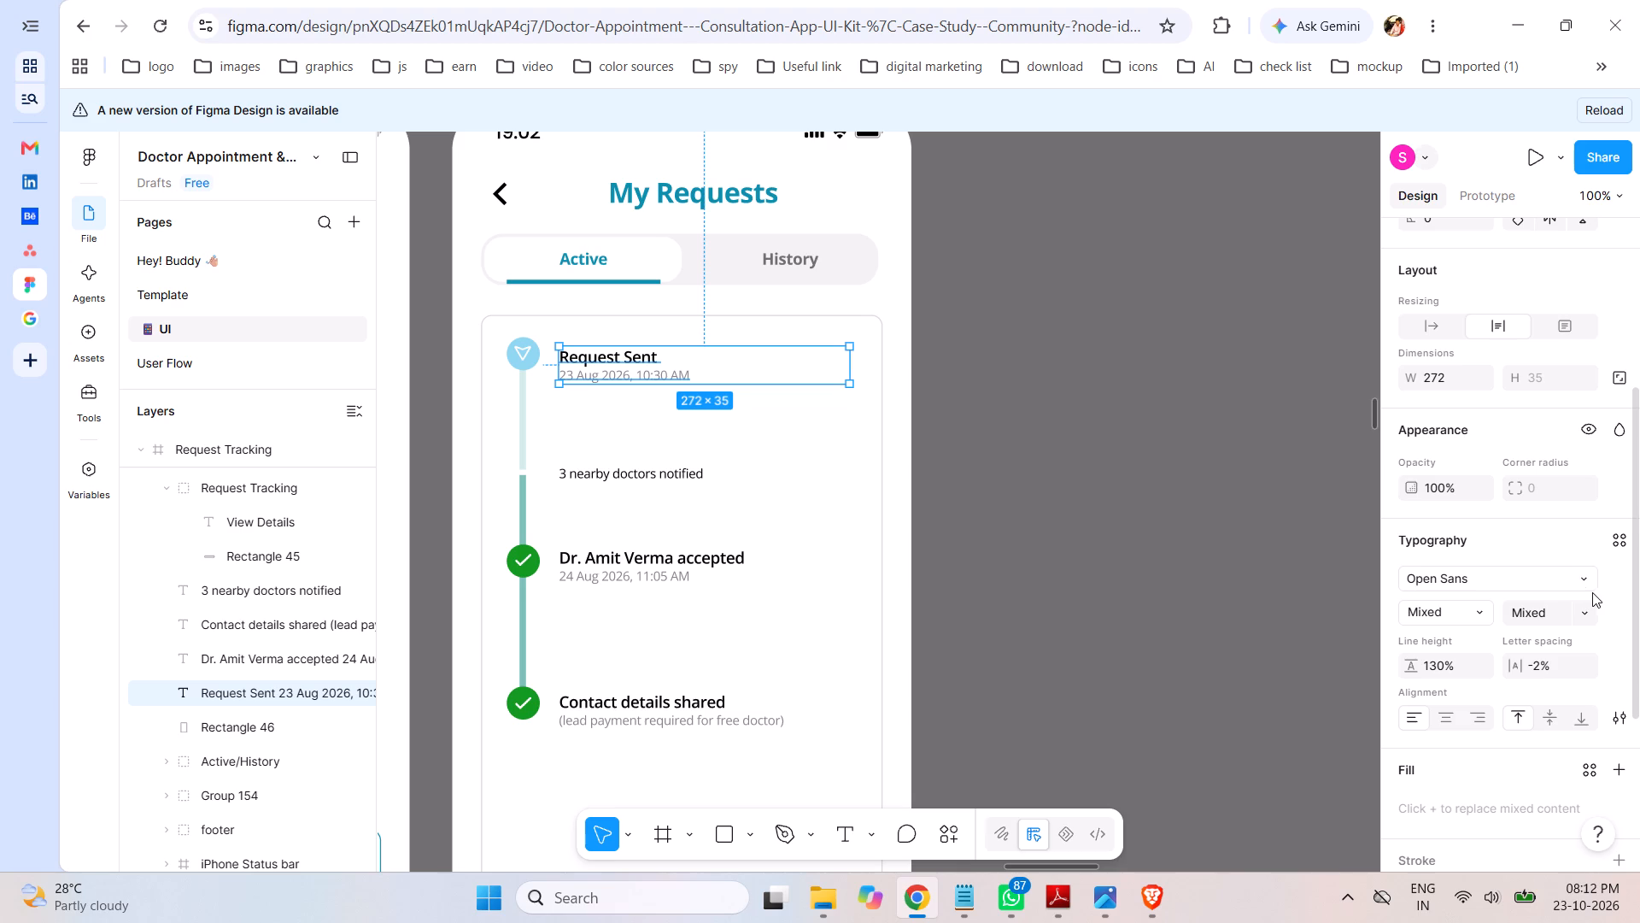
pyautogui.scroll(2, 1554, 553)
pyautogui.scroll(-5, 1553, 553)
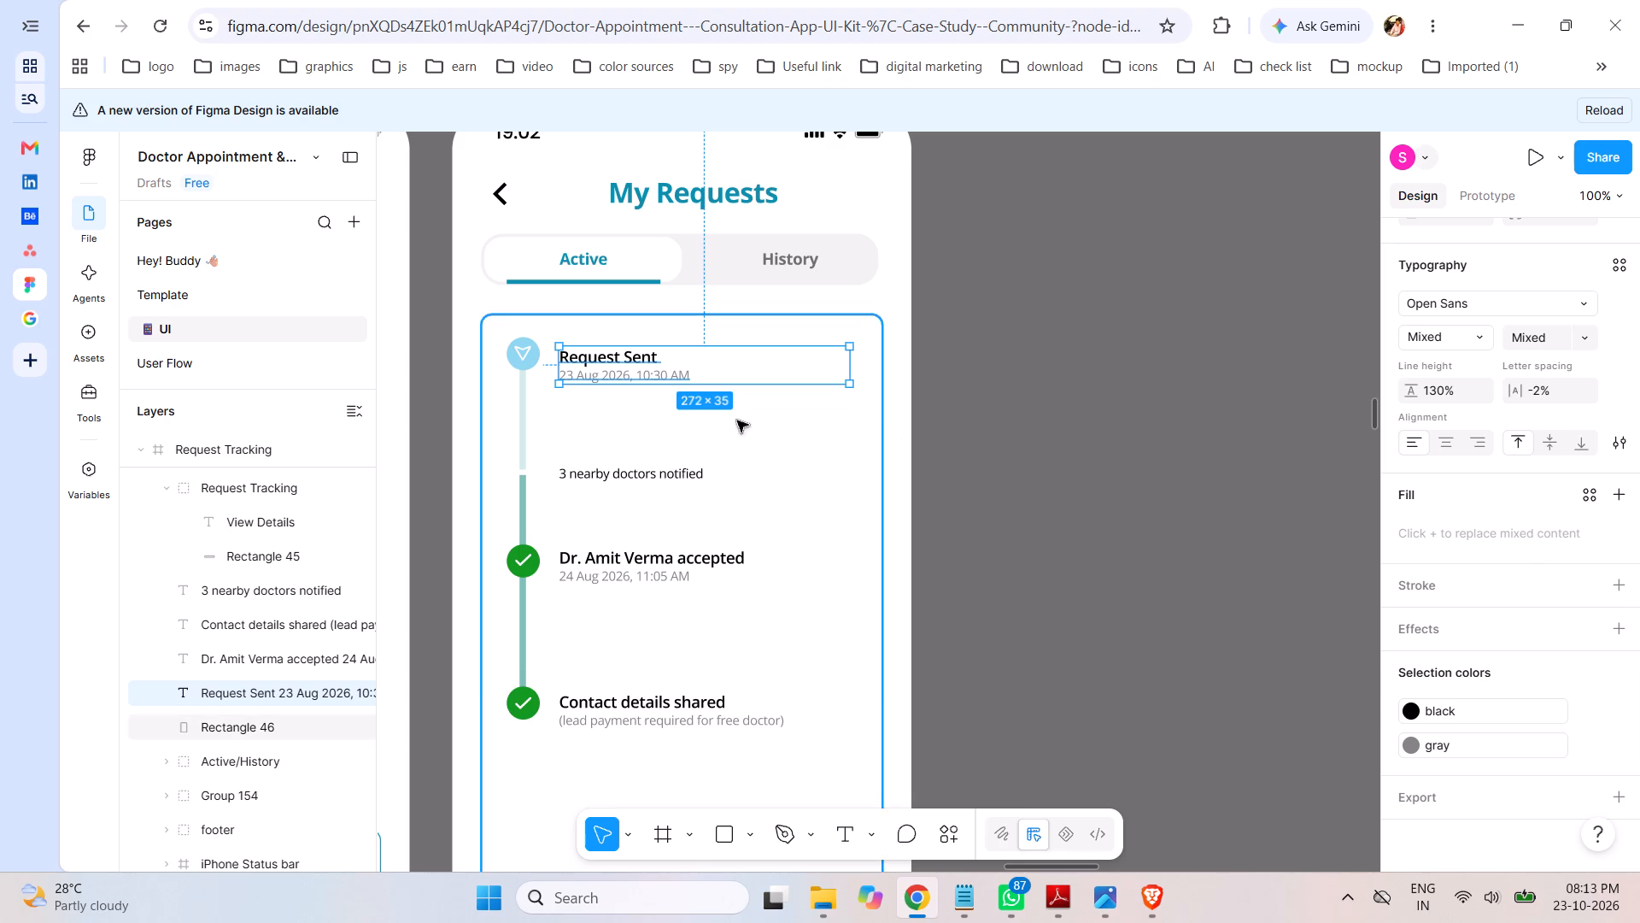
pyautogui.doubleClick(598, 362)
pyautogui.moveTo(657, 356); pyautogui.dragTo(538, 351)
pyautogui.moveTo(704, 376); pyautogui.dragTo(690, 375)
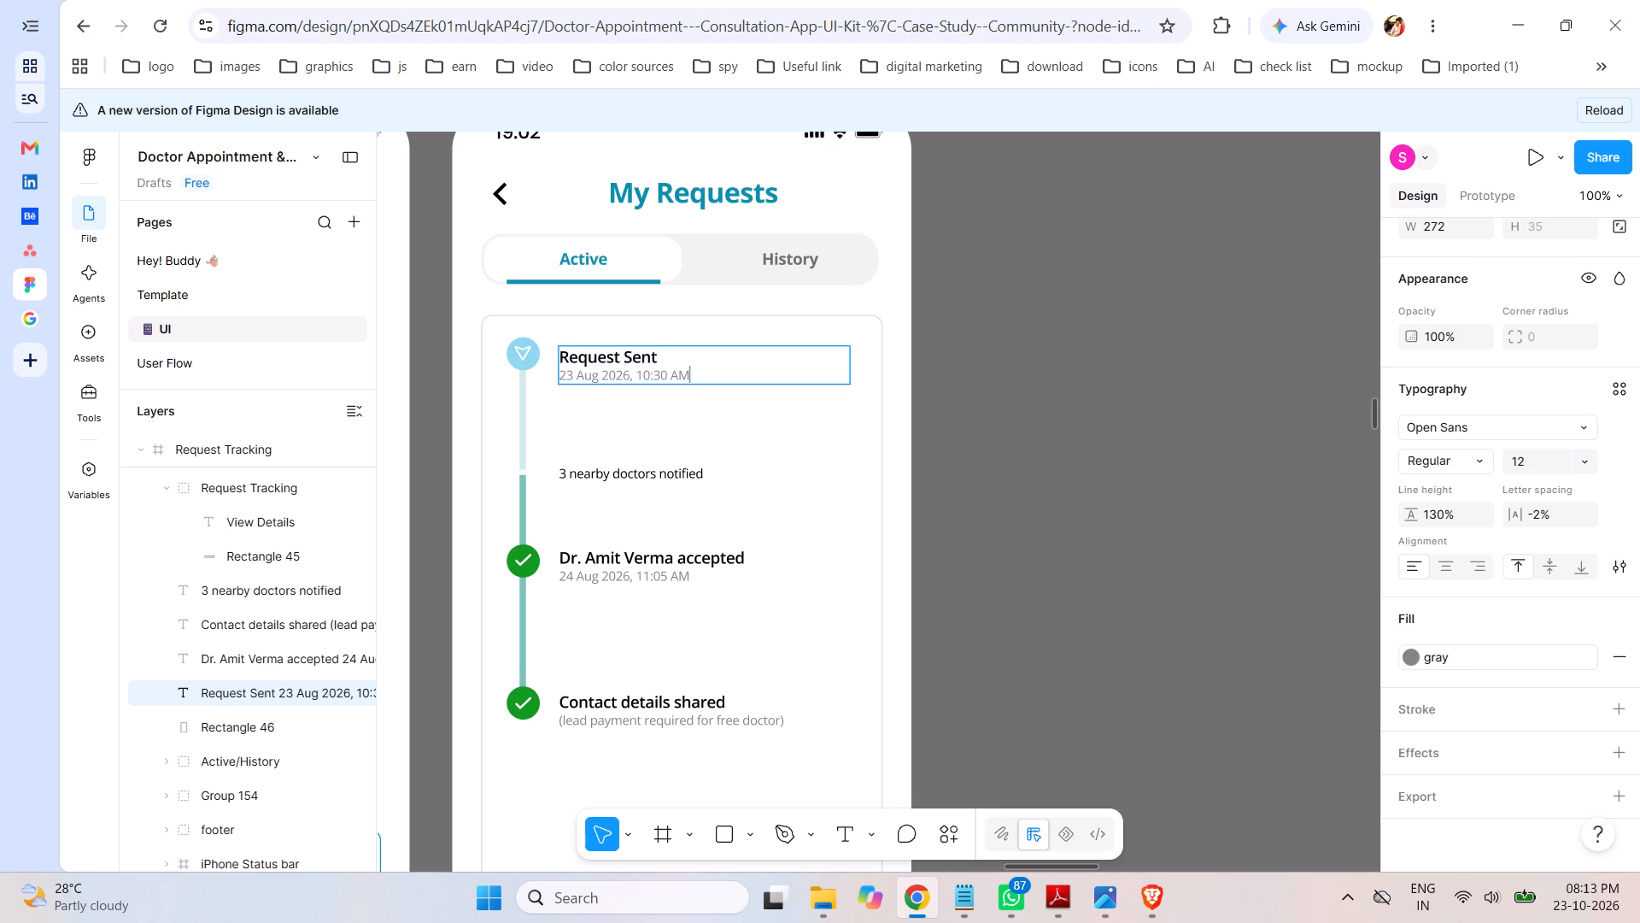
# Increase the font size of the Request Sent title and its date line by 3 each.
pyautogui.moveTo(690, 375); pyautogui.dragTo(523, 350)
pyautogui.hotkey('ctrl', 'shift', '.')
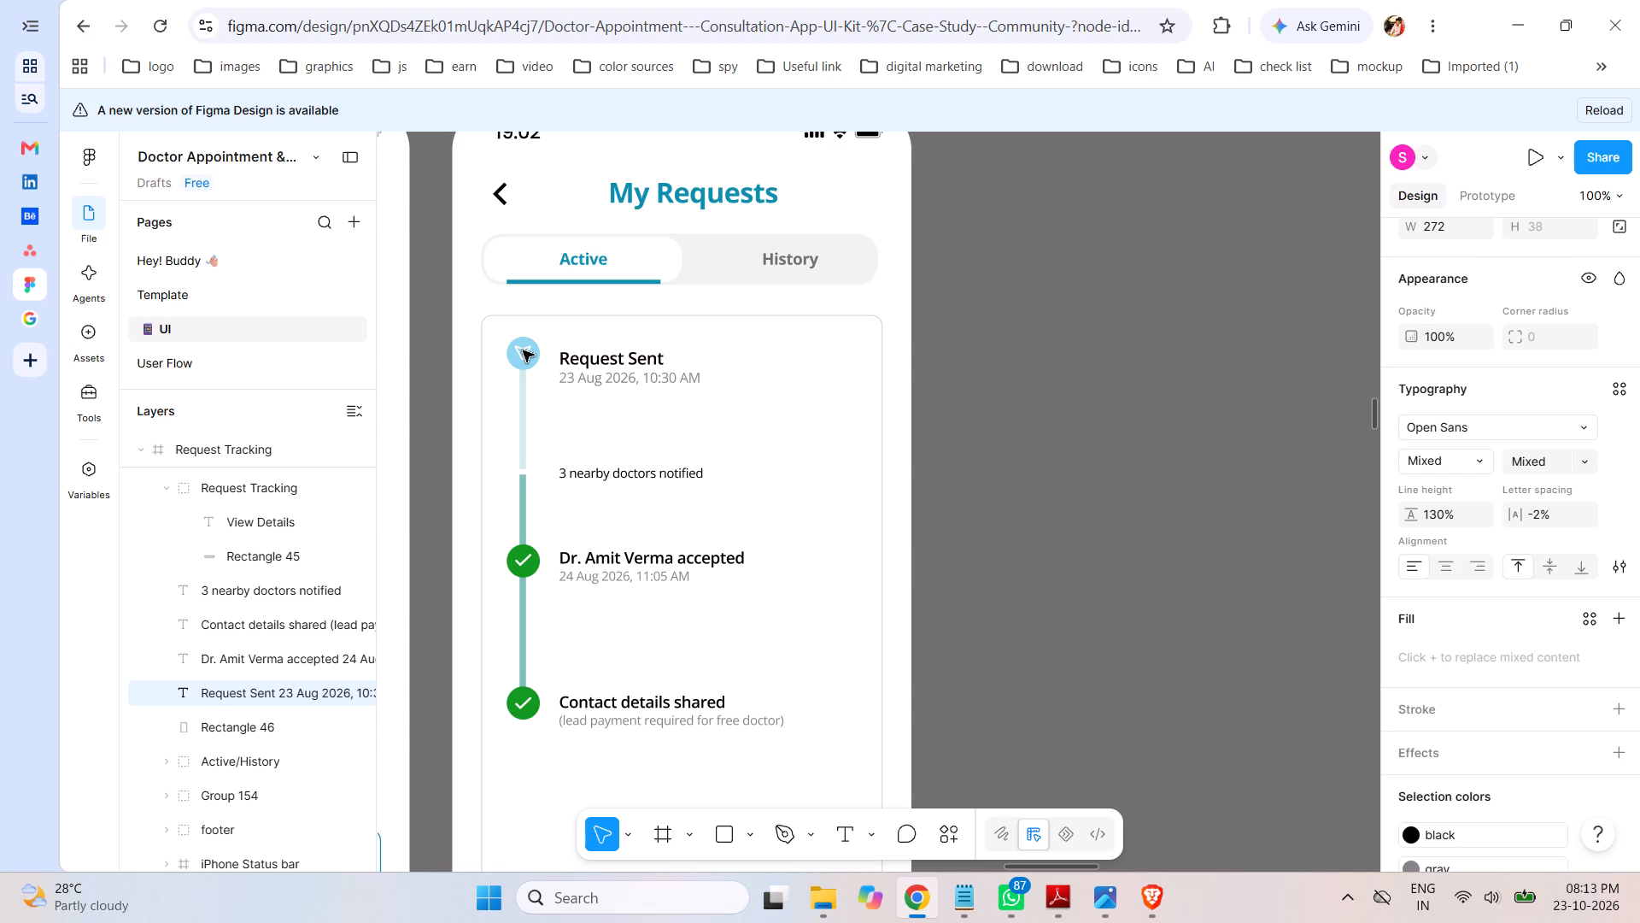
pyautogui.hotkey('ctrl', 'shift', '.')
pyautogui.hotkey('ctrl', 'shift', '.')
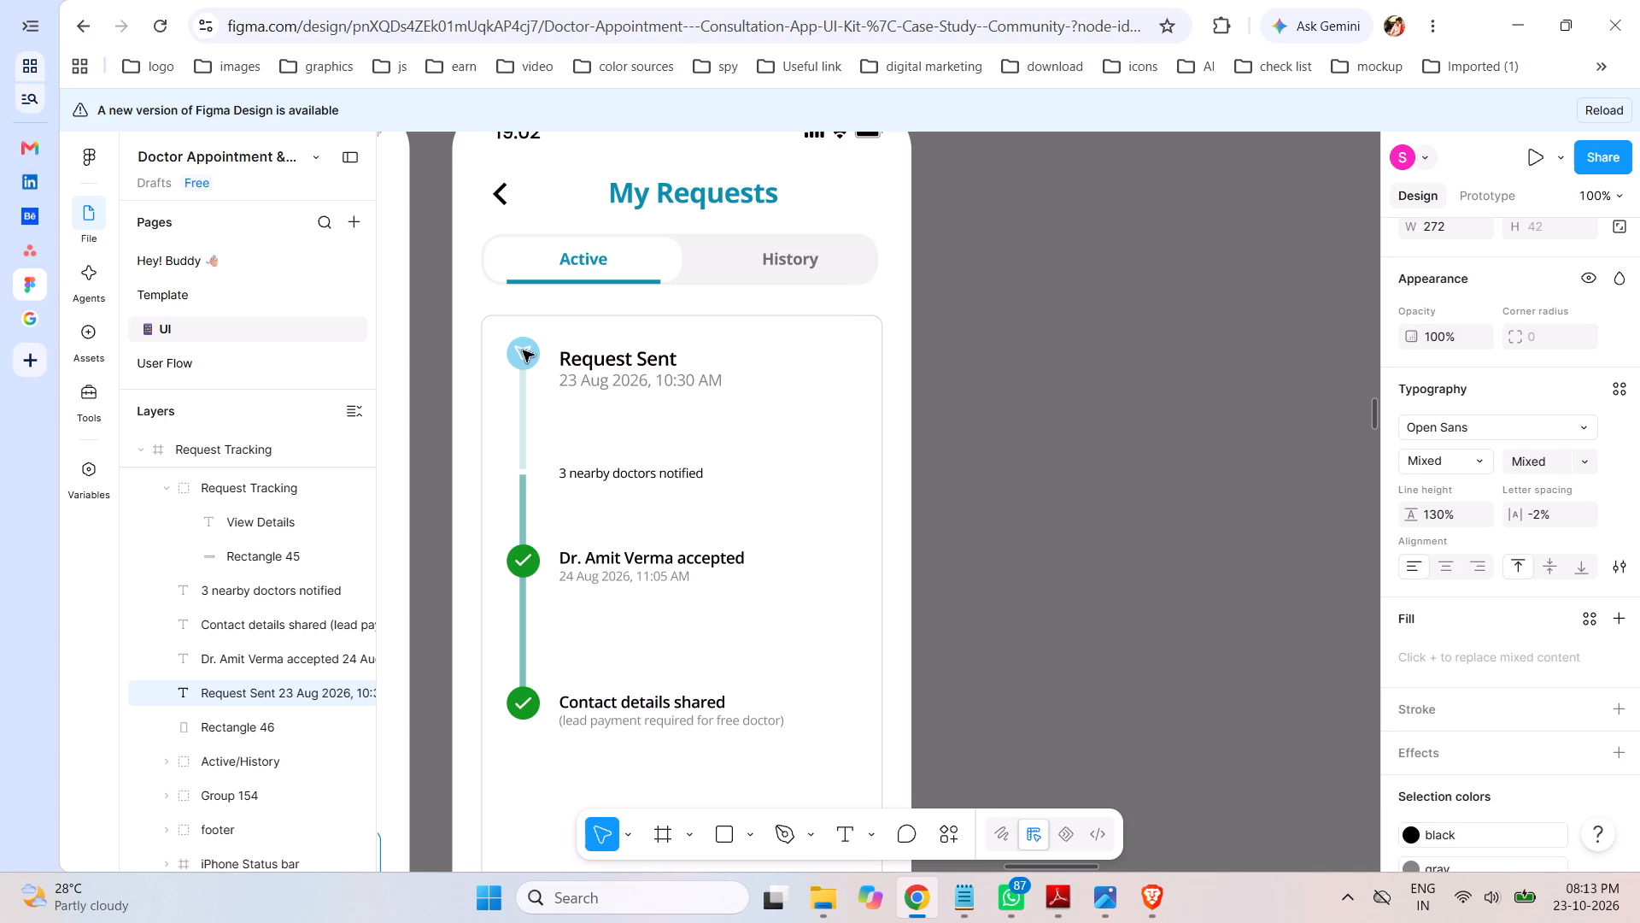
# Increase the "3 nearby doctors notified" text in the timeline to font size 15.
pyautogui.doubleClick(654, 478)
pyautogui.hotkey('ctrl', 'a')
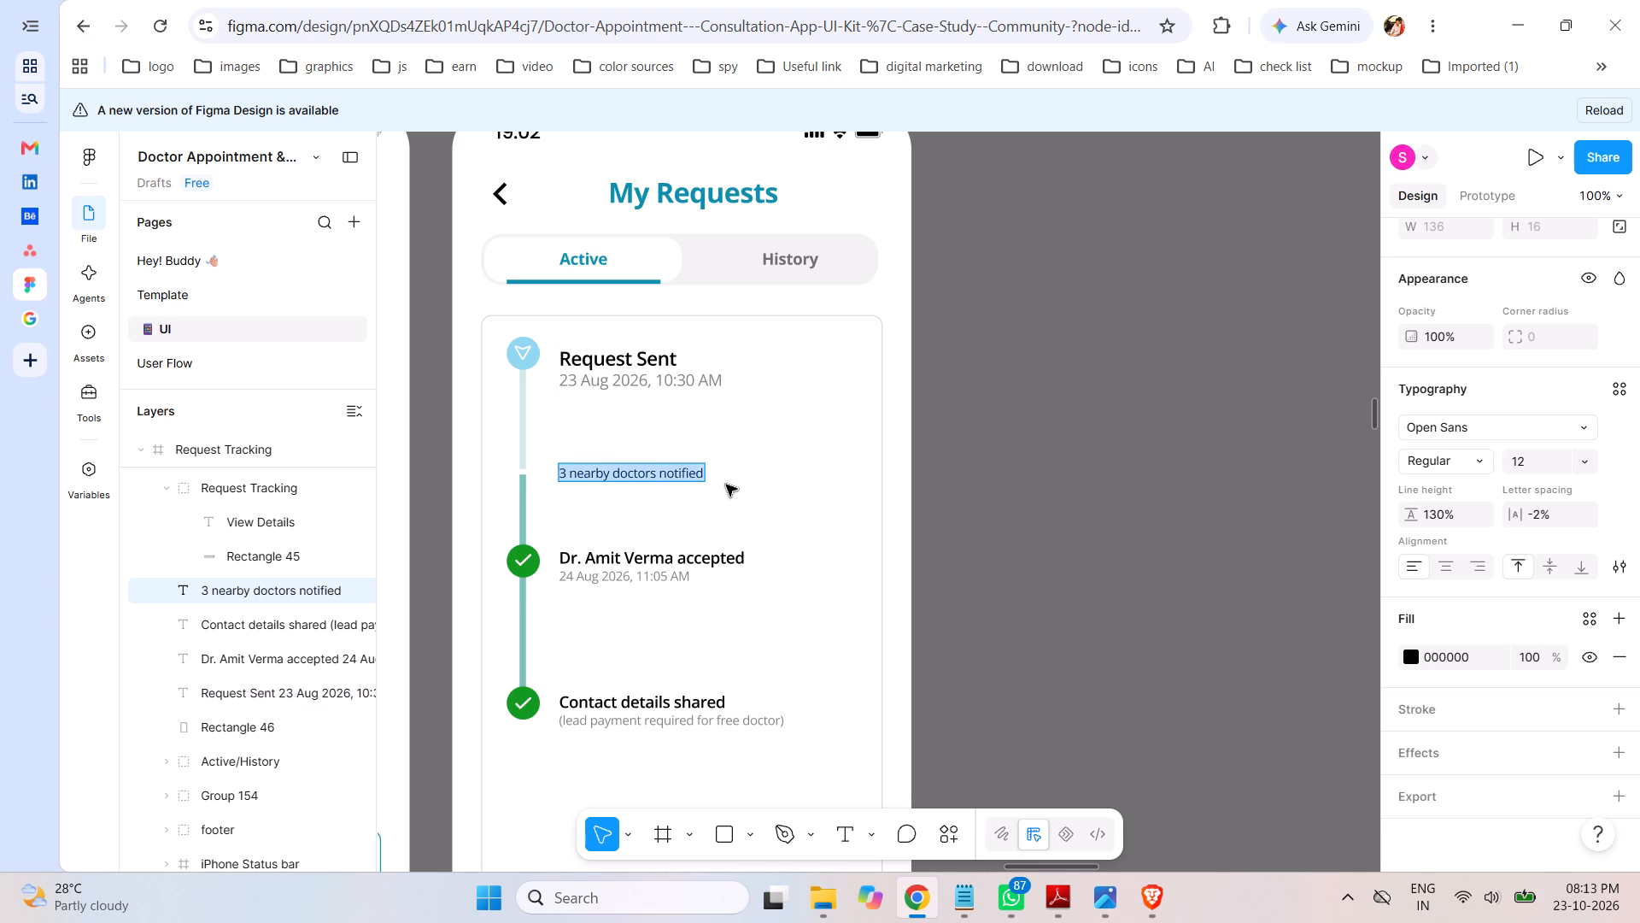
pyautogui.hotkey('ctrl', 'shift', '.')
pyautogui.hotkey('ctrl', 'shift', '.')
pyautogui.hotkey('ctrl', 'shift', '.')
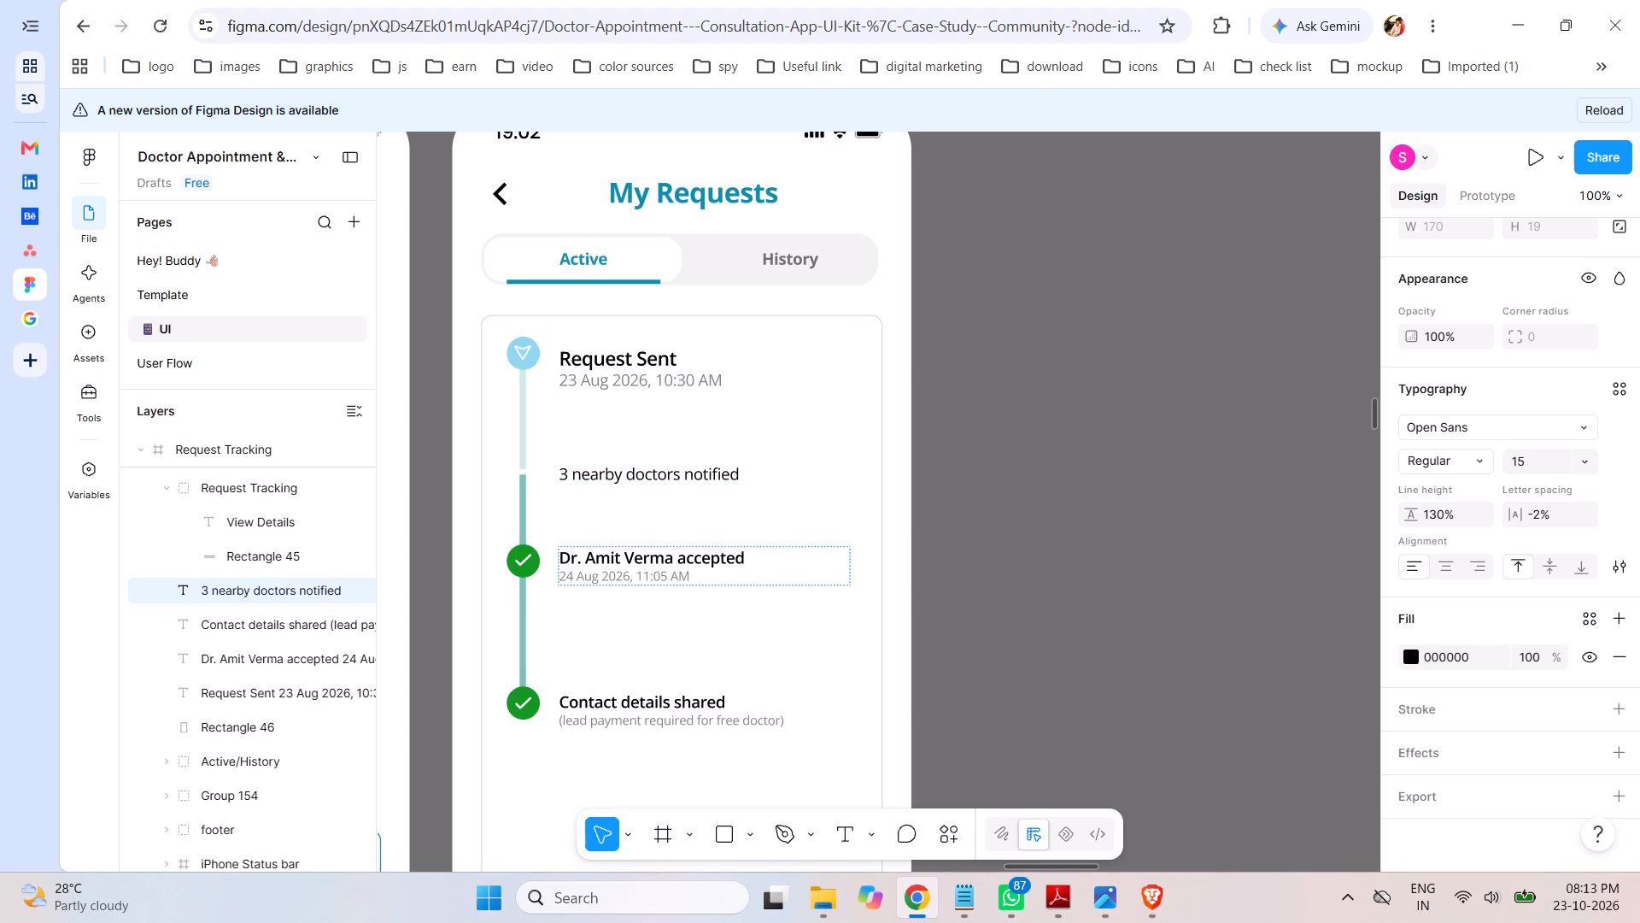
# Increase the font size of the doctor-accepted timeline entry, title and date line, by 3 each.
pyautogui.click(672, 567)
pyautogui.hotkey('ctrl', 'a')
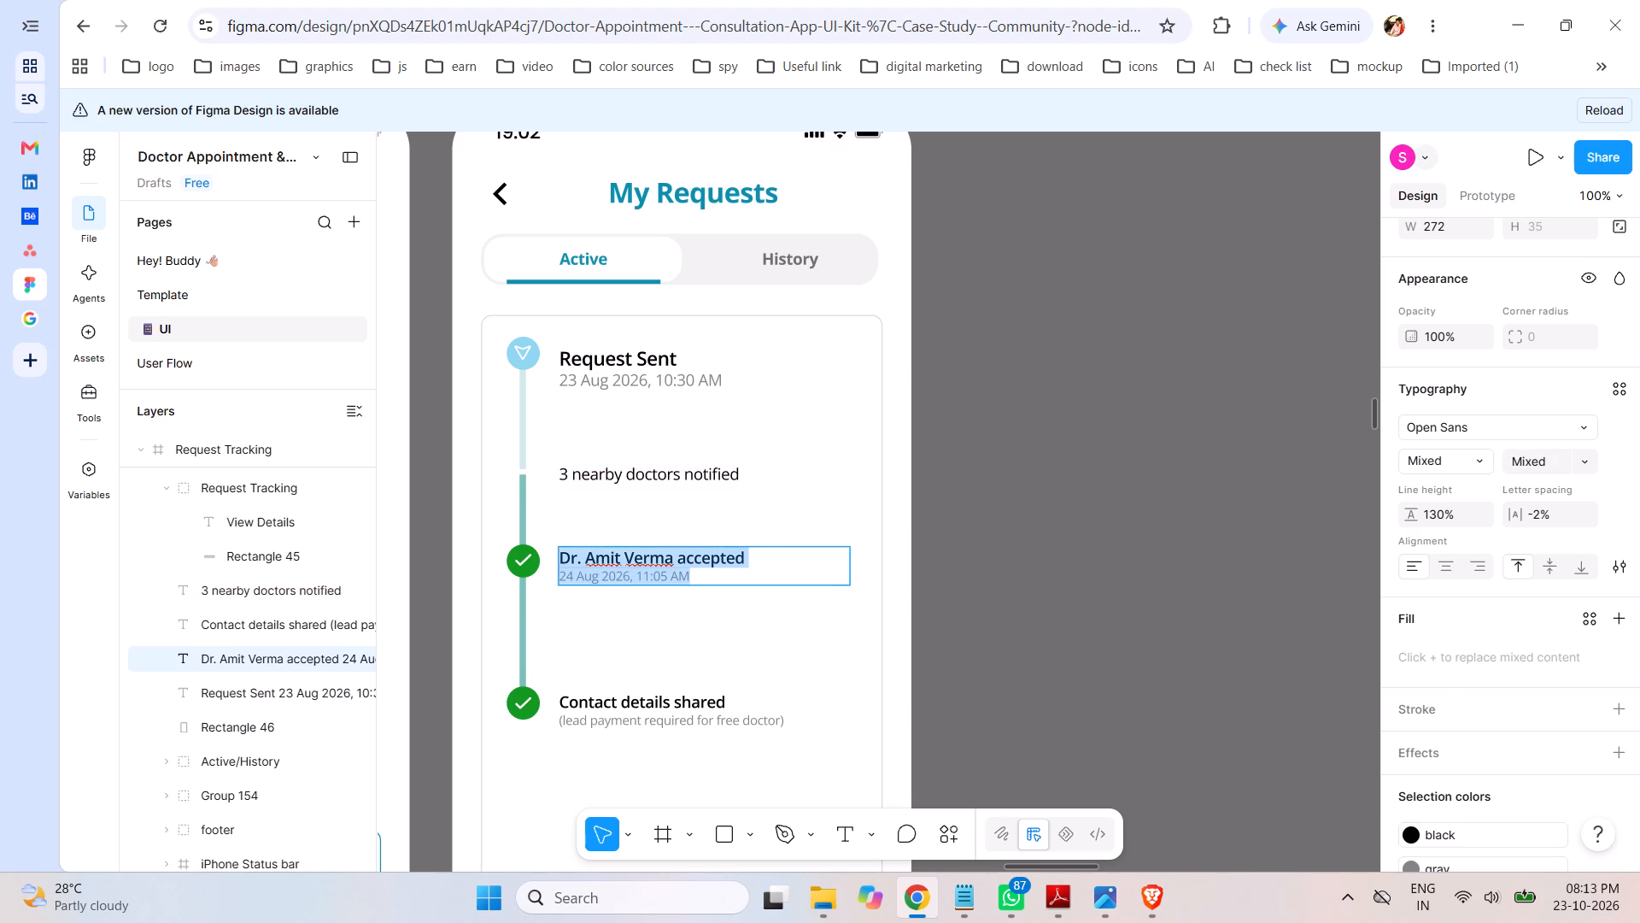
pyautogui.hotkey('ctrl', 'shift', '.')
pyautogui.hotkey('ctrl', 'shift', '.')
pyautogui.hotkey('ctrl', 'shift', '.')
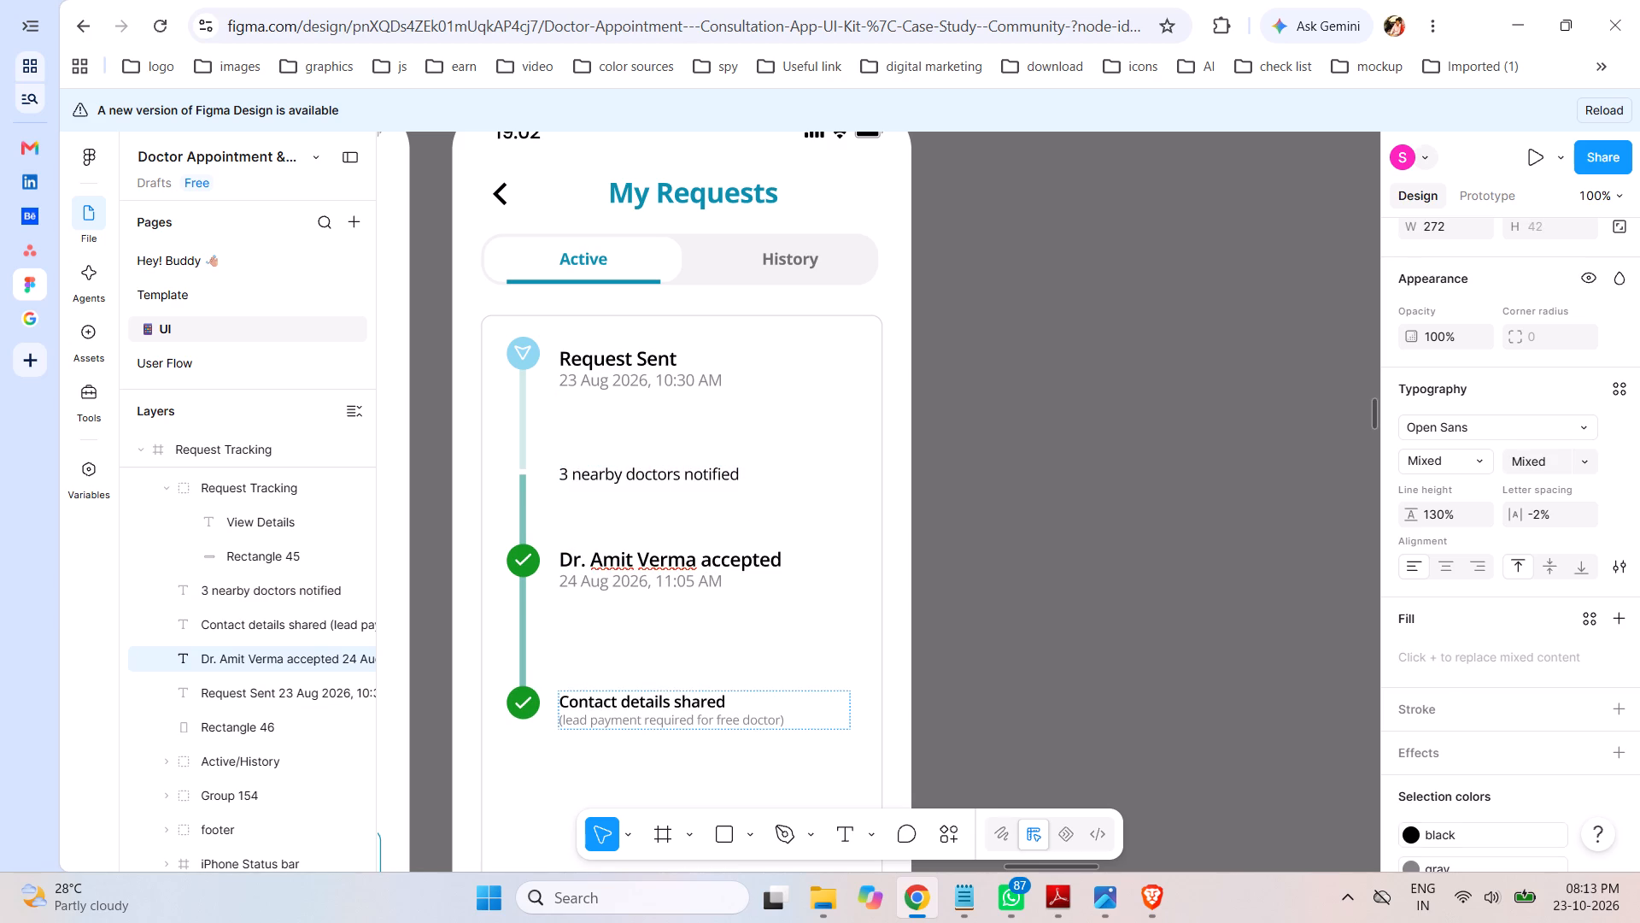
# Increase the font size of the Contact details shared title and its lead payment note by 3 each.
pyautogui.click(651, 703)
pyautogui.hotkey('ctrl', 'a')
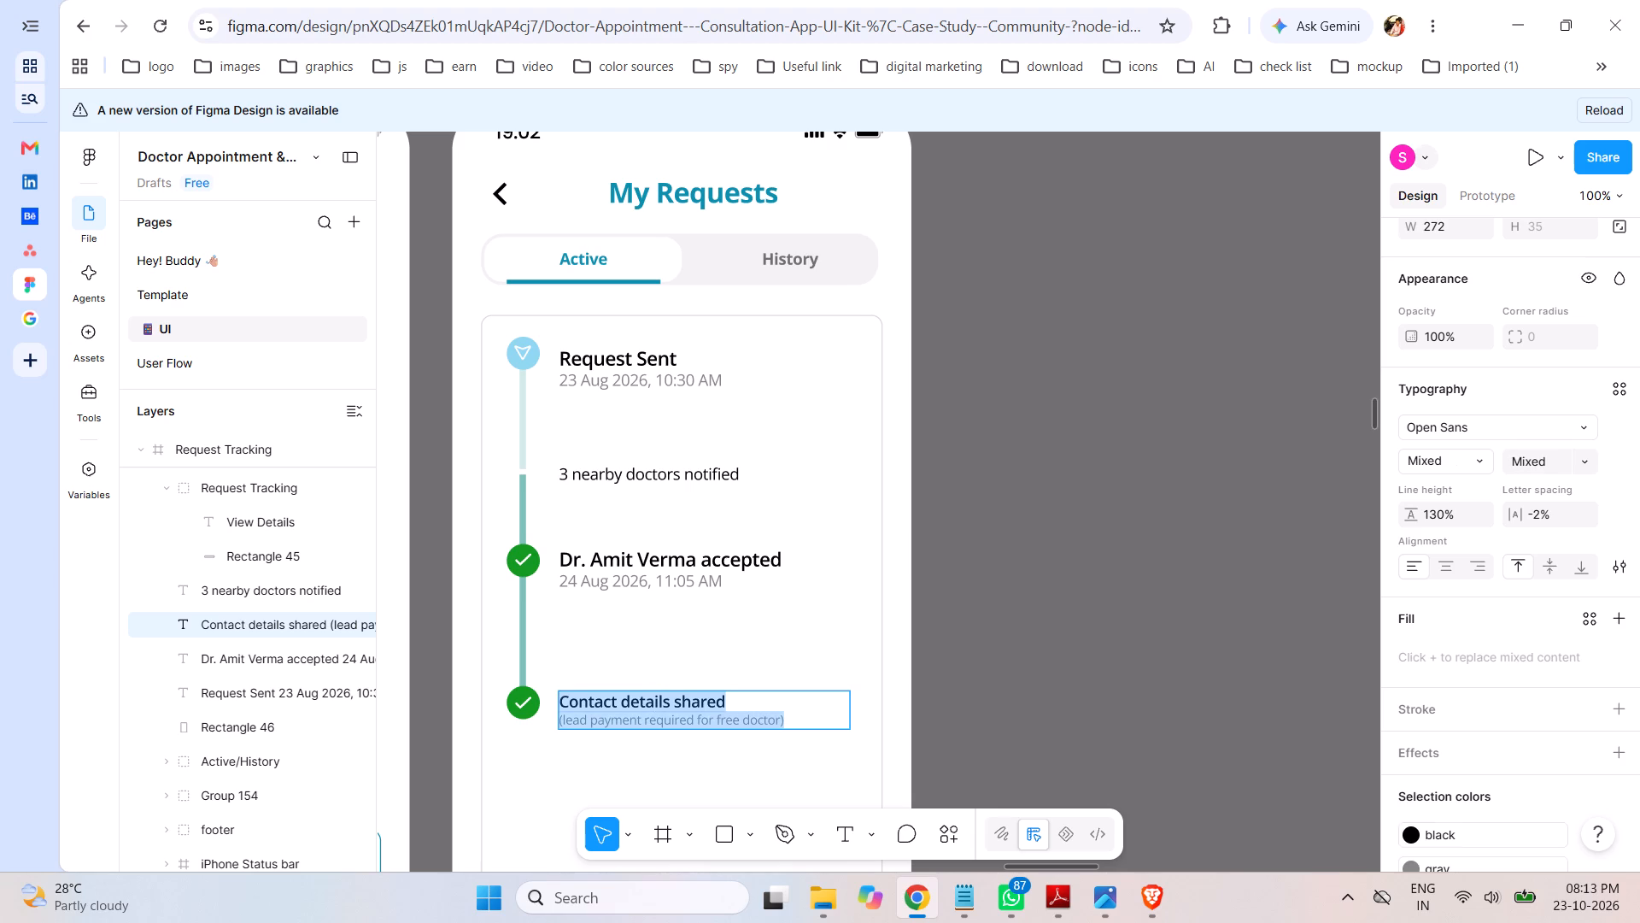
pyautogui.hotkey('ctrl', 'shift', '.')
pyautogui.hotkey('ctrl', 'shift', '.')
pyautogui.hotkey('ctrl', 'shift', '.')
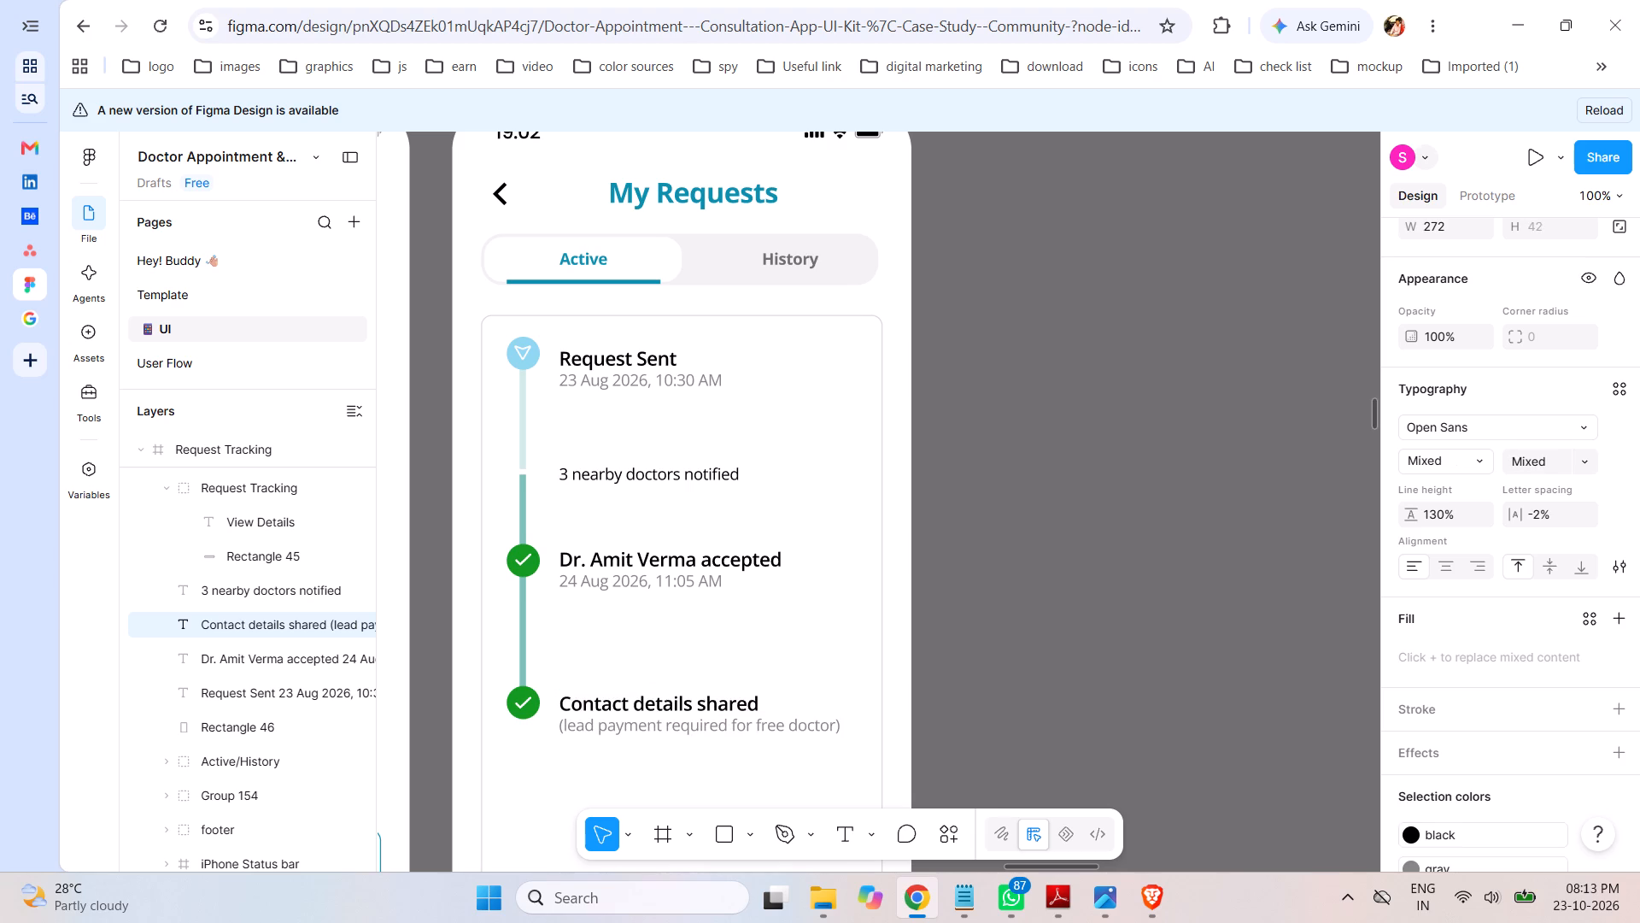
pyautogui.click(1034, 578)
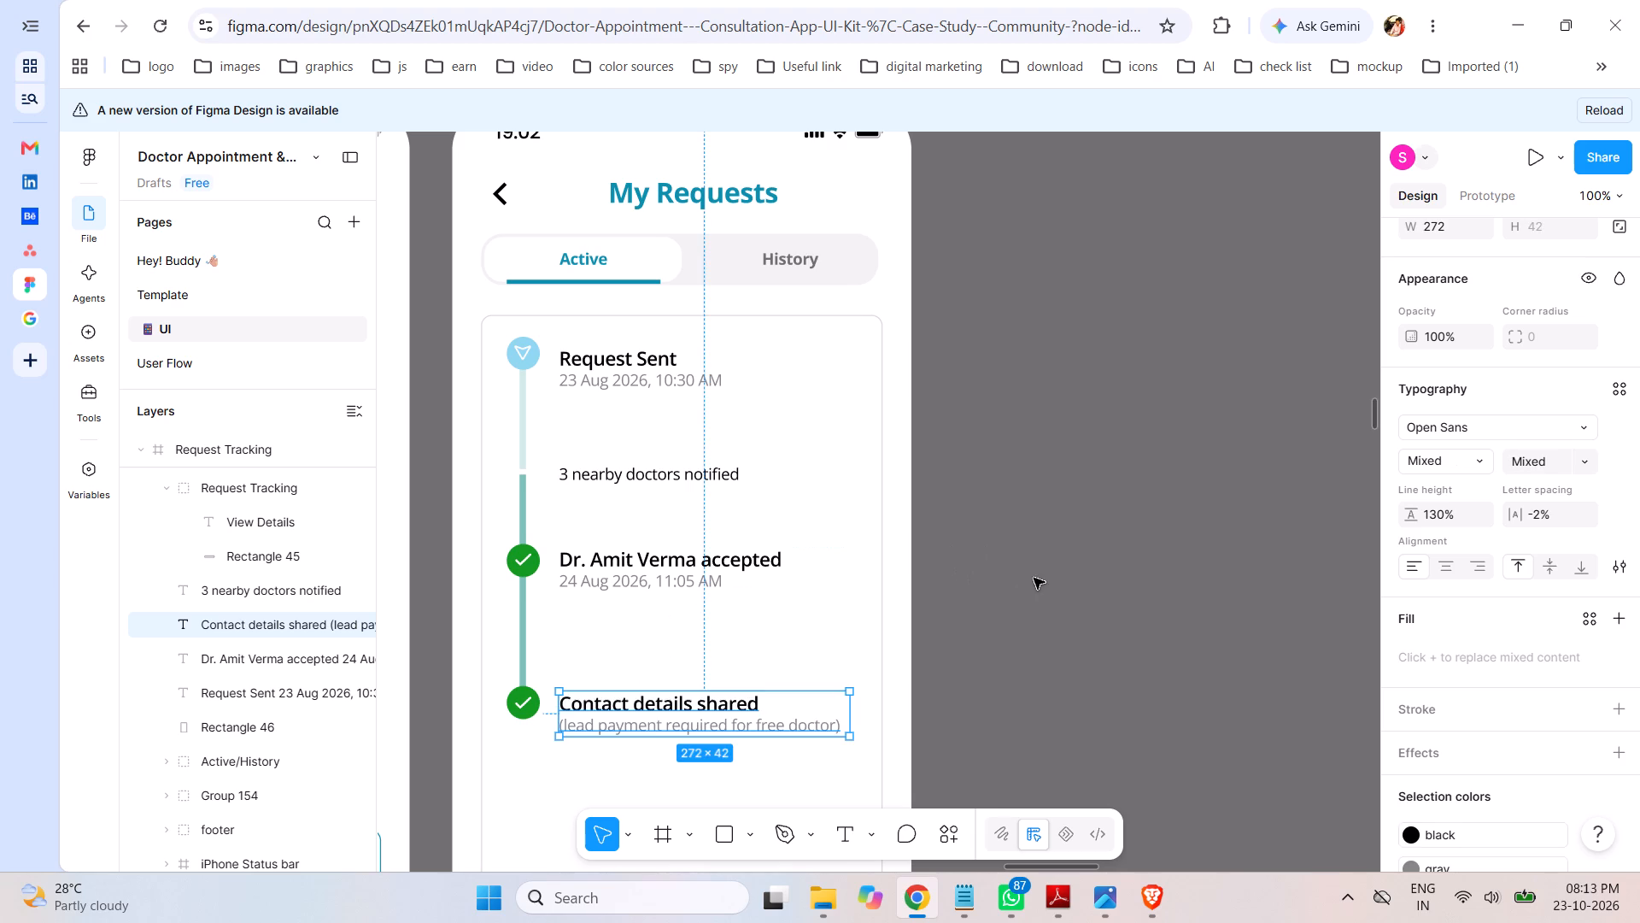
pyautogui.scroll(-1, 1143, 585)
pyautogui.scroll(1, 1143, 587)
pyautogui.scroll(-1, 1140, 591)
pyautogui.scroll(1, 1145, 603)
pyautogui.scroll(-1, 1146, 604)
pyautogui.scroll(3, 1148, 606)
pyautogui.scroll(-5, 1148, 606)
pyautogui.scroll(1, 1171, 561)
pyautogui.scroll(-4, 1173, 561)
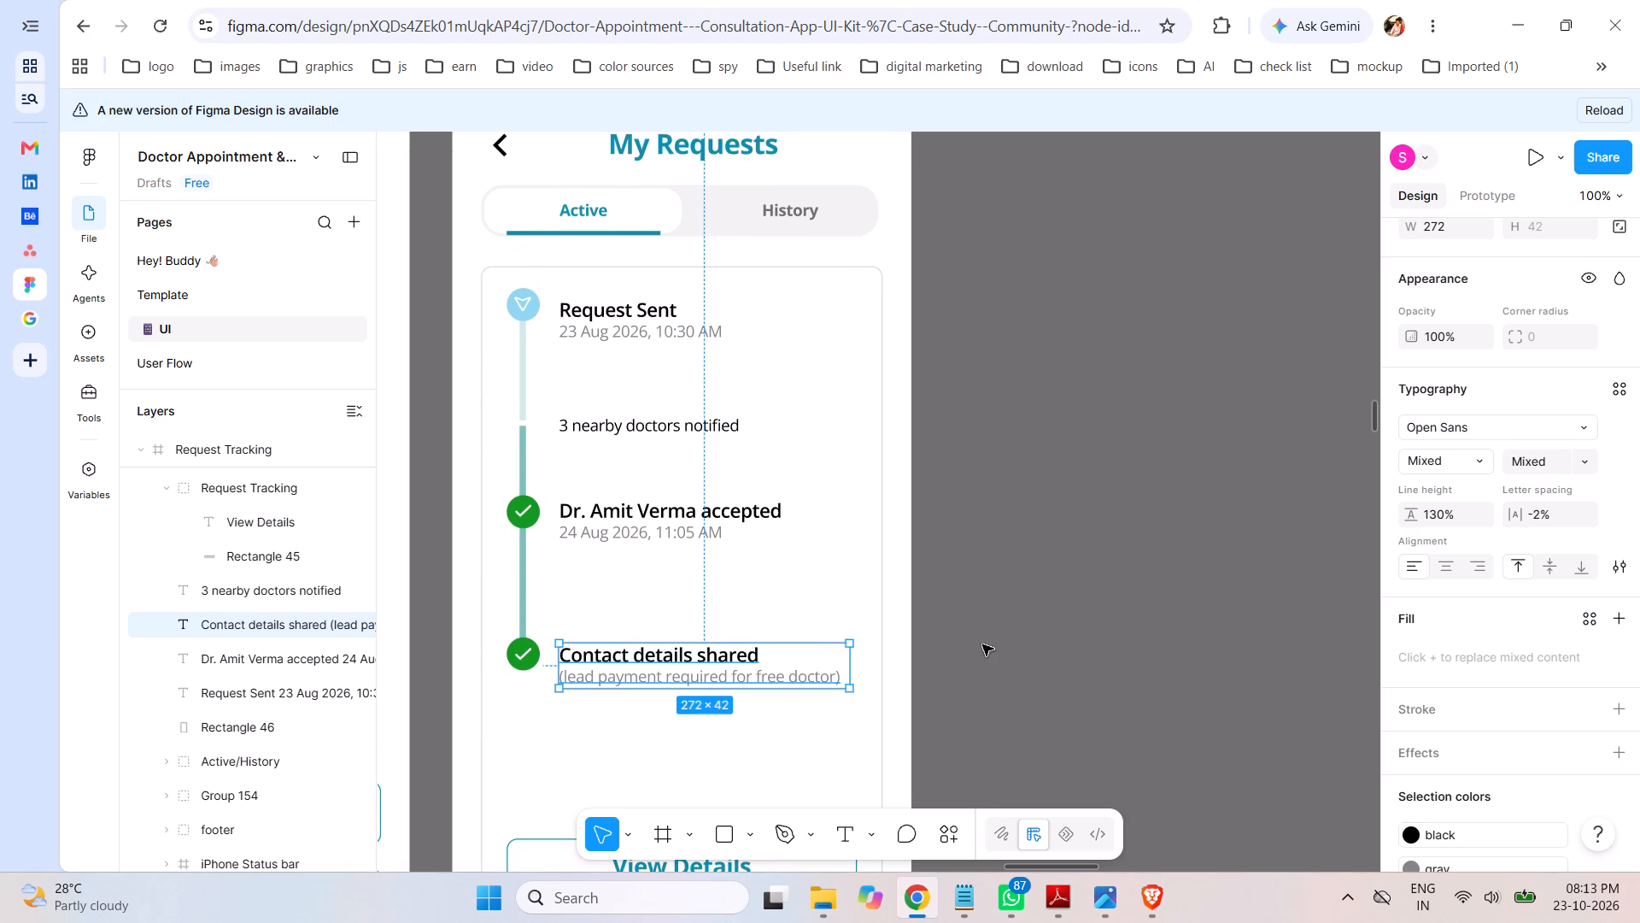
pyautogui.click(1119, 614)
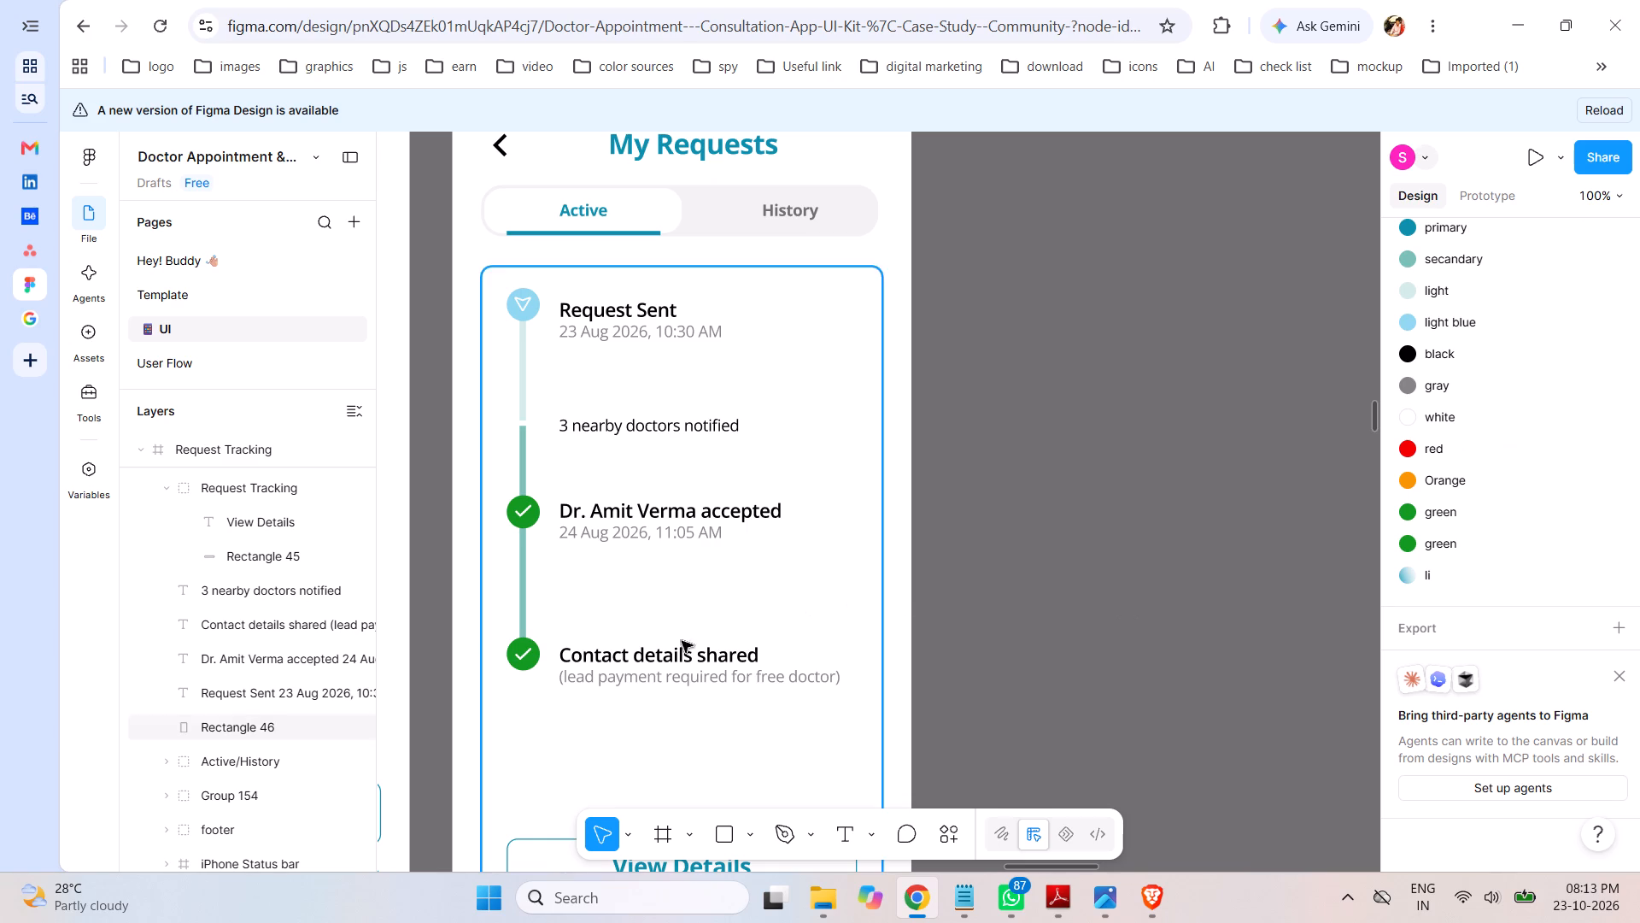
# Shift the Contact details shared and Request Sent text blocks slightly upward beside their timeline icons, and save the file.
pyautogui.click(653, 657)
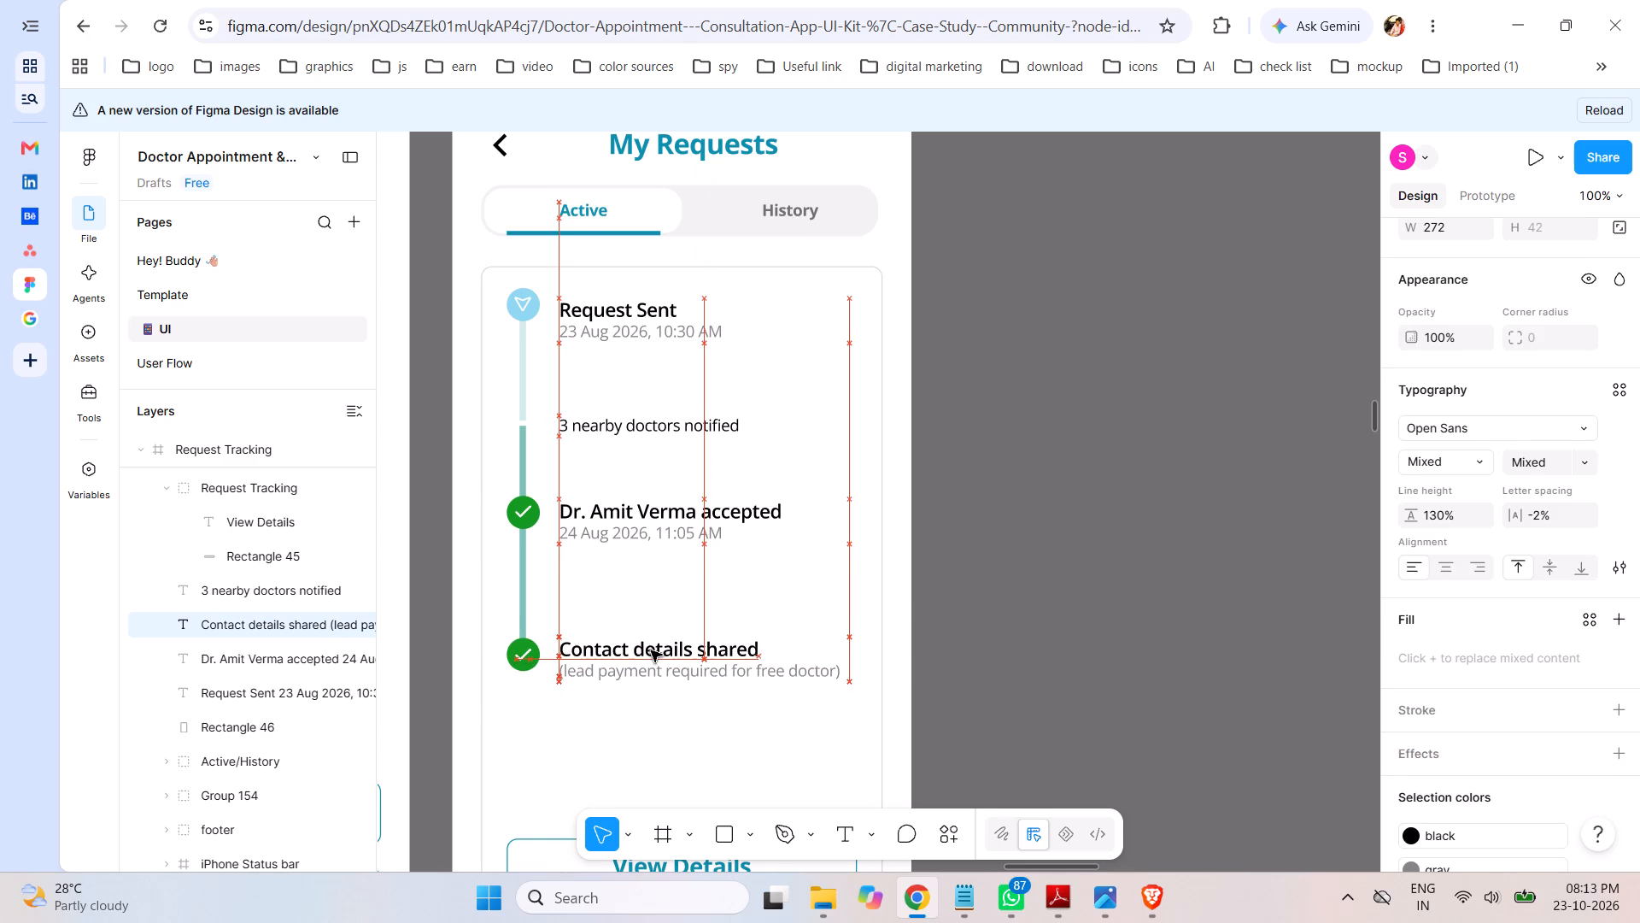
pyautogui.click(659, 518)
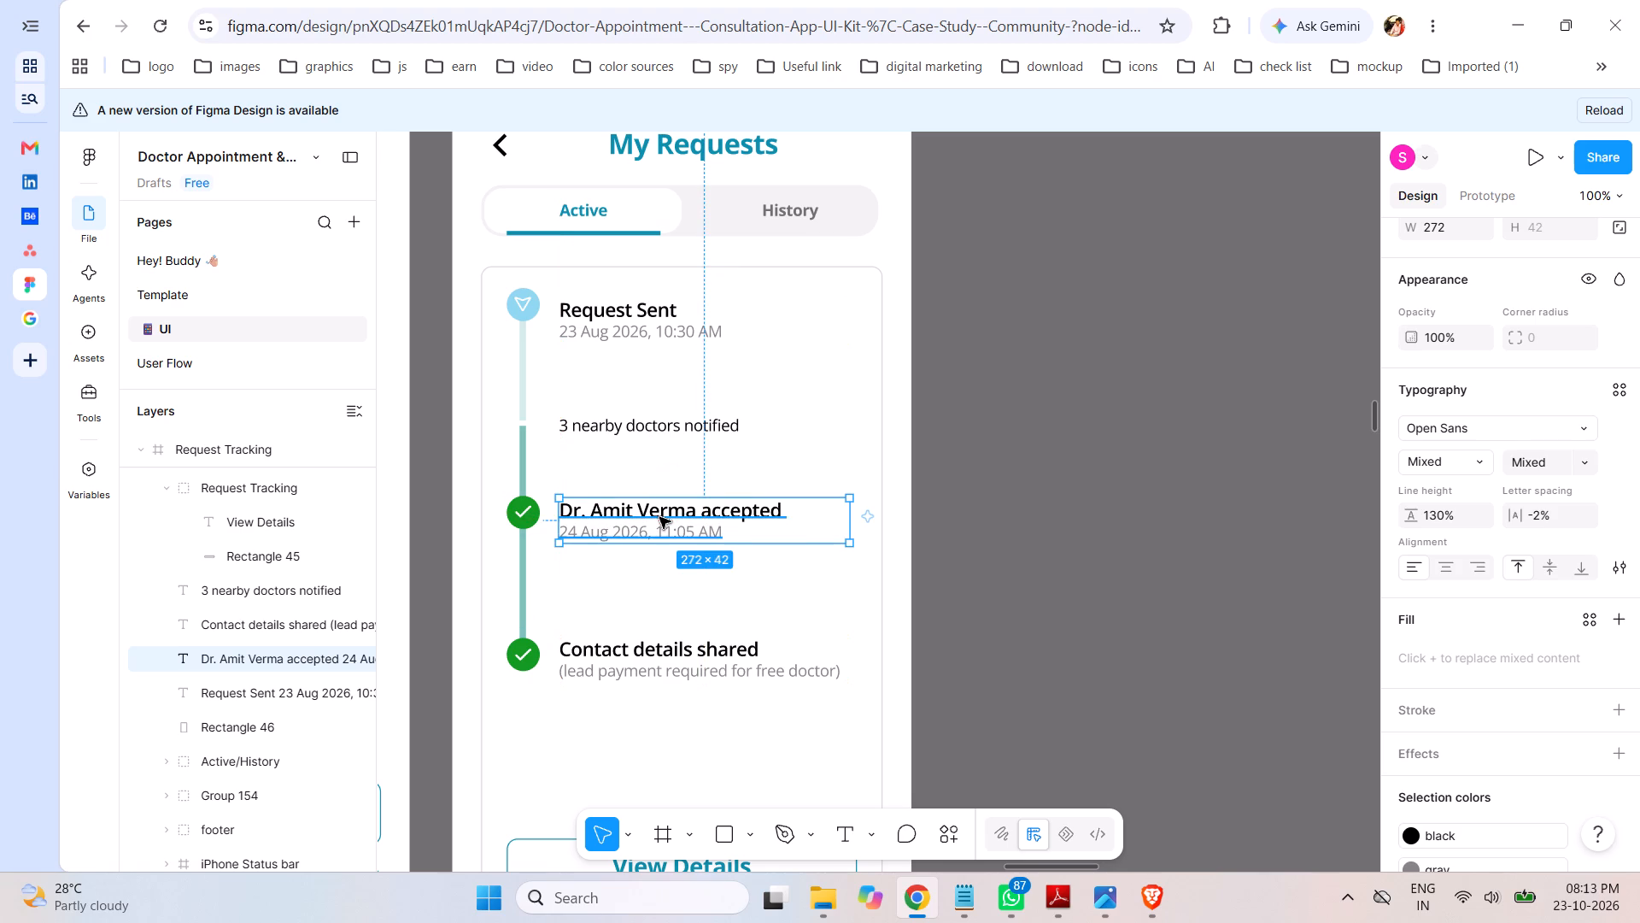
pyautogui.click(595, 315)
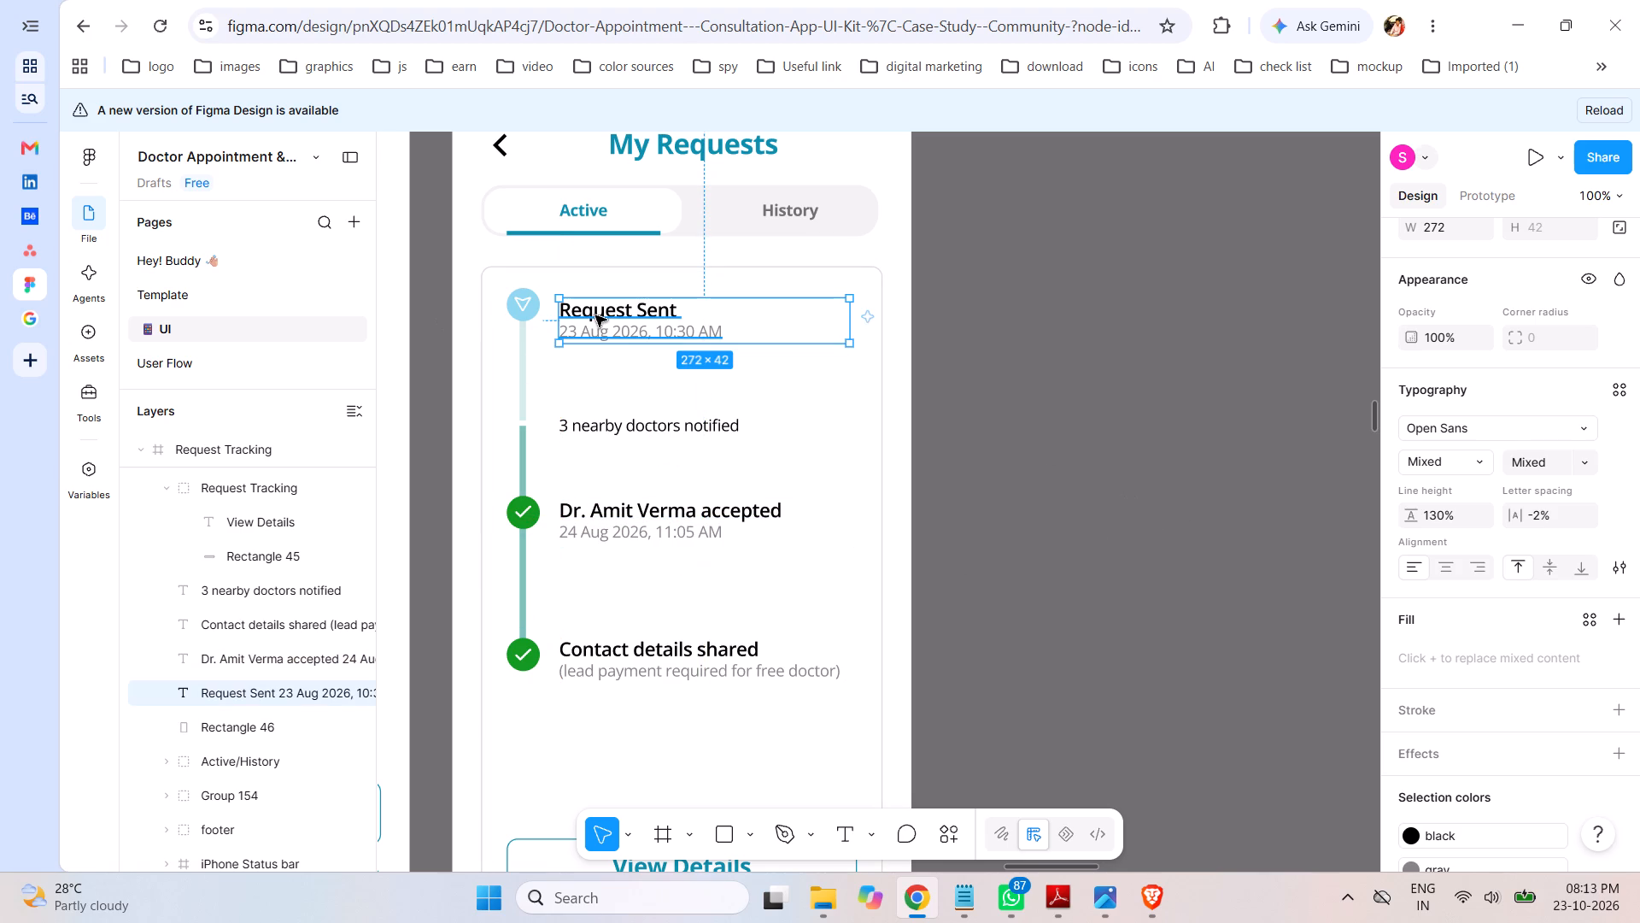
pyautogui.click(597, 315)
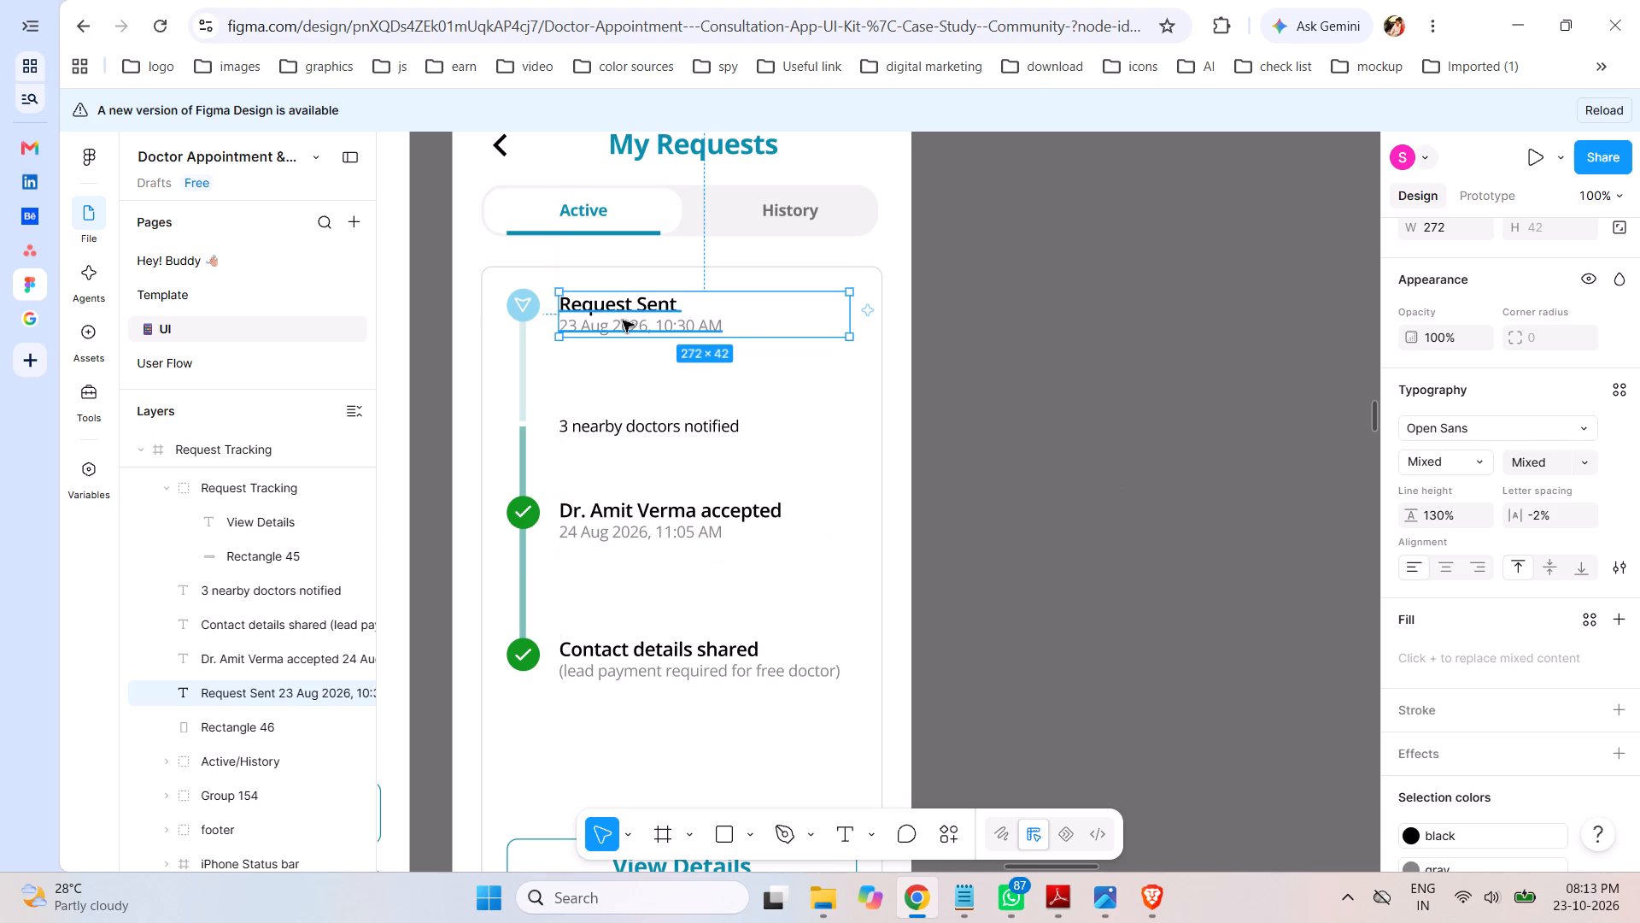
pyautogui.click(971, 367)
pyautogui.hotkey('ctrl', 's')
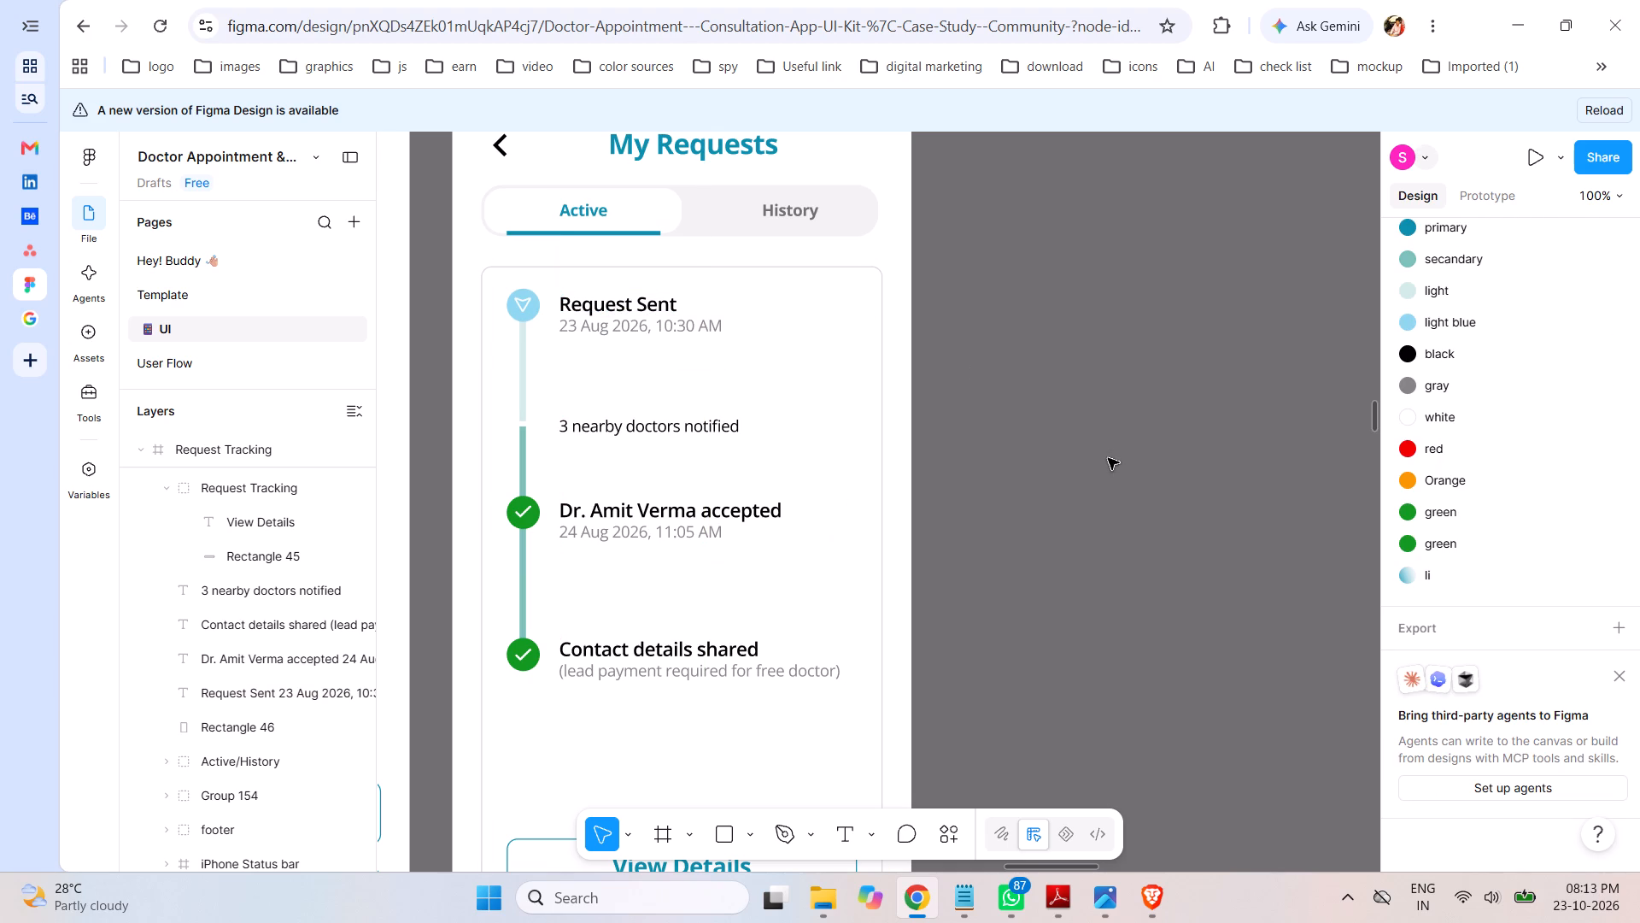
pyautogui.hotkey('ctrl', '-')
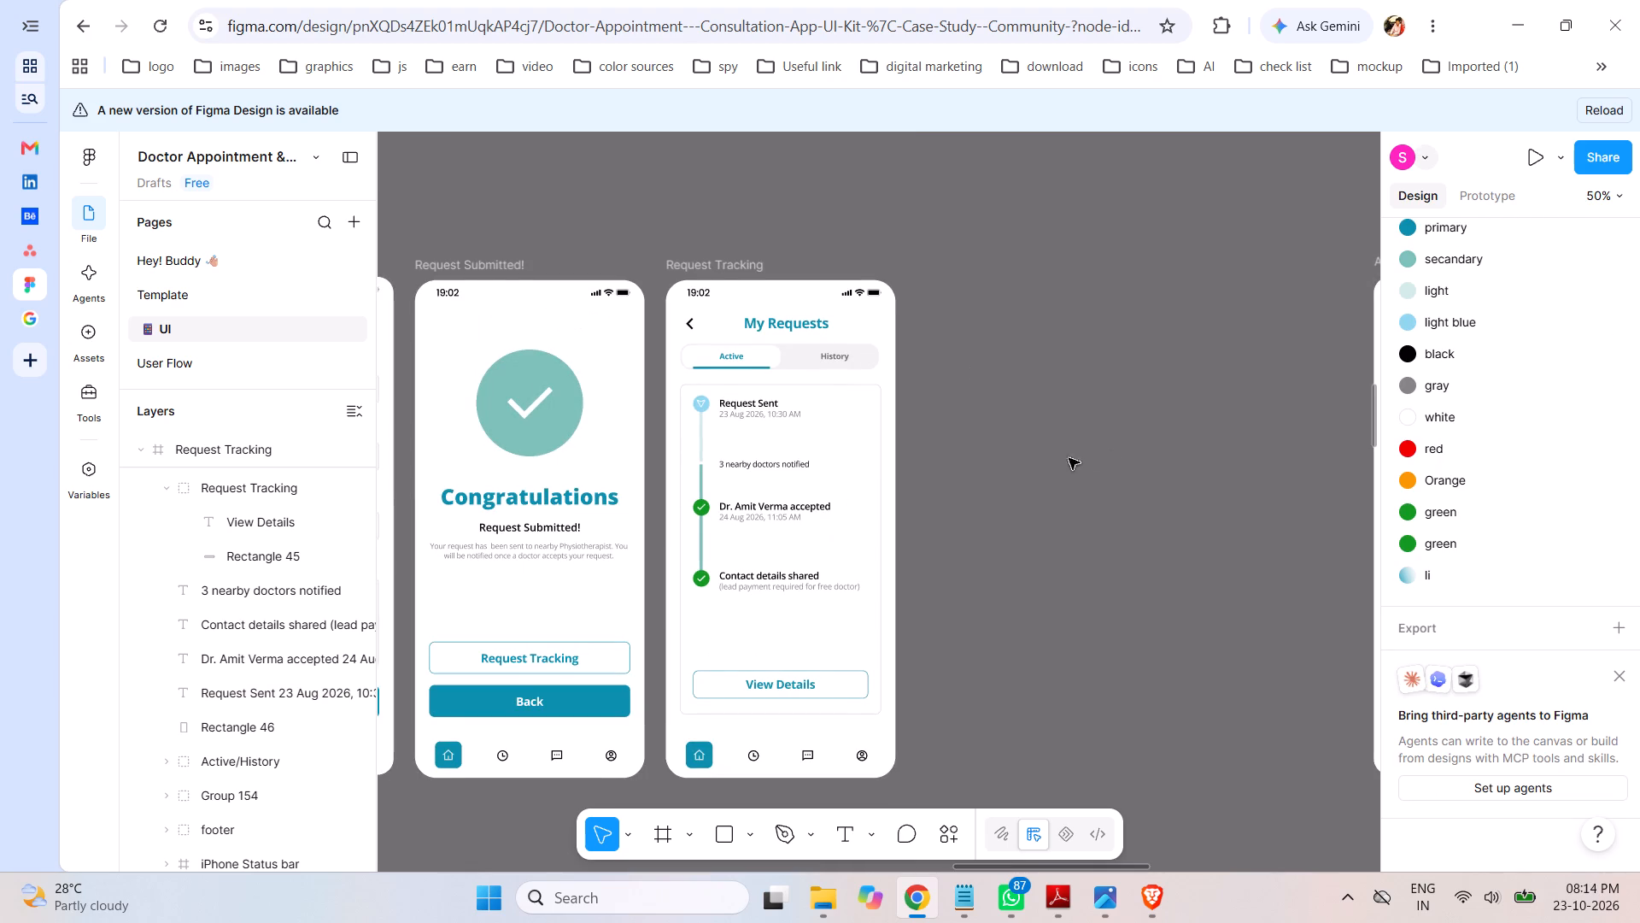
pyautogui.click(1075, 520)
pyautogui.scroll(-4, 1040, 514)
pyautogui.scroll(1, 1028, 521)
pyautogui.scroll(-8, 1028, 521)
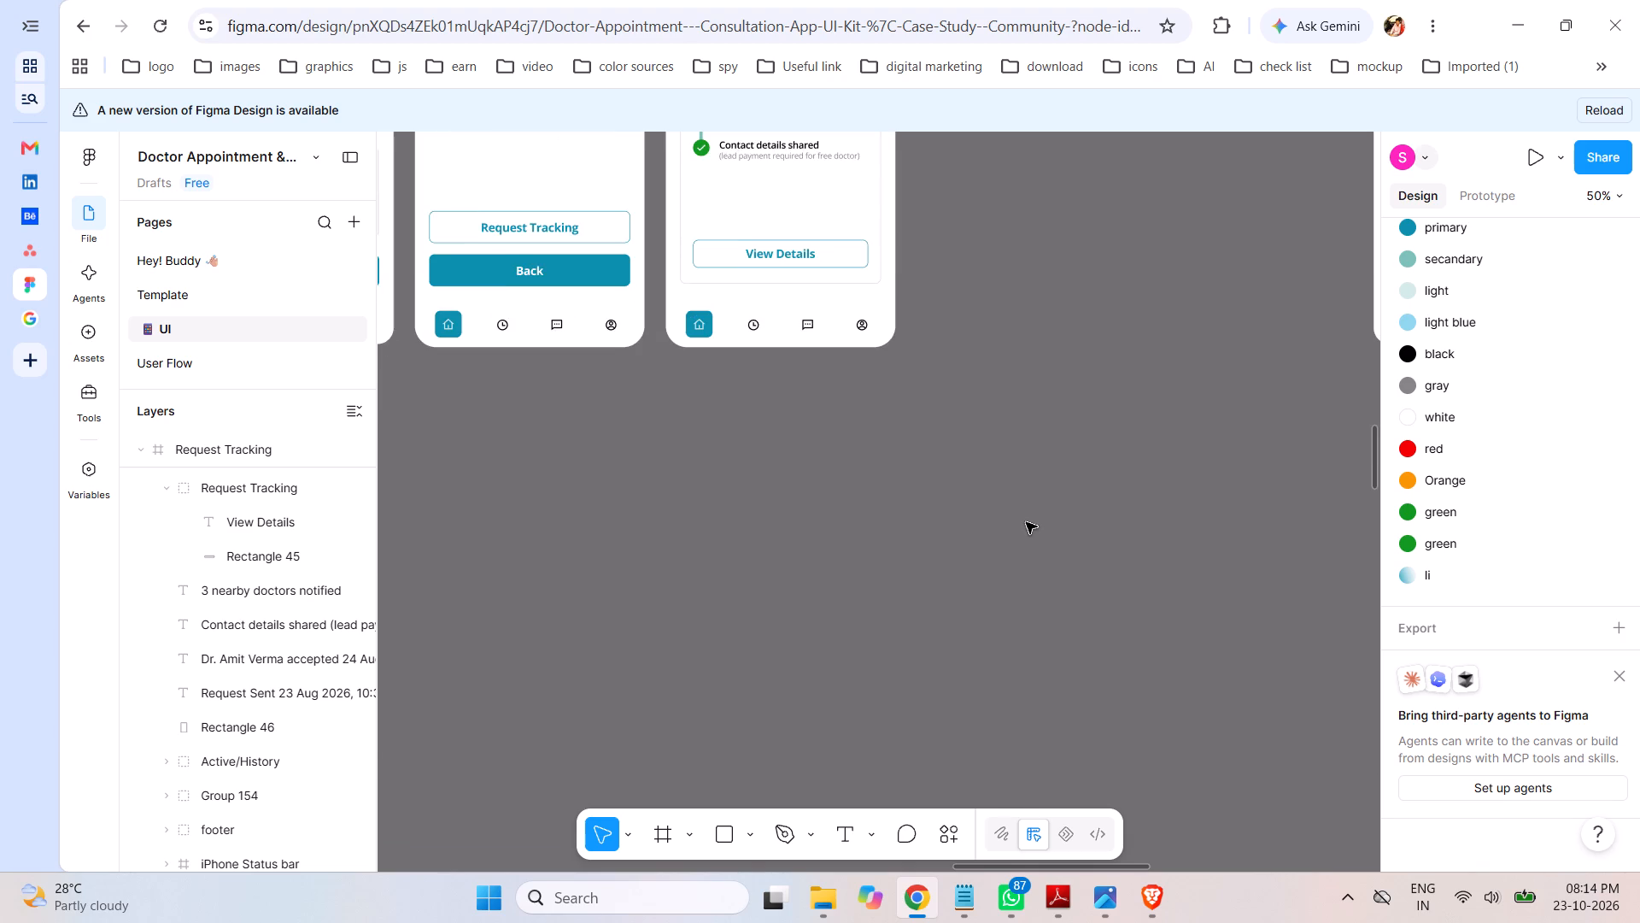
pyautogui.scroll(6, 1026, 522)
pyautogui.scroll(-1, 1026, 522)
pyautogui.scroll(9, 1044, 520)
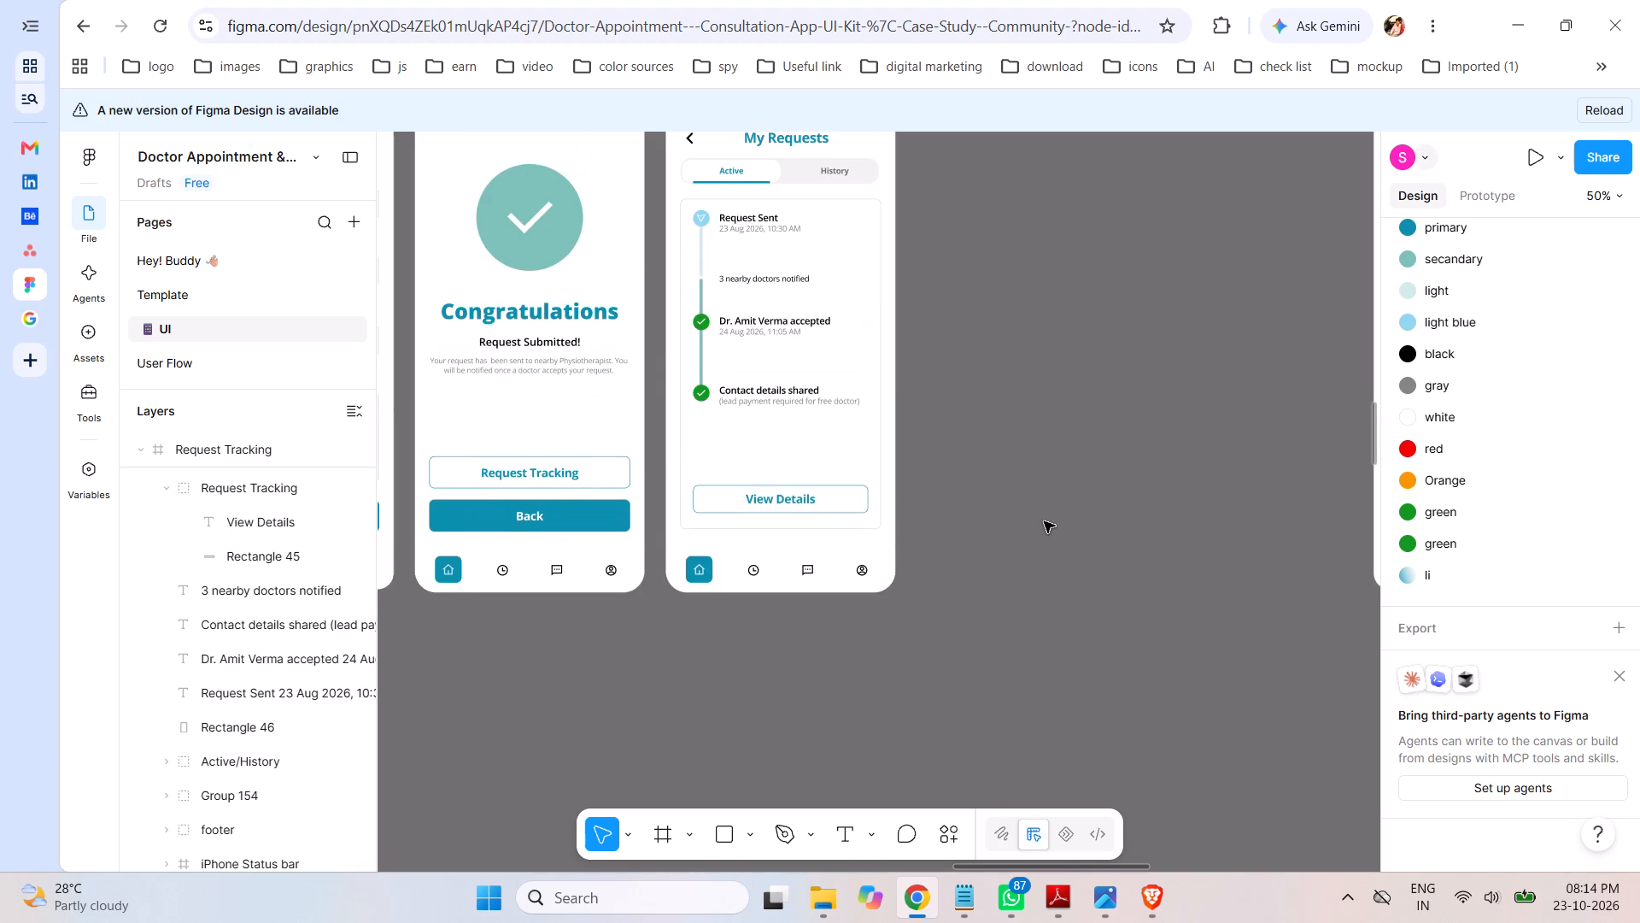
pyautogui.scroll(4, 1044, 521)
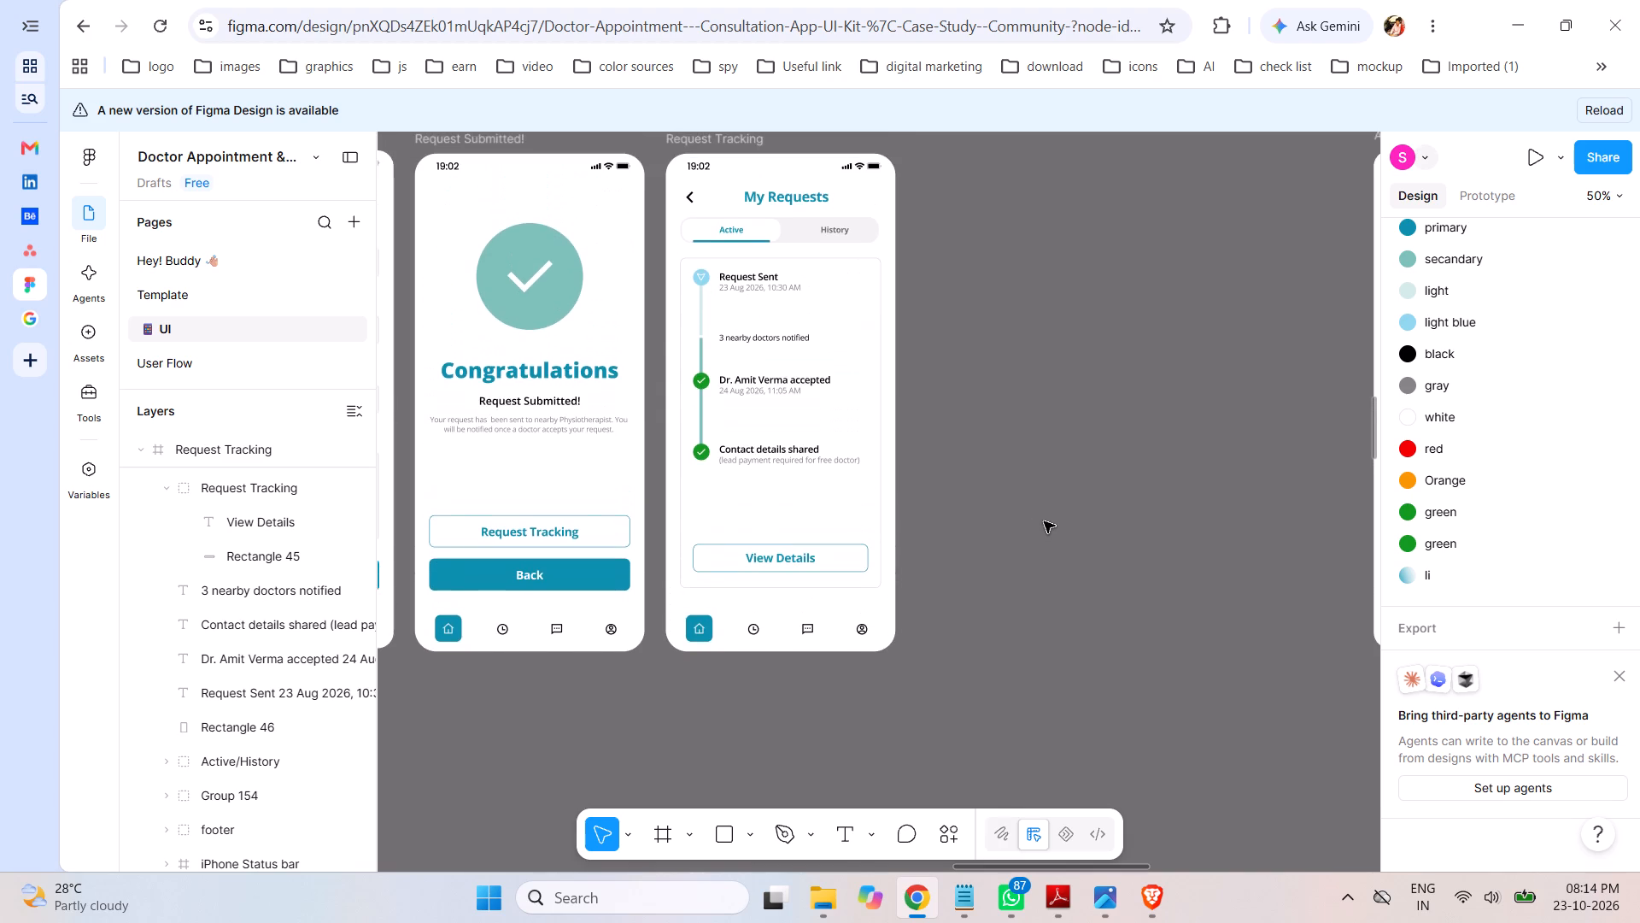
# Delete the spare All Doctors frame standing apart at the end of the main screens' second row, and save the file.
pyautogui.hotkey('ctrl', '-')
pyautogui.hotkey('ctrl', '-')
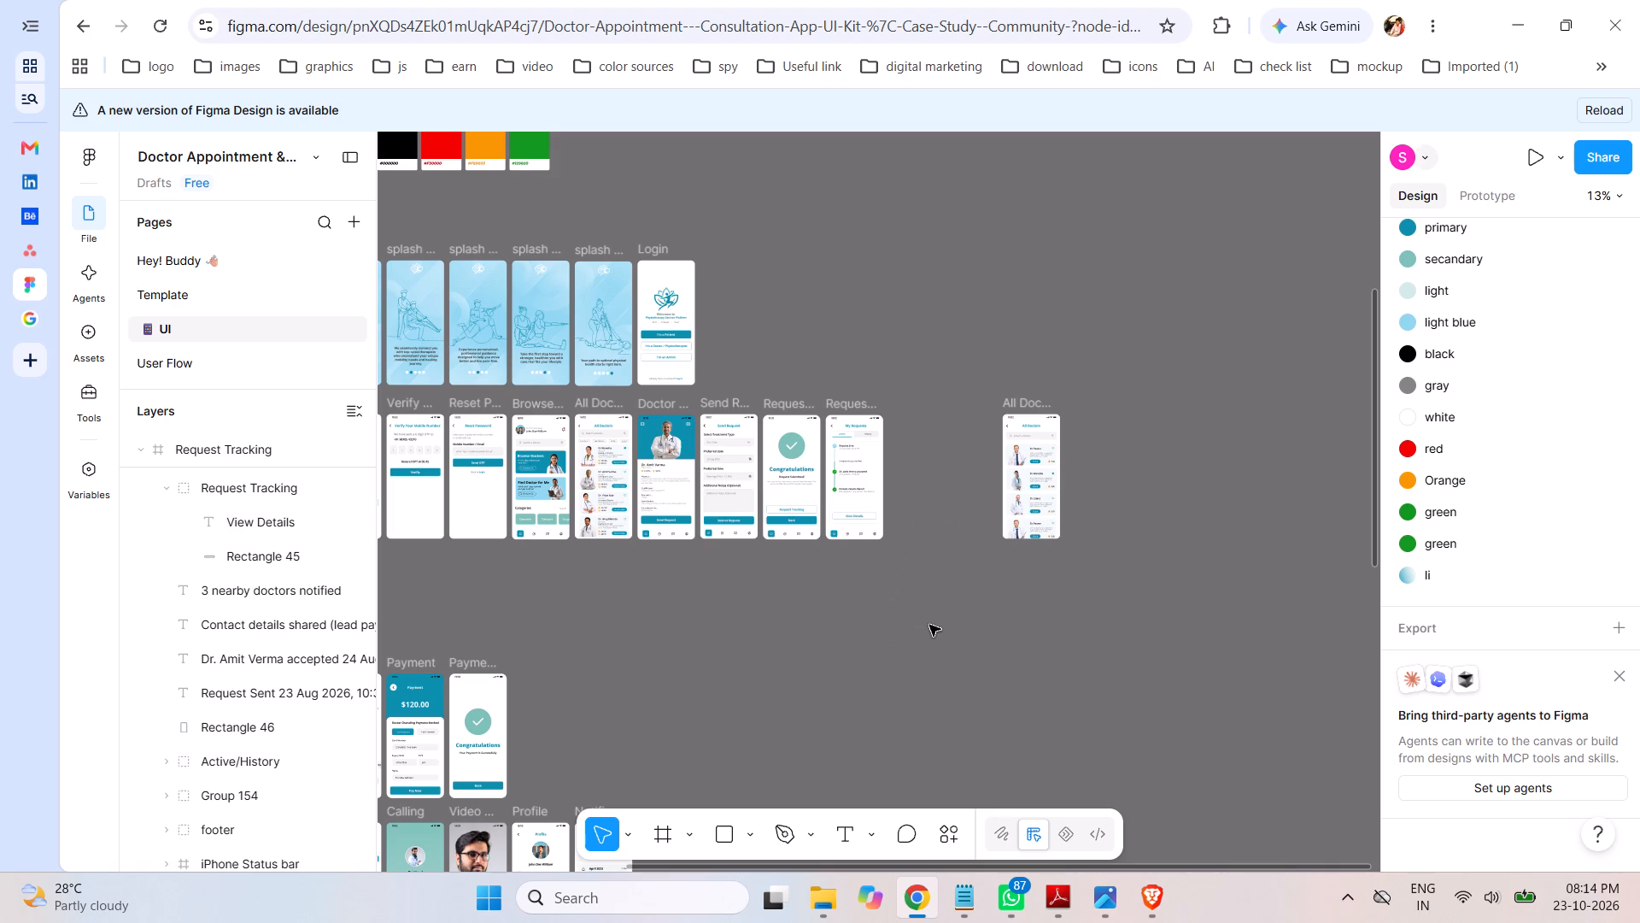
pyautogui.click(1018, 402)
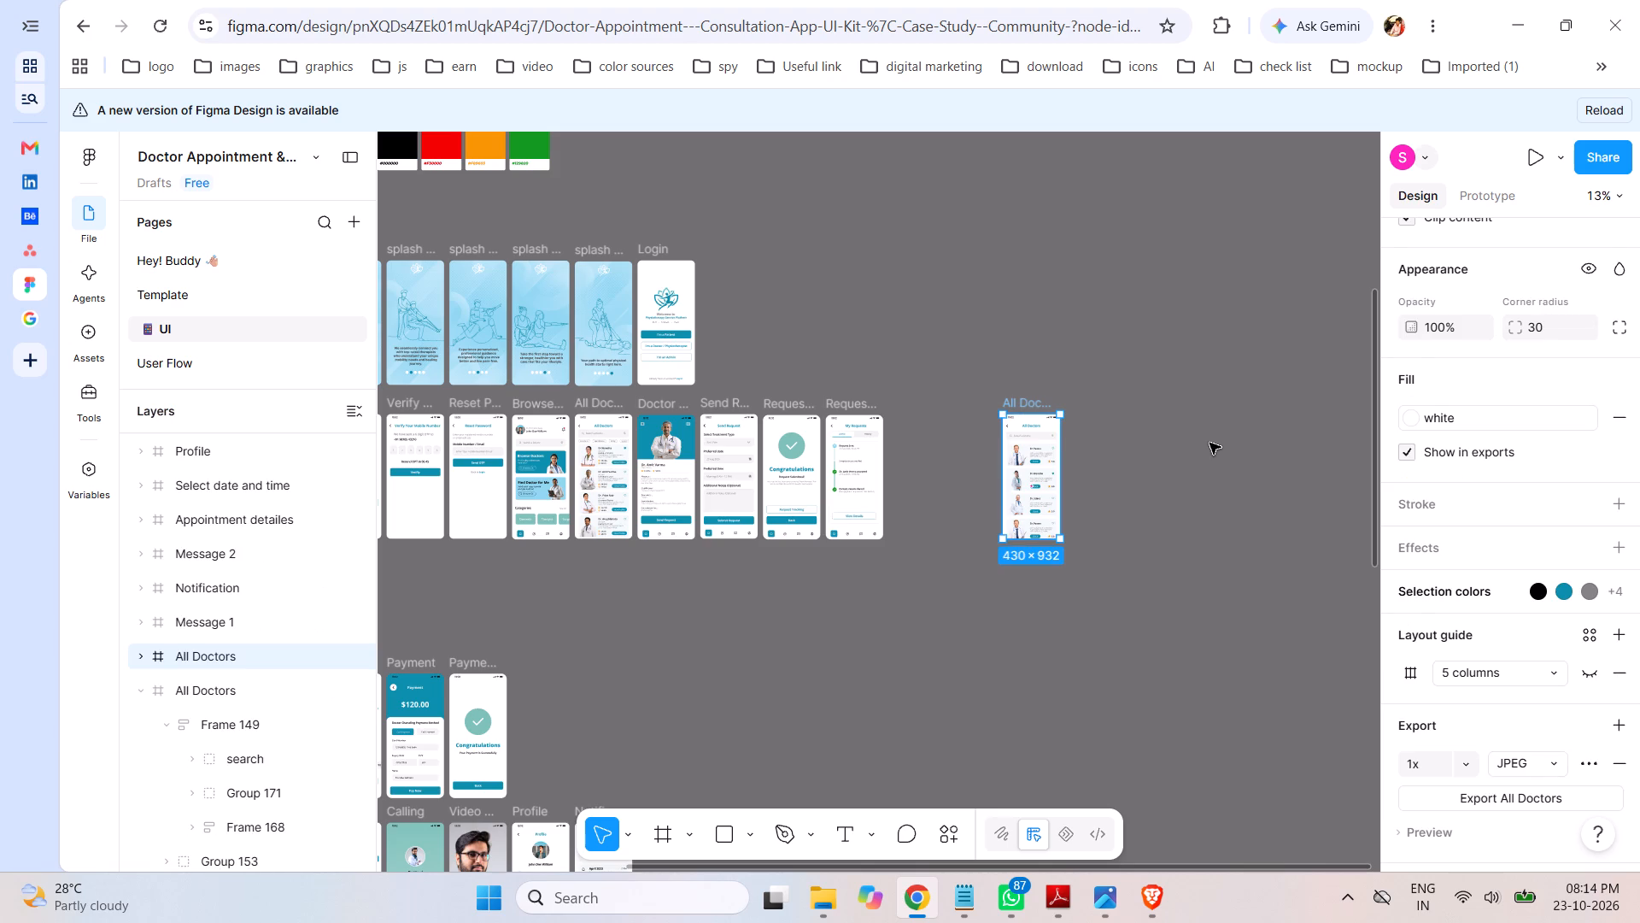
pyautogui.press('Delete')
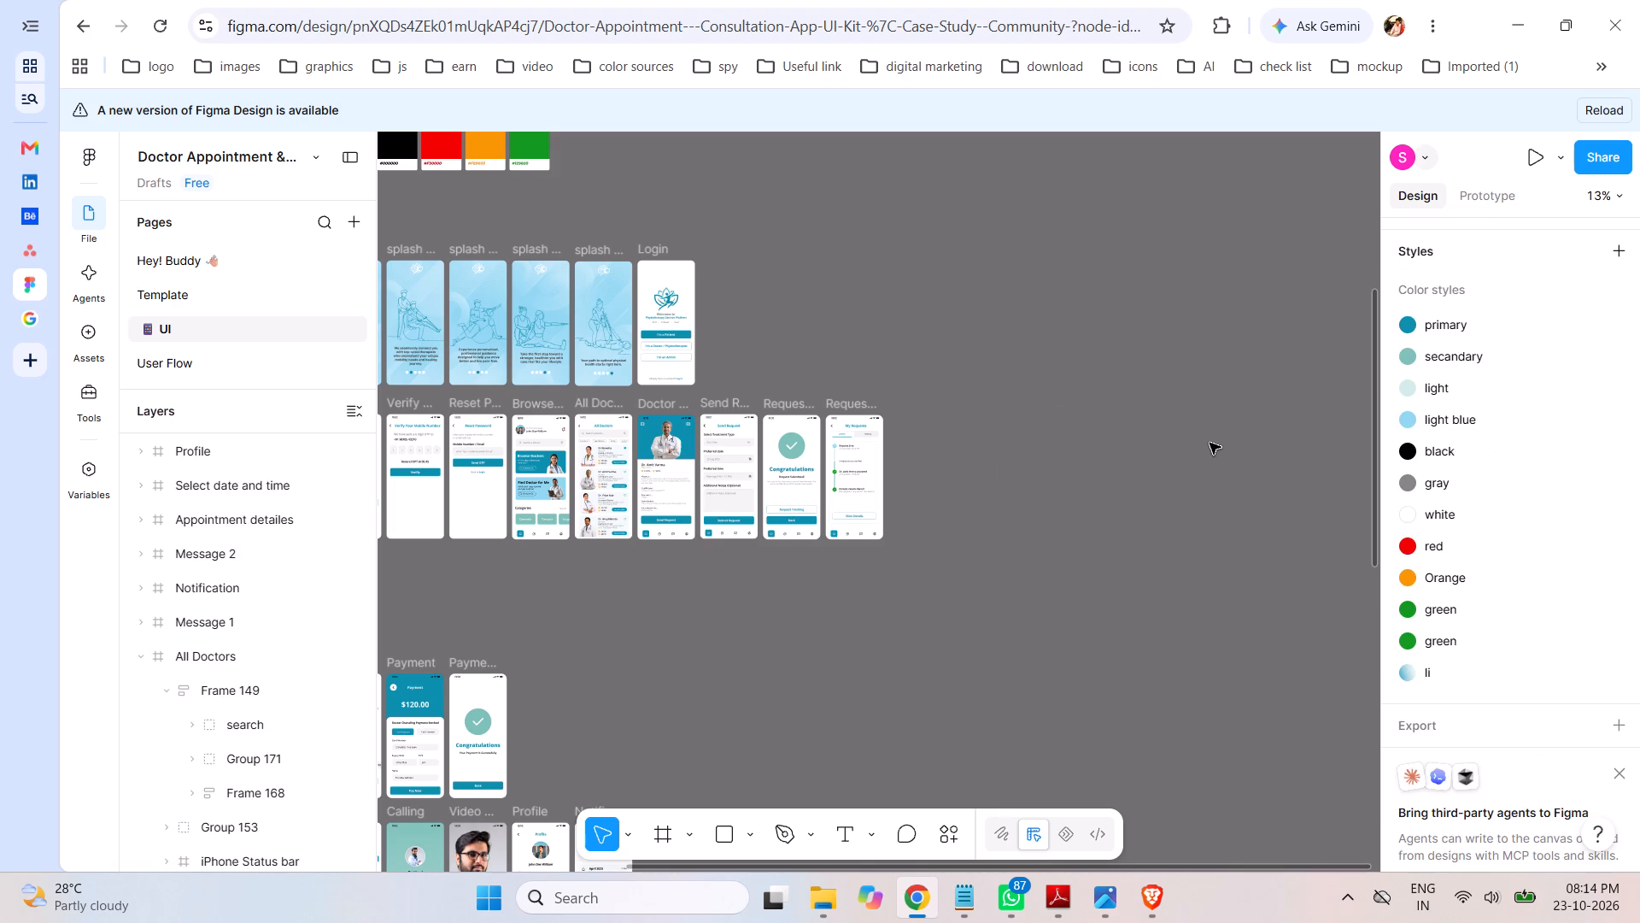
pyautogui.hotkey('ctrl', 's')
# Examine the text style samples on the Headline typography sheet above the colour swatches and main screens.
pyautogui.hotkey('ctrl', '-')
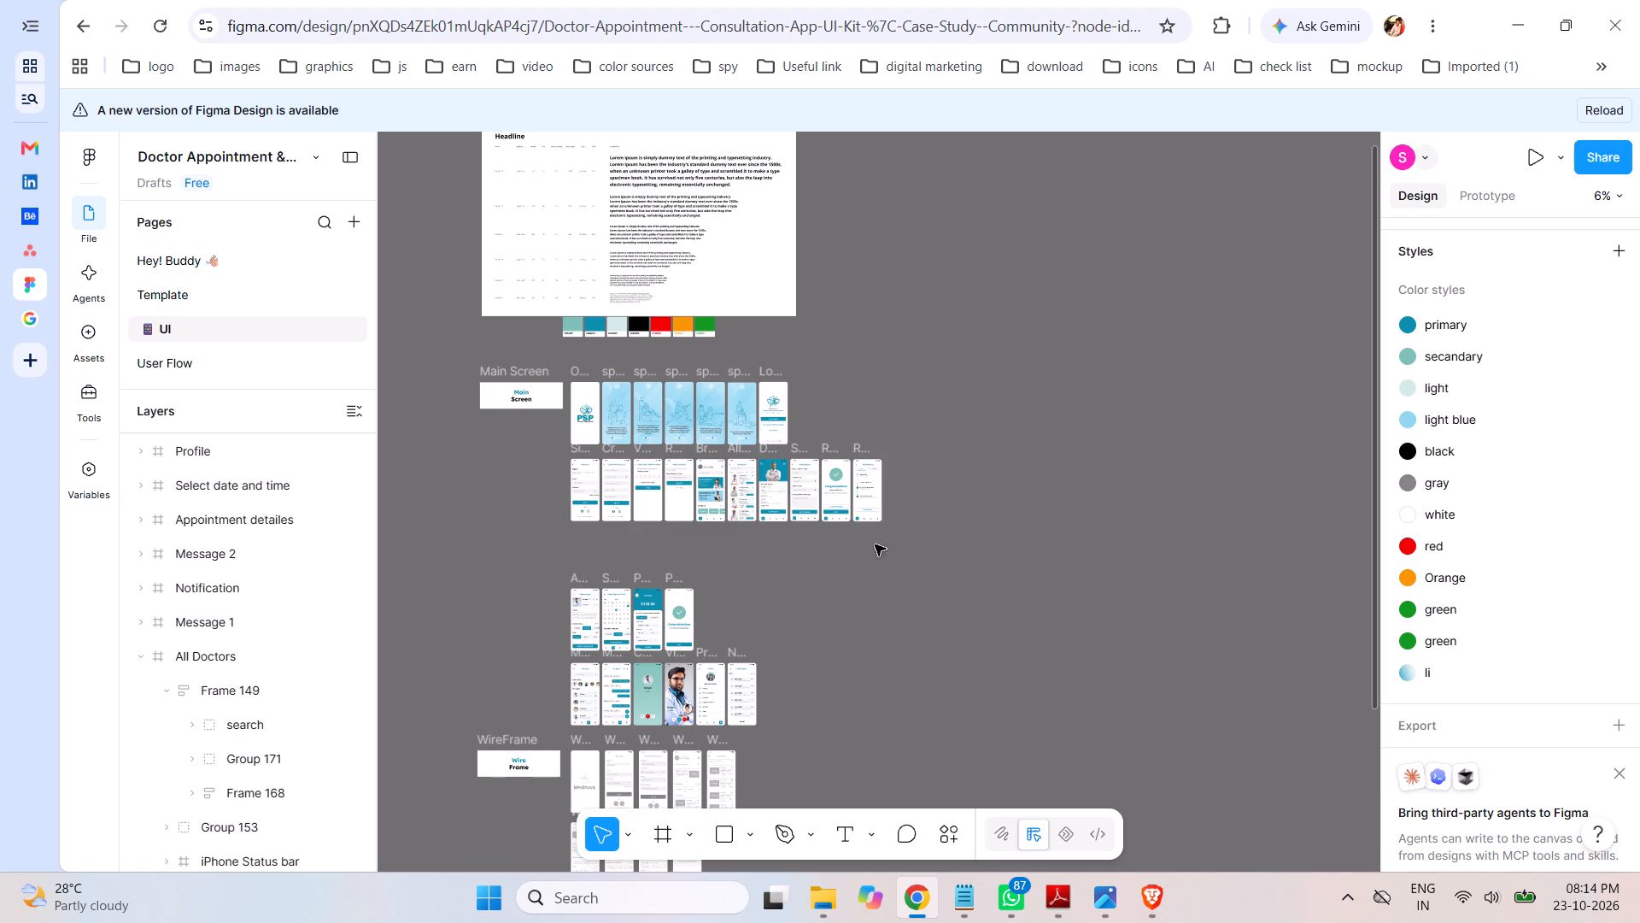
pyautogui.scroll(3, 1058, 447)
pyautogui.scroll(-2, 1058, 444)
pyautogui.scroll(3, 1058, 444)
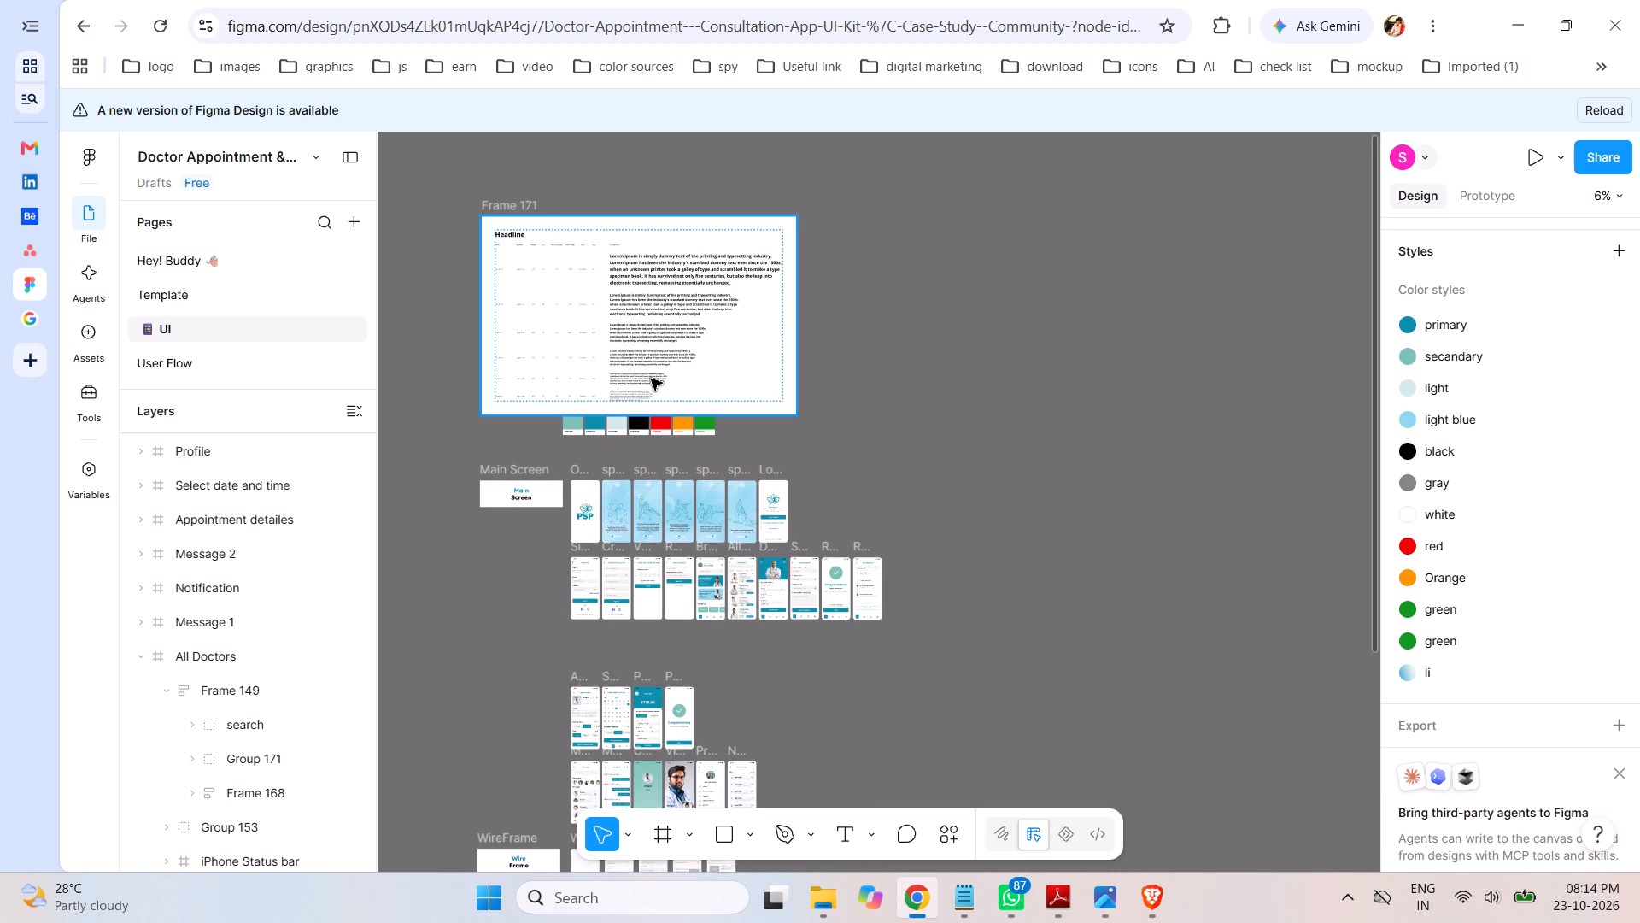
pyautogui.press('z')
pyautogui.press('z')
pyautogui.press('z')
pyautogui.press('z')
pyautogui.press('z')
pyautogui.press('z')
pyautogui.press('z')
pyautogui.press('z')
pyautogui.press('z')
pyautogui.press('z')
pyautogui.press('z')
pyautogui.press('z')
pyautogui.press('z')
pyautogui.press('z')
pyautogui.press('z')
pyautogui.press('z')
pyautogui.press('z')
pyautogui.press('z')
pyautogui.press('z')
pyautogui.press('z')
pyautogui.press('z')
pyautogui.moveTo(554, 260); pyautogui.dragTo(726, 363)
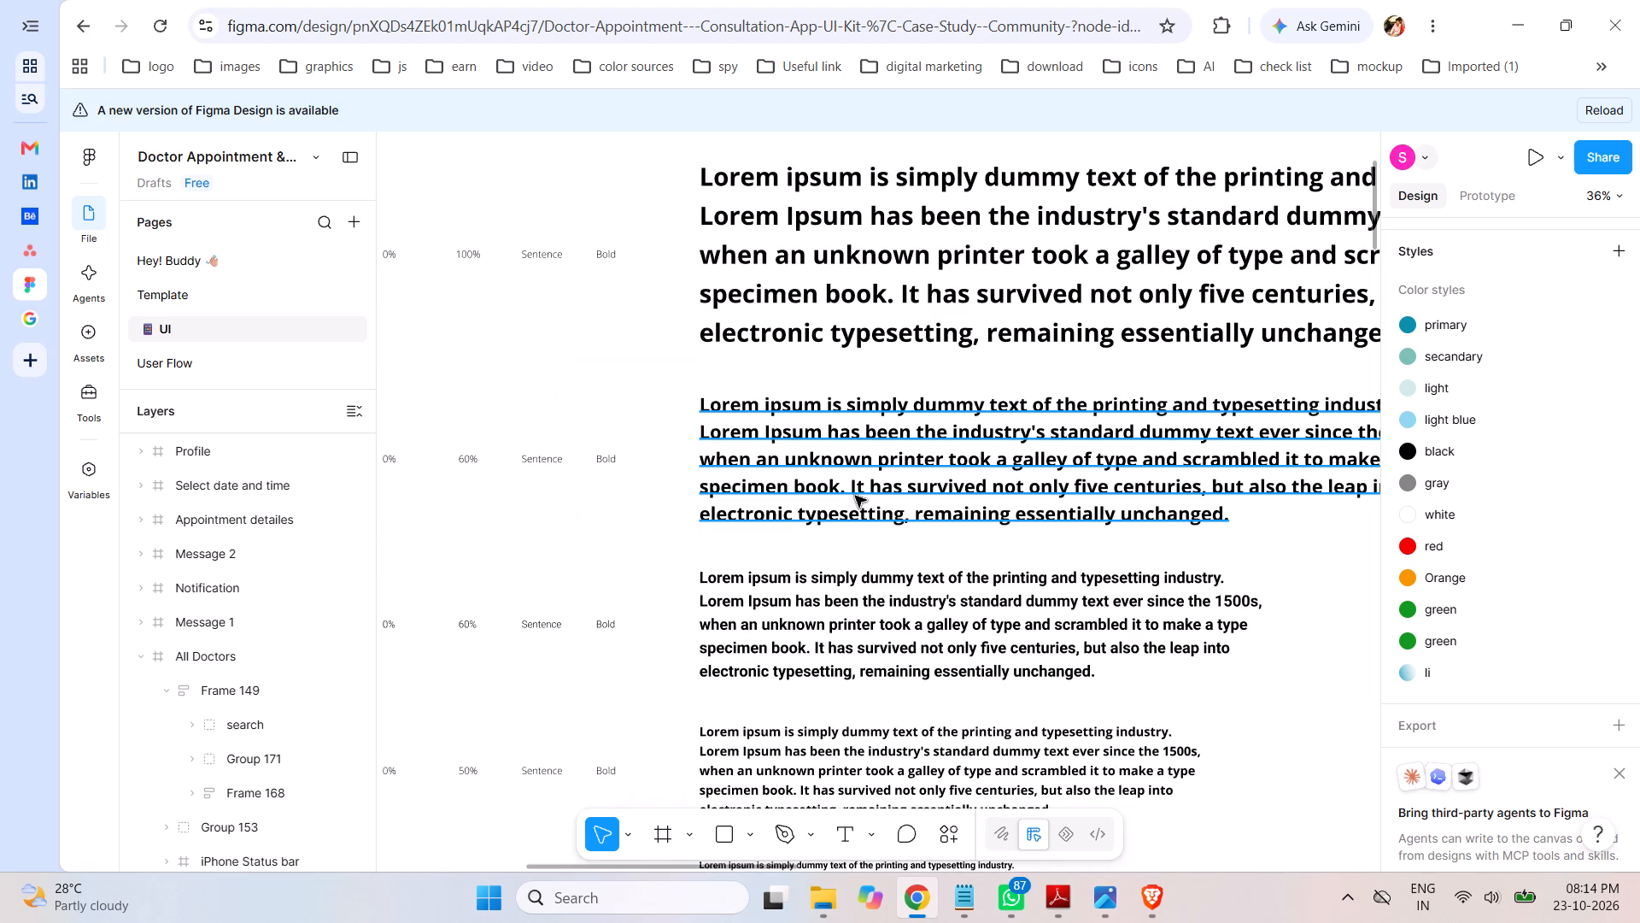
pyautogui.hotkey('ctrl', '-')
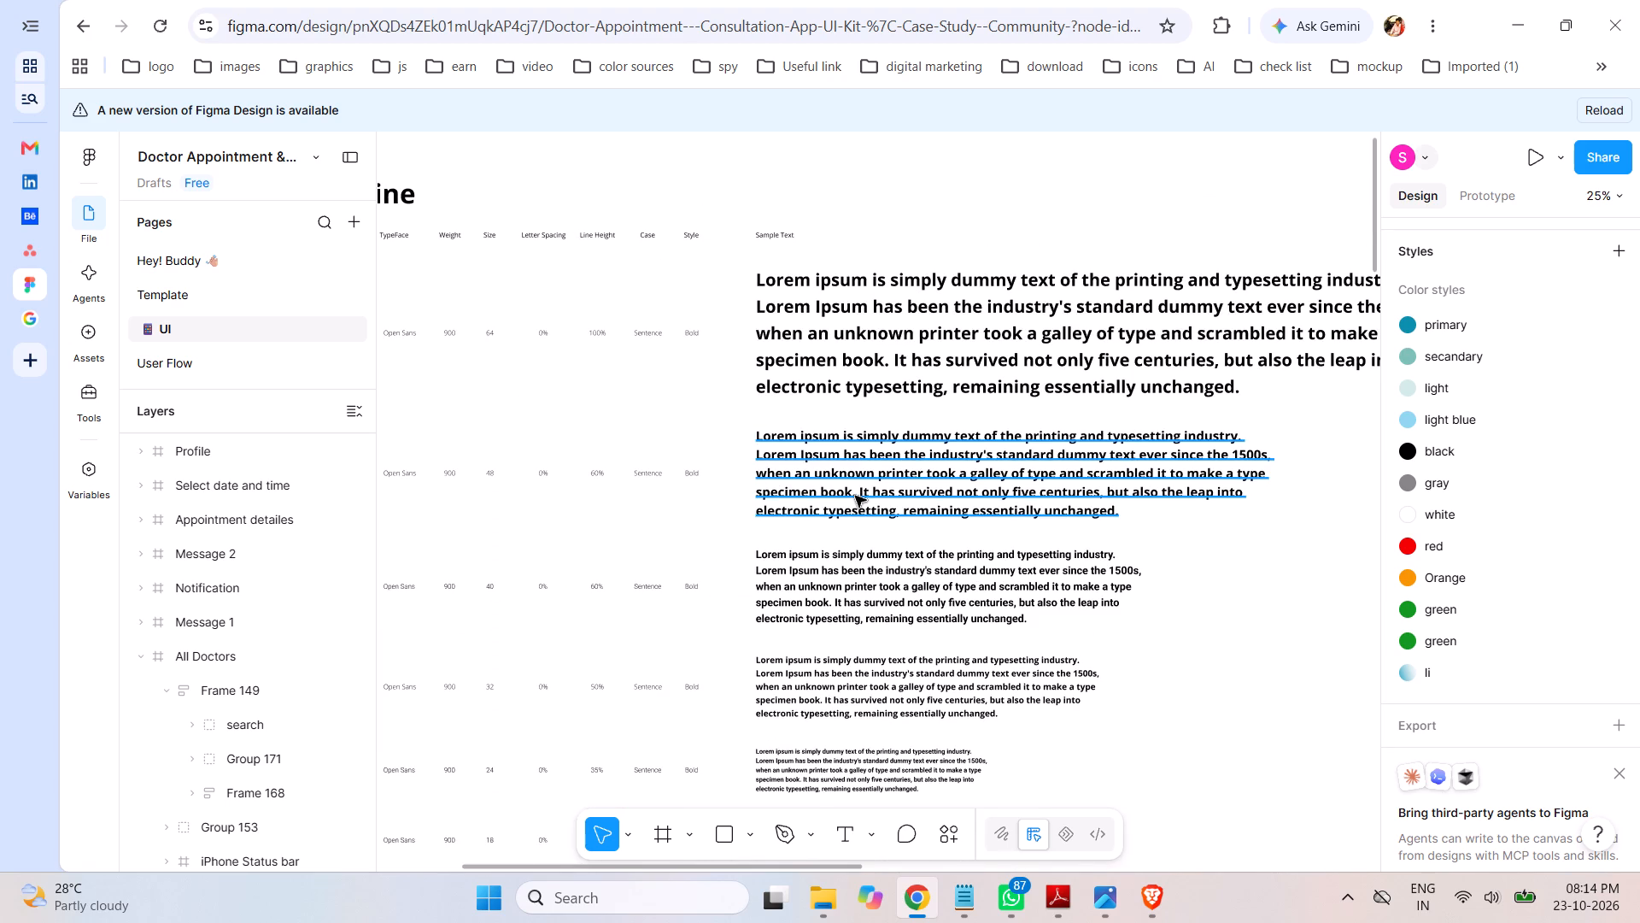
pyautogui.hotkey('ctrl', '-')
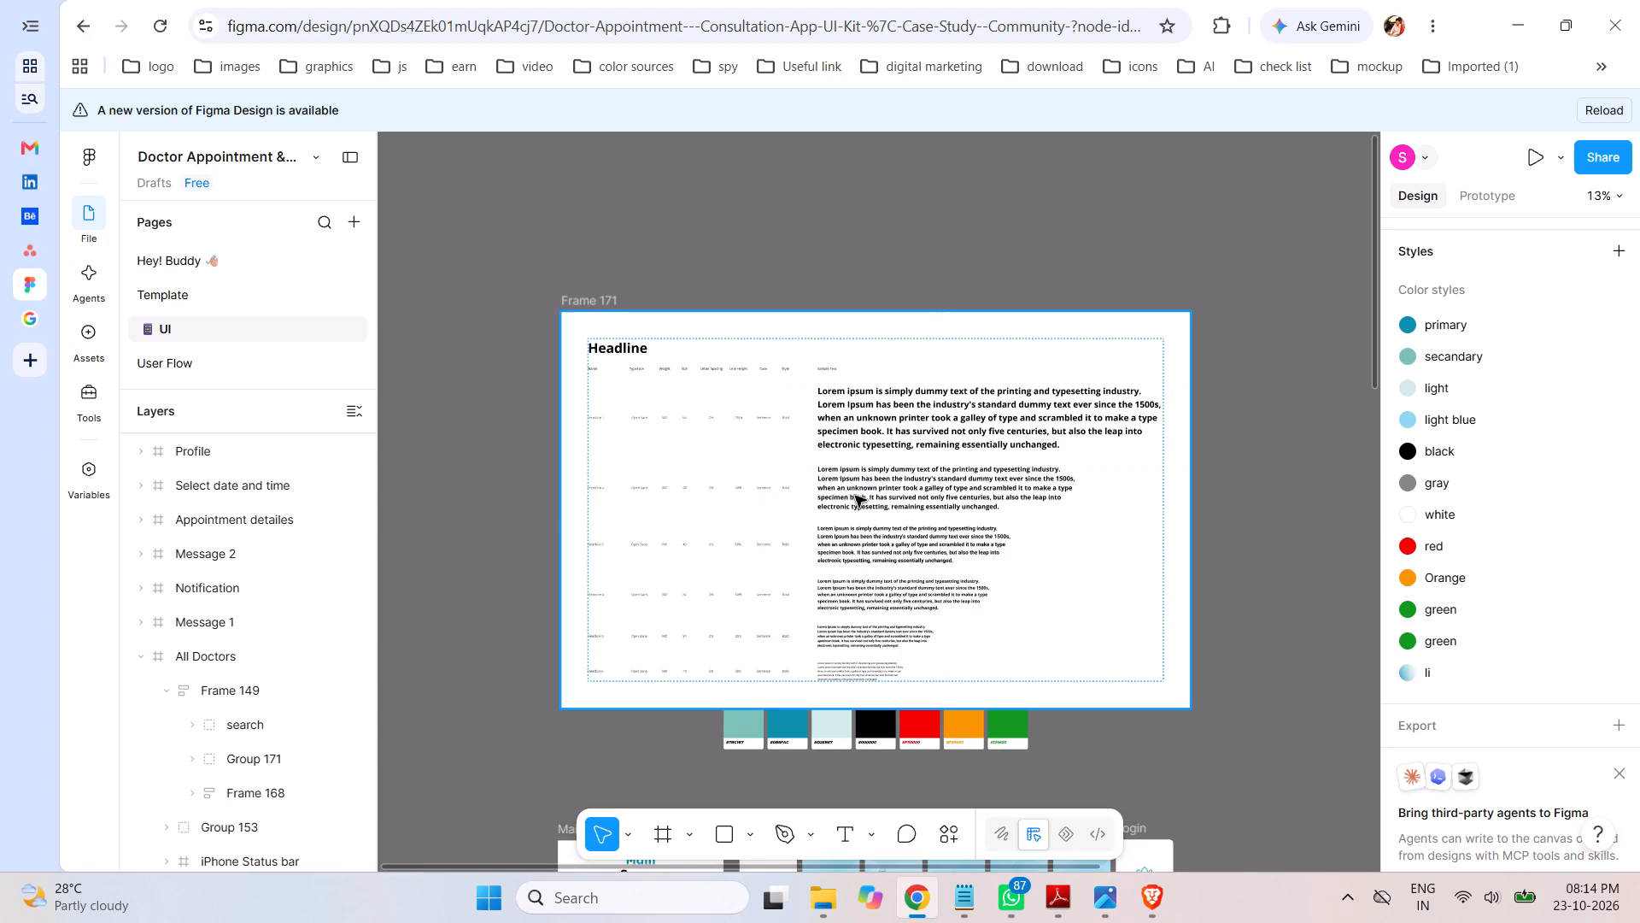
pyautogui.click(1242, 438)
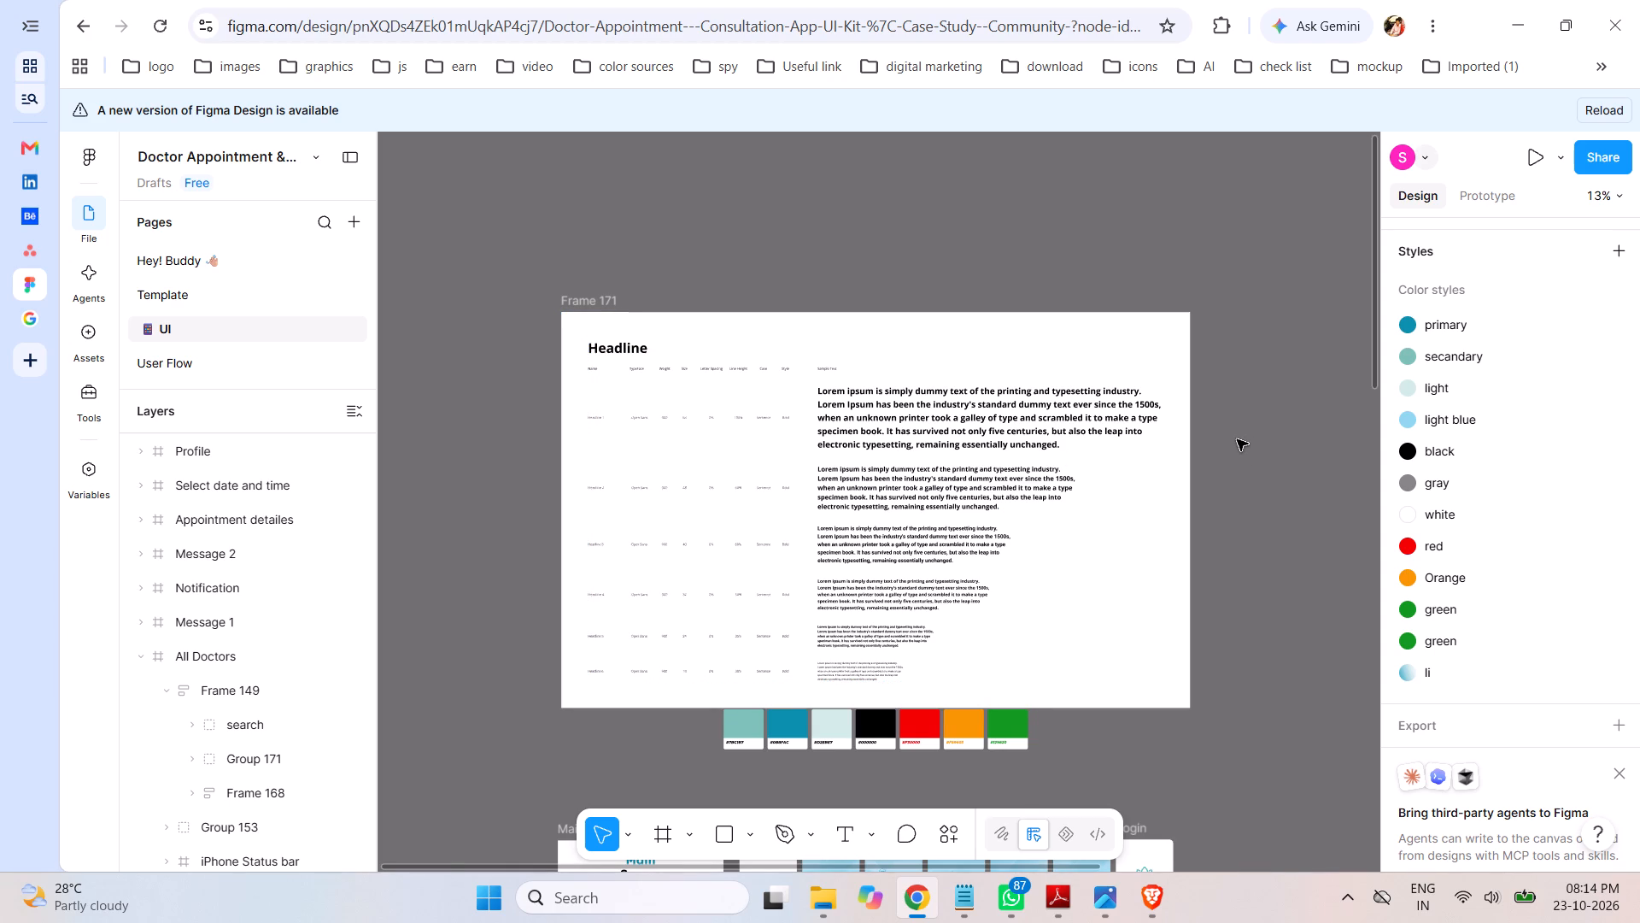